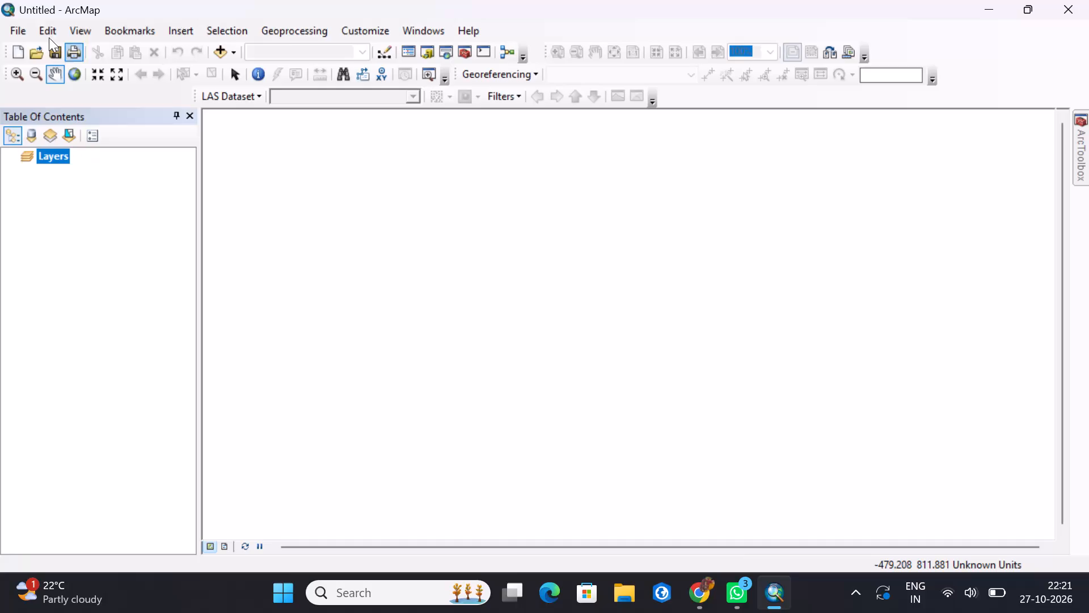
While saving the map, create a folder named "mamanpura road ramp buffer" in "yashpal's data and work" on drive P.
left_click(24, 31)
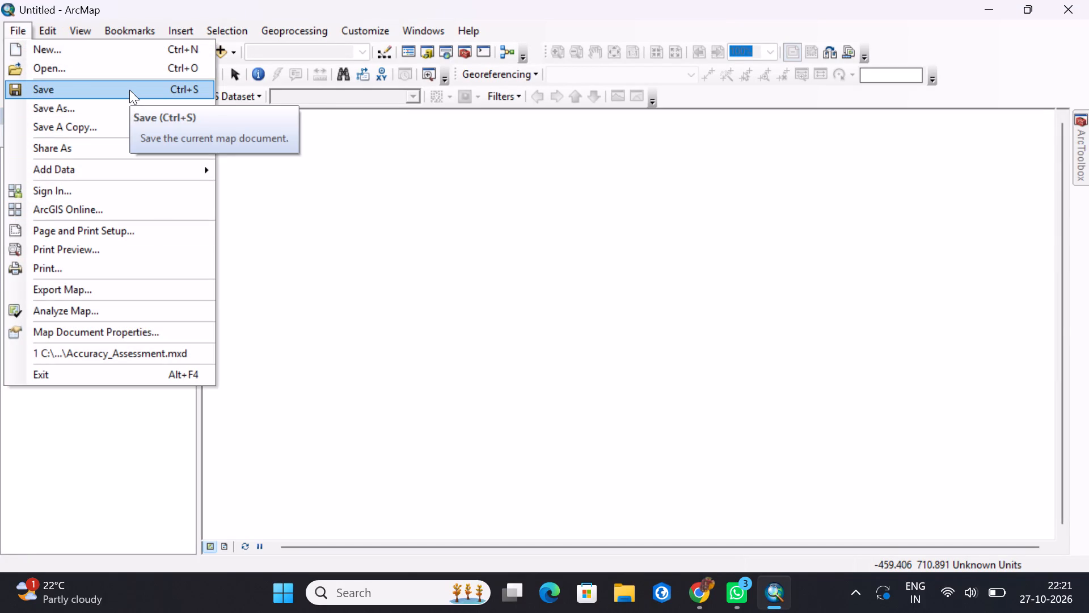
left_click(118, 116)
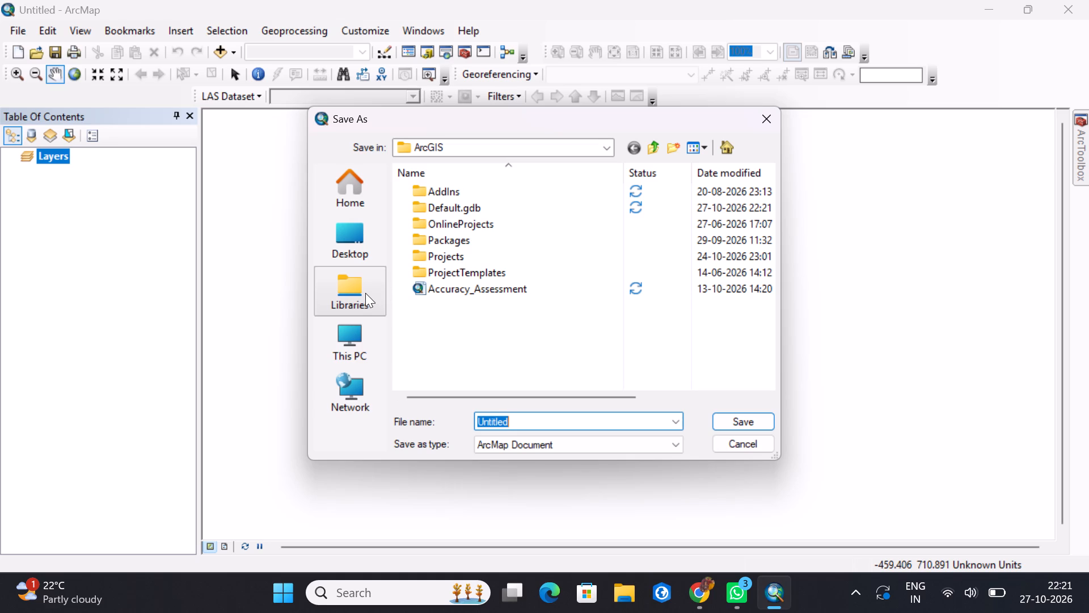
left_click(360, 326)
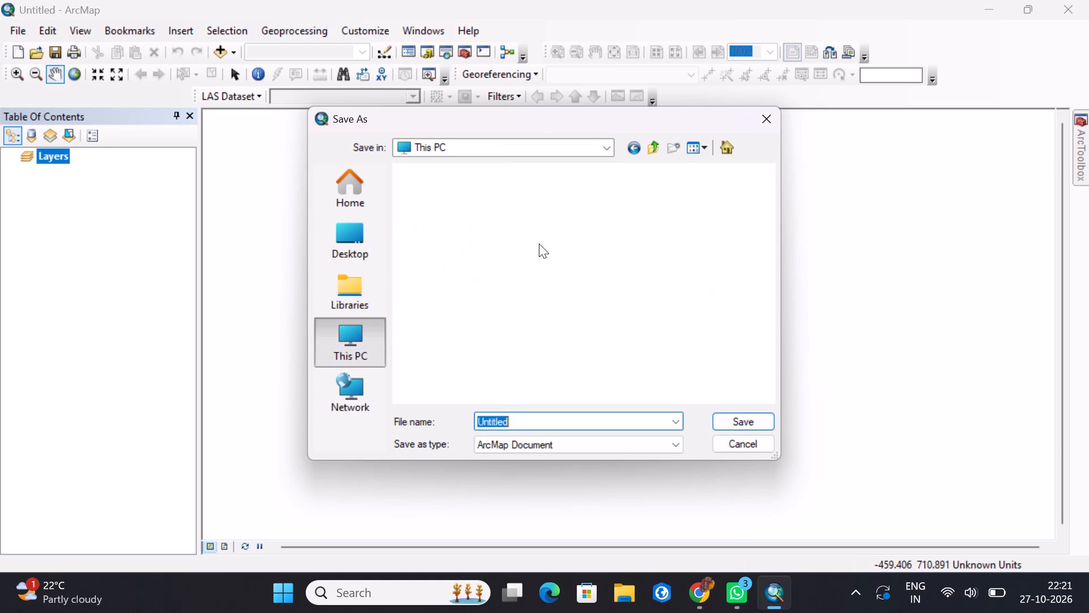
left_click(514, 272)
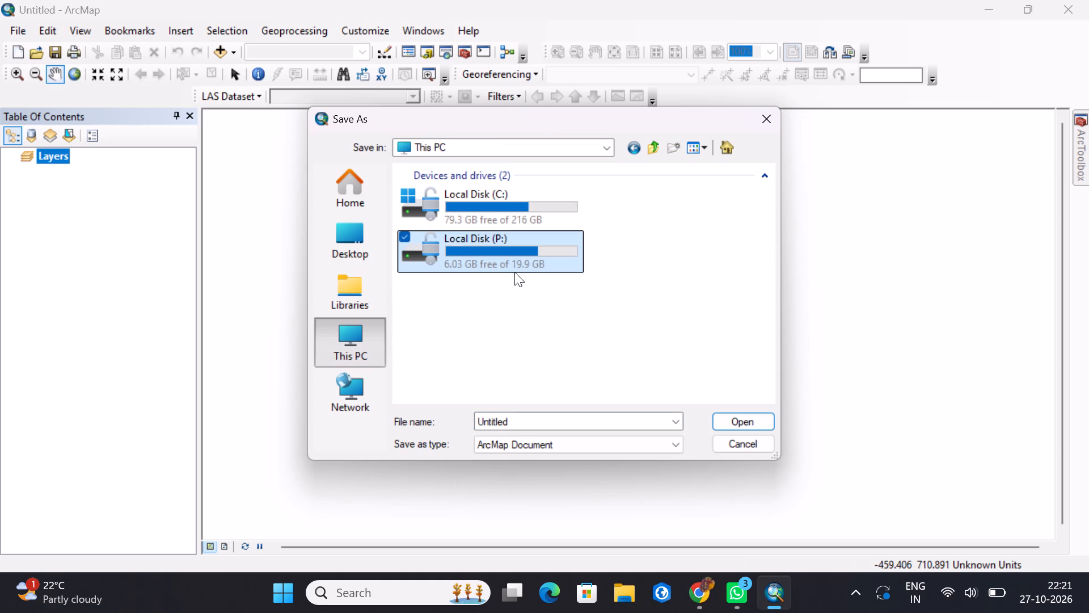
double_click(534, 254)
double_click(518, 224)
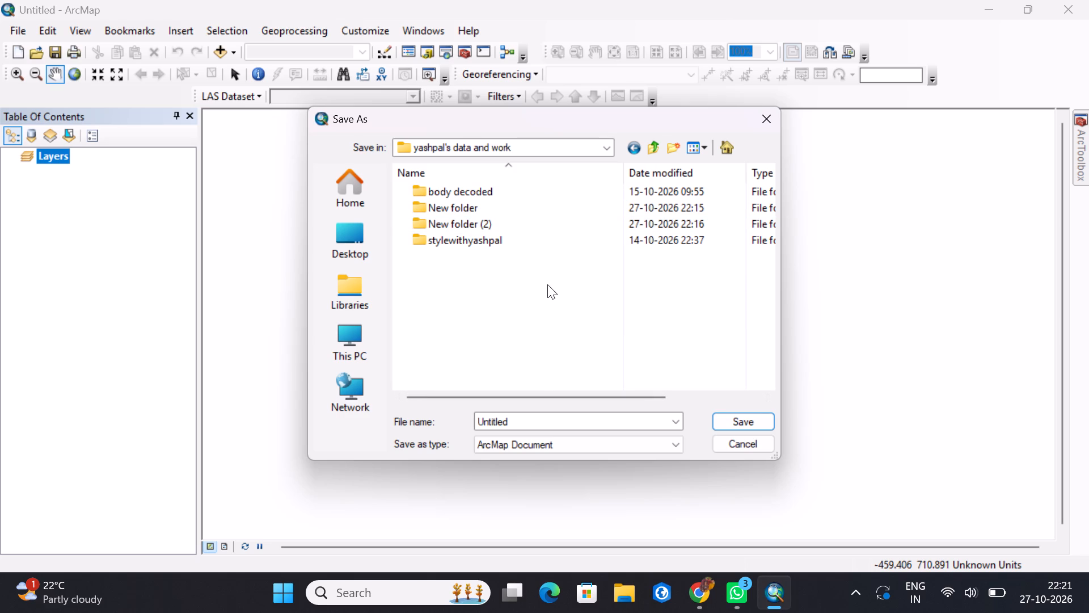
left_click(672, 146)
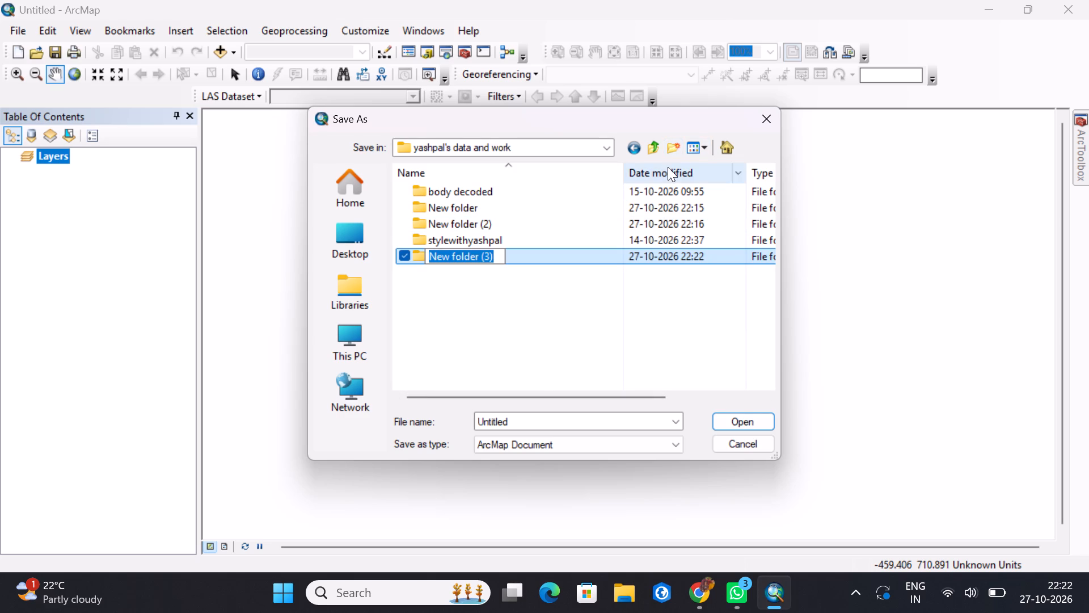
type("ma")
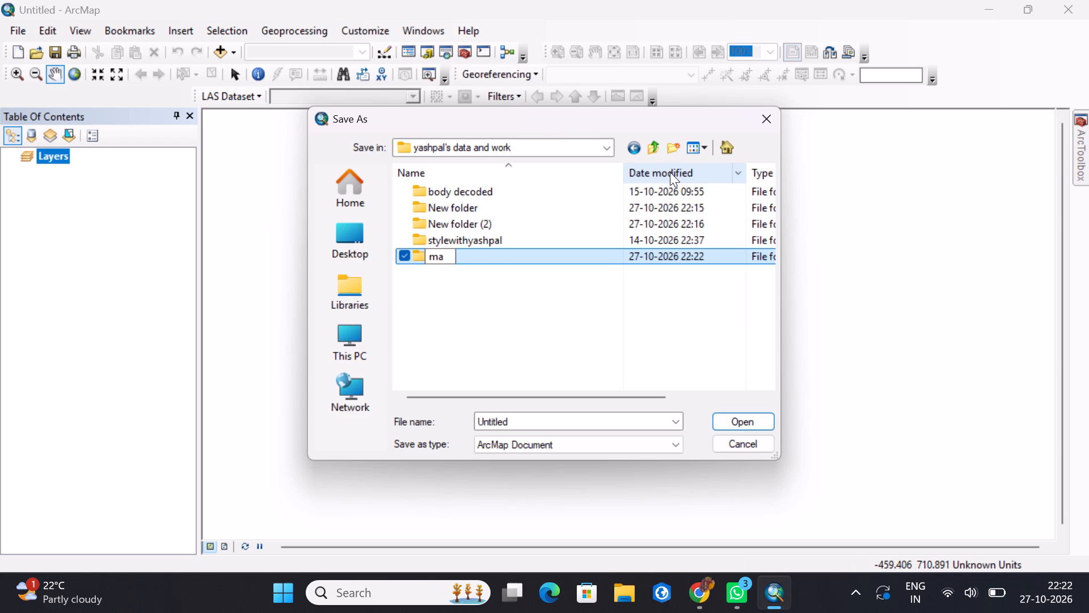
type("manpura")
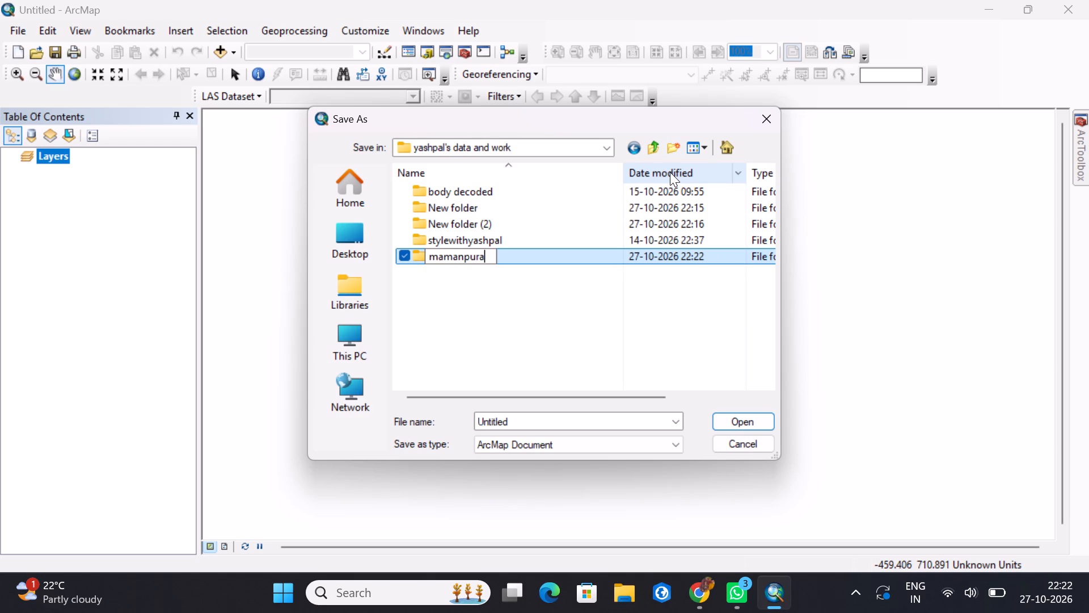
key("space")
type("road ram")
type("p buffer")
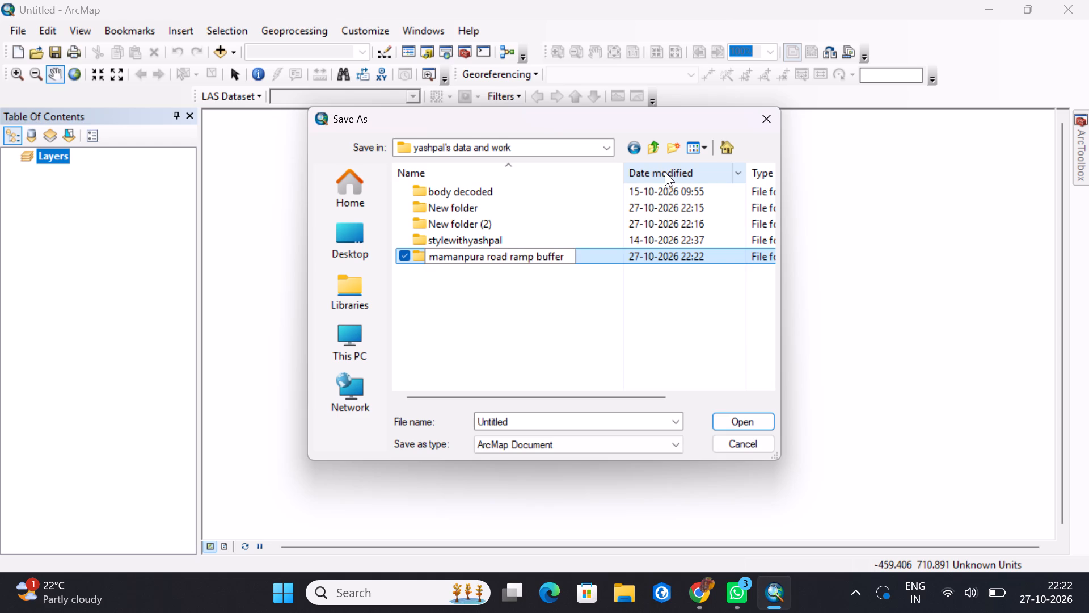
left_click(743, 421)
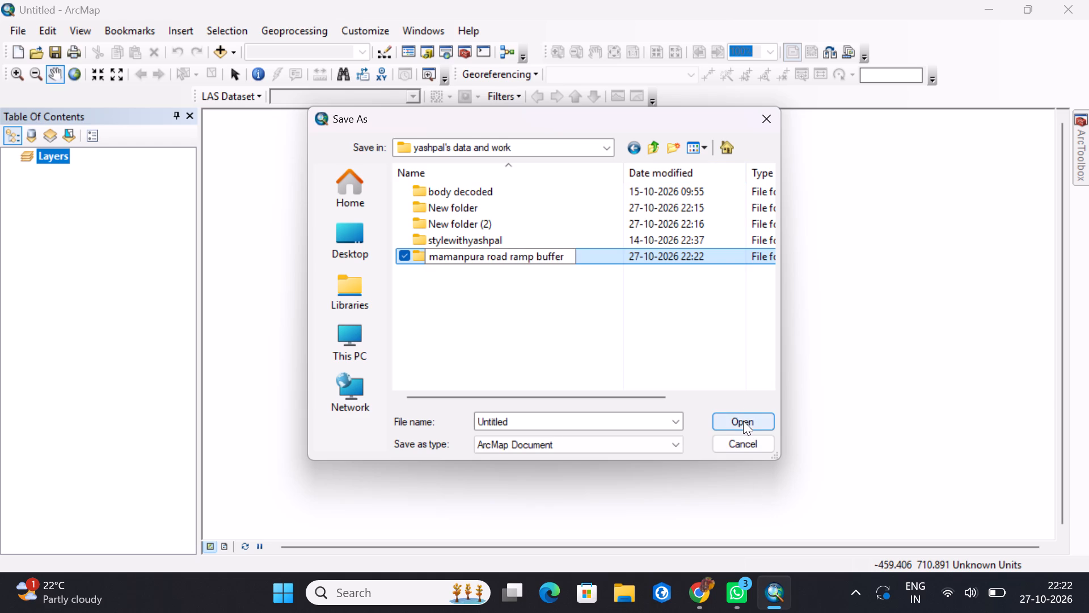
Save the map document as Untitled in the "yashpal's data and work" folder.
double_click(733, 421)
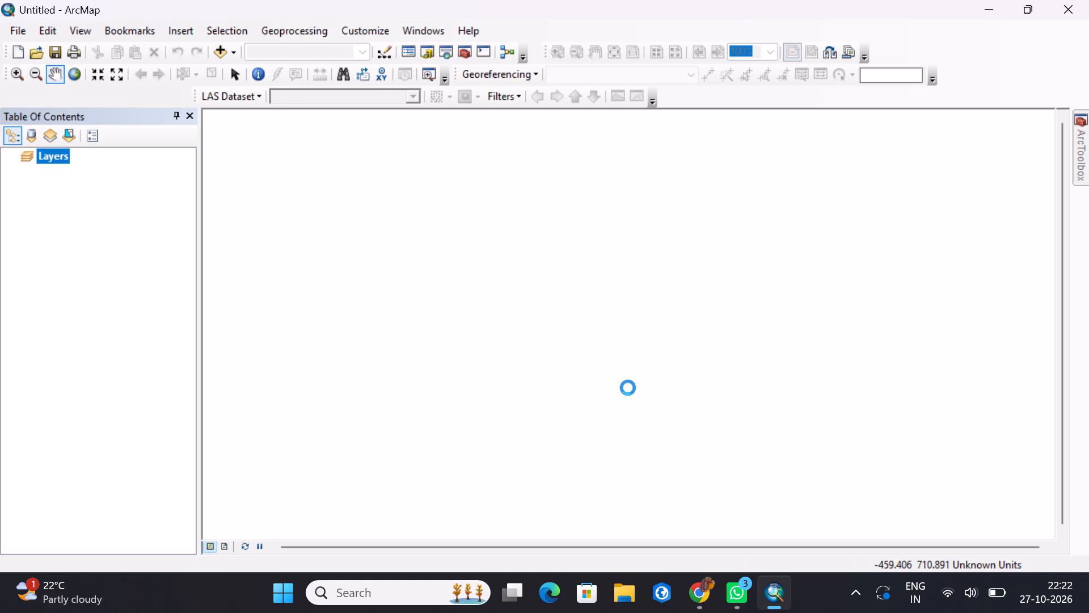
Save the map document as "project mamanpura road ramp buffer" inside the "mamanpura road ramp buffer" folder on drive P.
left_click(22, 31)
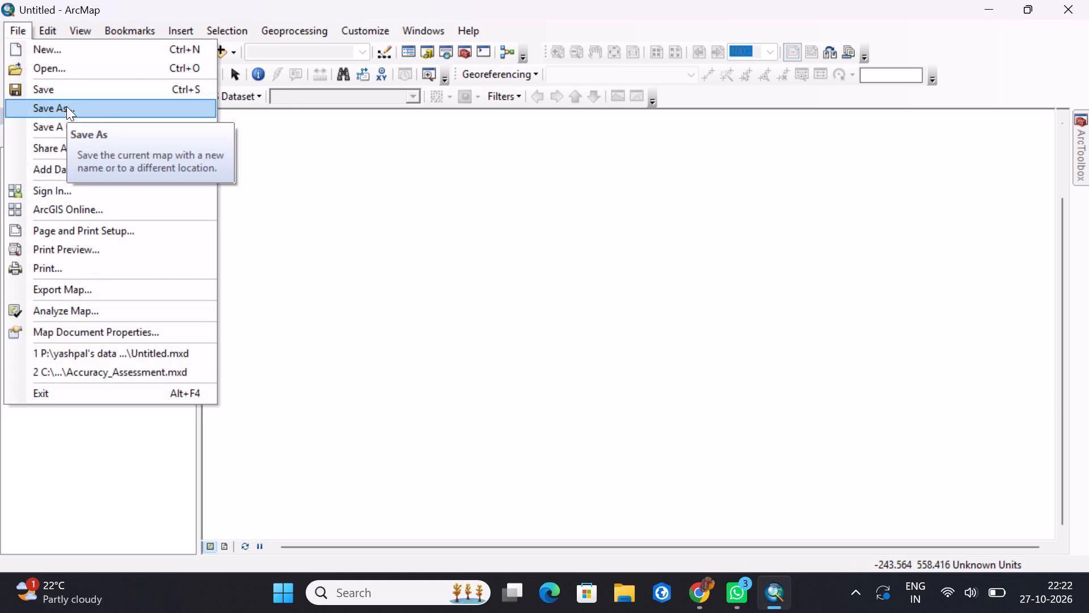
left_click(66, 106)
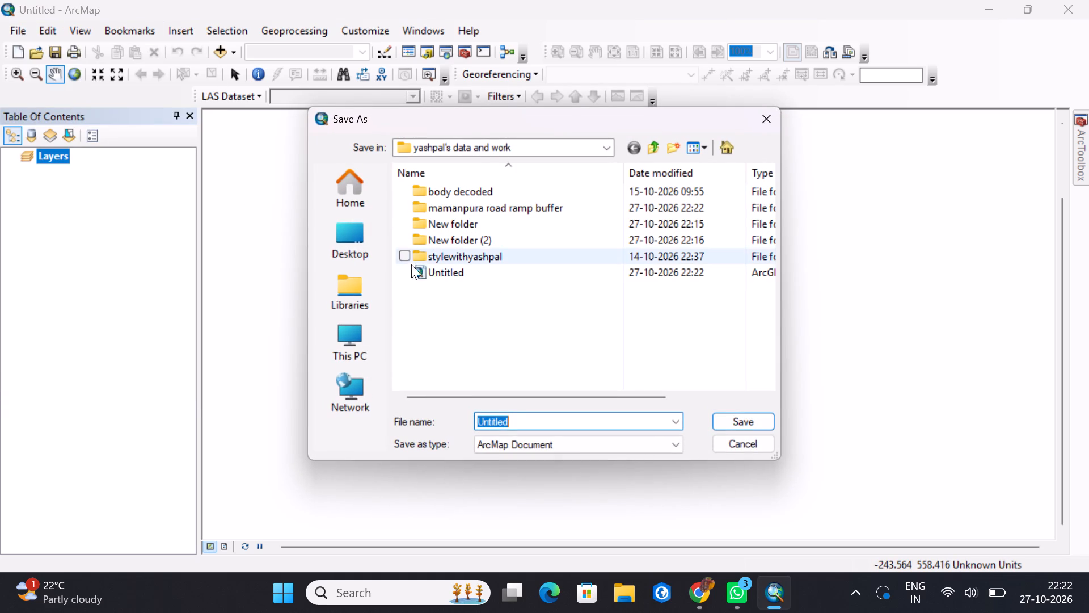
left_click(353, 339)
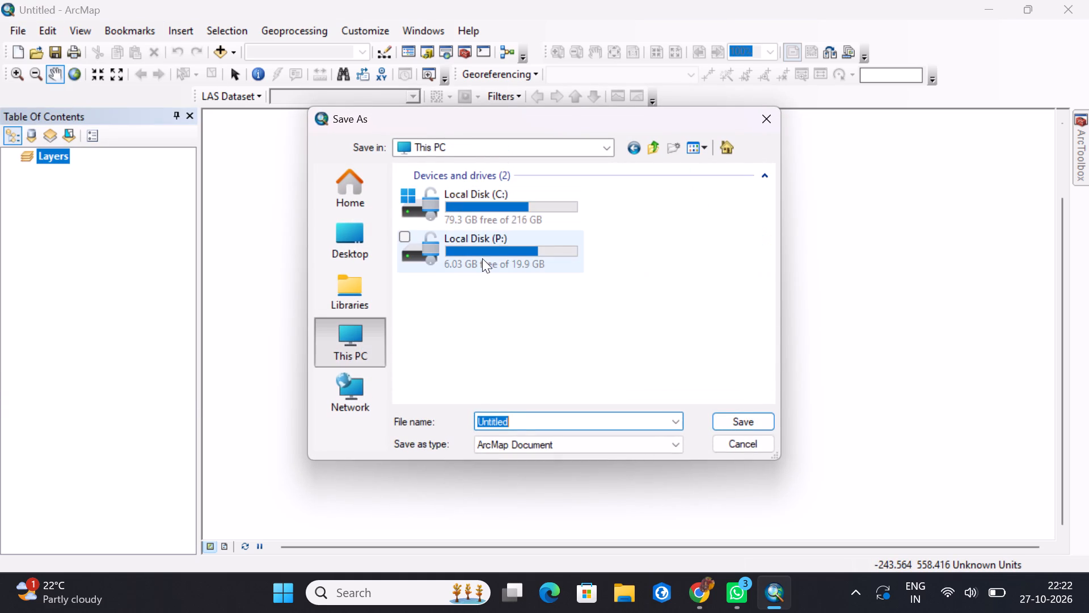
double_click(491, 244)
double_click(496, 223)
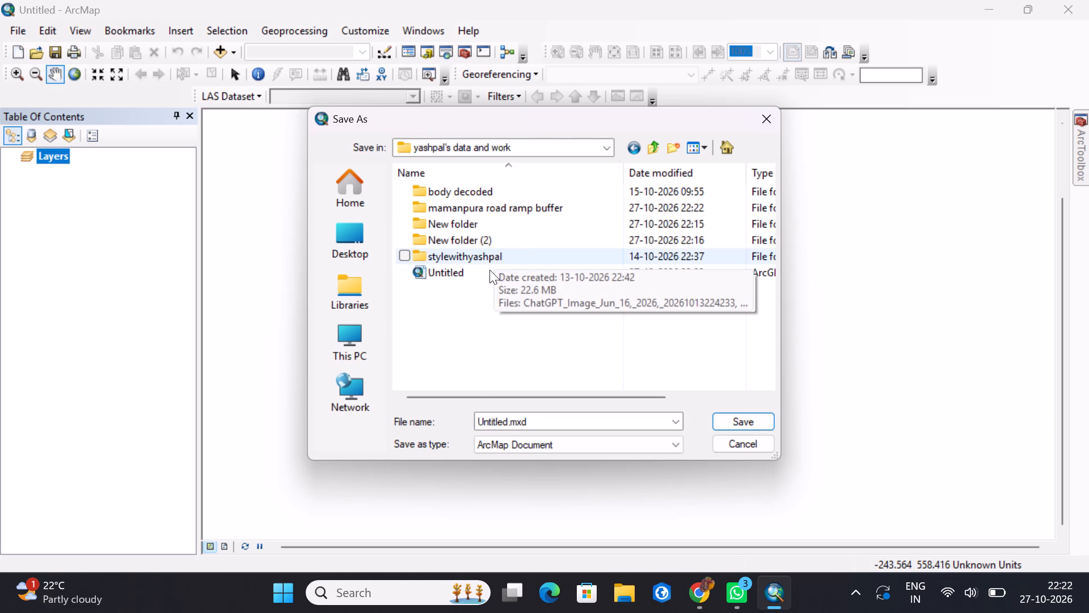
left_click(472, 276)
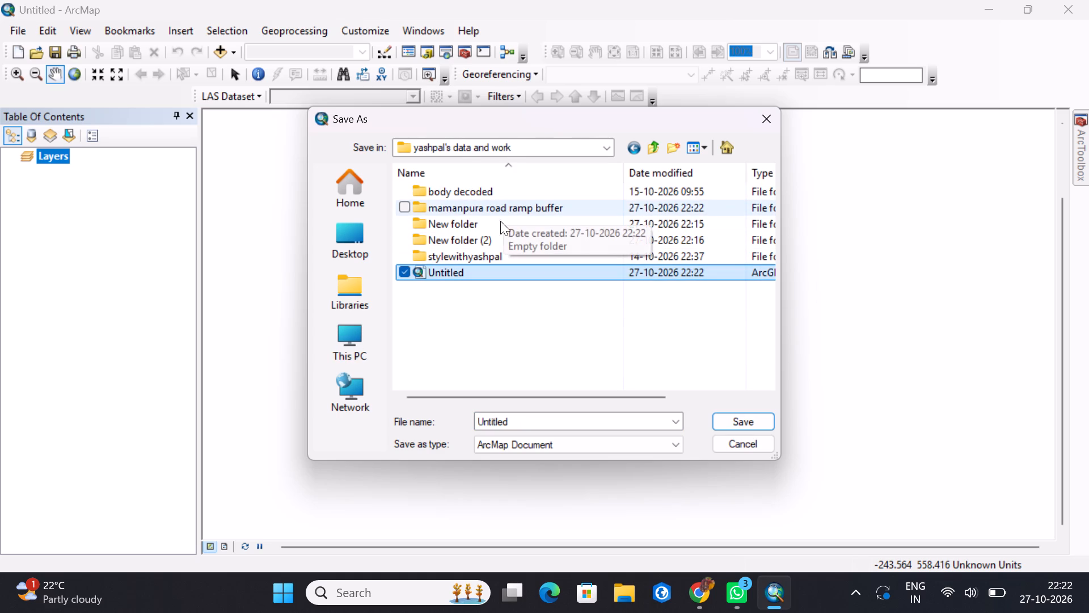
double_click(501, 210)
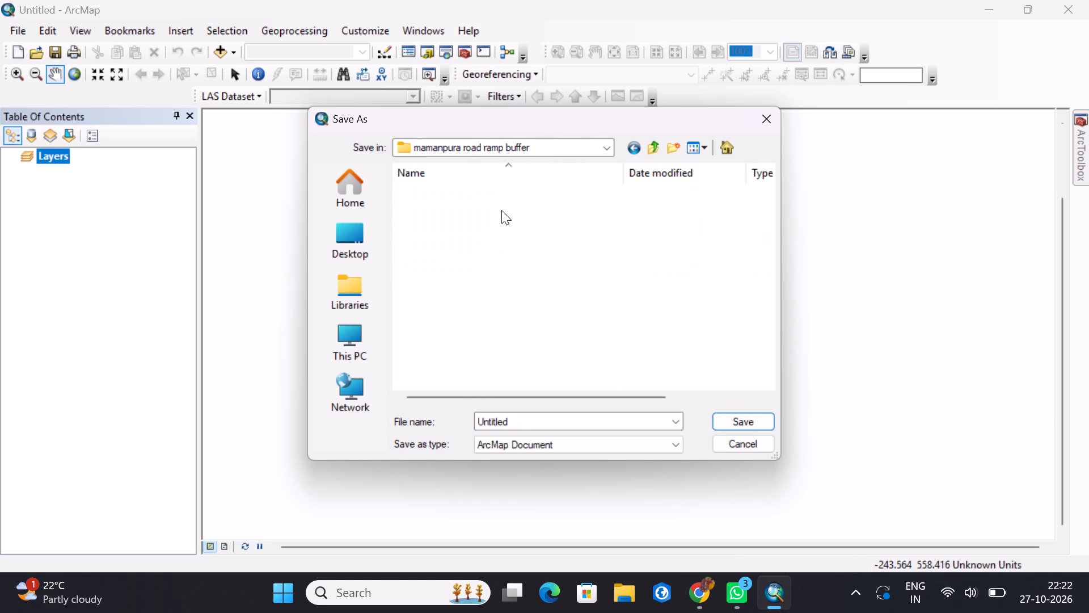
double_click(589, 418)
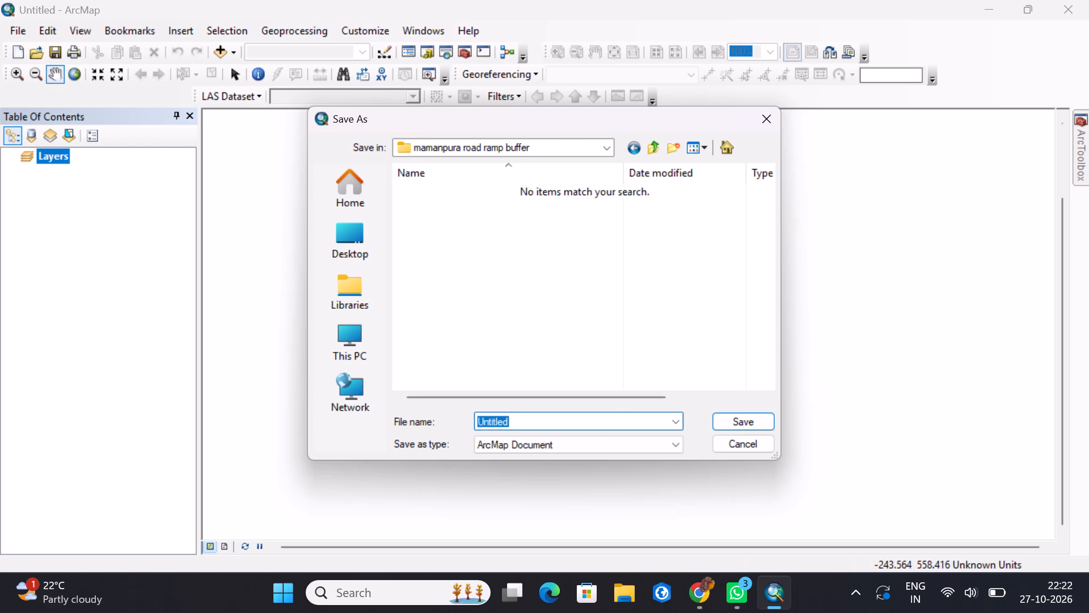
type("pro")
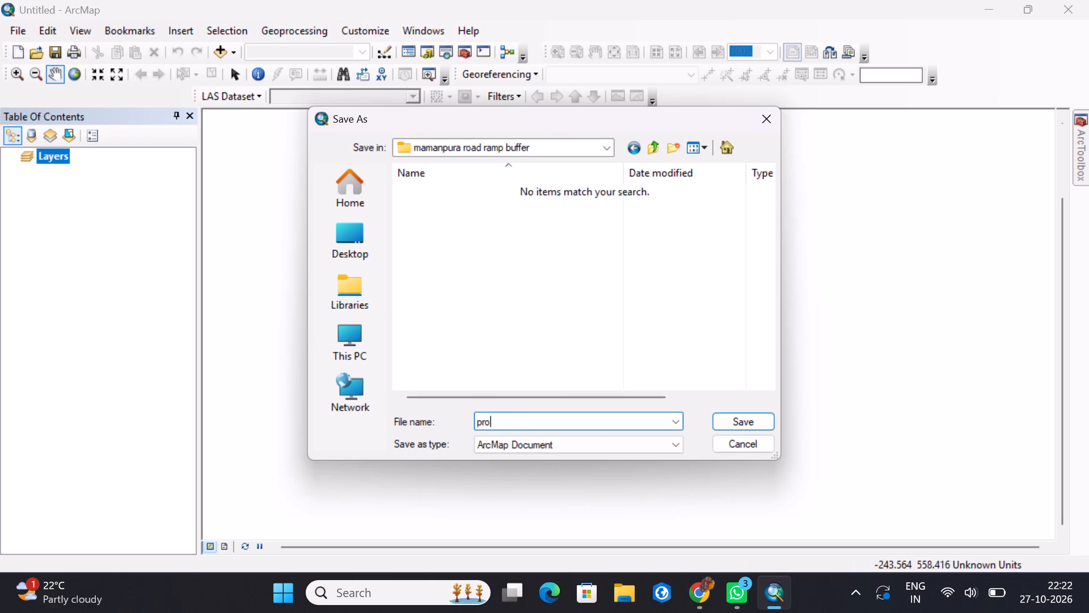
type("ject")
key("space")
type("ma")
type("manpura road rramp buffer")
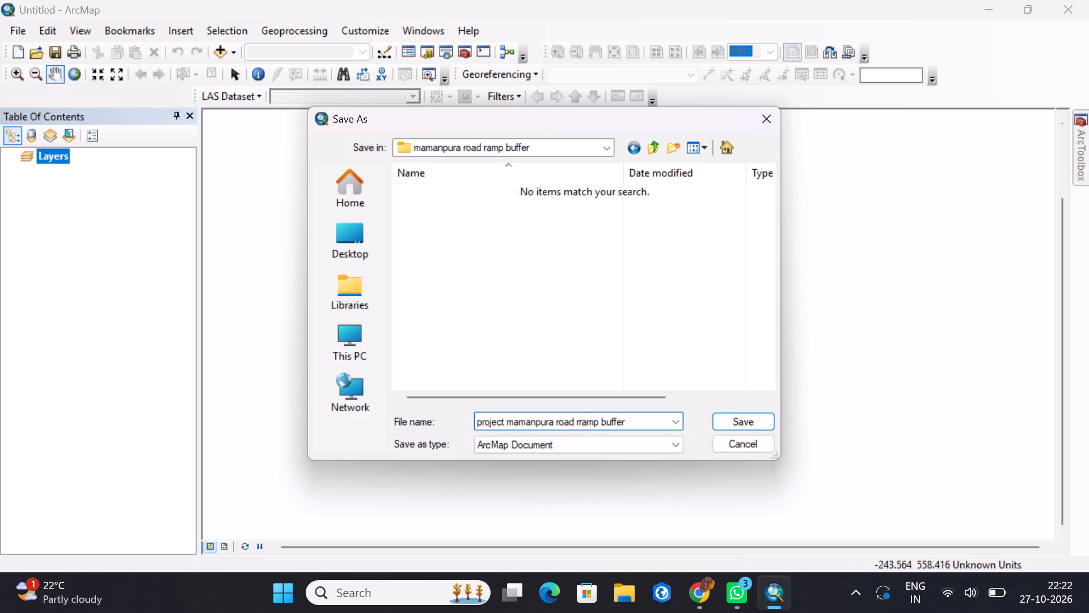
left_click(579, 420)
key("BackSpace")
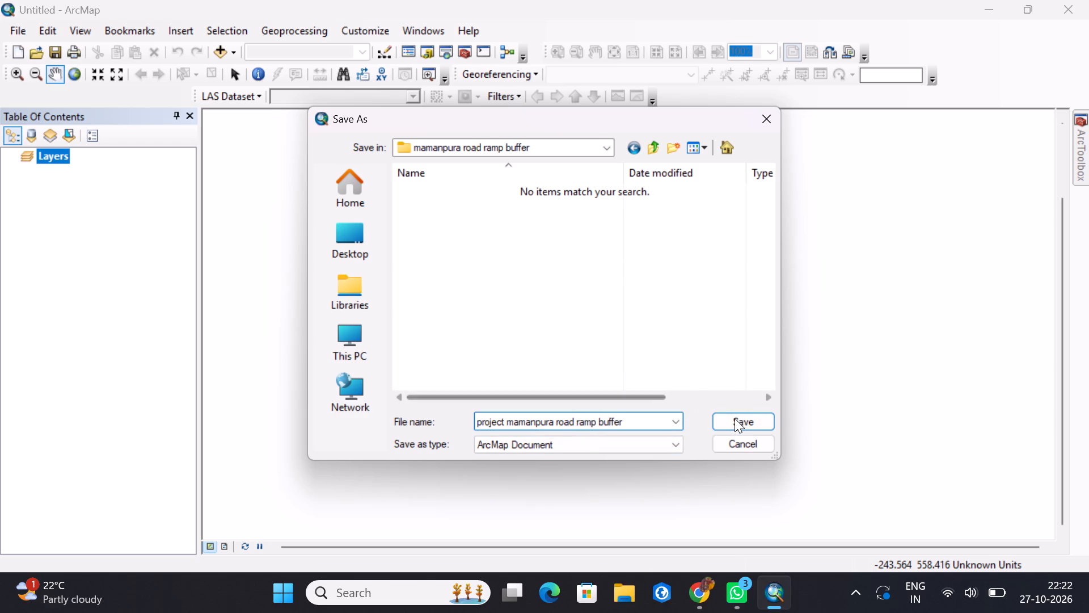
left_click(737, 418)
left_click(679, 366)
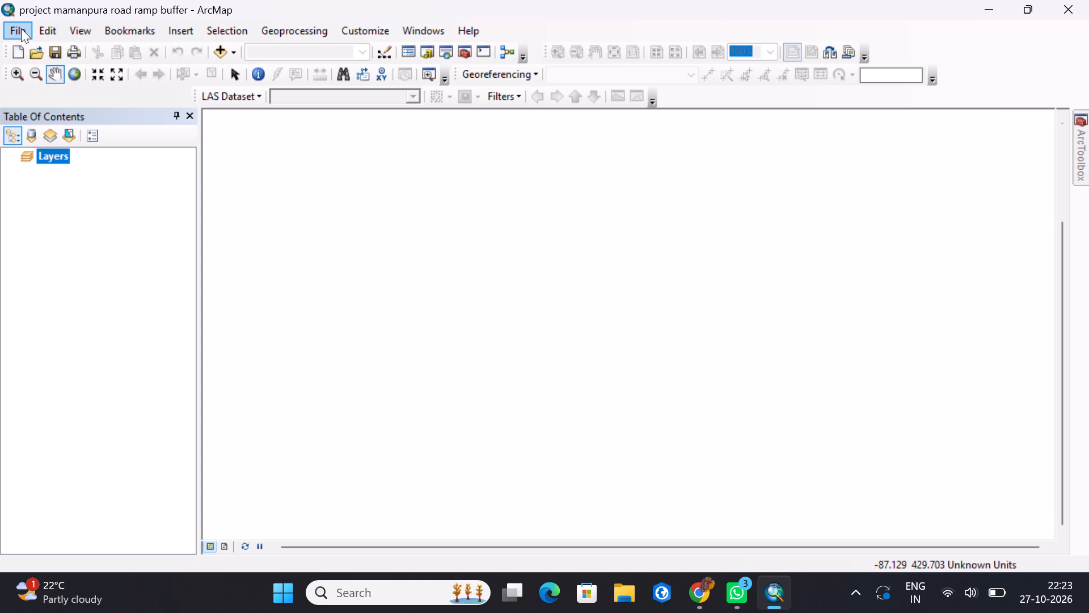
left_click(27, 153)
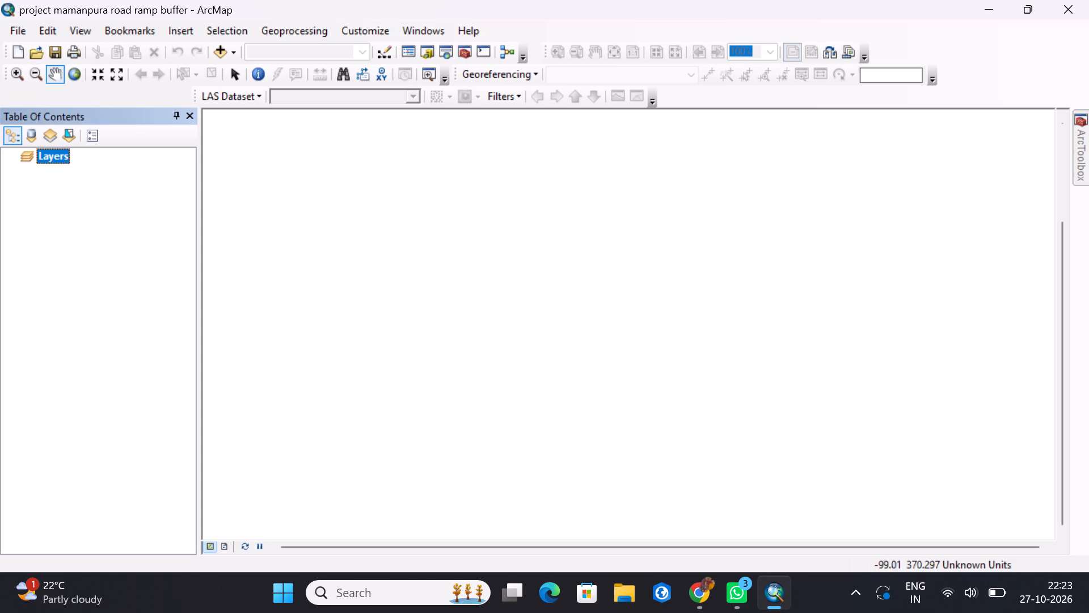
While adding data, connect to the folder "mamanpur_georefrenced.tif" inside "New folder (2)" in "yashpal's data and work" on drive P.
left_click(223, 52)
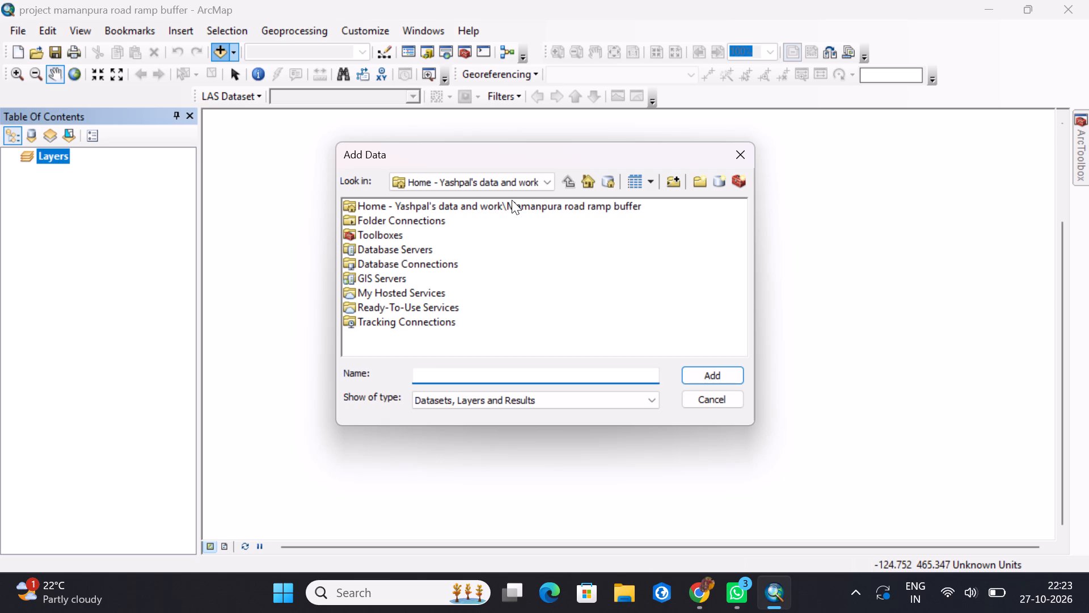
double_click(459, 208)
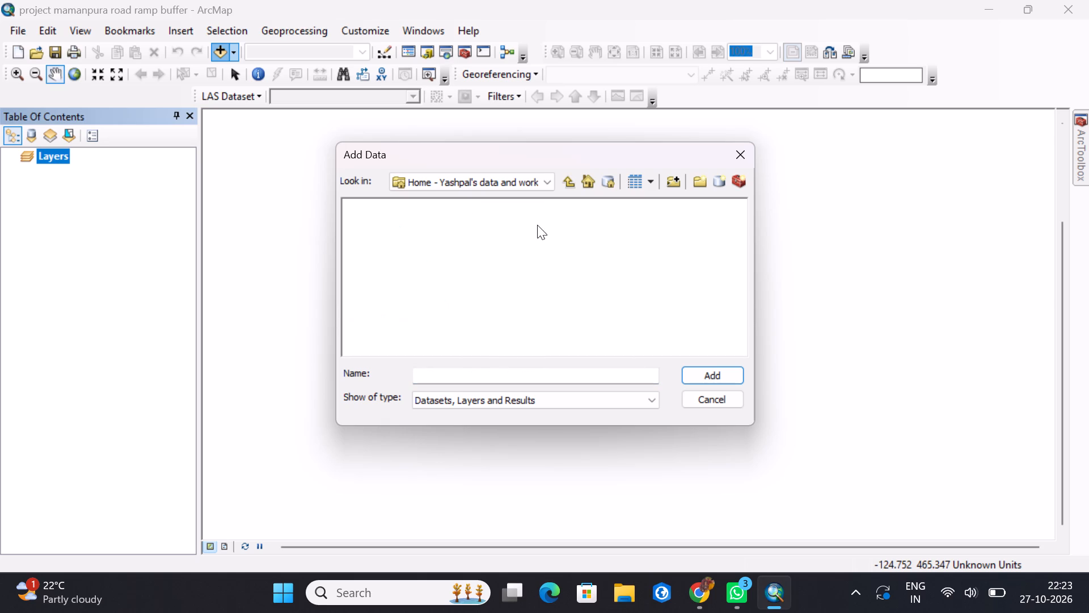
left_click(563, 184)
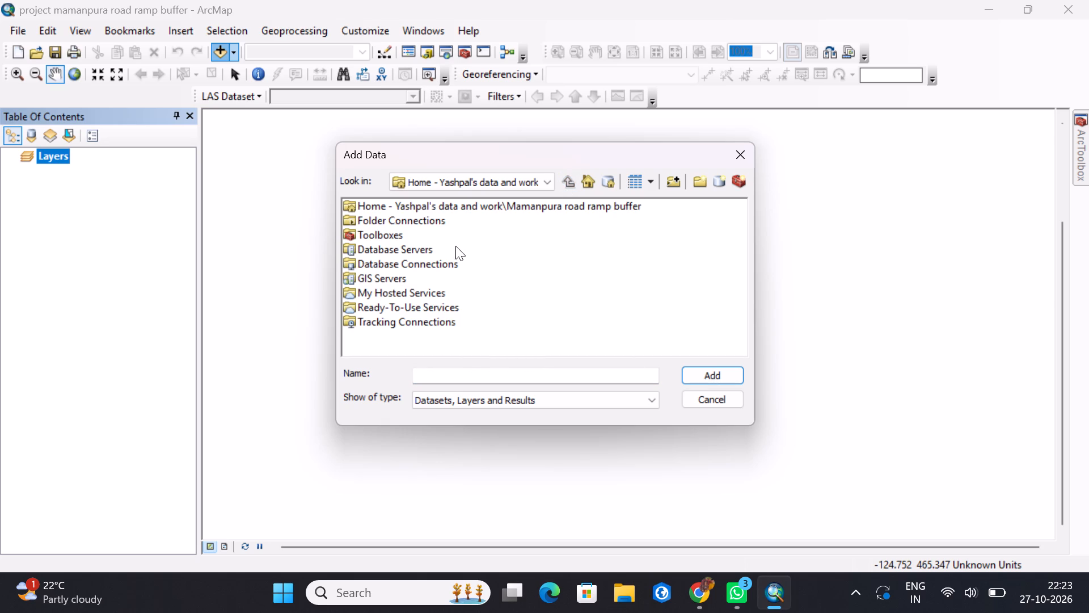
scroll(393, 311, "down", 2)
left_click(677, 182)
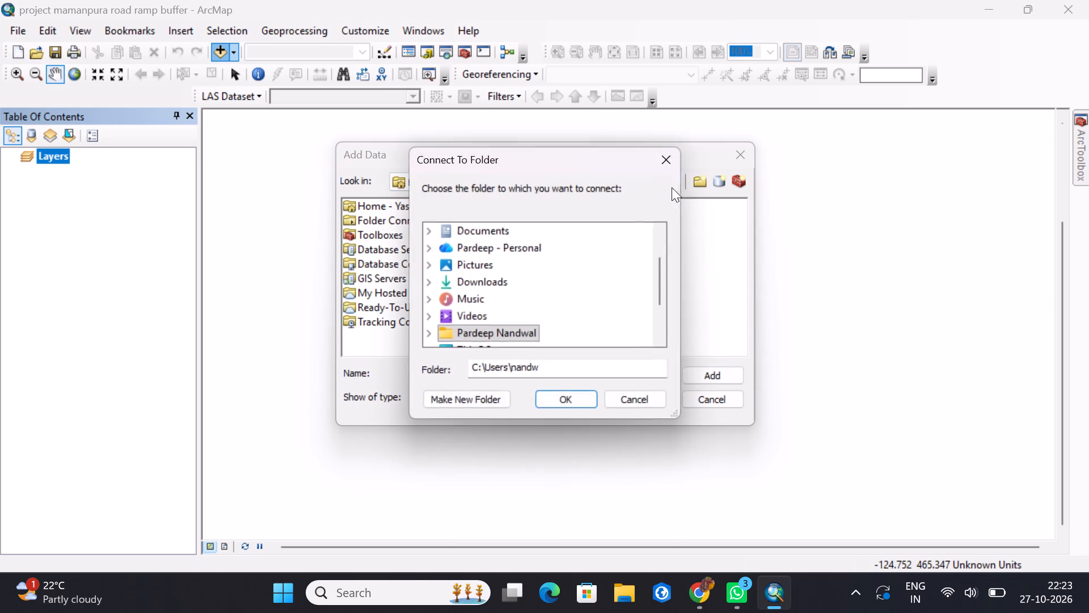
scroll(520, 300, "down", 1)
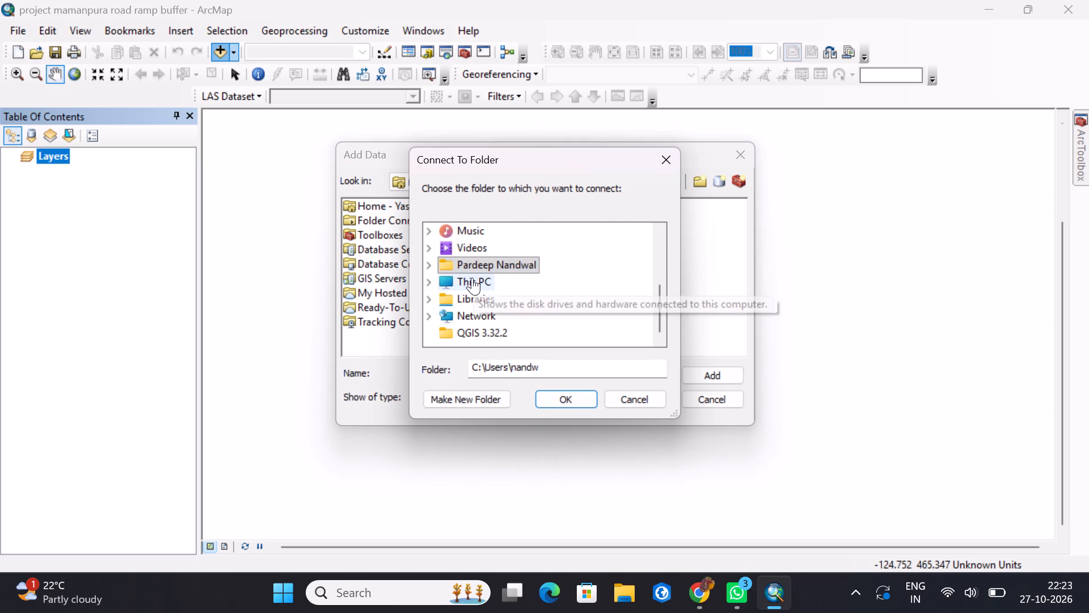
double_click(472, 278)
double_click(508, 312)
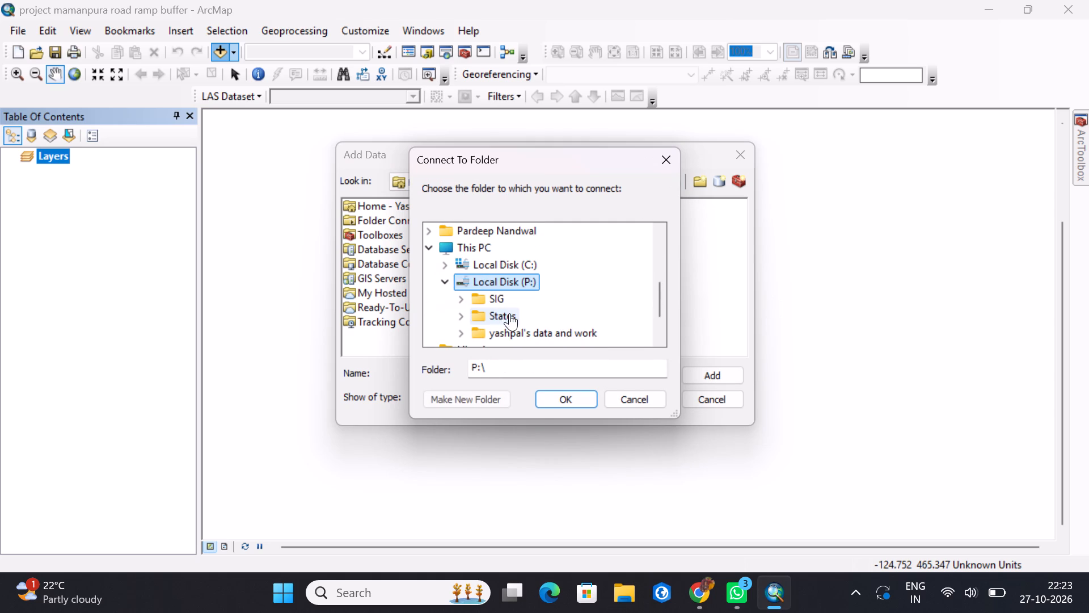
scroll(500, 288, "down", 1)
double_click(509, 284)
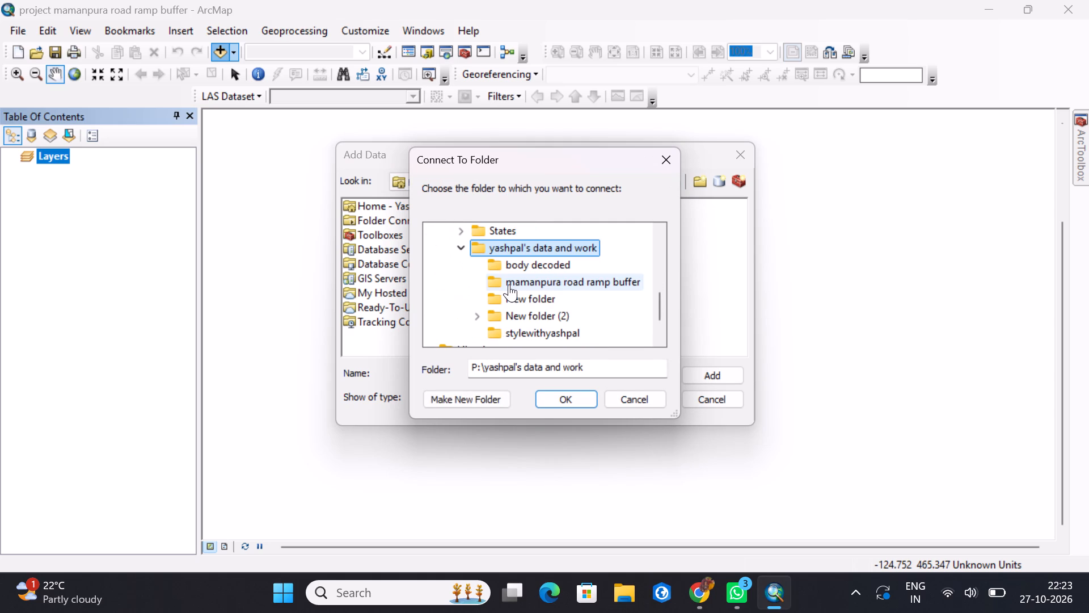
double_click(533, 285)
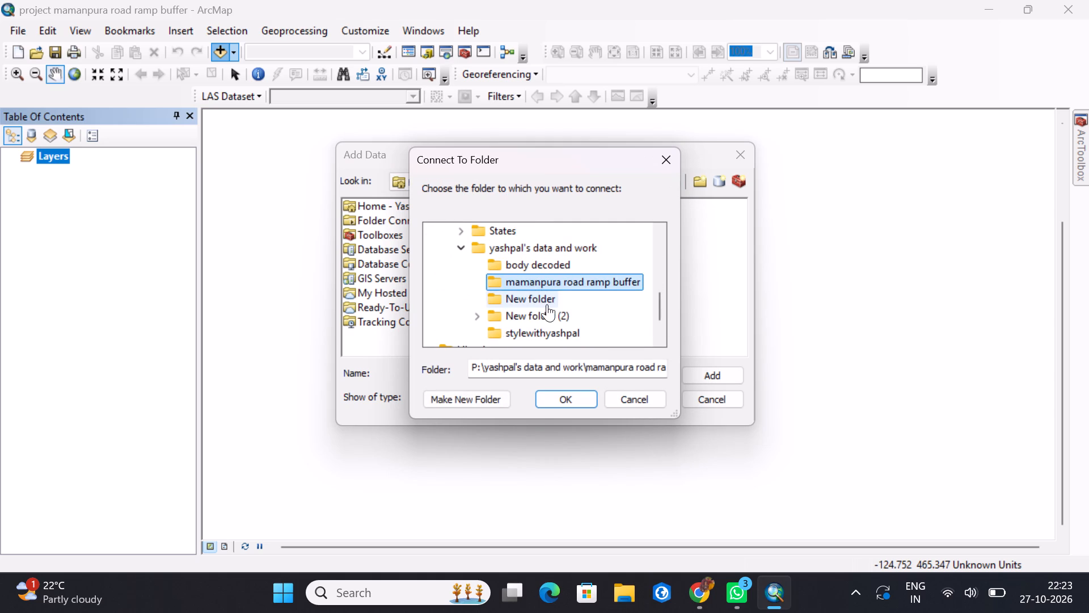
left_click(553, 312)
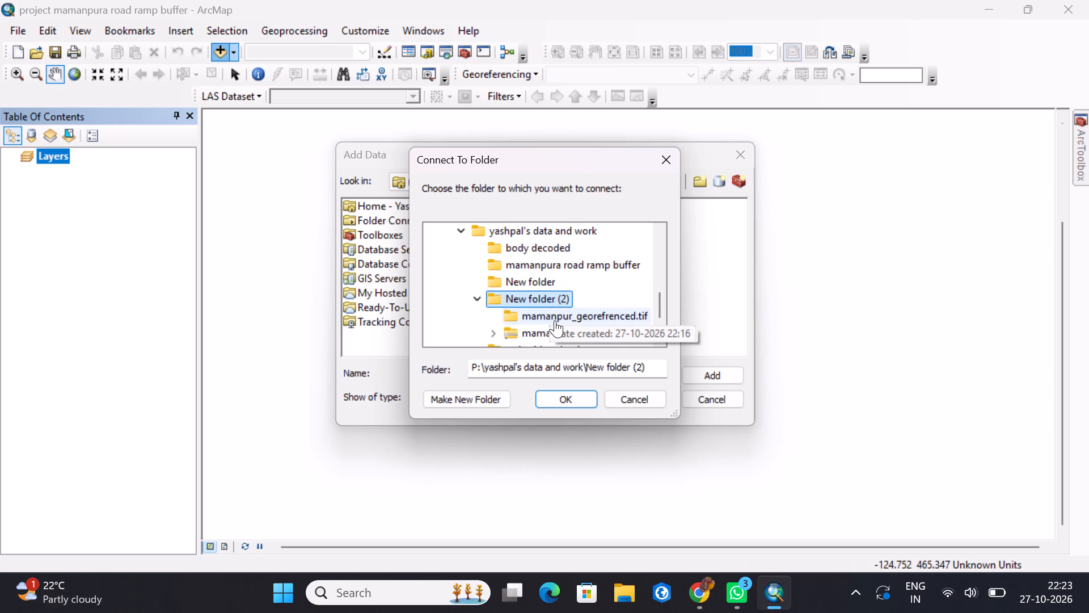
double_click(555, 320)
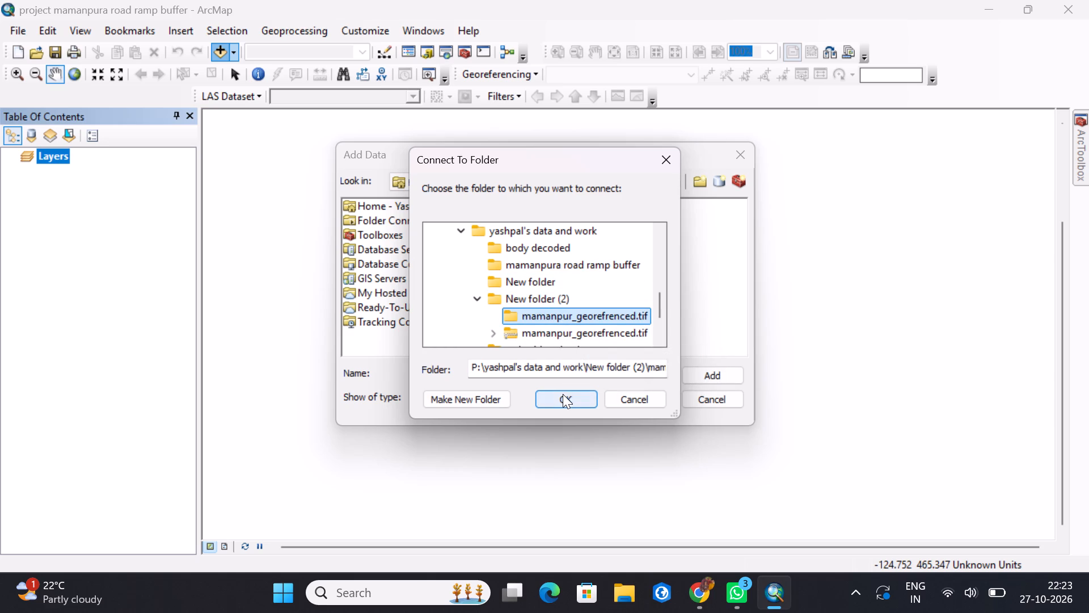
left_click(563, 394)
Add the raster mamanpur_georefrenced.tif from the connected folder to the map.
left_click(467, 203)
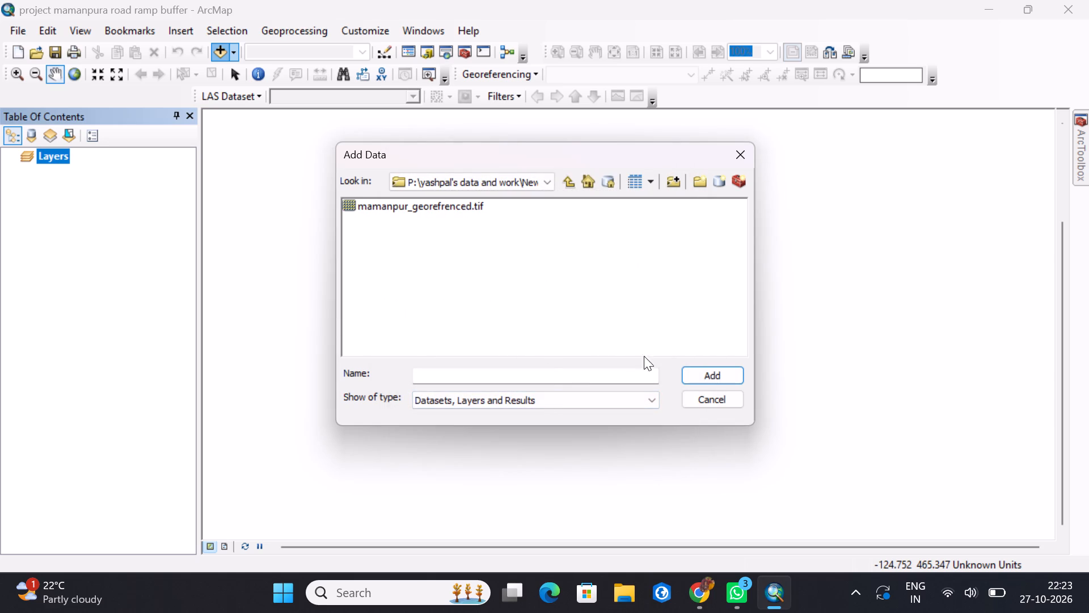
left_click(712, 383)
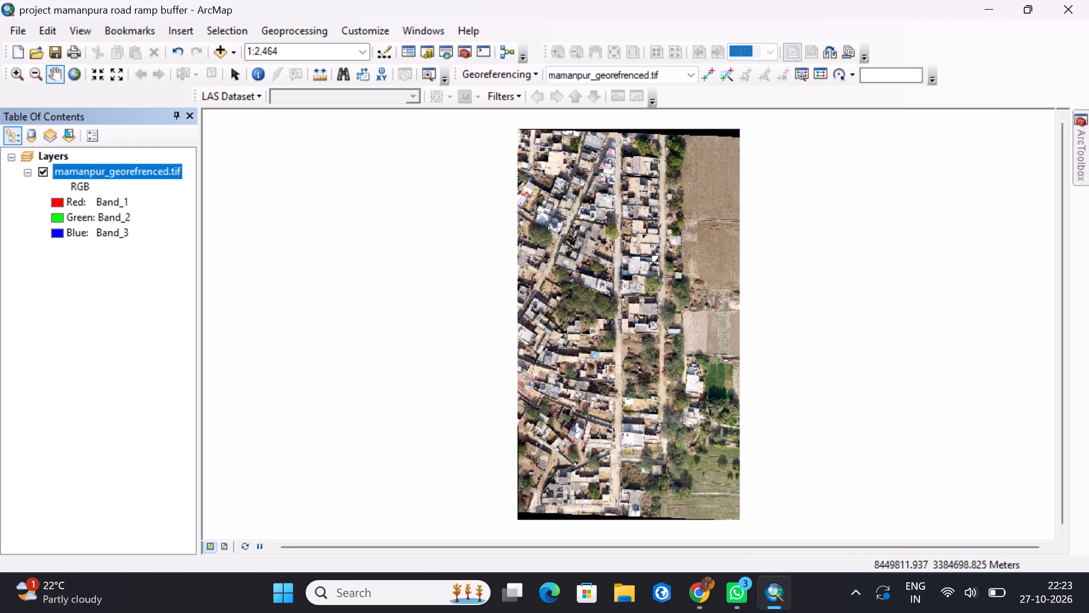
Examine the georeferenced Mamanpur imagery up close, following the village roads and houses near its northern edge.
scroll(624, 230, "up", 2)
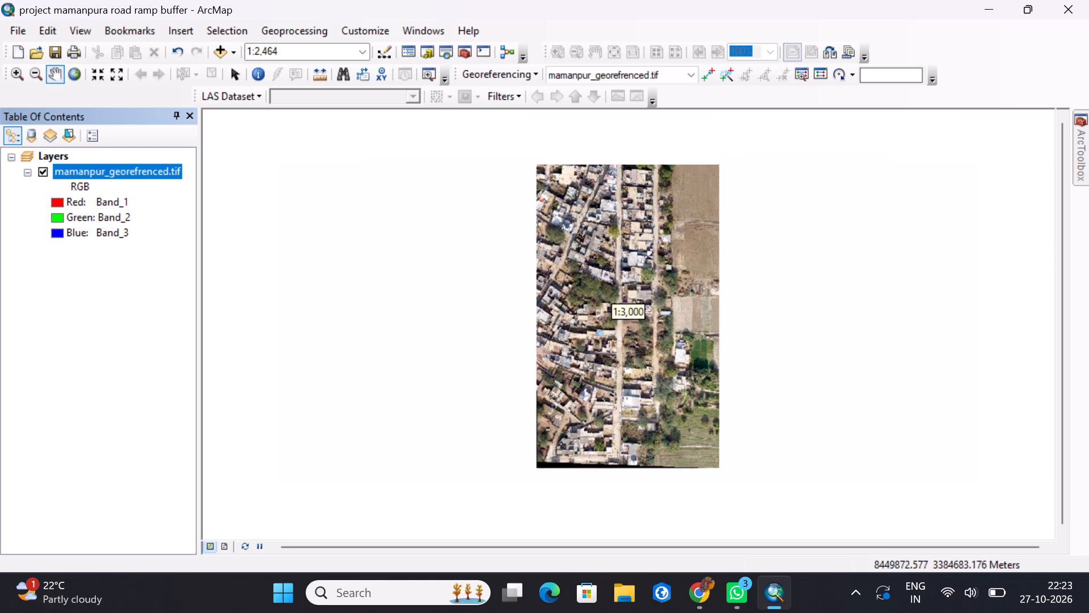
scroll(624, 230, "up", 2)
scroll(624, 231, "down", 13)
left_click_drag(653, 167, 673, 345)
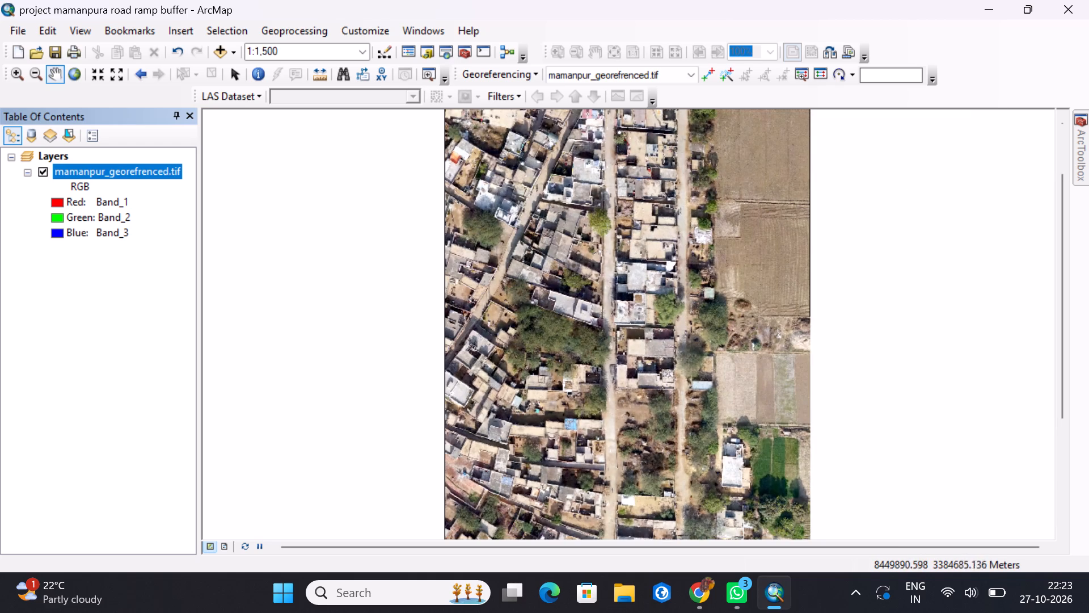
left_click_drag(659, 211, 657, 420)
scroll(638, 325, "down", 6)
left_click_drag(618, 240, 657, 412)
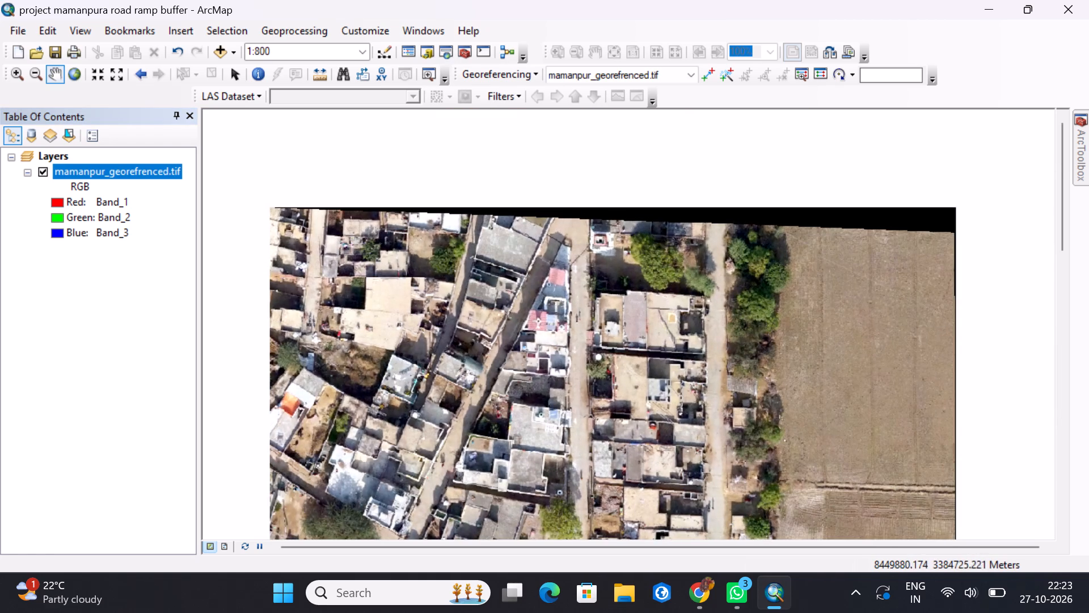
left_click_drag(630, 292, 630, 491)
scroll(610, 463, "down", 7)
scroll(560, 442, "down", 5)
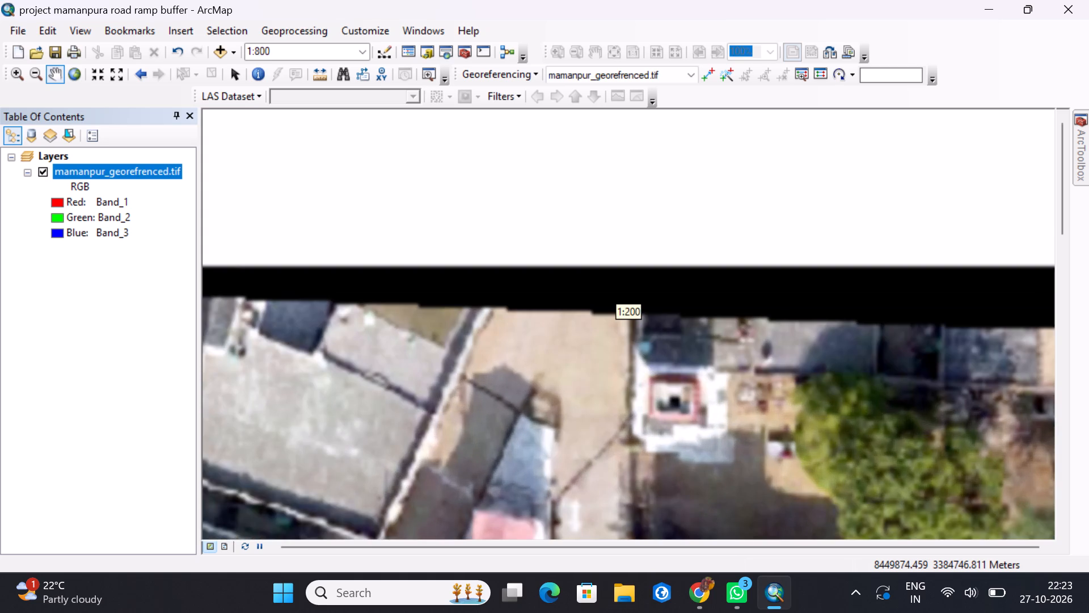
left_click_drag(554, 453, 545, 259)
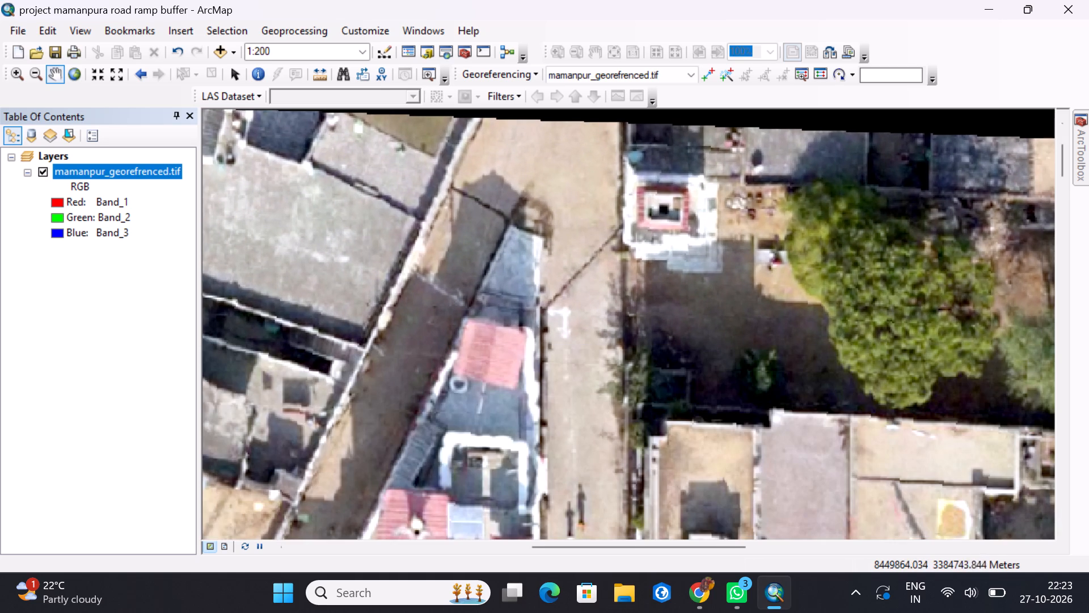
left_click_drag(529, 345, 518, 277)
scroll(517, 293, "down", 3)
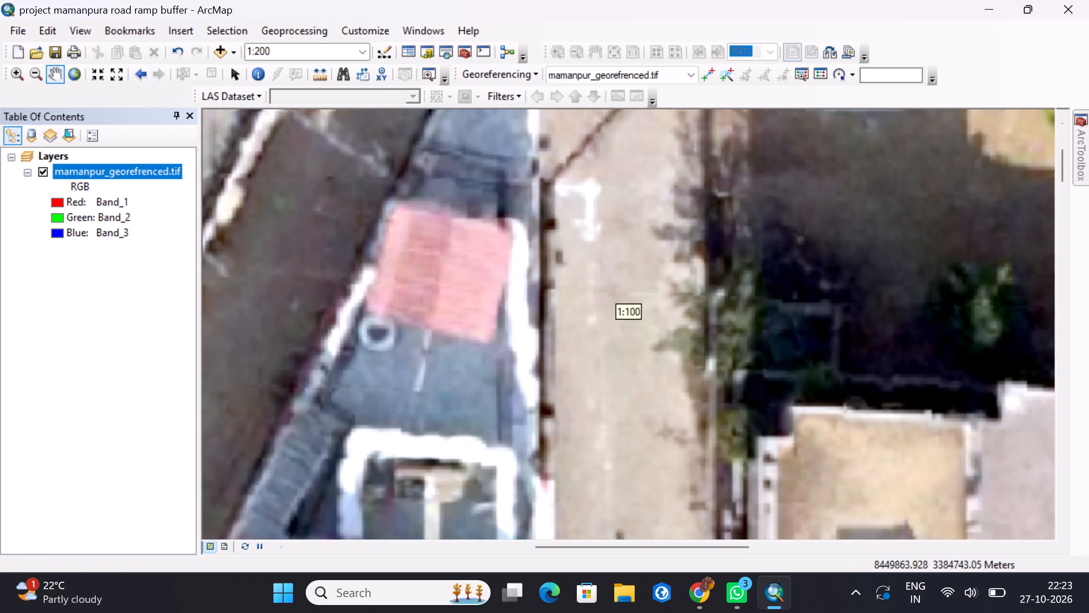
left_click_drag(689, 391, 638, 269)
scroll(619, 297, "up", 4)
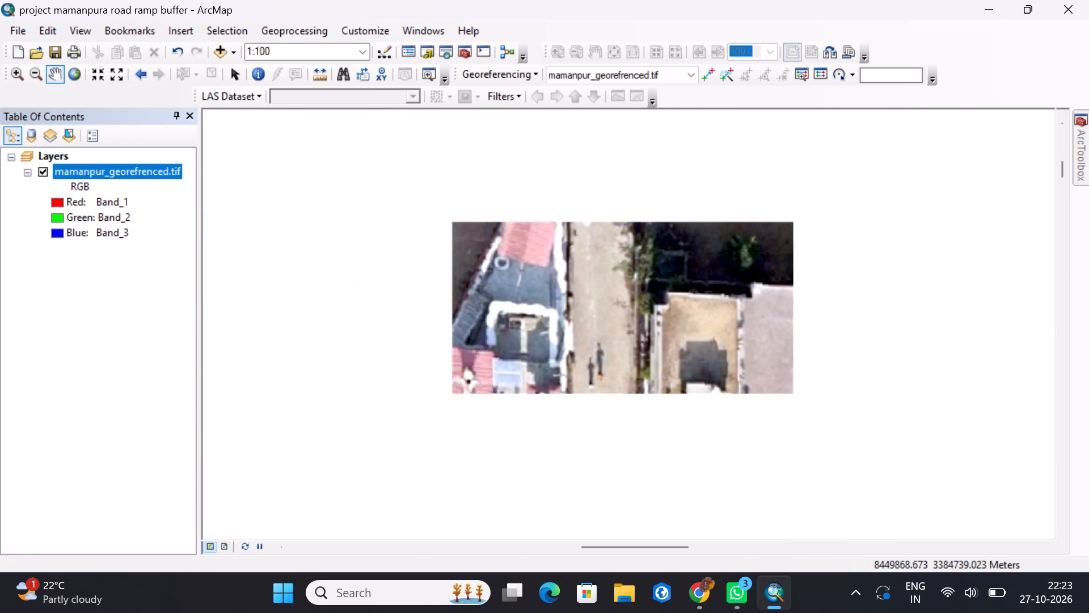
left_click_drag(632, 391, 656, 328)
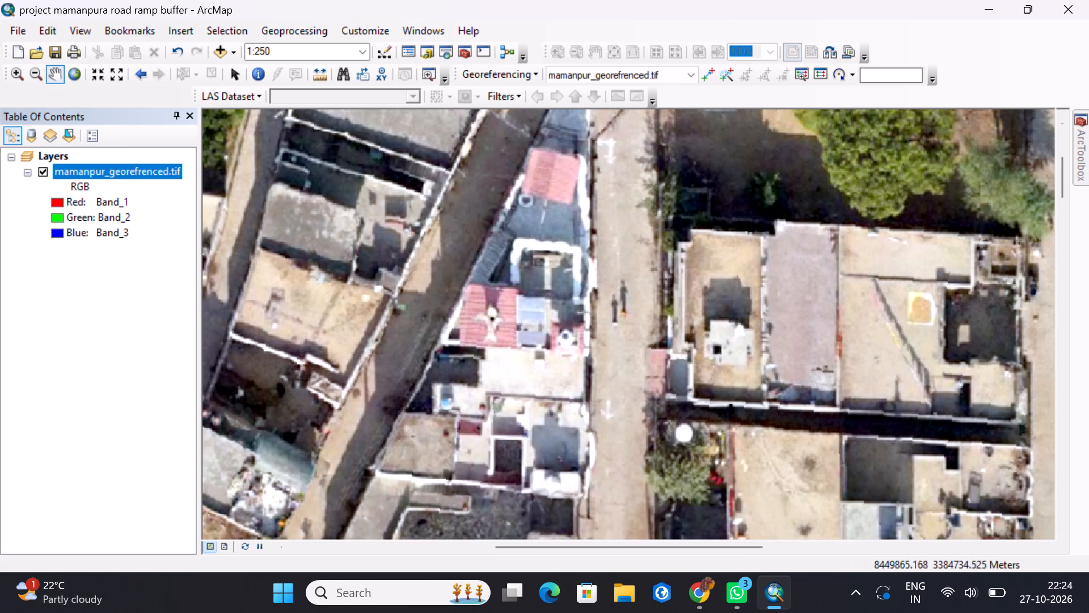
left_click_drag(622, 302, 558, 405)
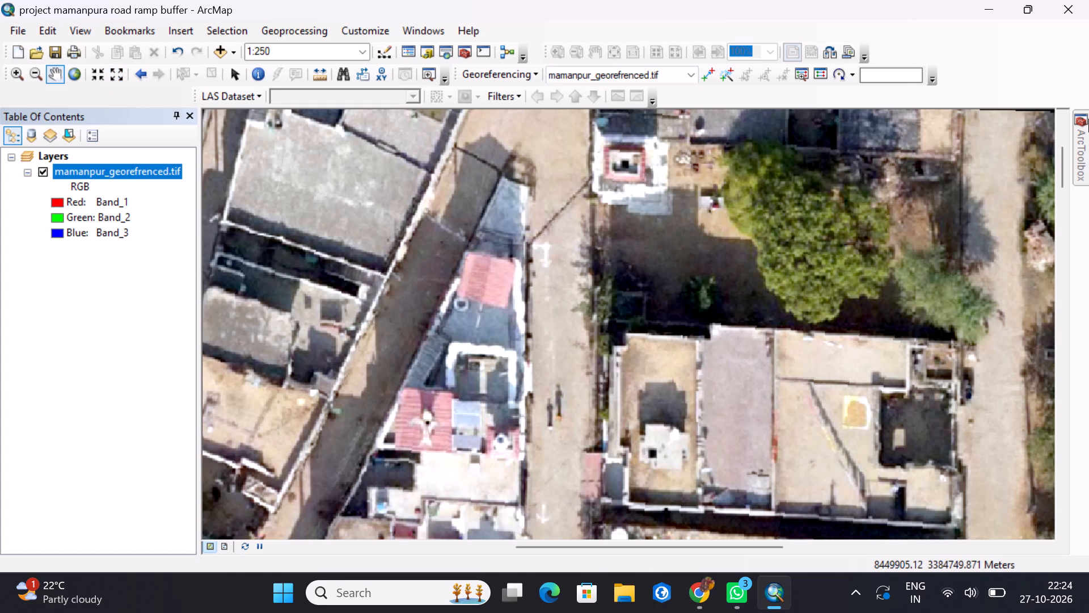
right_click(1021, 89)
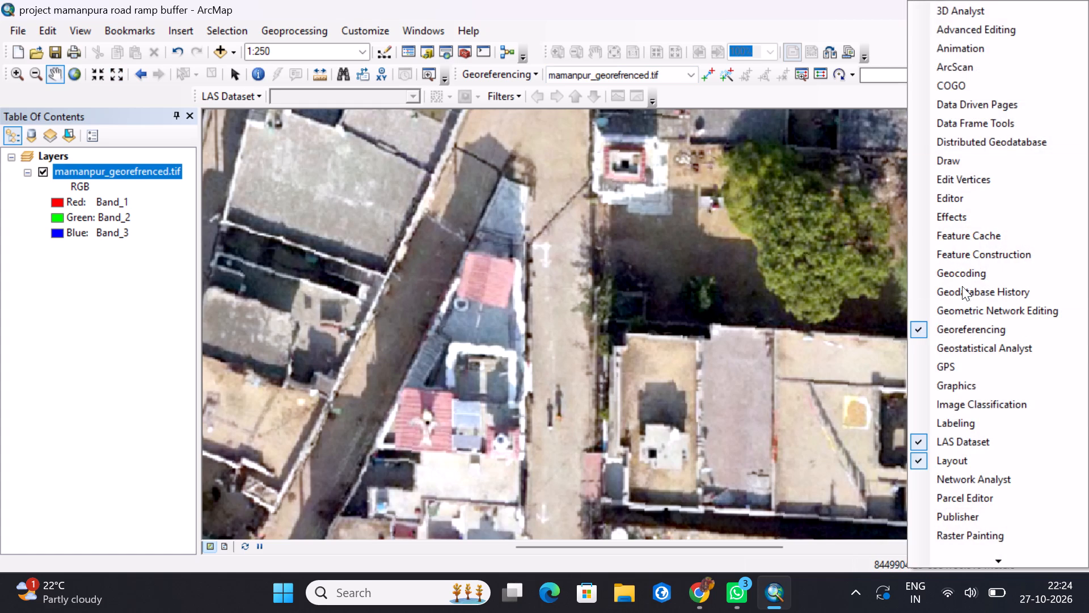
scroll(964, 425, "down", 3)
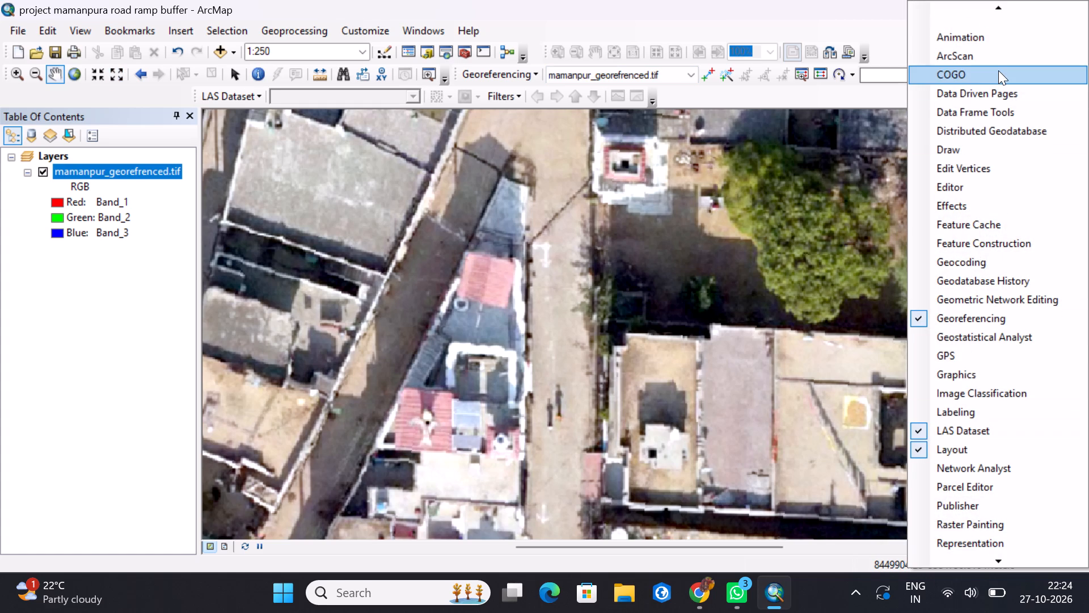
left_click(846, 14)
Open the Catalog window, set it to auto-hide, and bring it into view.
left_click(431, 29)
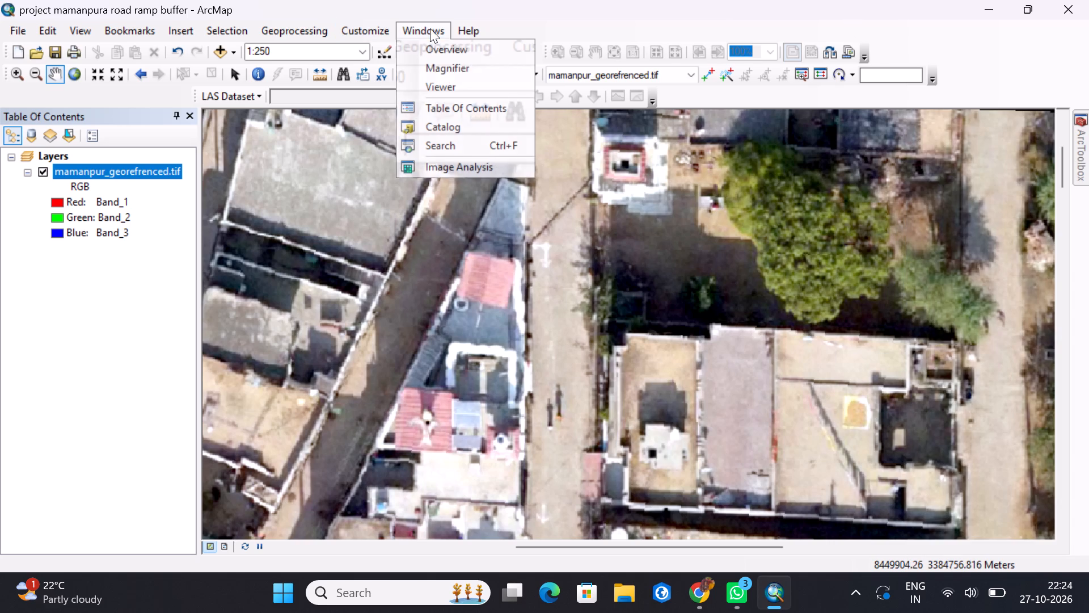
left_click(451, 129)
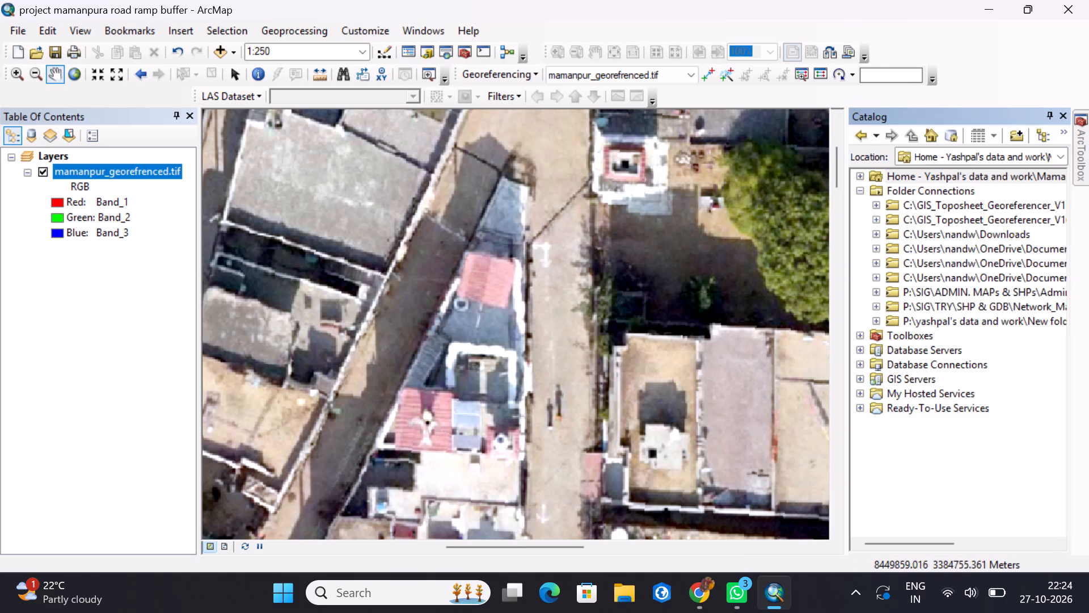
left_click(1048, 116)
left_click(1083, 226)
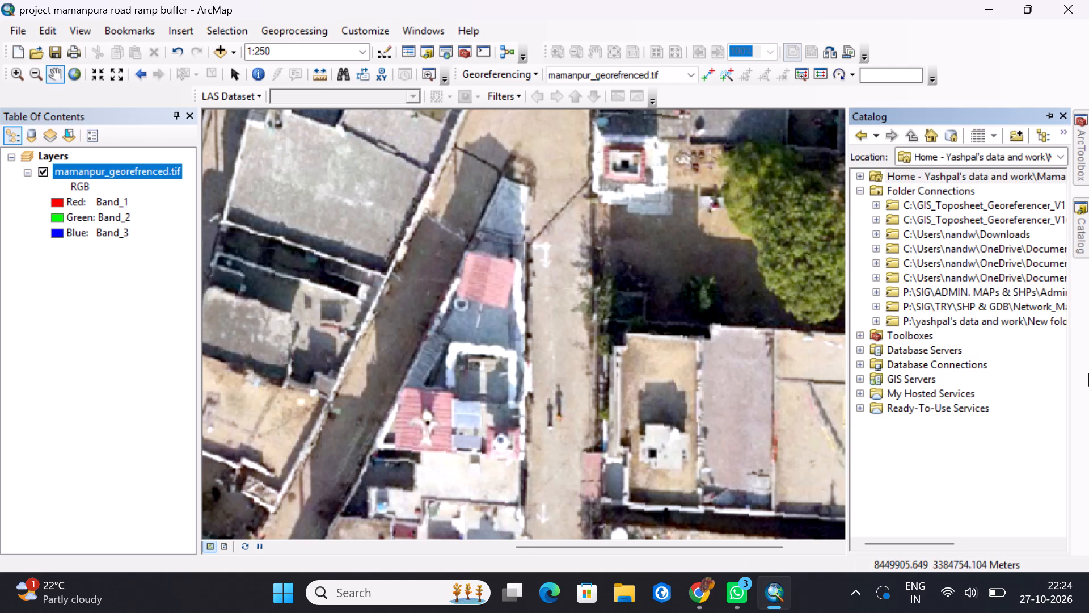
Browse the Catalog contents of the connected "New folder (2)" raster folder and the Home project folder.
left_click(949, 180)
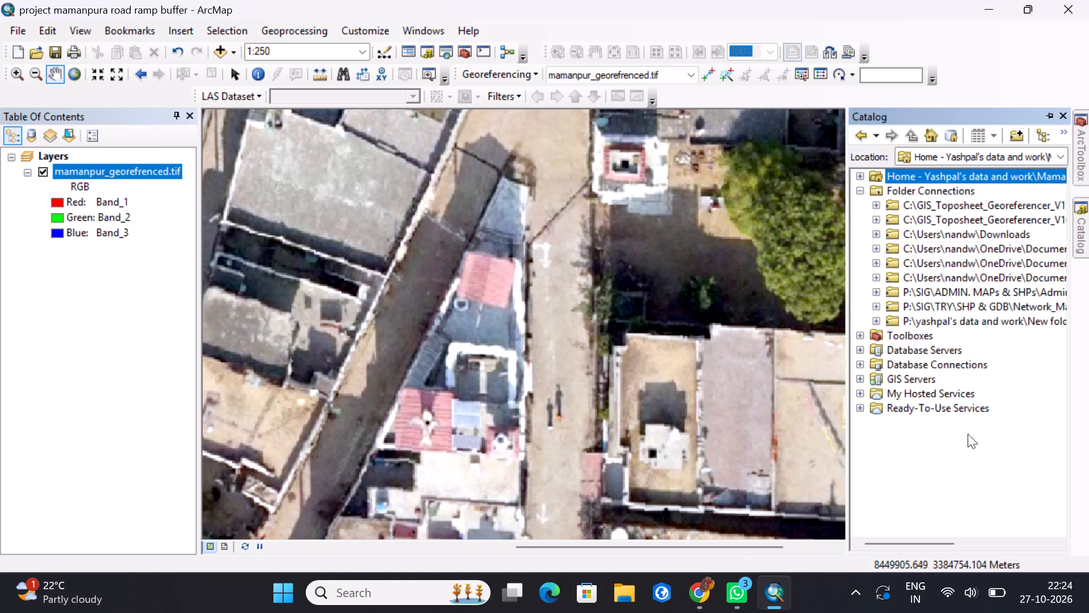
double_click(936, 325)
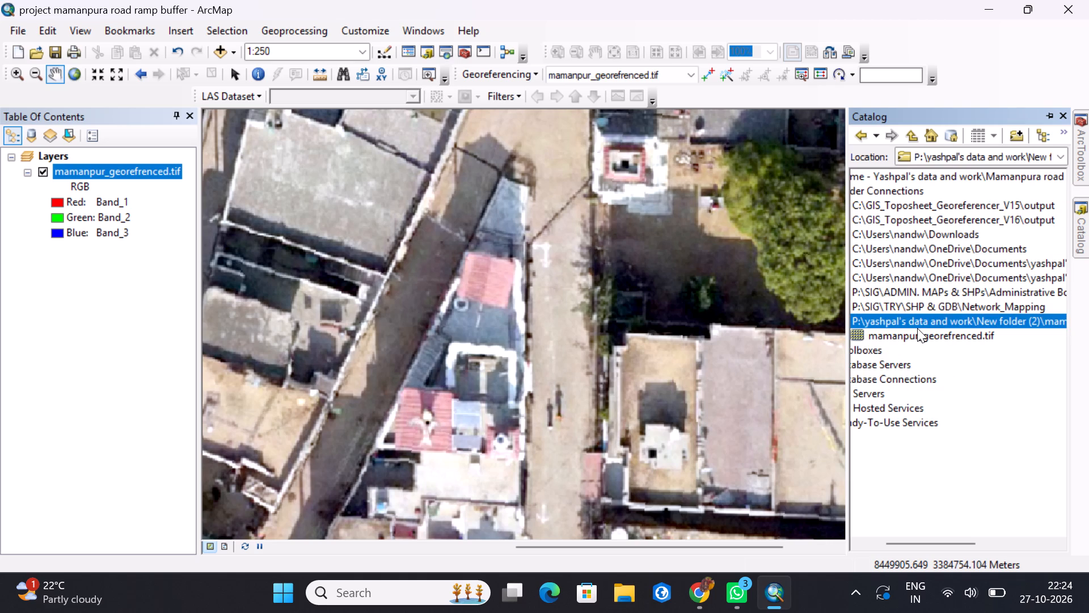
scroll(917, 328, "up", 2)
scroll(883, 328, "down", 4)
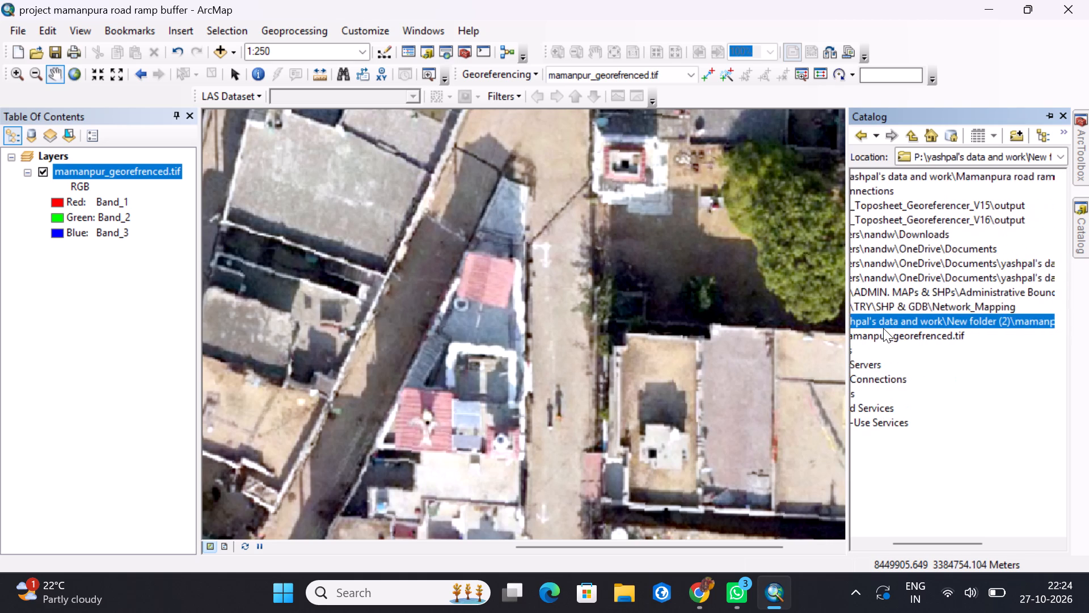
scroll(883, 329, "up", 6)
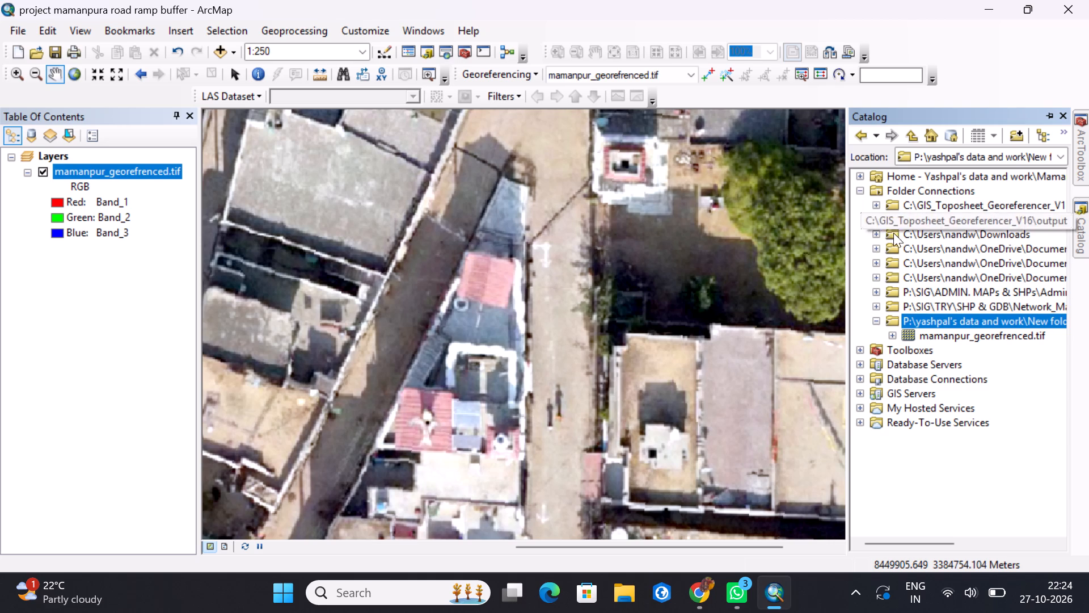
left_click(863, 175)
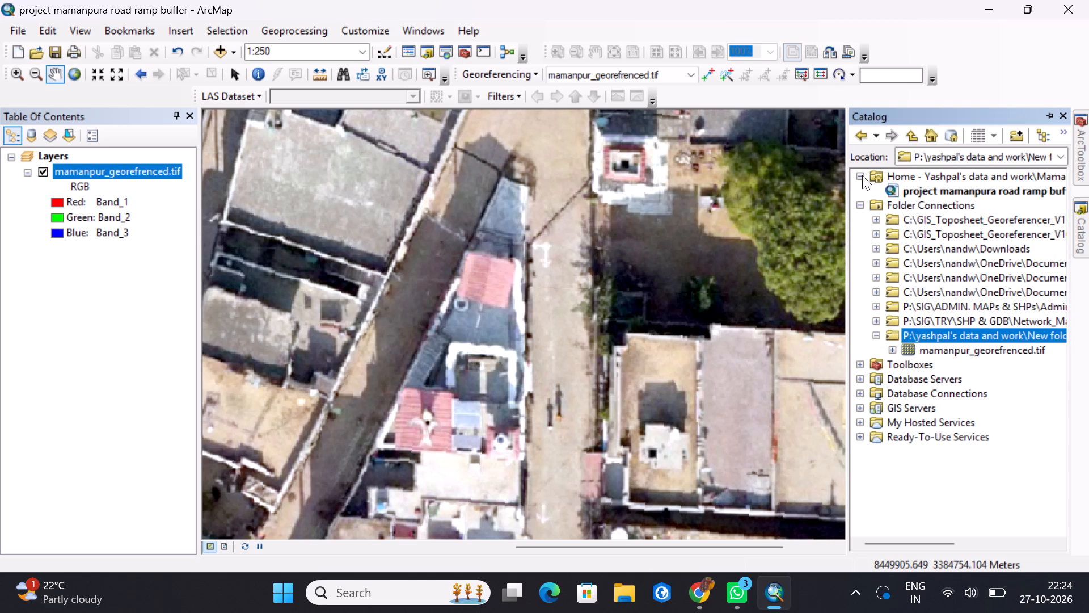
left_click(940, 192)
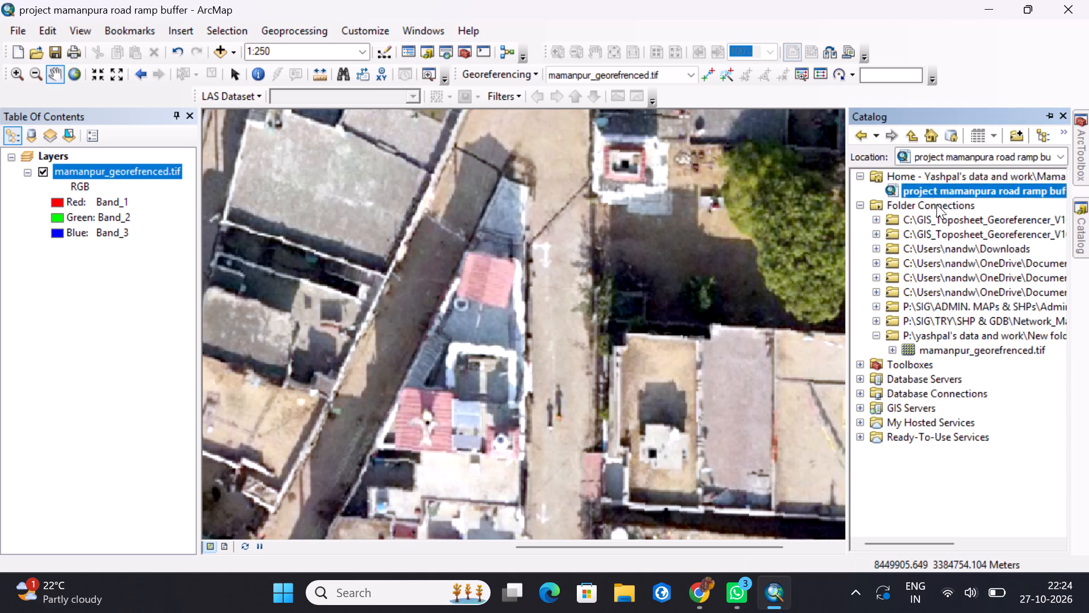
Create a new file geodatabase in the Home folder and name it mamanpura.gdb.
left_click(935, 176)
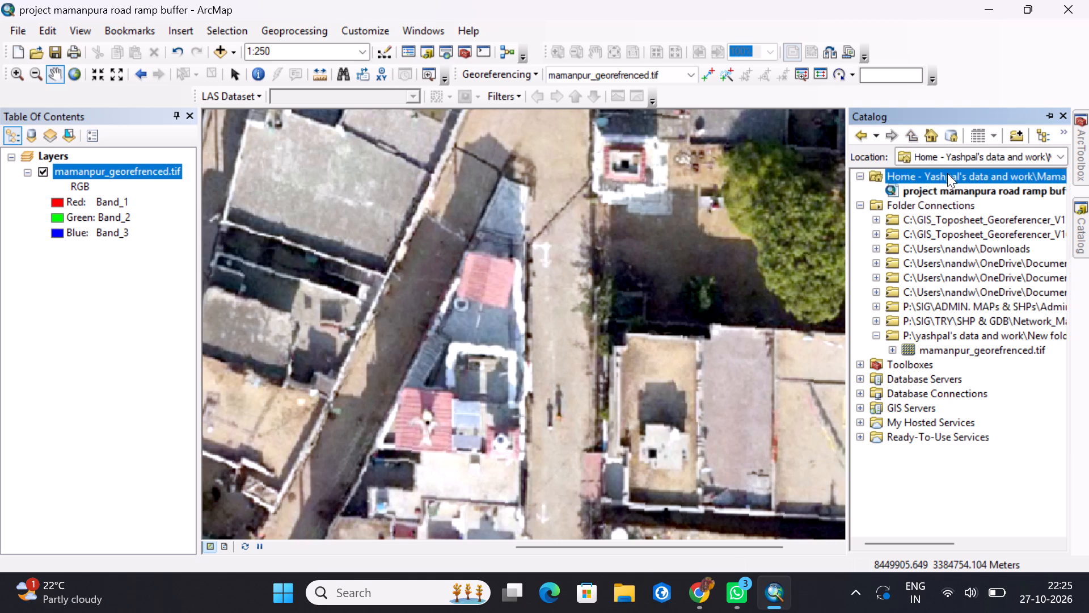
right_click(948, 172)
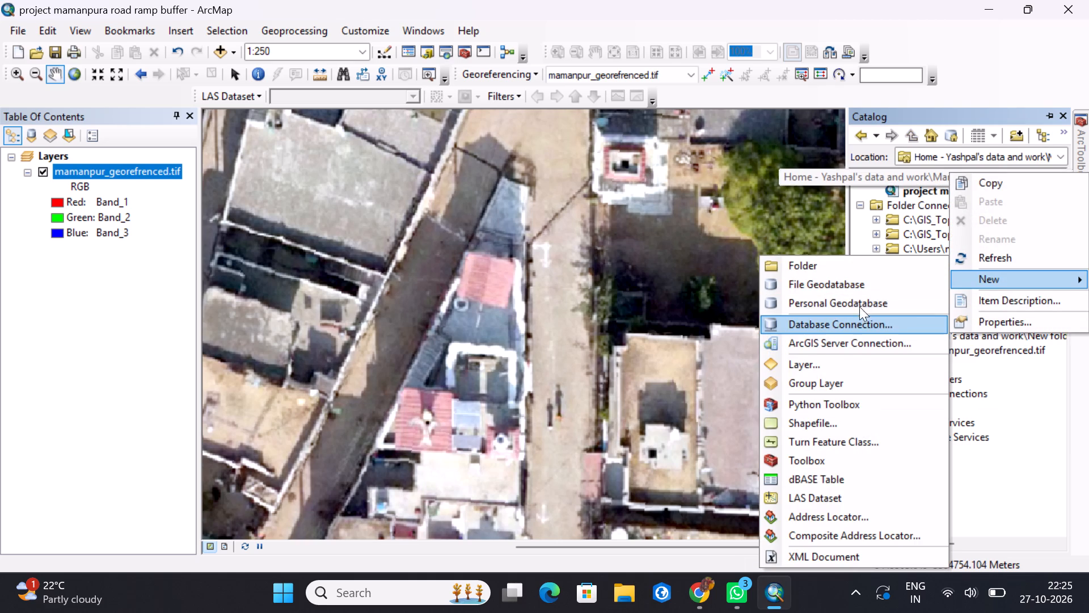
left_click(870, 276)
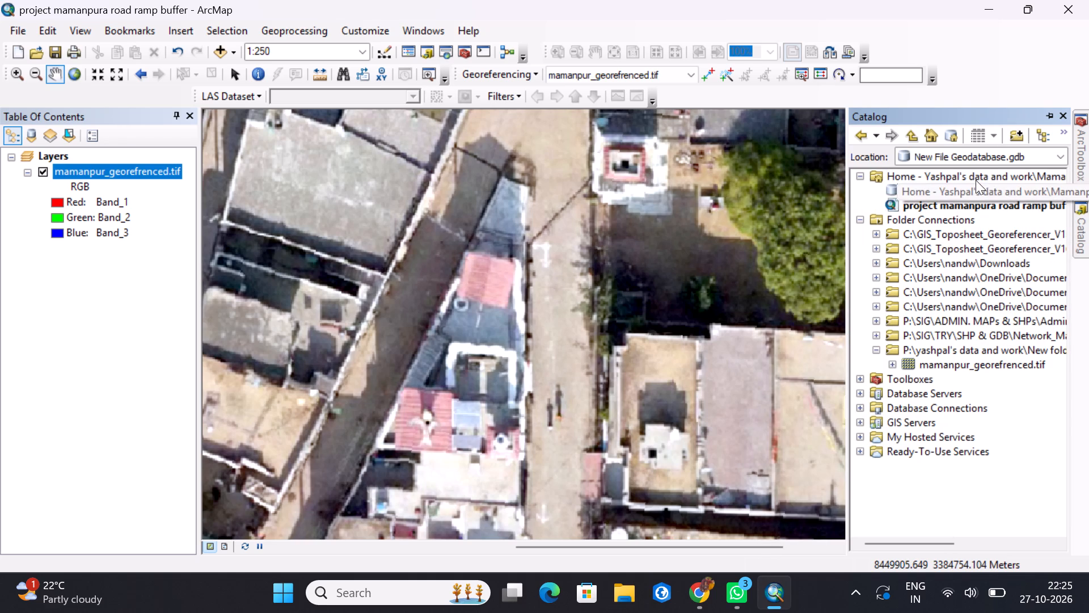
right_click(940, 188)
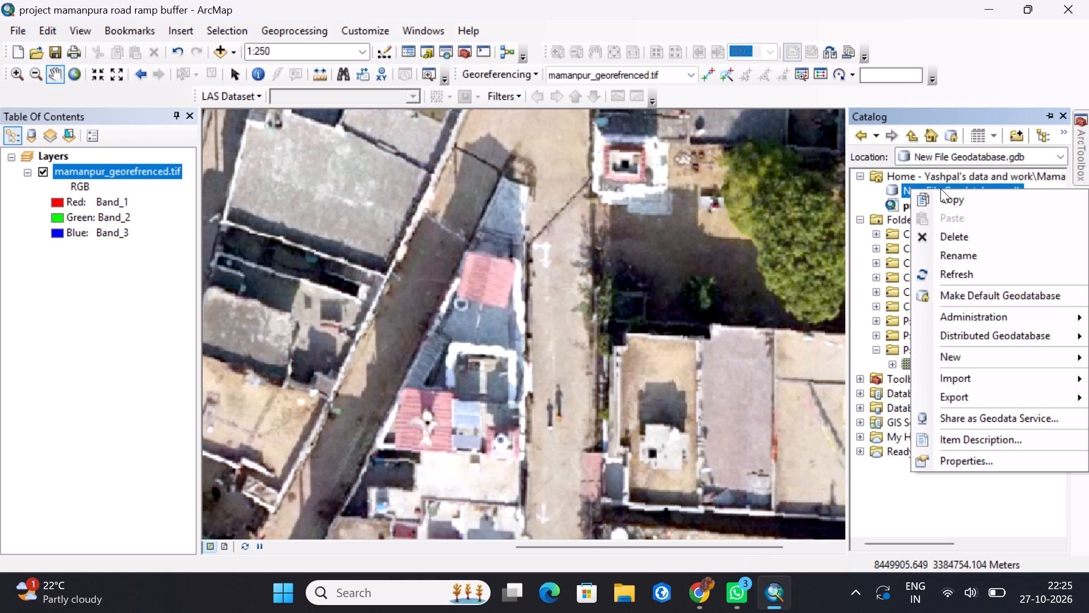
left_click(964, 247)
type("ma")
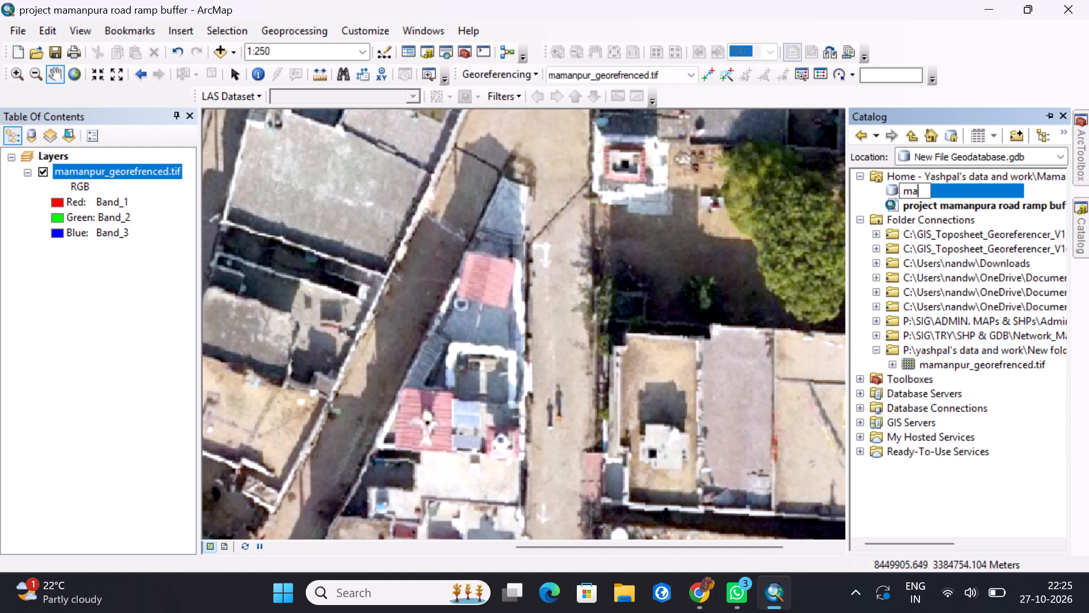
type("manpura")
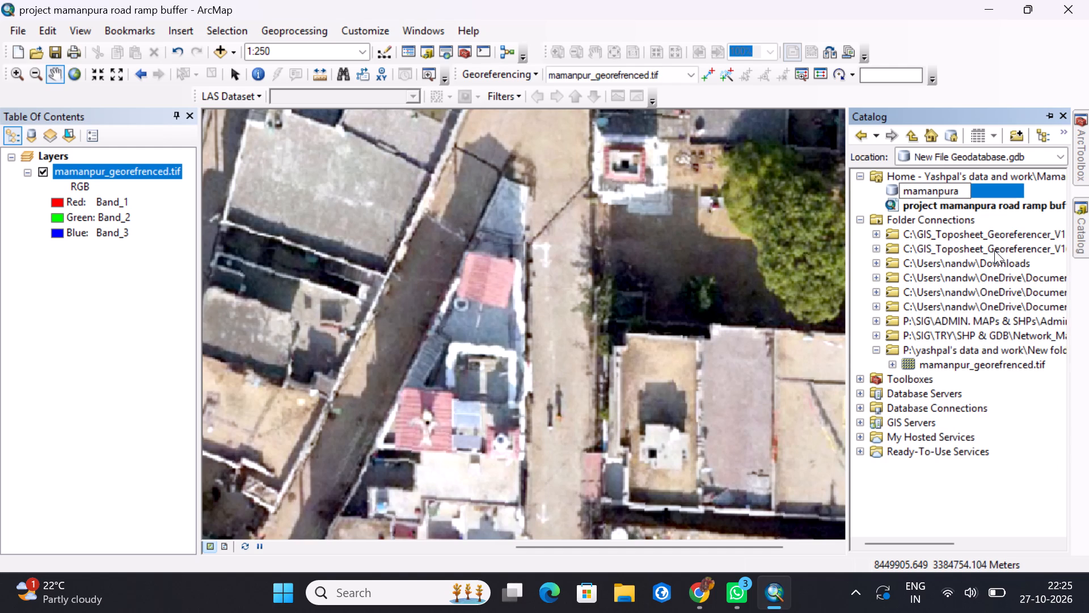
type(".gdb")
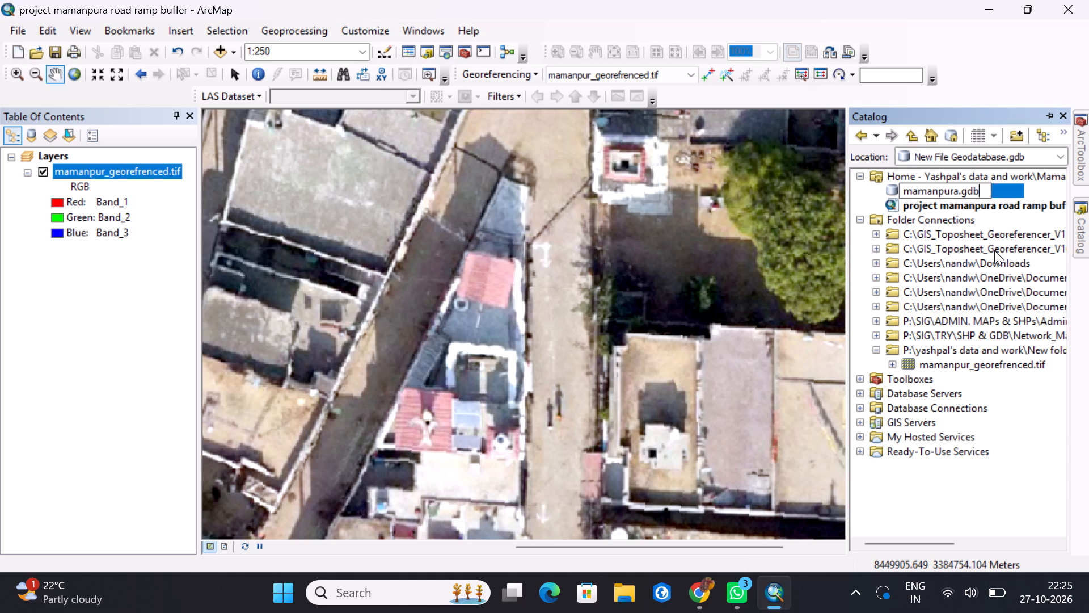
key("Return")
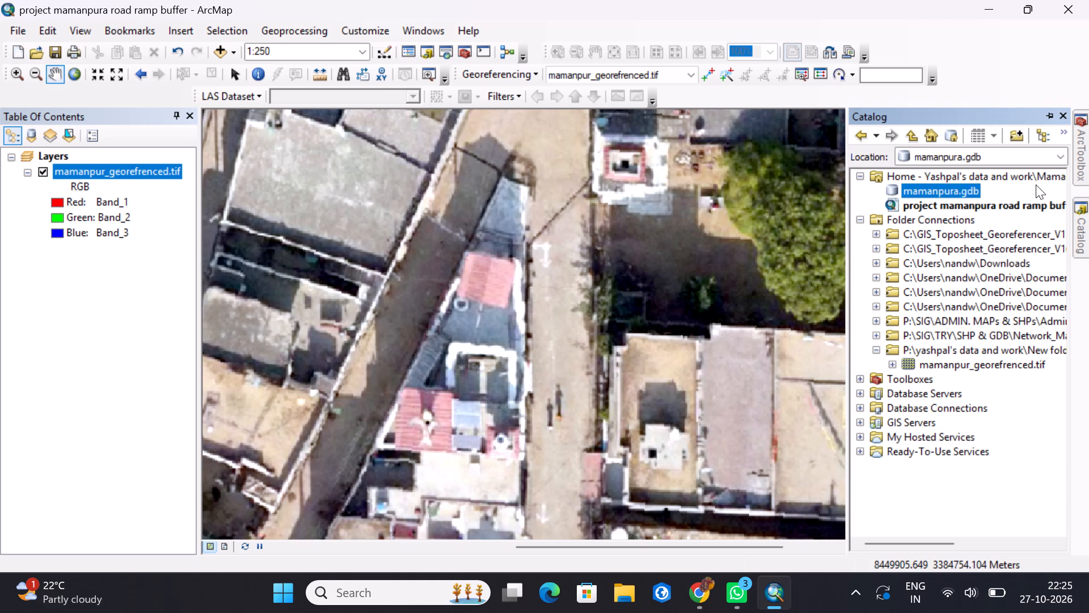
Start a new feature dataset in mamanpura.gdb and name it Mamanpura.
right_click(951, 190)
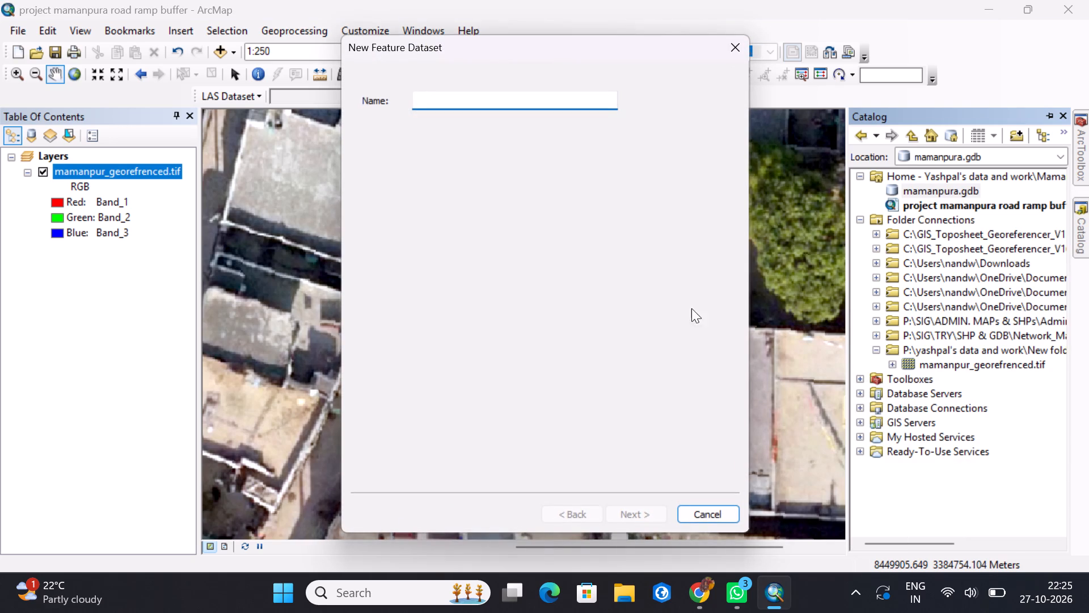
type("Road")
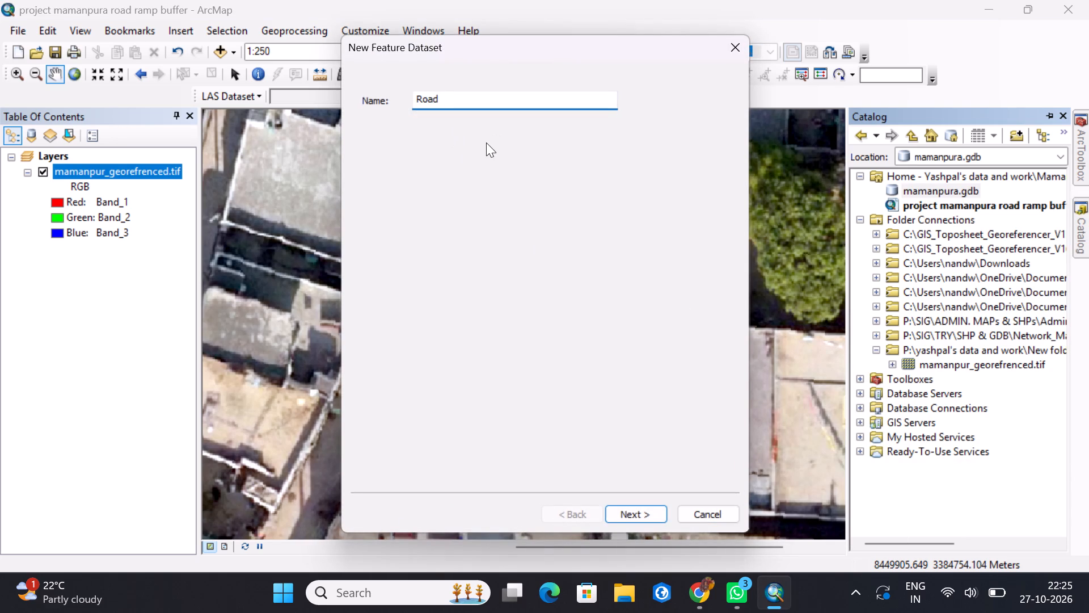
key("BackSpace")
key("BackSpace")
key("BackSpace")
key("BackSpace")
key("BackSpace")
key("BackSpace")
key("BackSpace")
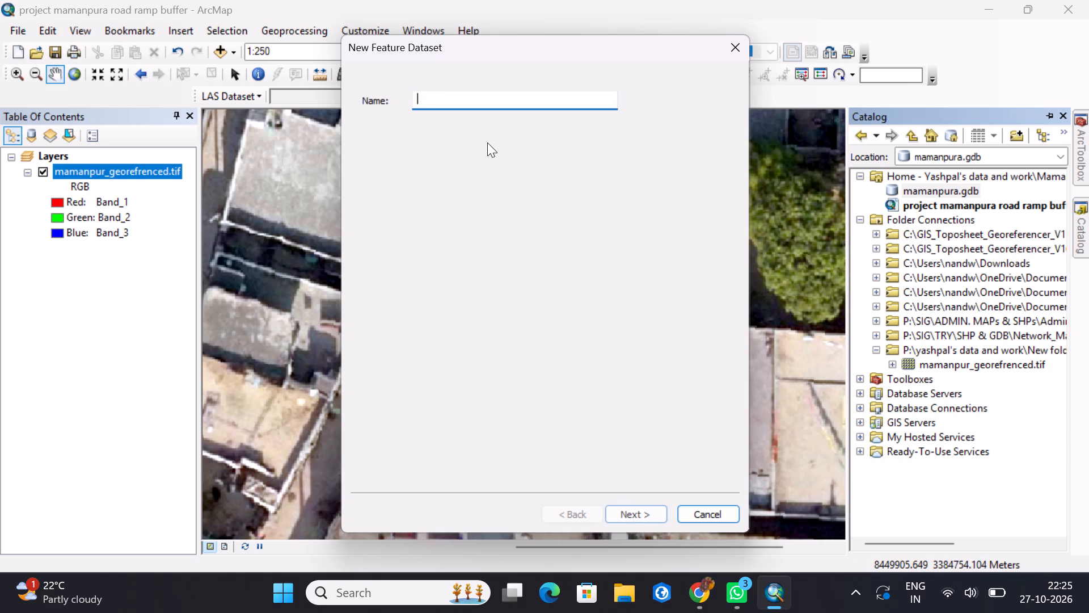
type("Mam")
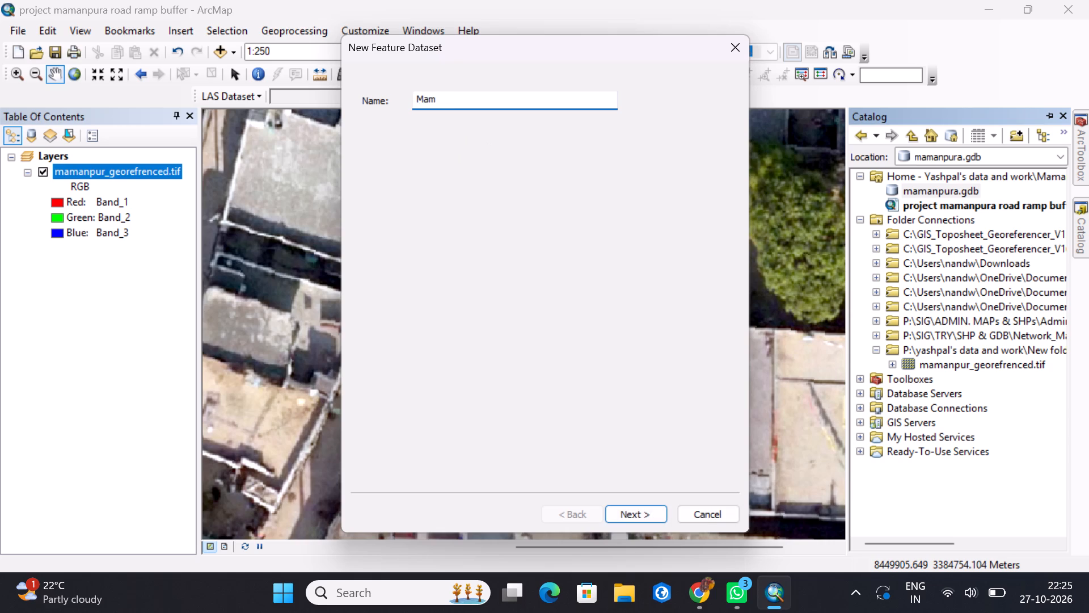
type("anpura")
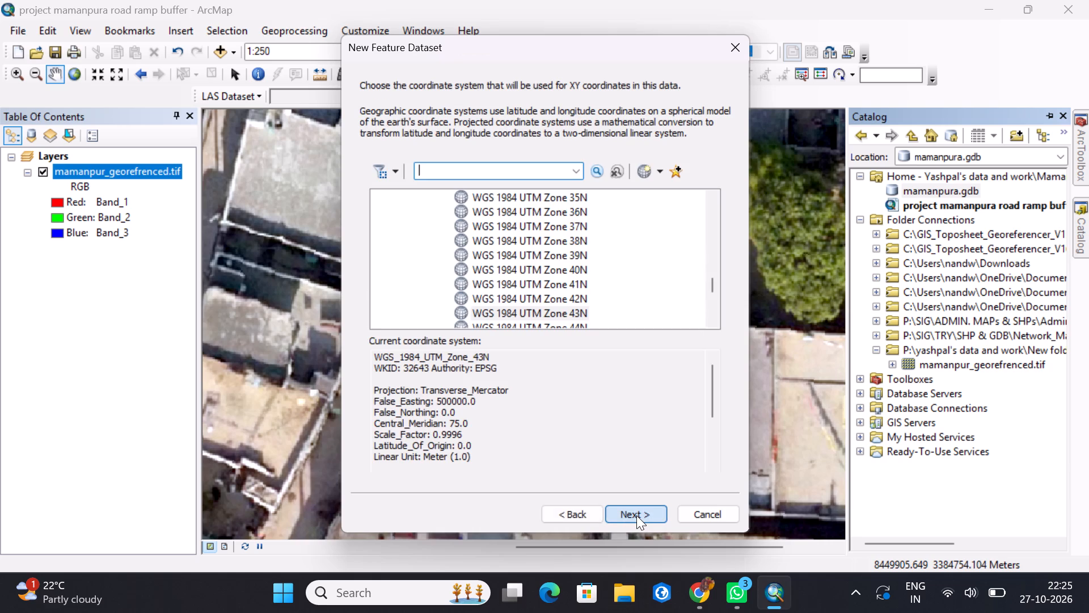
Import the dataset's XY coordinate system from mamanpur_georefrenced.tif, leave the vertical coordinate system unset, and finish creating the dataset.
left_click(652, 169)
left_click(681, 217)
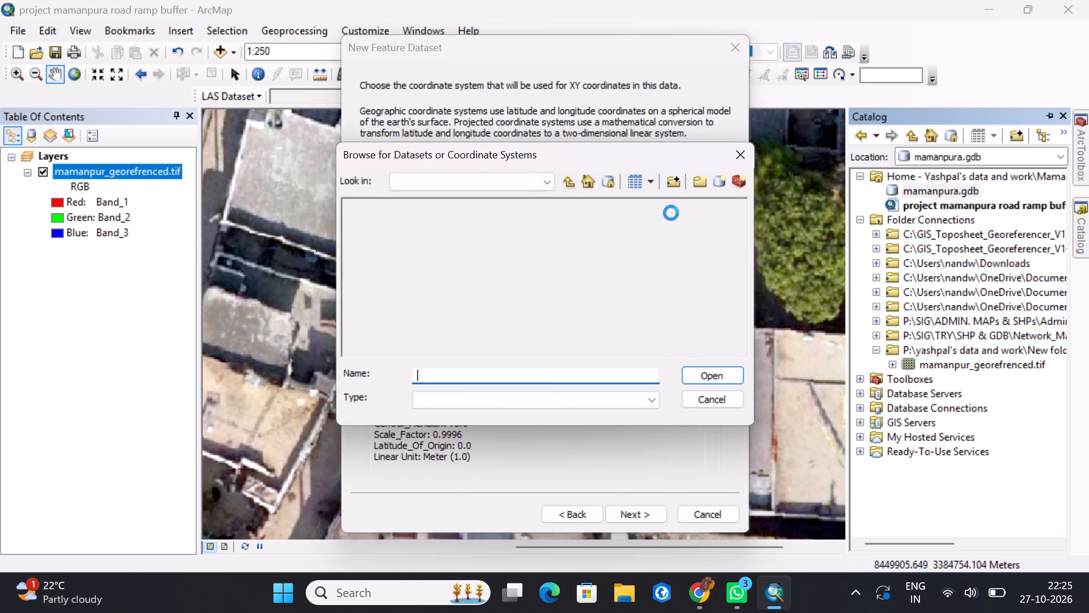
left_click(455, 211)
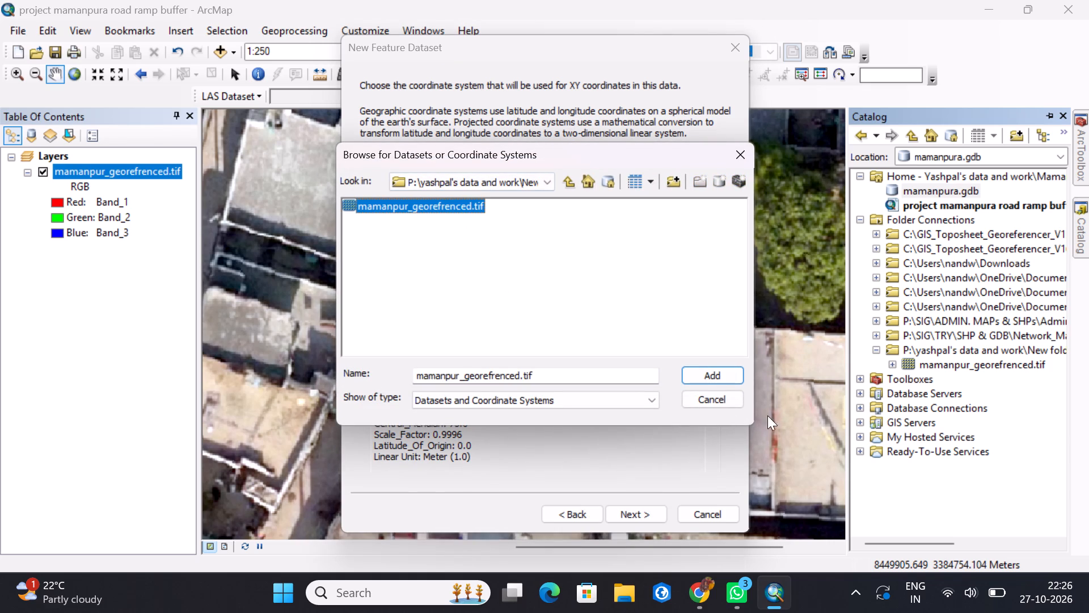
left_click(734, 381)
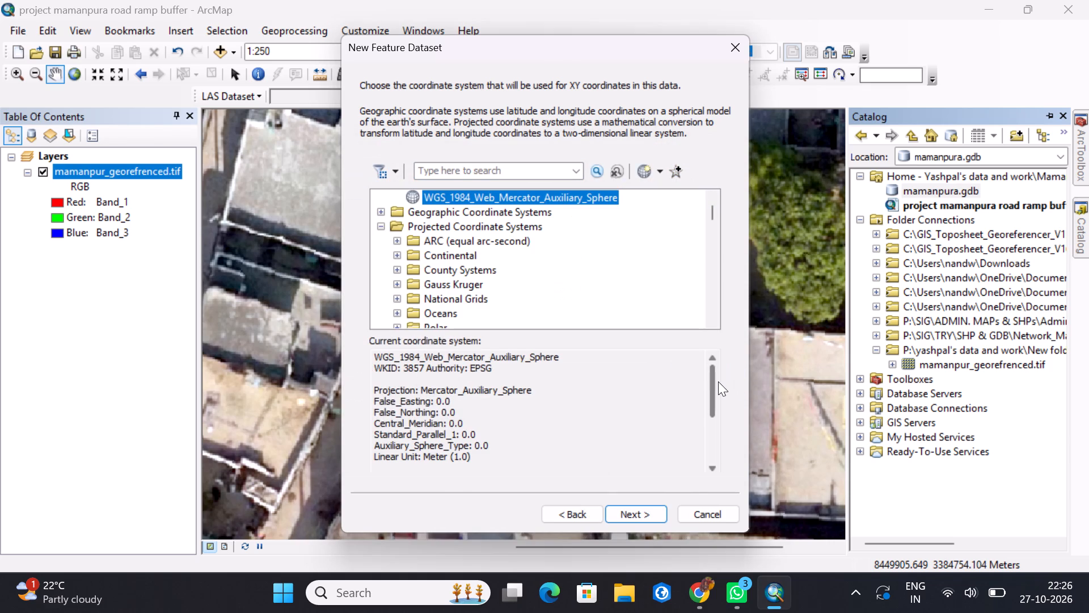
left_click(642, 514)
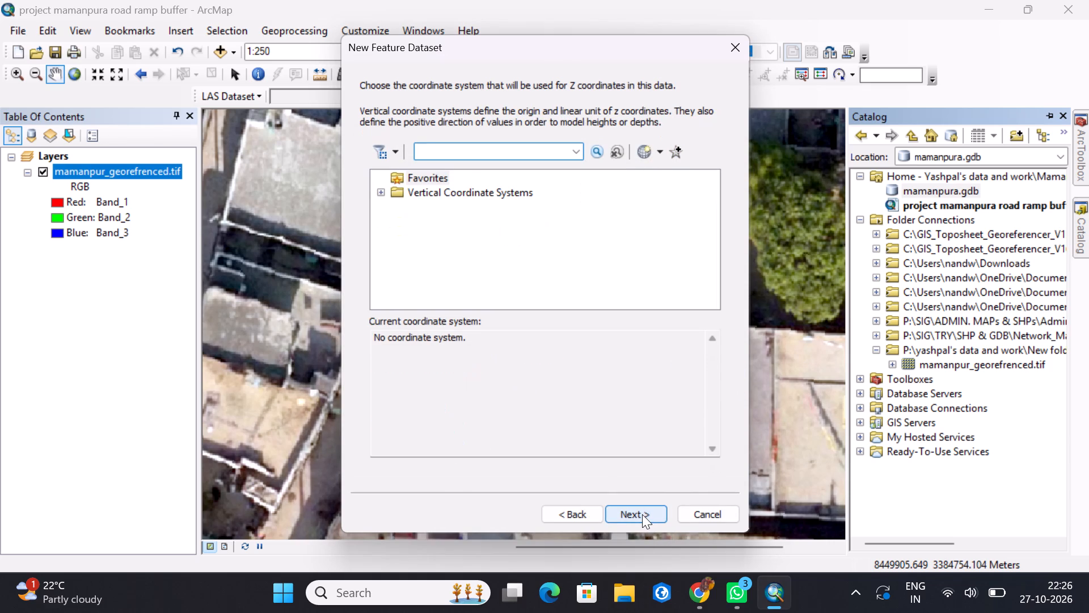
left_click(642, 514)
left_click(642, 514)
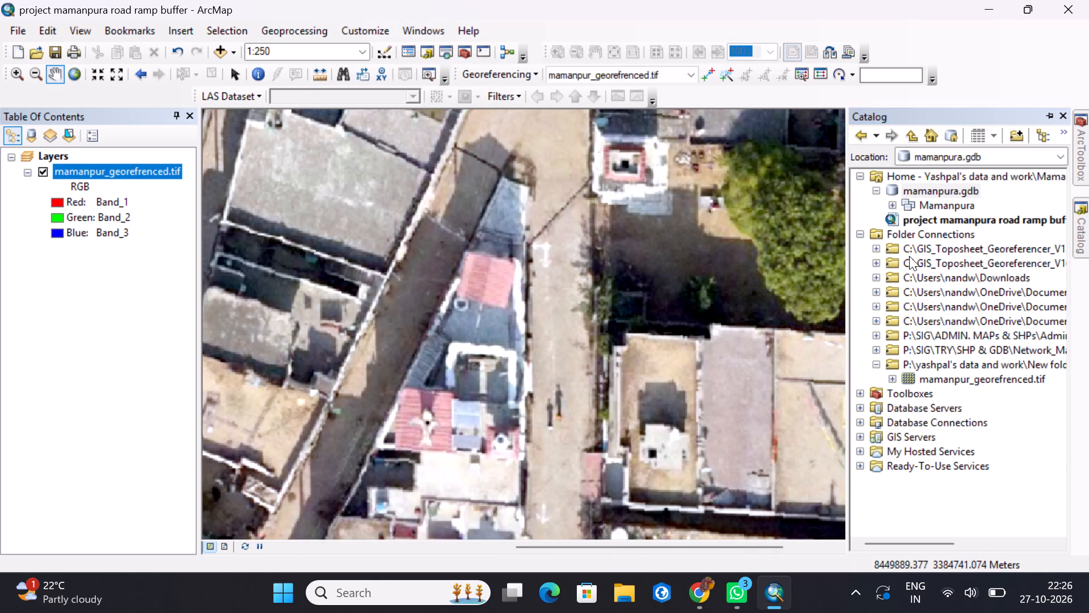
Create a polygon feature class named Built_up in the Mamanpura feature dataset.
right_click(920, 205)
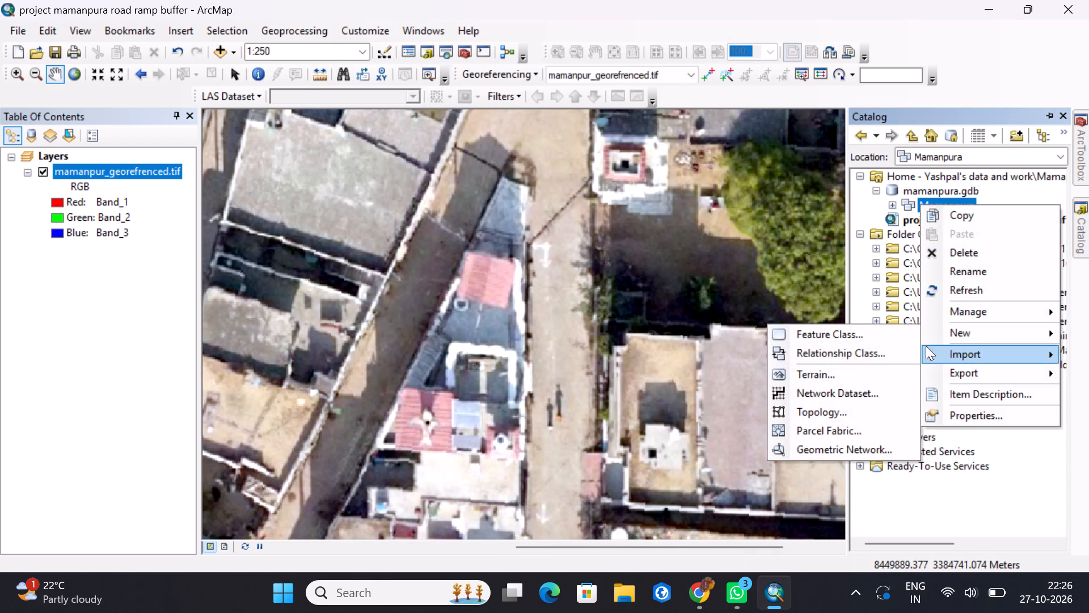
left_click(883, 341)
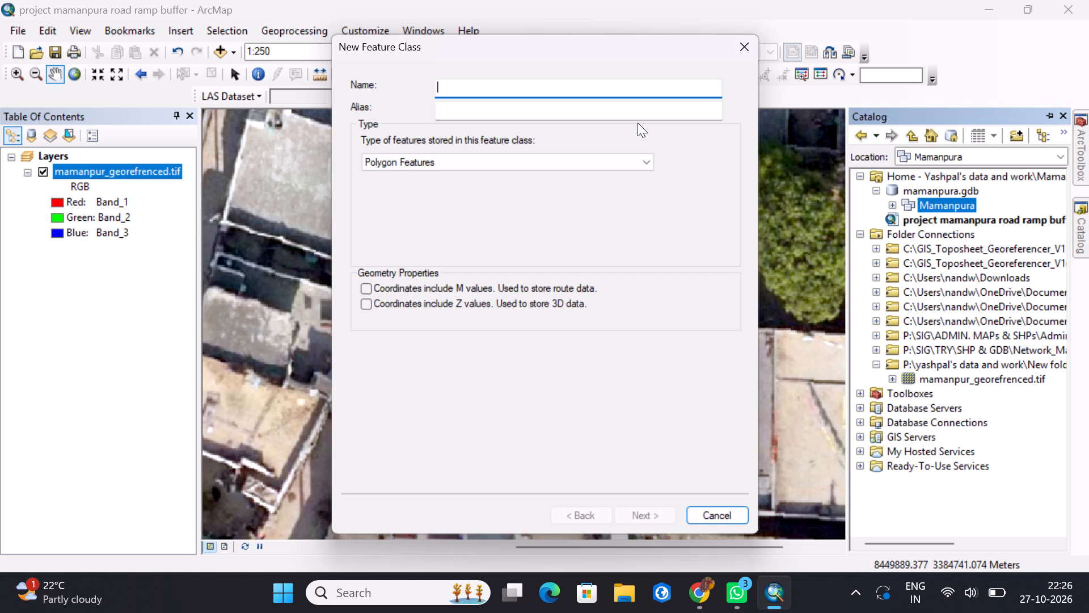
type("Ro")
key("BackSpace")
key("BackSpace")
key("BackSpace")
type("Built")
key("shift+underscore")
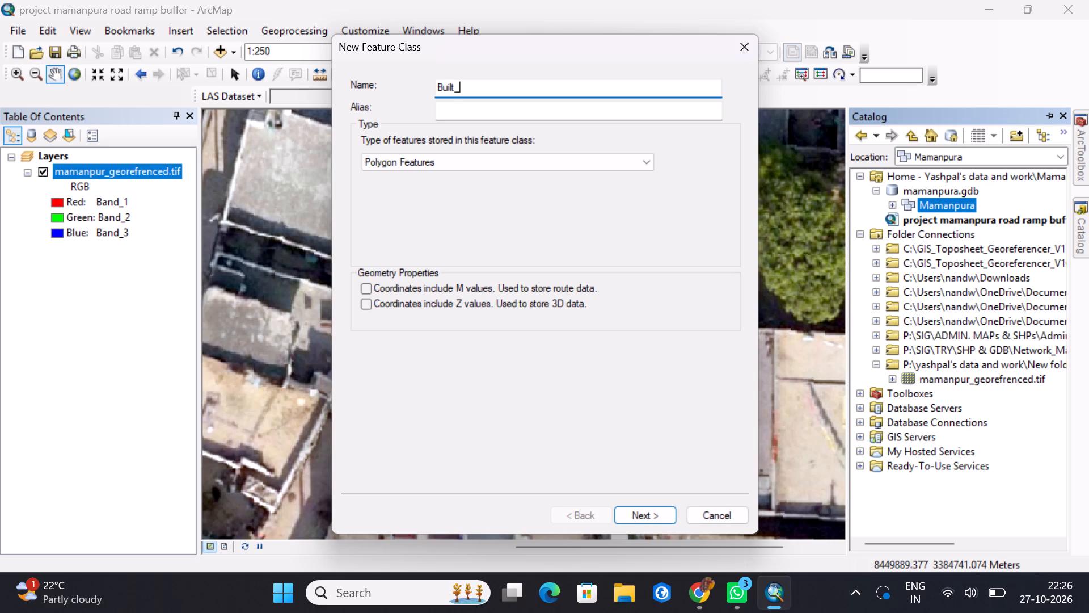
type("up")
left_click(475, 156)
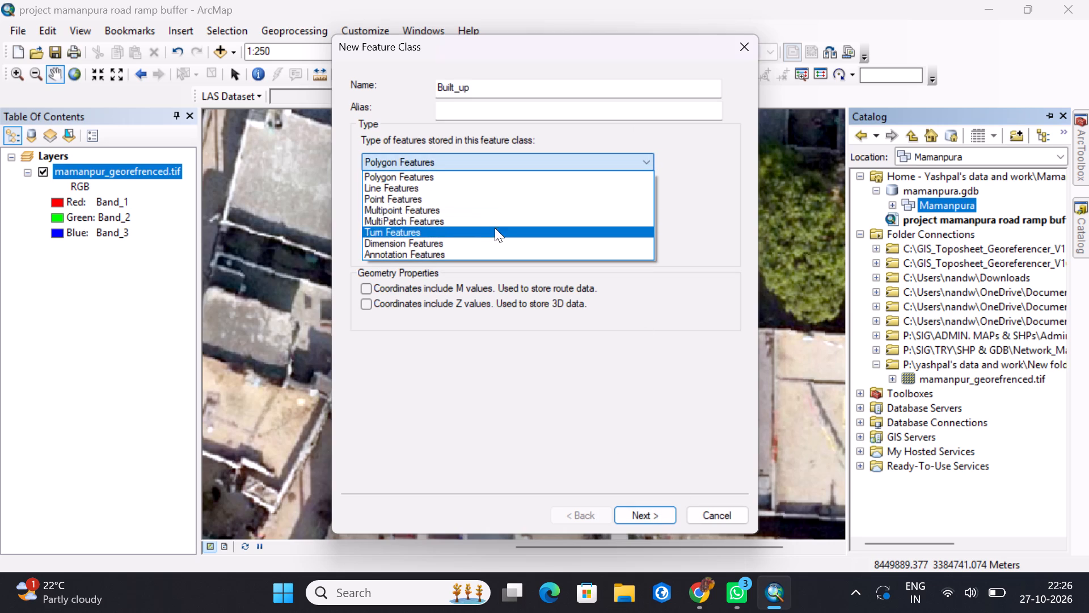
left_click(497, 171)
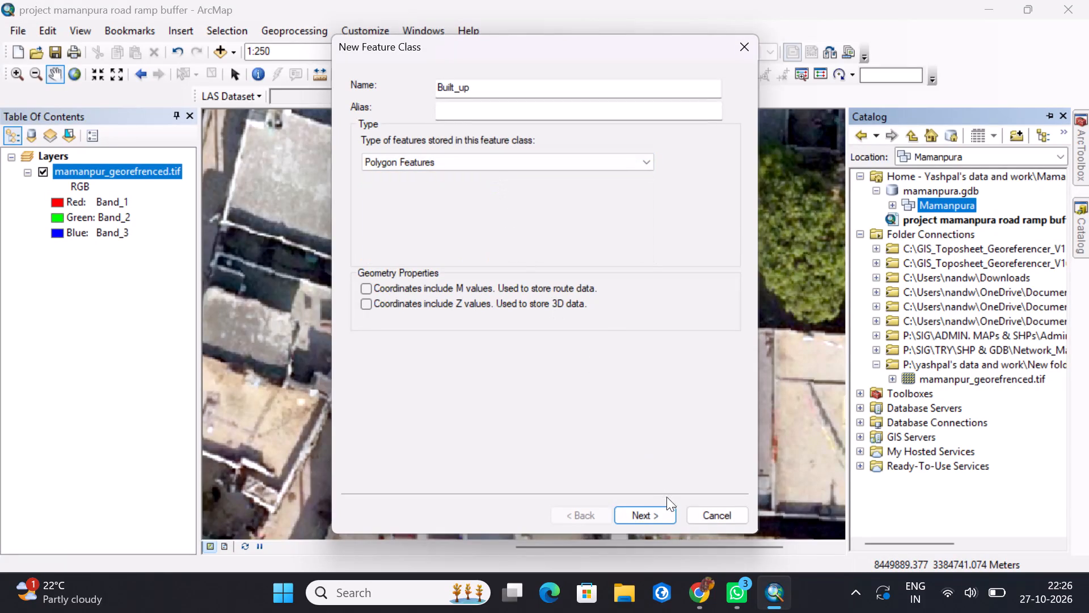
left_click(656, 511)
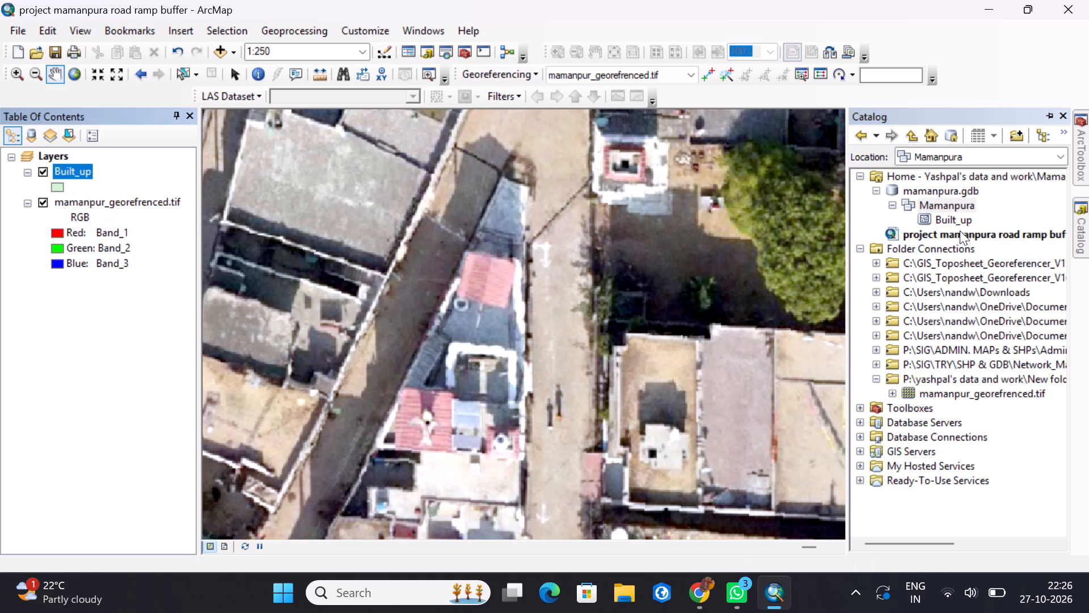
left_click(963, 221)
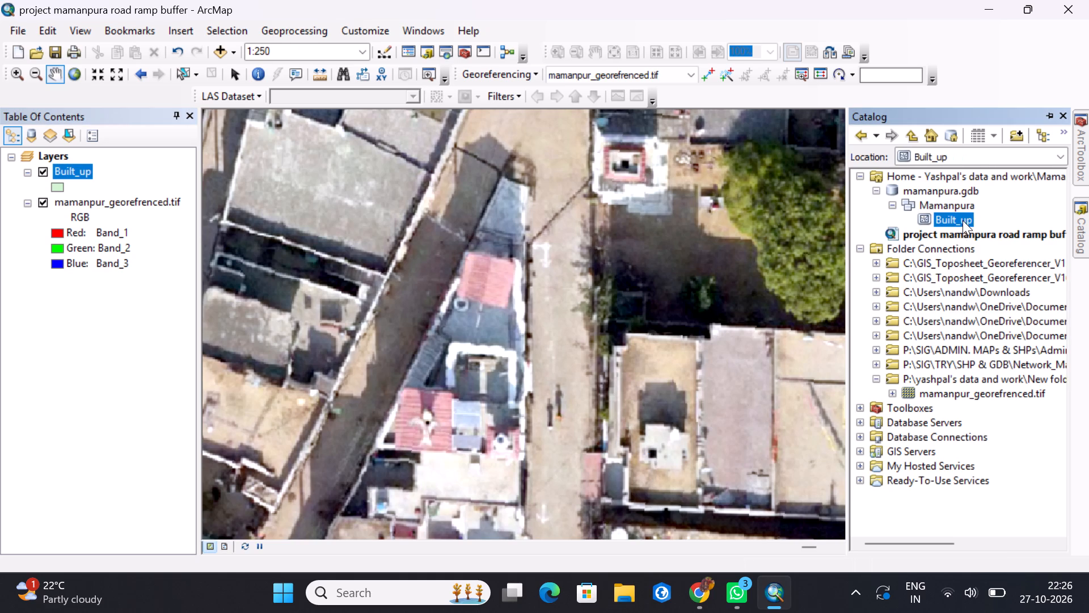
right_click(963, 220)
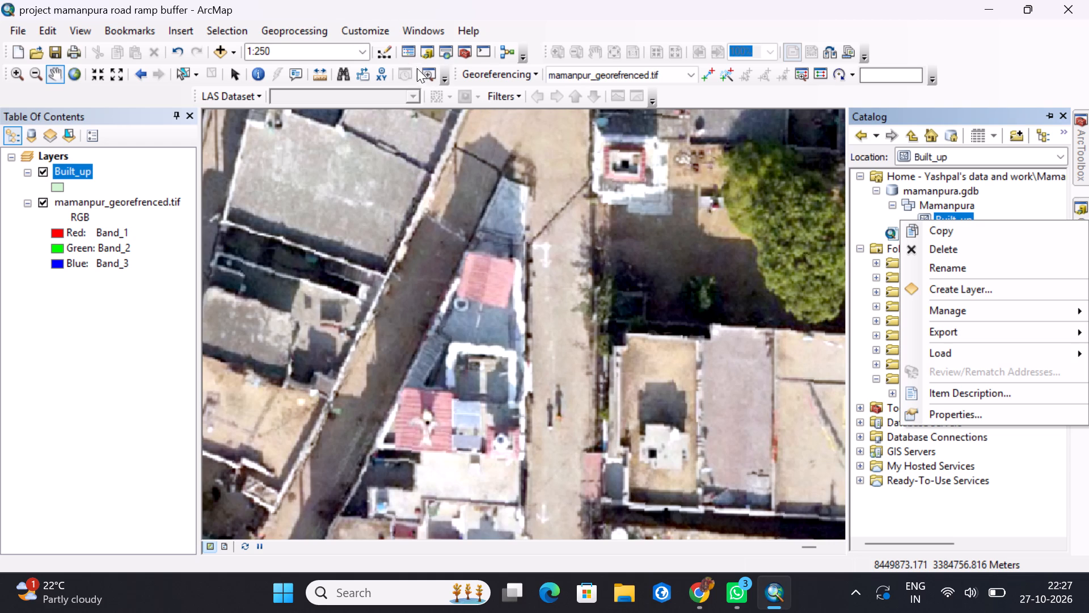
Show the Editor toolbar and dock it in the same row as the Layout toolbar.
right_click(928, 52)
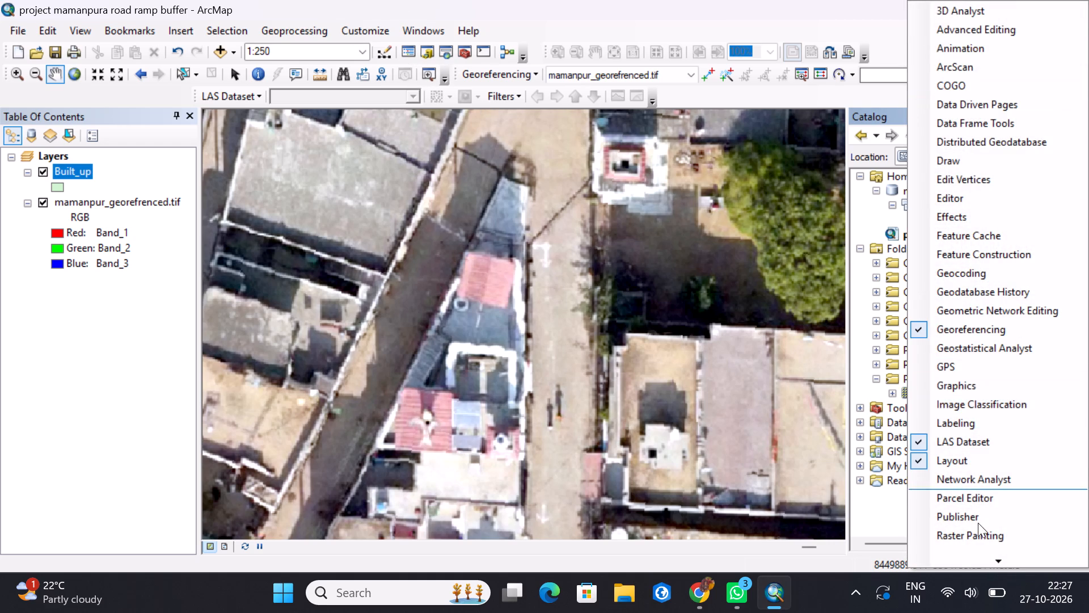
scroll(978, 520, "down", 1)
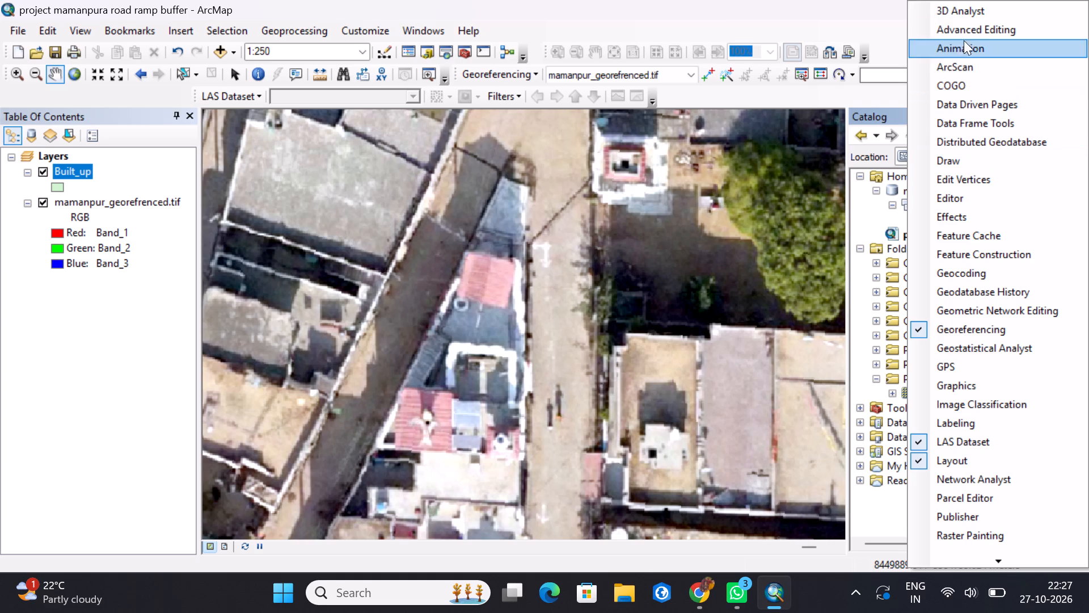
left_click(981, 192)
left_click_drag(290, 128, 290, 127)
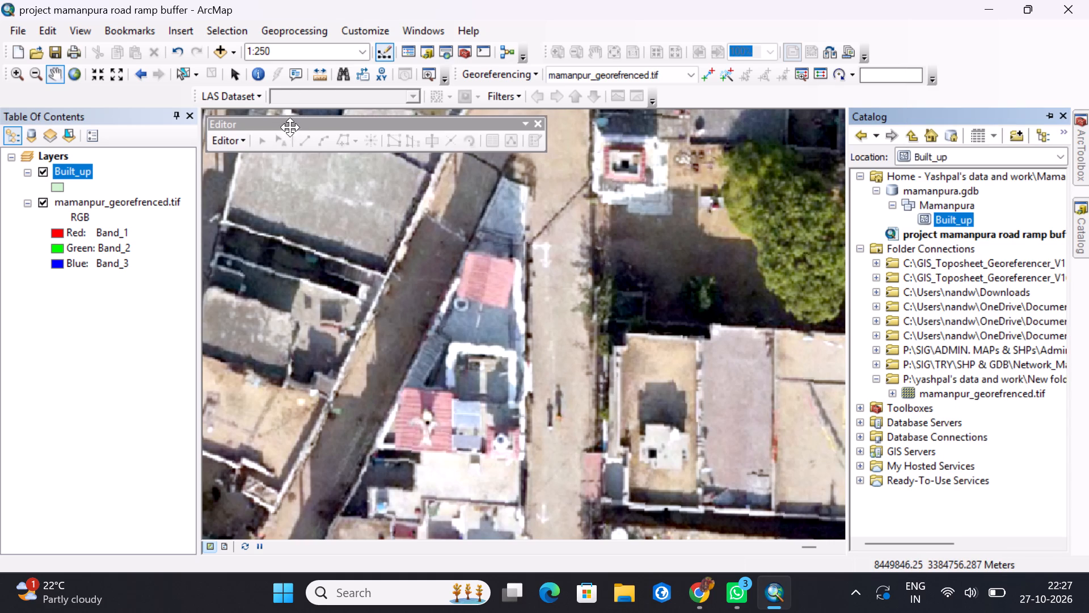
left_click_drag(290, 127, 624, 51)
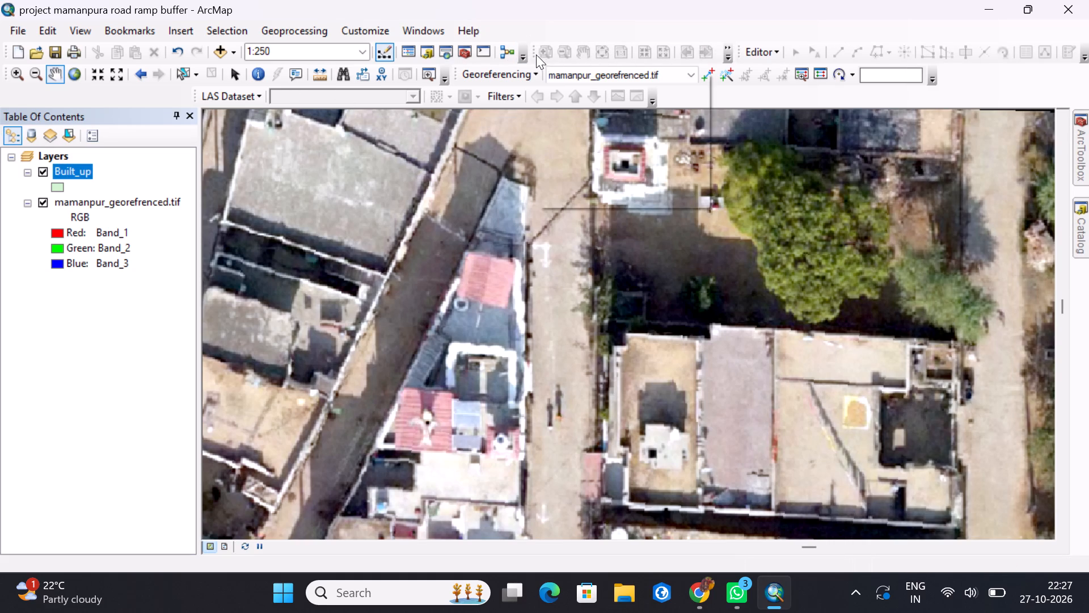
Undock the Layout toolbar and close it.
left_click_drag(534, 54, 524, 109)
left_click(524, 109)
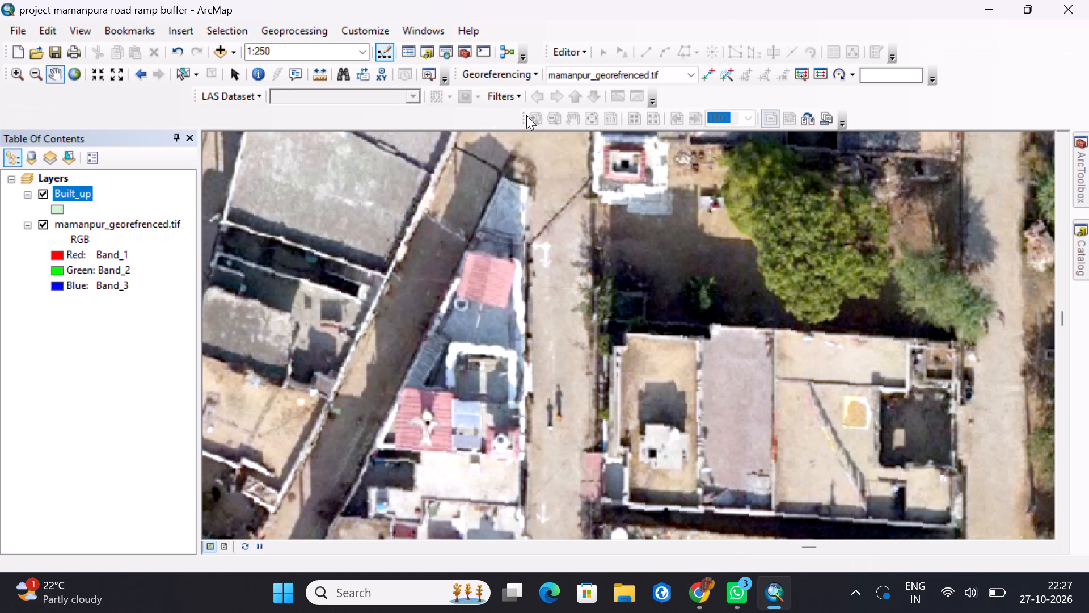
left_click_drag(525, 115, 494, 204)
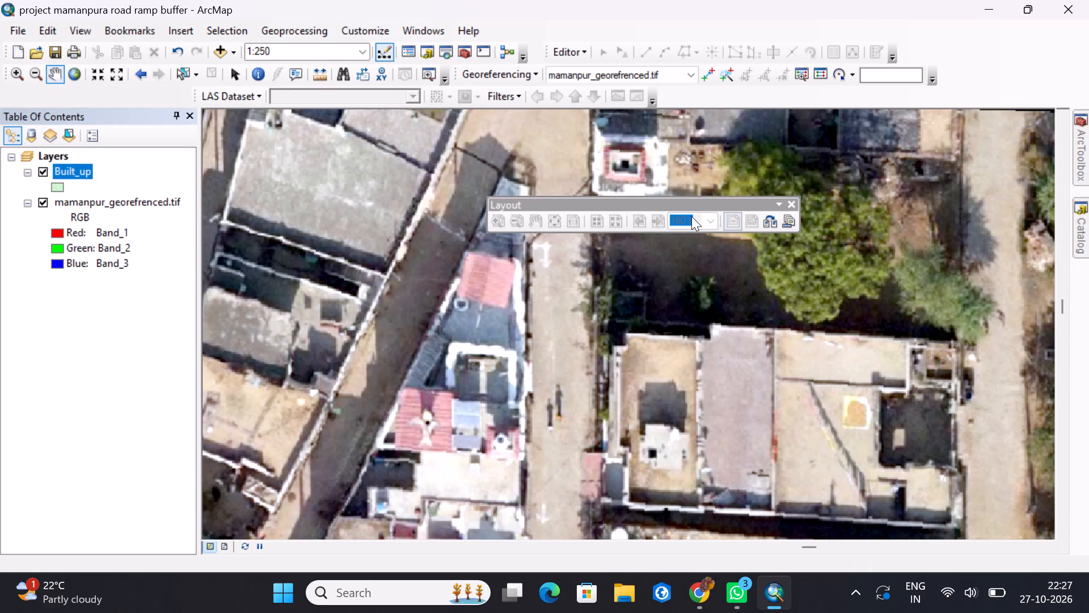
left_click(791, 205)
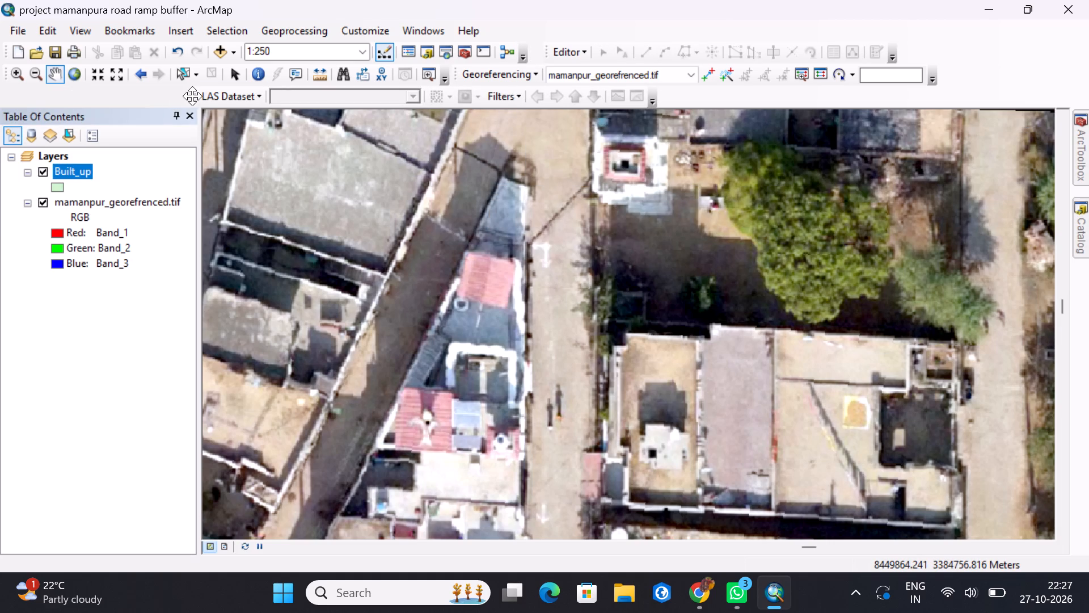
Undock the LAS Dataset toolbar and close it.
left_click_drag(196, 96, 186, 246)
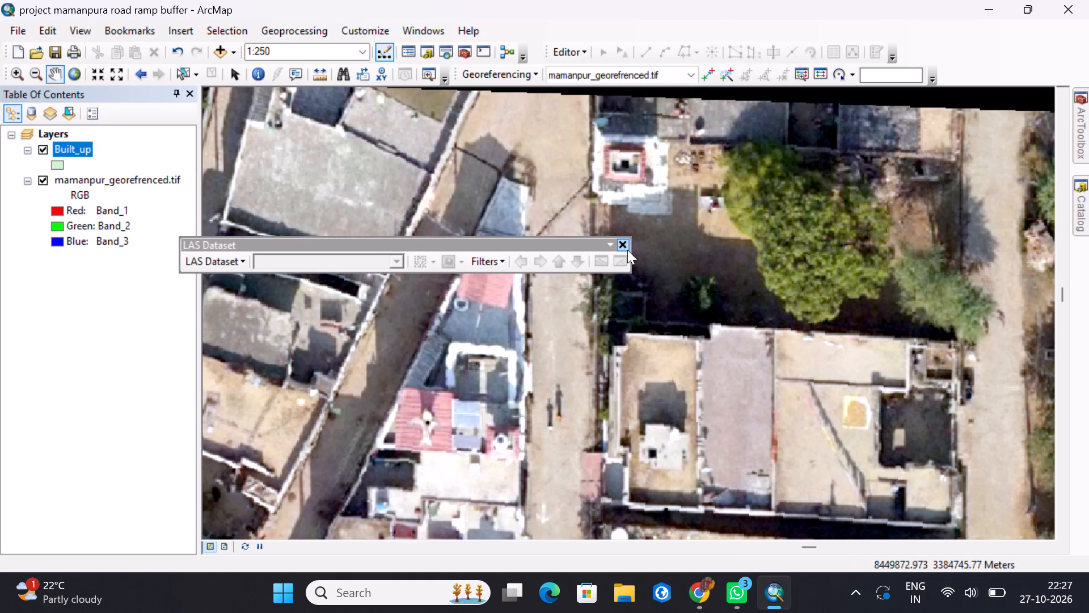
left_click(623, 248)
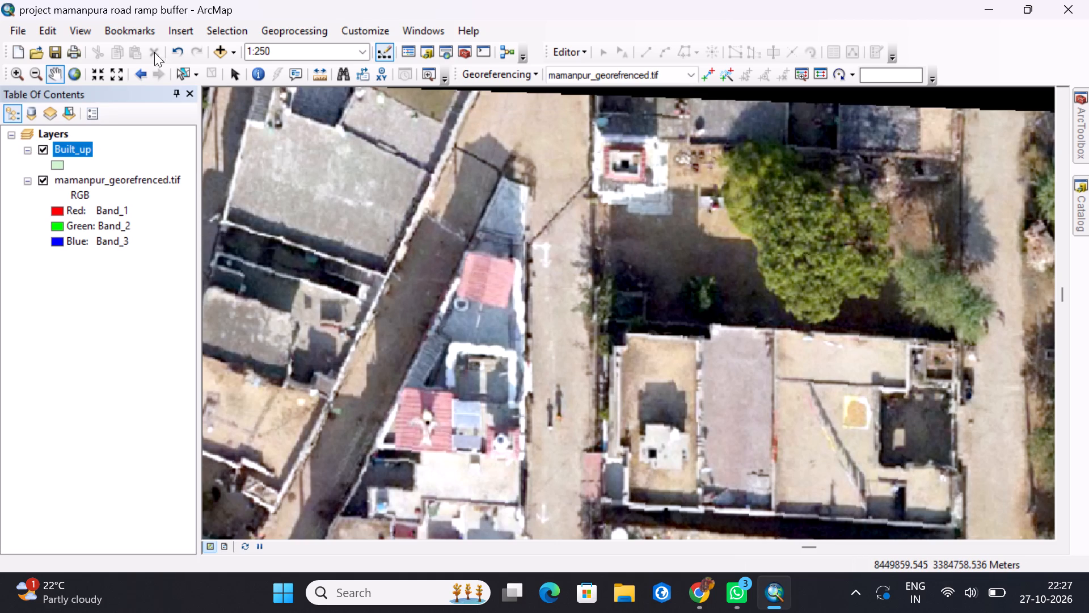
Start an edit session and choose the Built_up template with the Polygon construction tool.
left_click(558, 56)
left_click(605, 73)
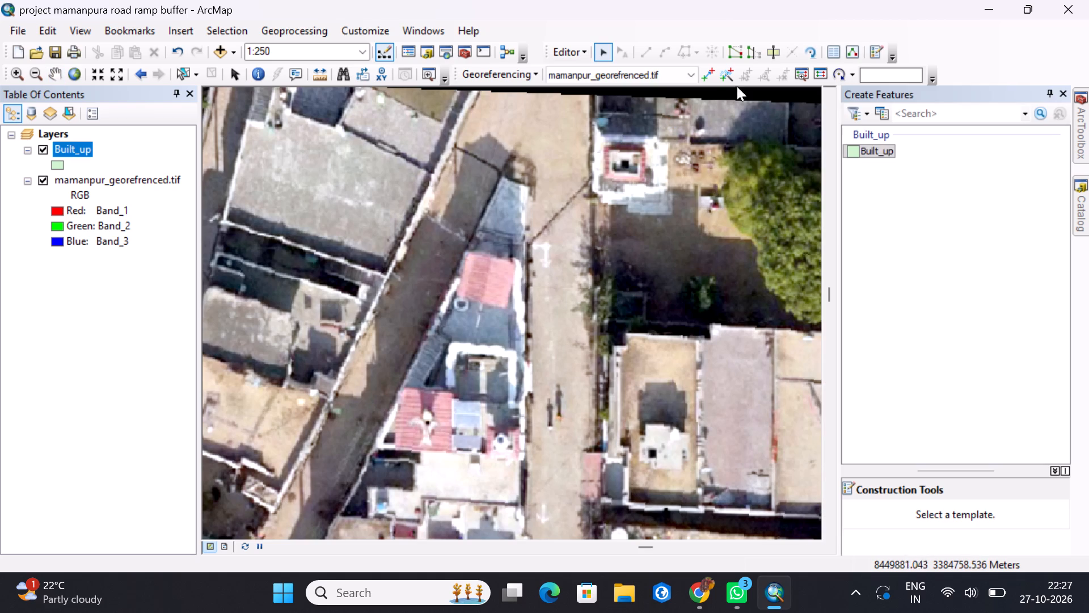
left_click(866, 154)
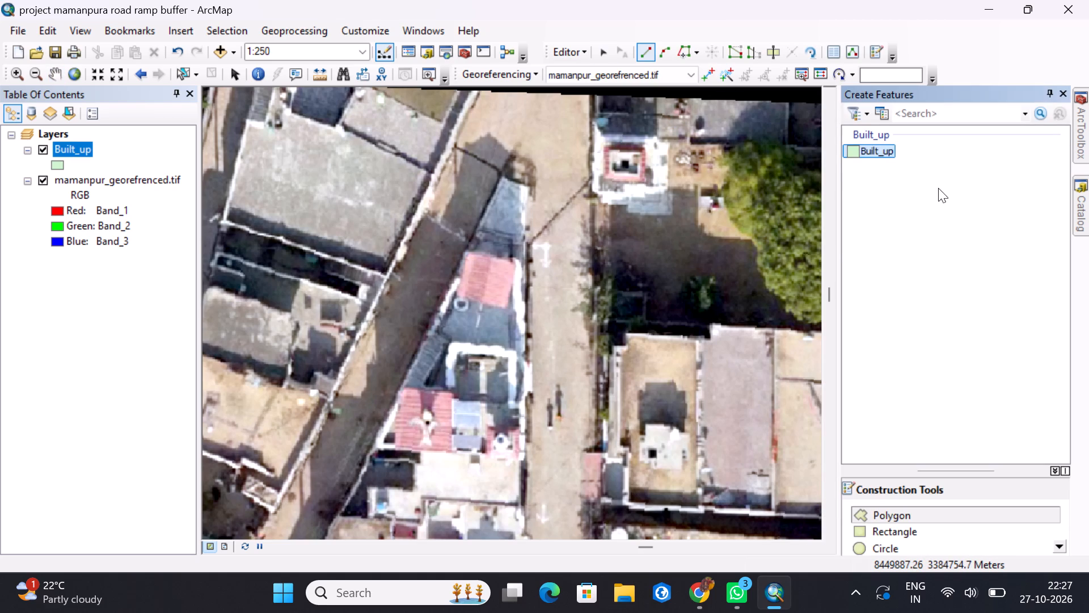
scroll(890, 512, "down", 3)
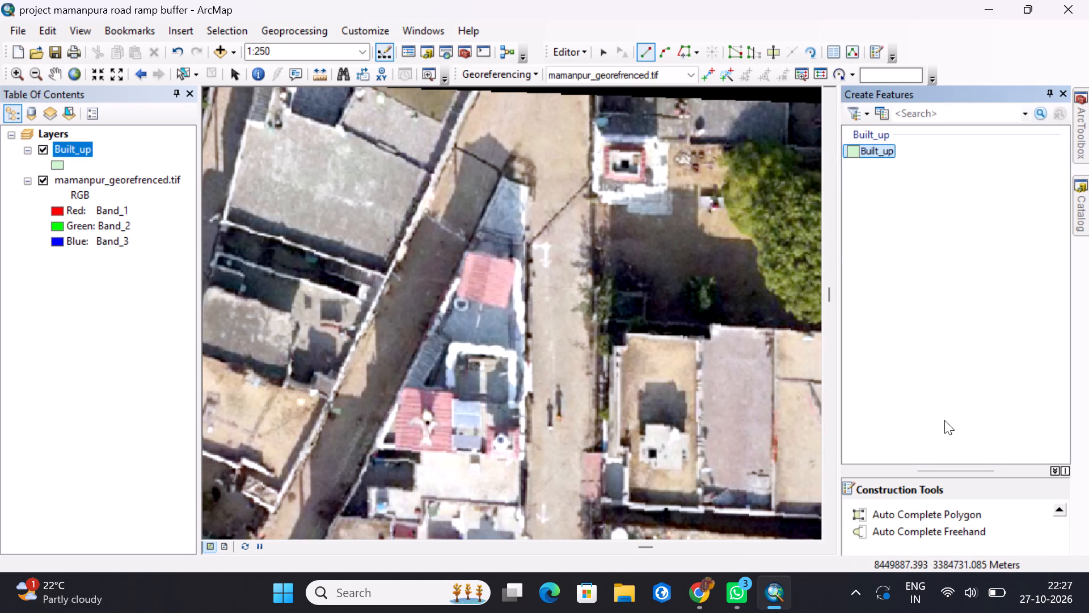
scroll(944, 417, "down", 2)
scroll(1058, 541, "down", 2)
scroll(1005, 530, "up", 4)
left_click(965, 511)
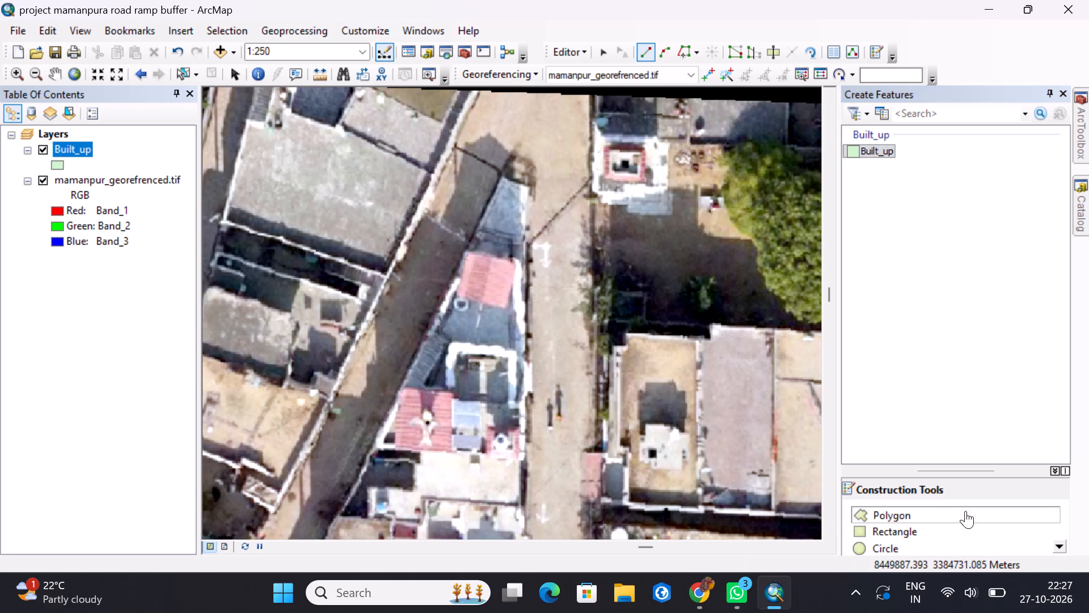
double_click(965, 511)
double_click(860, 152)
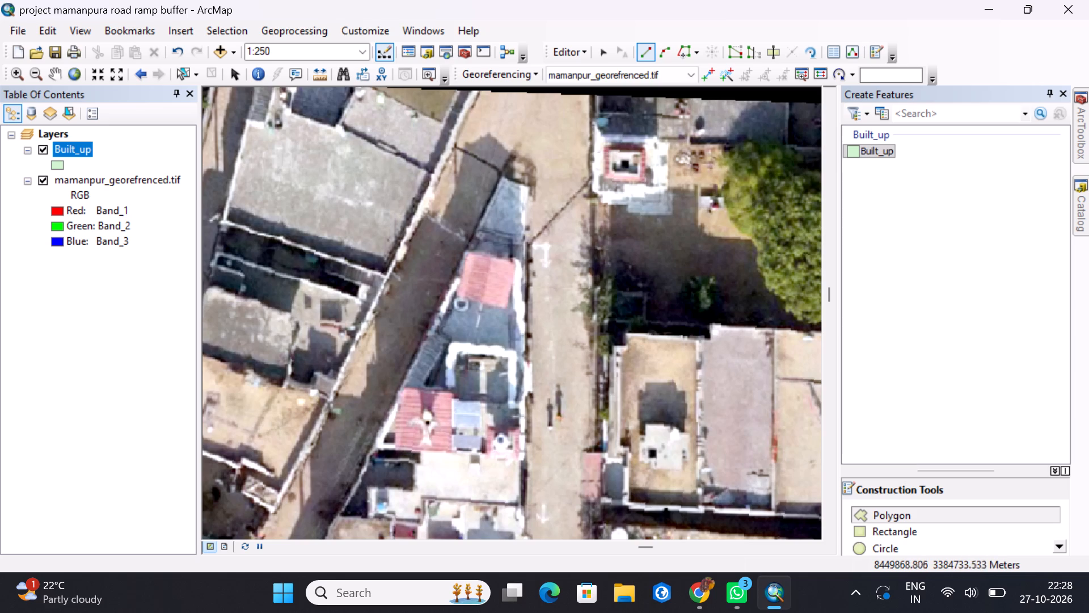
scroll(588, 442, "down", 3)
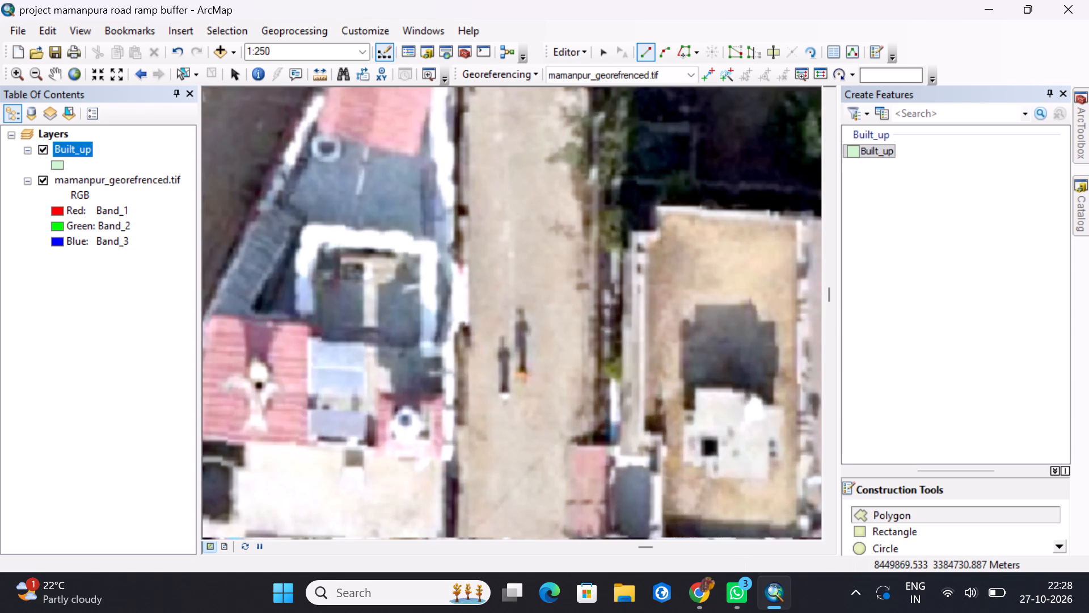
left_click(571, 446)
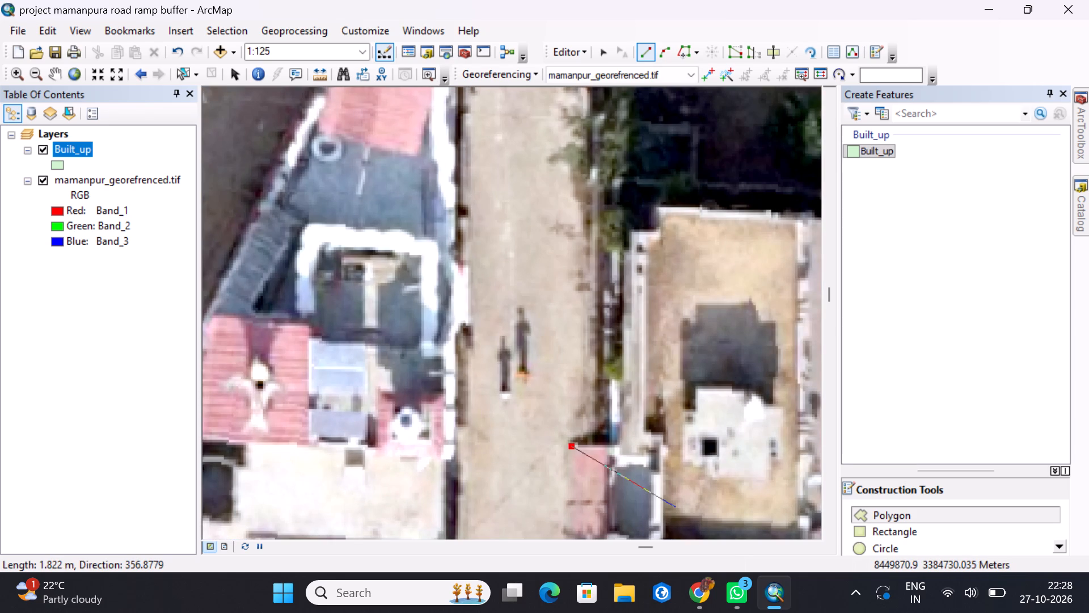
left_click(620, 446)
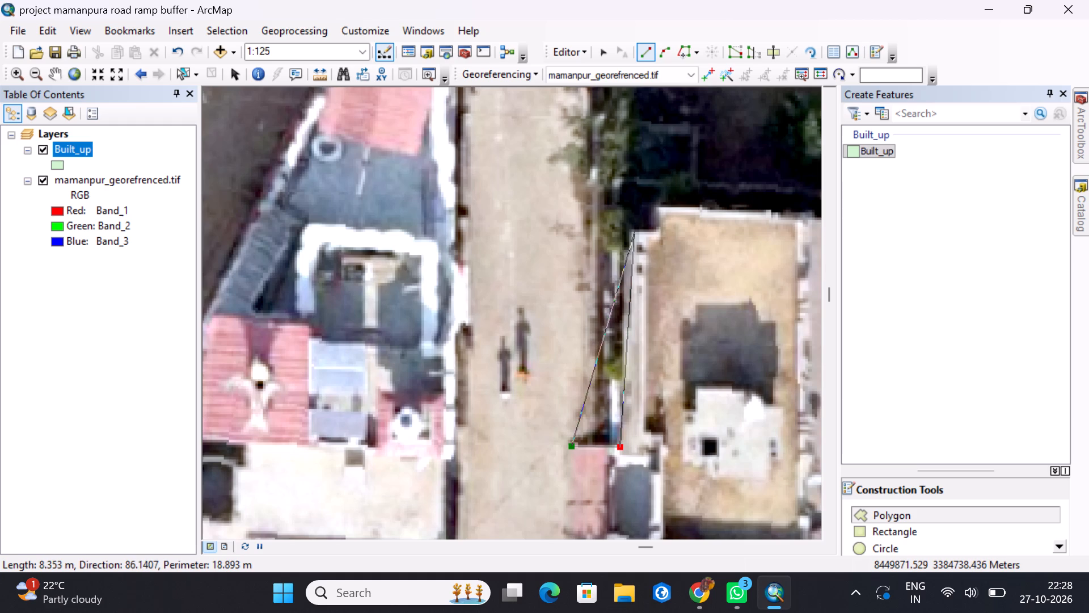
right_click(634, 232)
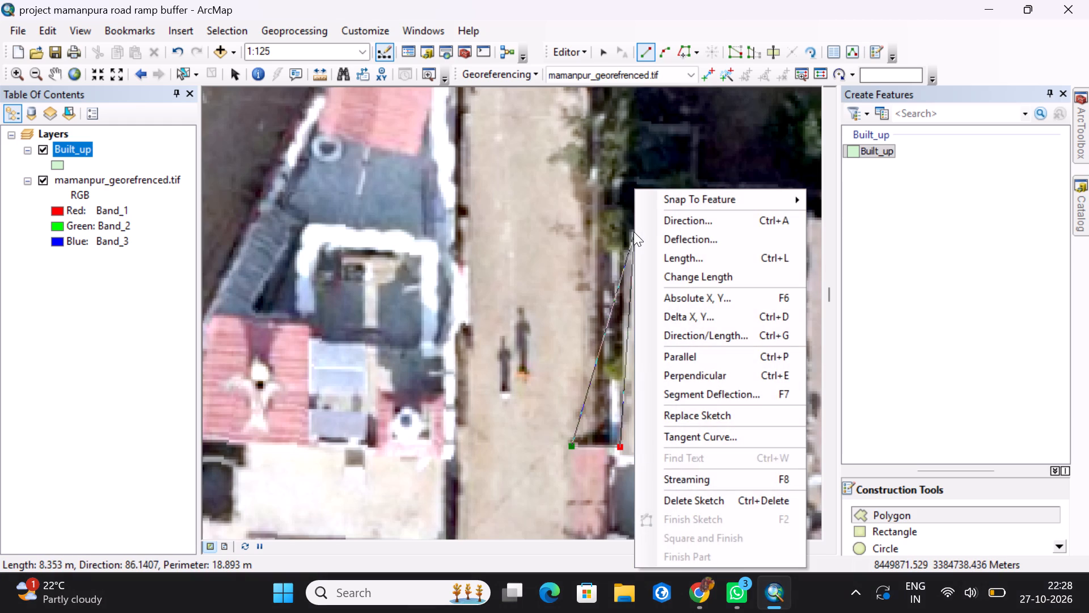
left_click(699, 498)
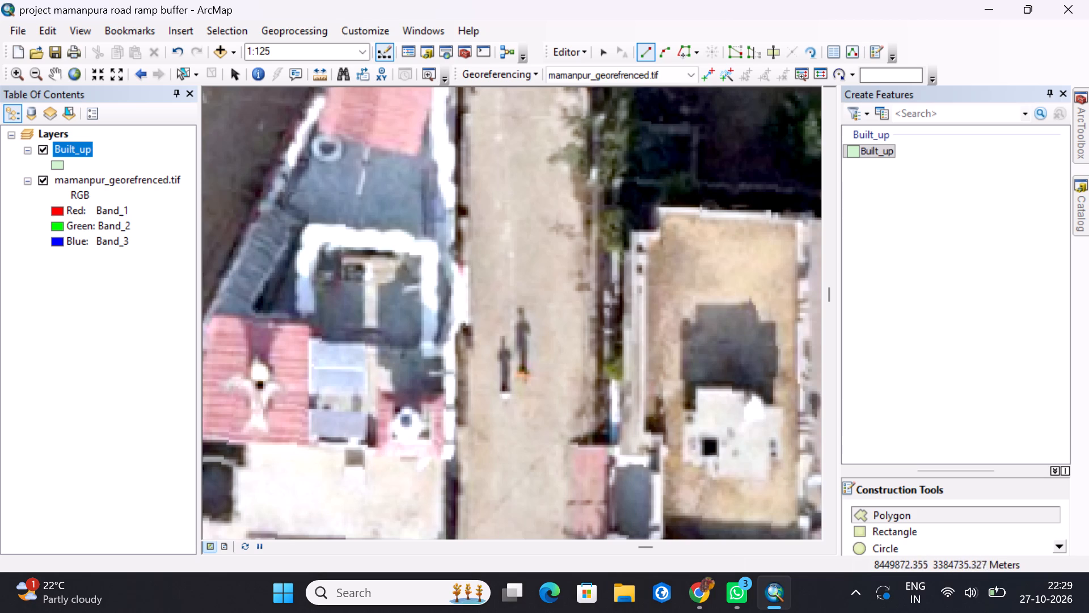
Begin a Built_up polygon at the walled block's northwest corner, tracing the notch, the wall of about 6.5 m and the next roof's step.
left_click(630, 232)
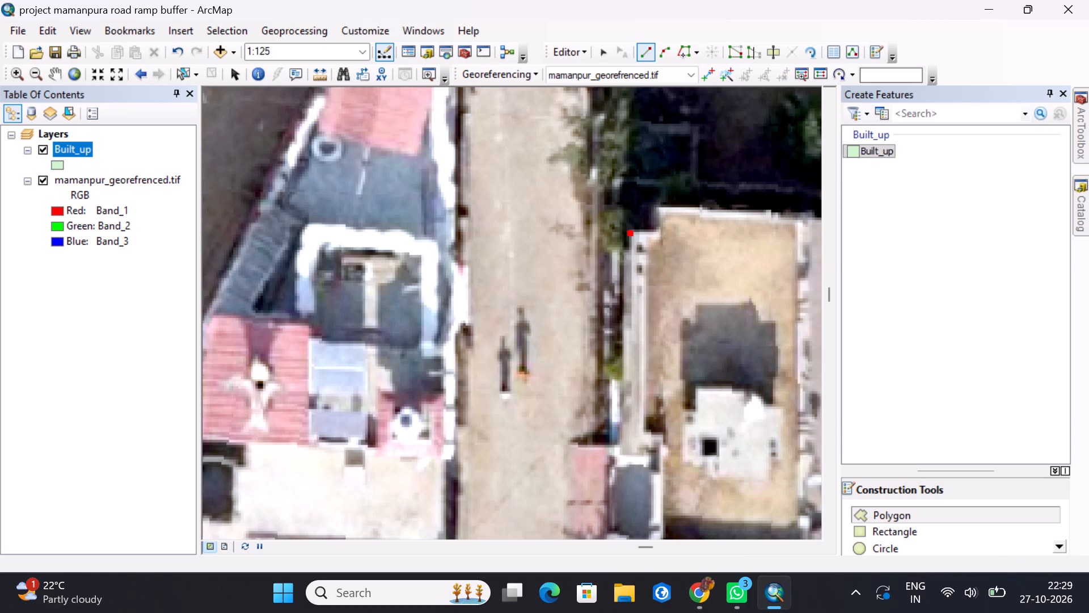
left_click(659, 230)
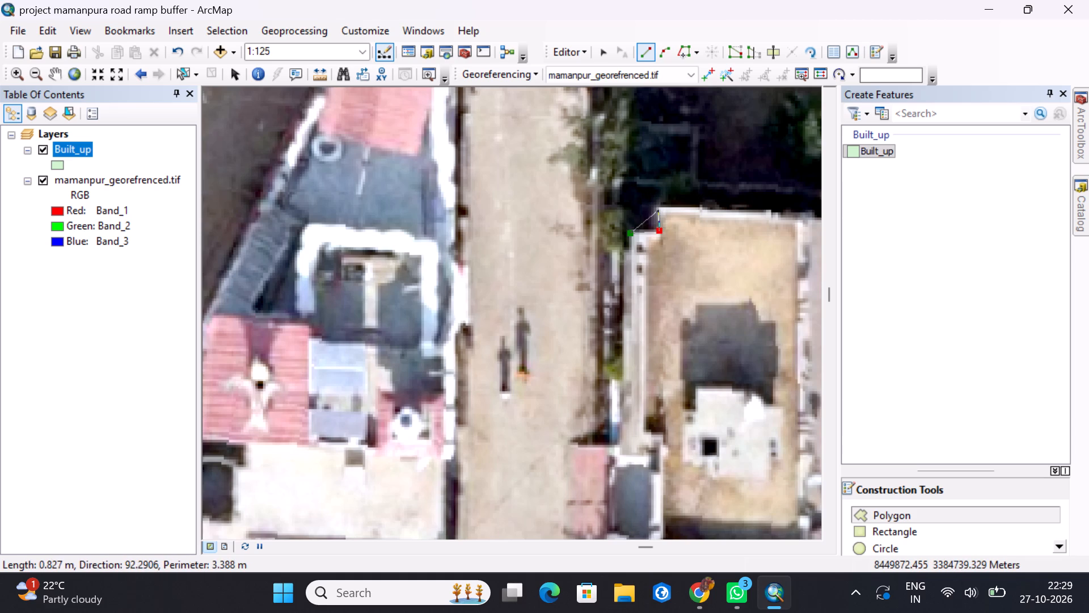
left_click(657, 209)
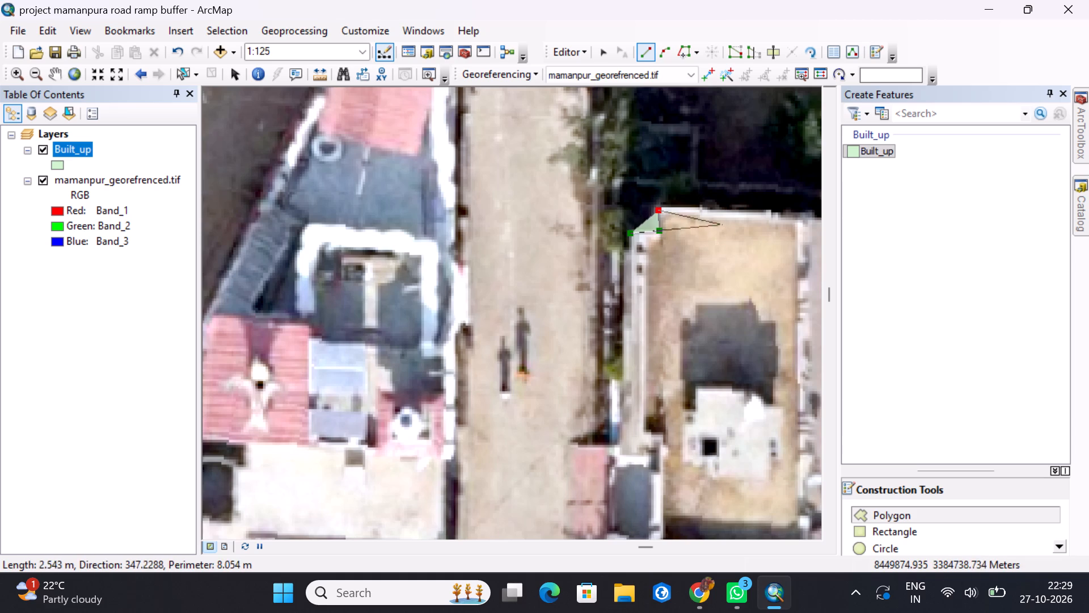
scroll(720, 232, "down", 2)
scroll(726, 209, "up", 4)
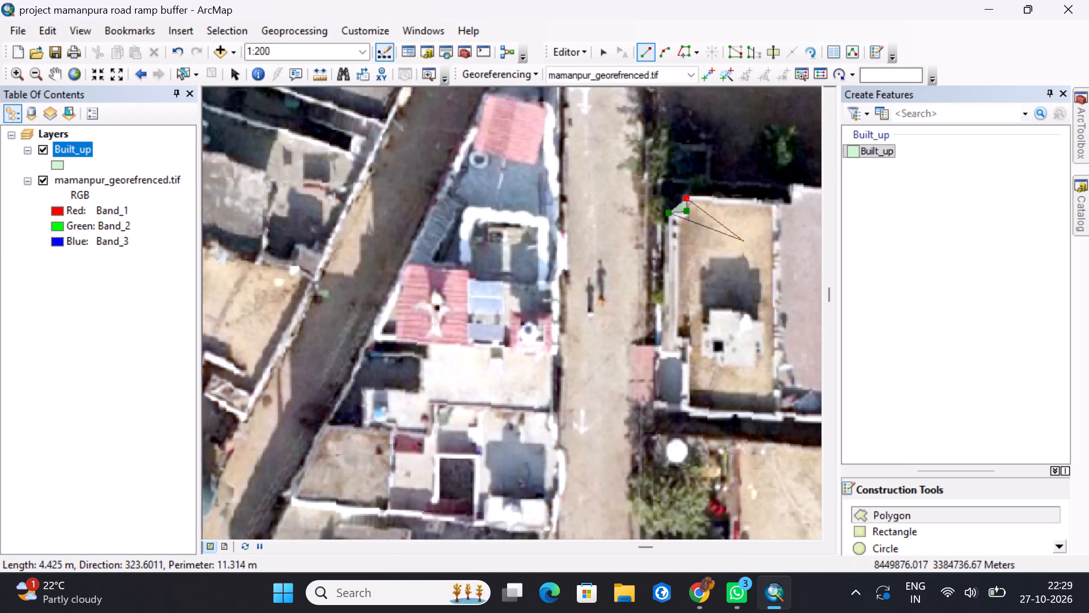
middle_click_drag(743, 238, 550, 254)
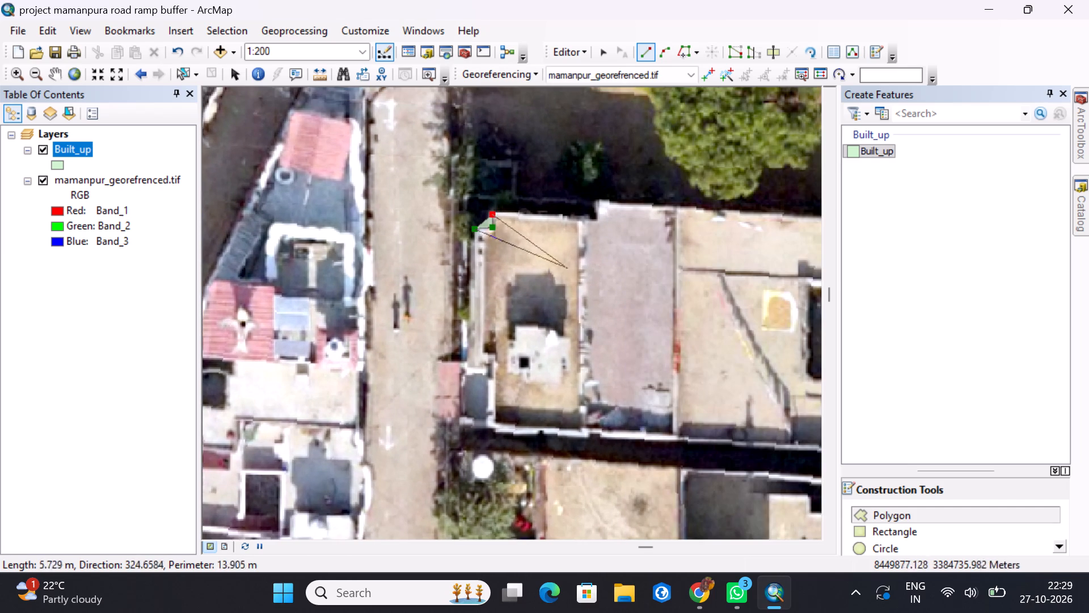
scroll(595, 216, "down", 5)
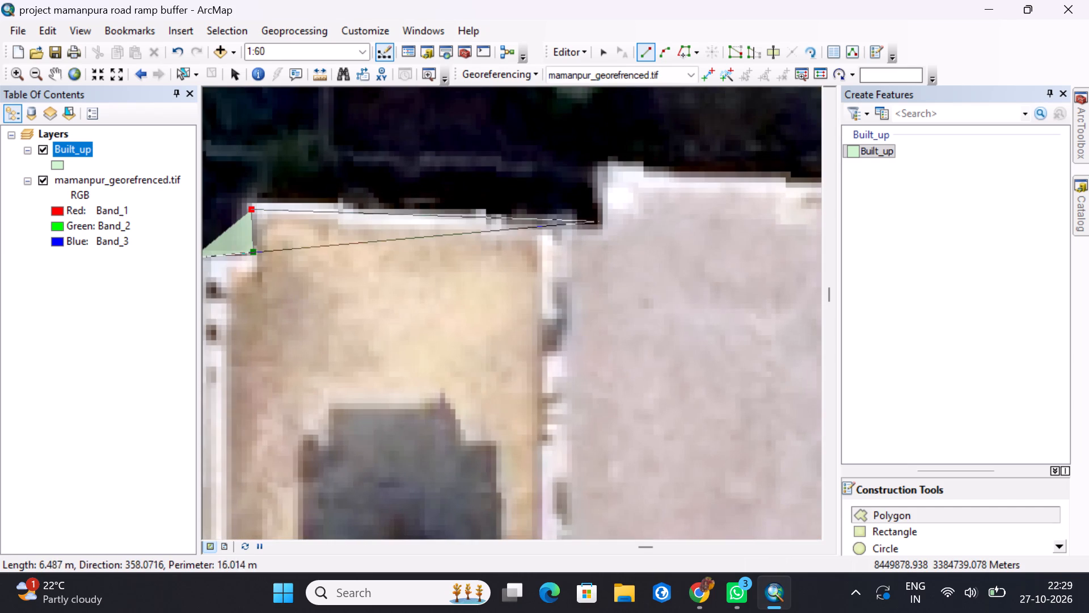
left_click(599, 223)
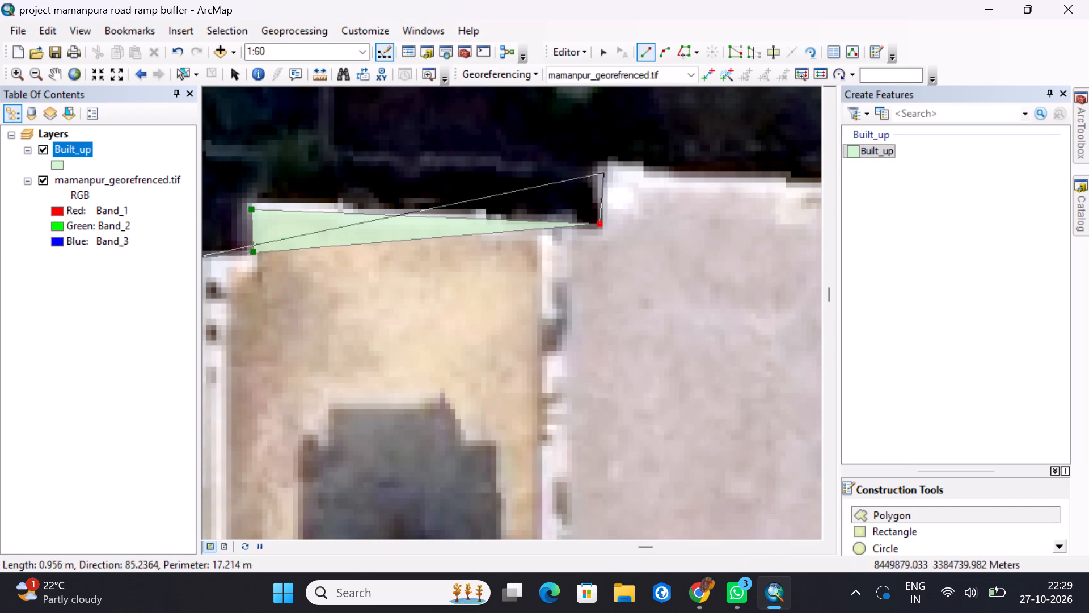
left_click(603, 170)
Continue the polygon along the block's north wall to its northeast corner, then about 8.9 m south along the east wall.
scroll(616, 241, "down", 4)
scroll(616, 244, "up", 5)
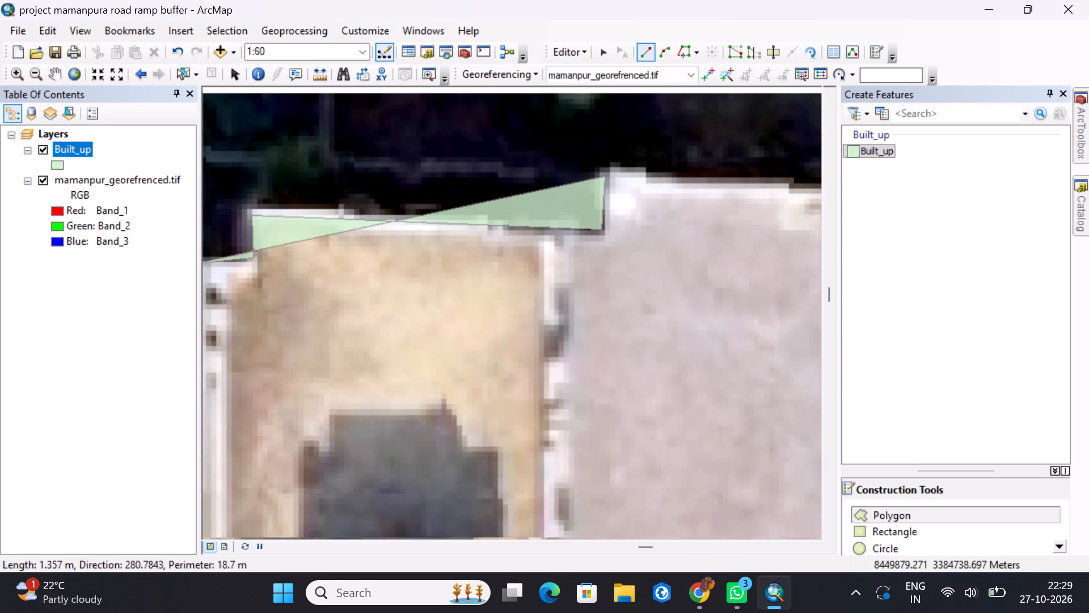
scroll(619, 240, "up", 3)
middle_click_drag(700, 266, 487, 292)
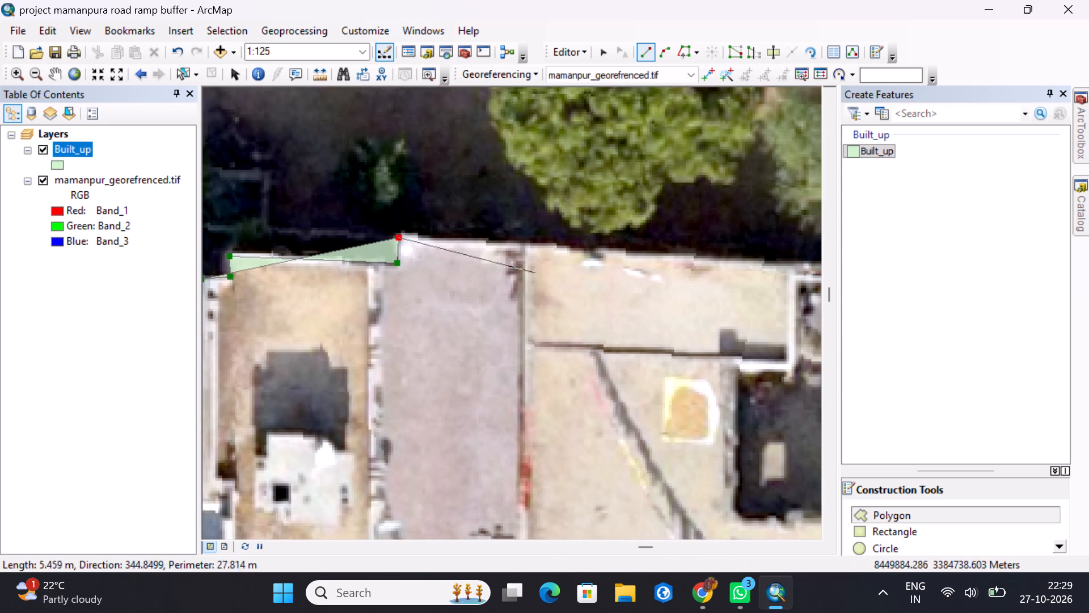
middle_click_drag(526, 287, 573, 189)
scroll(568, 245, "down", 5)
scroll(571, 253, "up", 10)
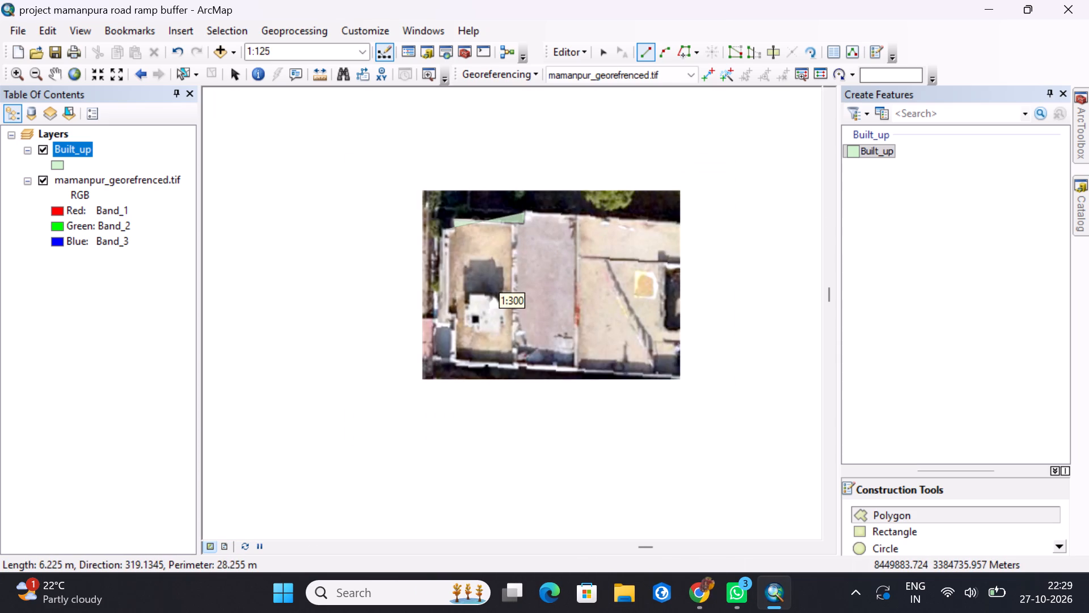
scroll(578, 283, "up", 2)
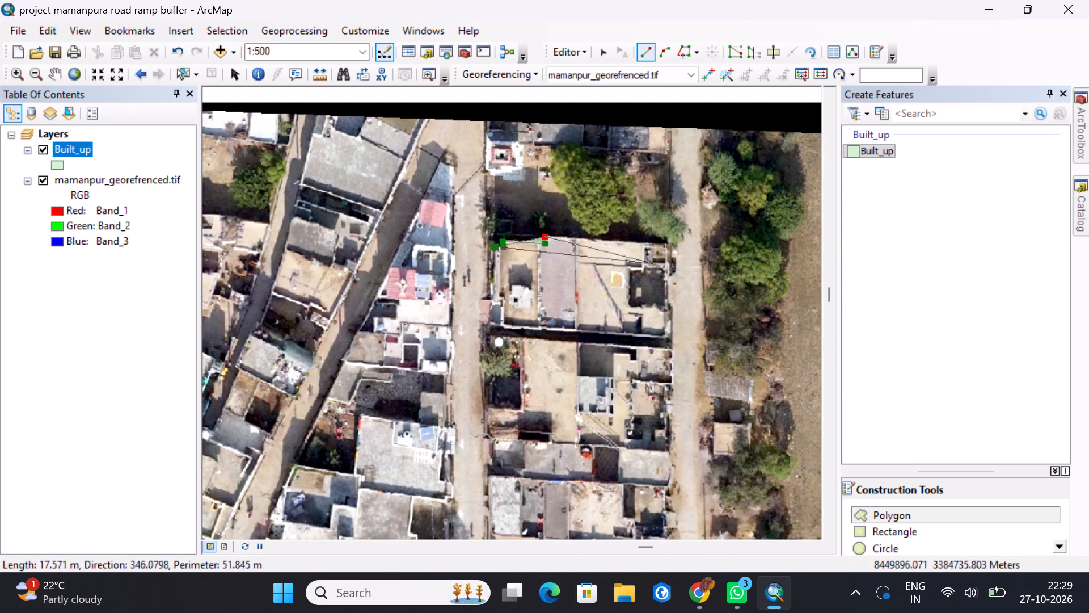
scroll(657, 257, "down", 7)
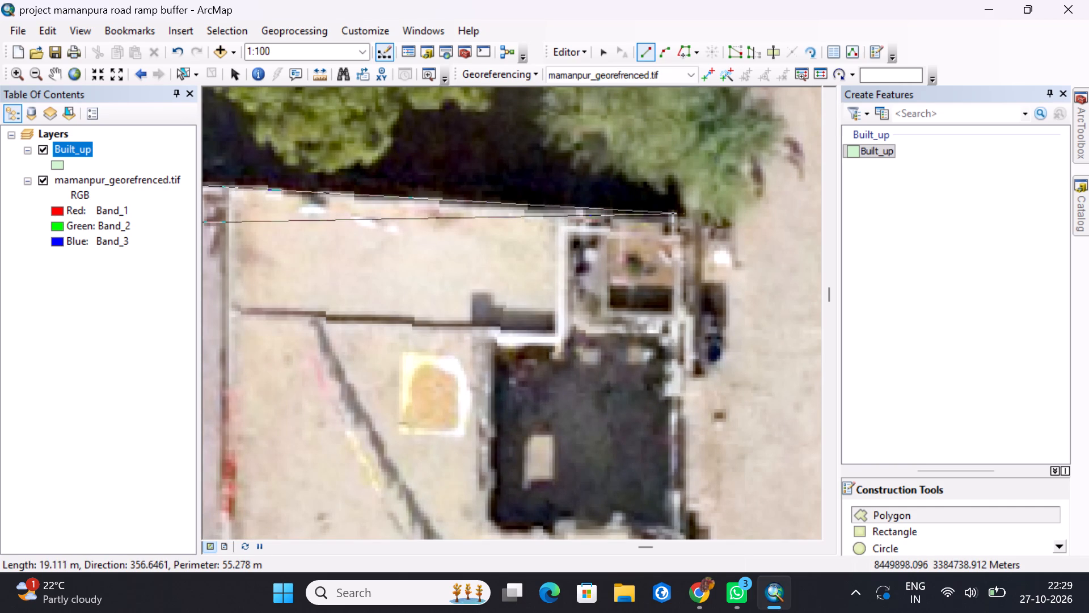
left_click(682, 220)
scroll(669, 352, "down", 2)
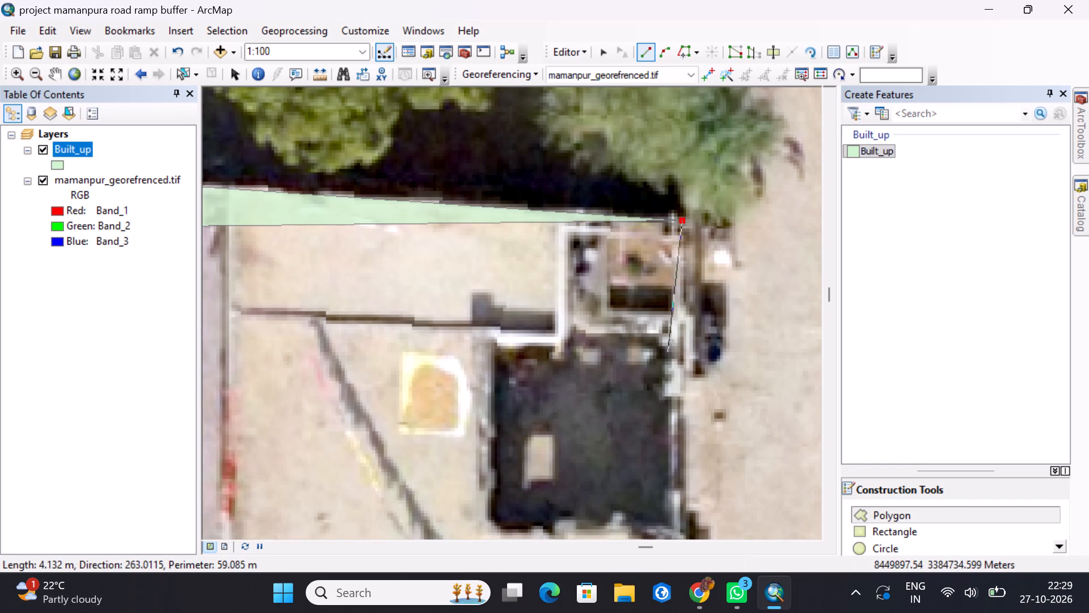
scroll(670, 352, "down", 2)
scroll(671, 354, "up", 4)
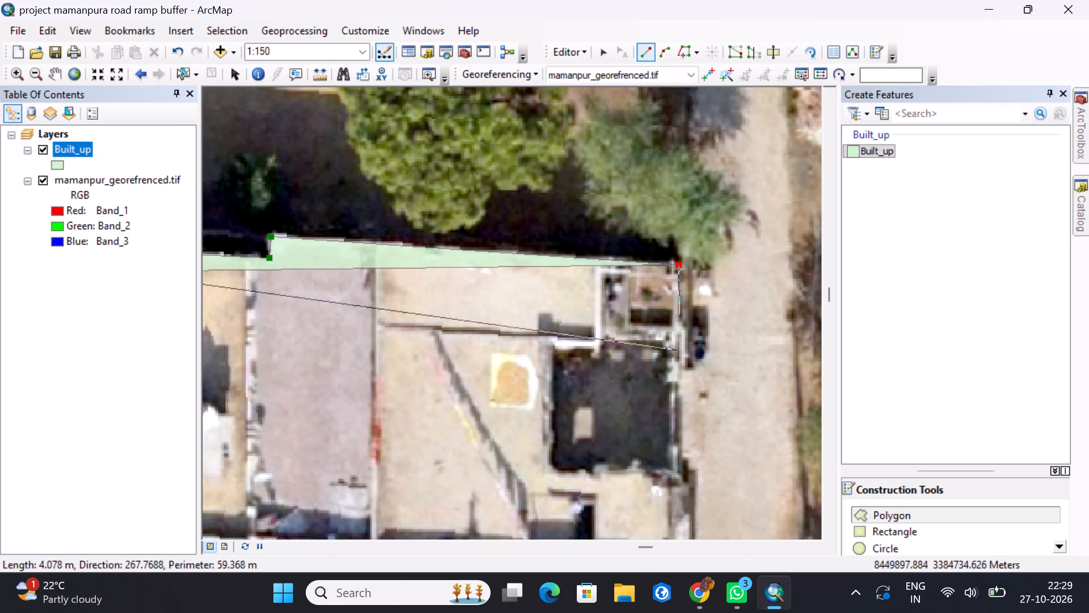
middle_click_drag(669, 379, 642, 235)
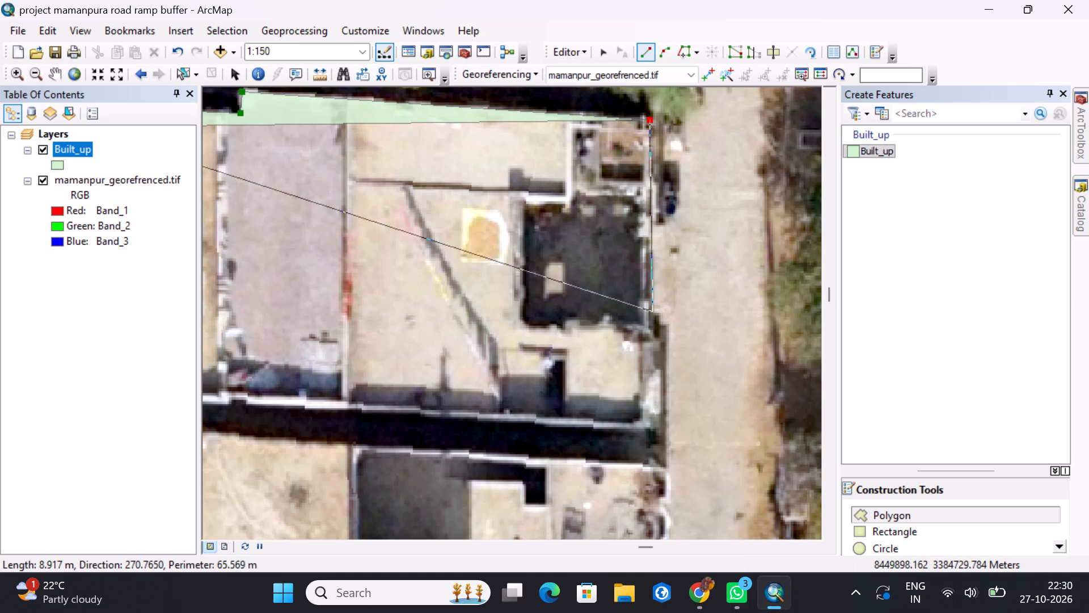
left_click(652, 312)
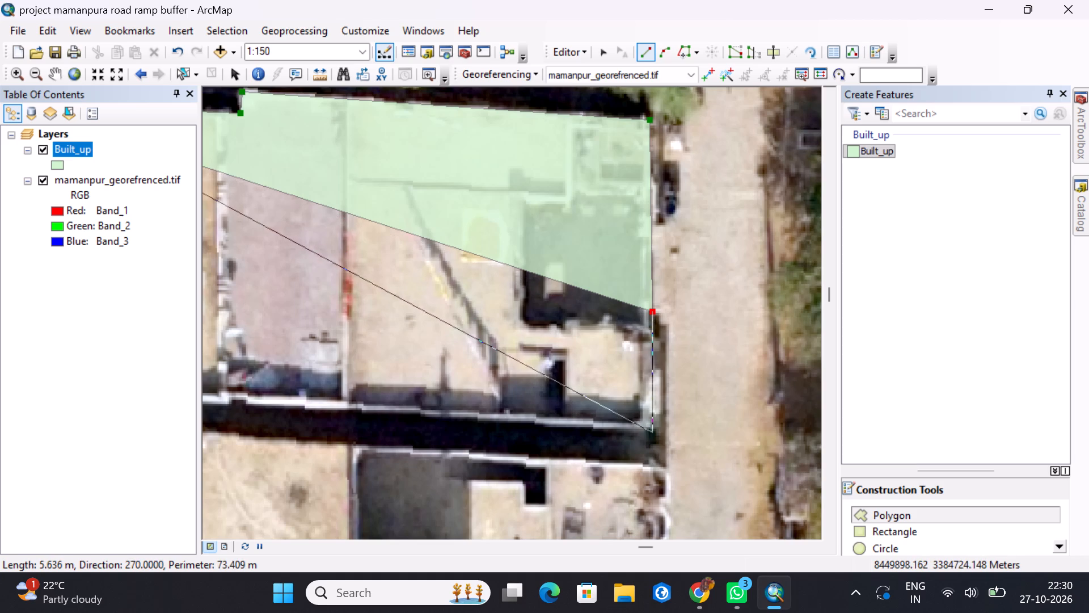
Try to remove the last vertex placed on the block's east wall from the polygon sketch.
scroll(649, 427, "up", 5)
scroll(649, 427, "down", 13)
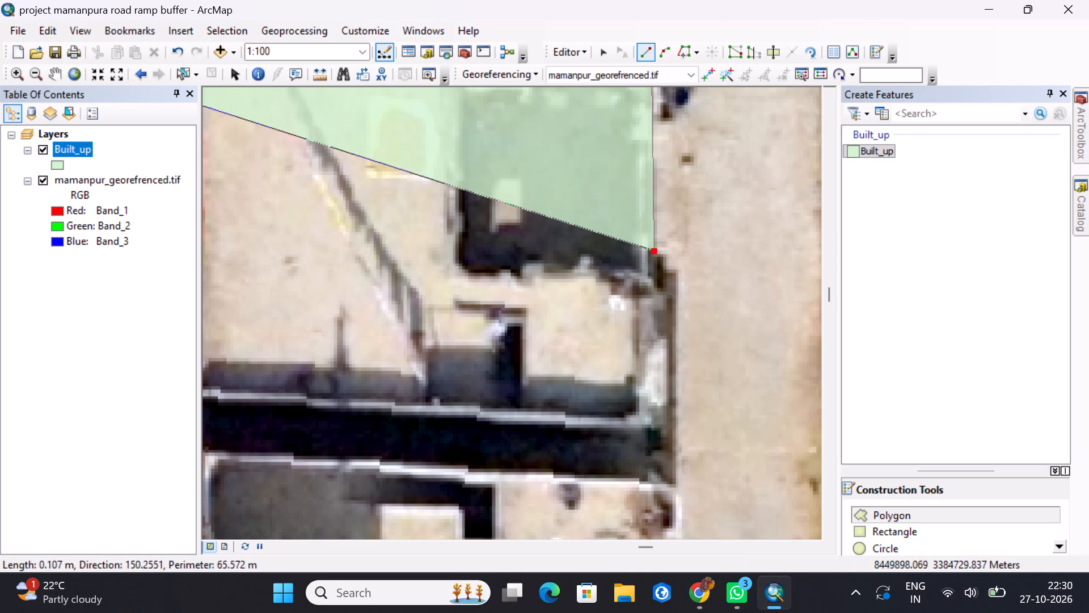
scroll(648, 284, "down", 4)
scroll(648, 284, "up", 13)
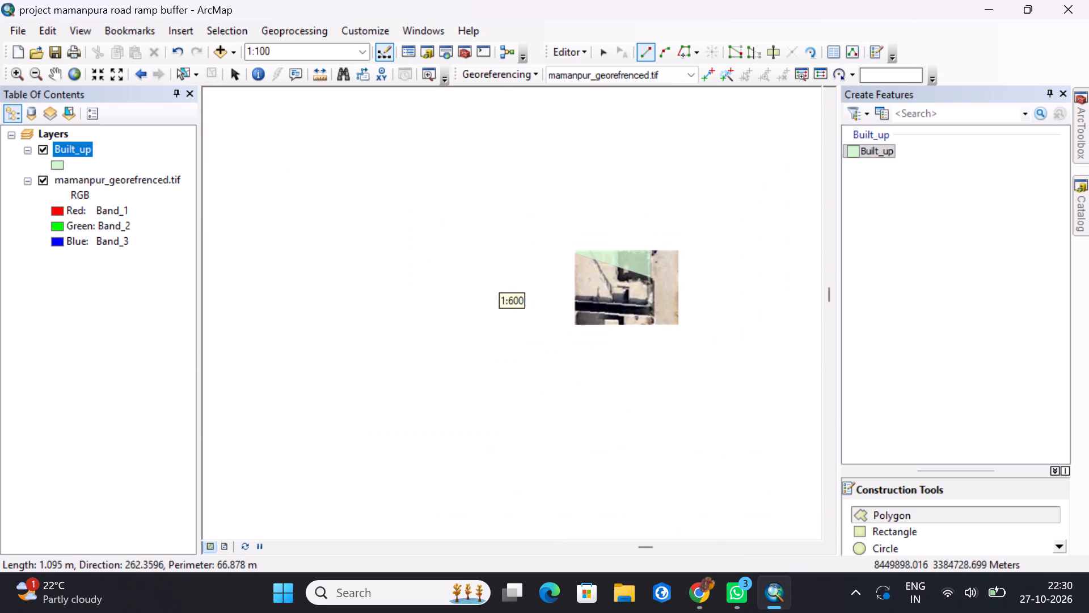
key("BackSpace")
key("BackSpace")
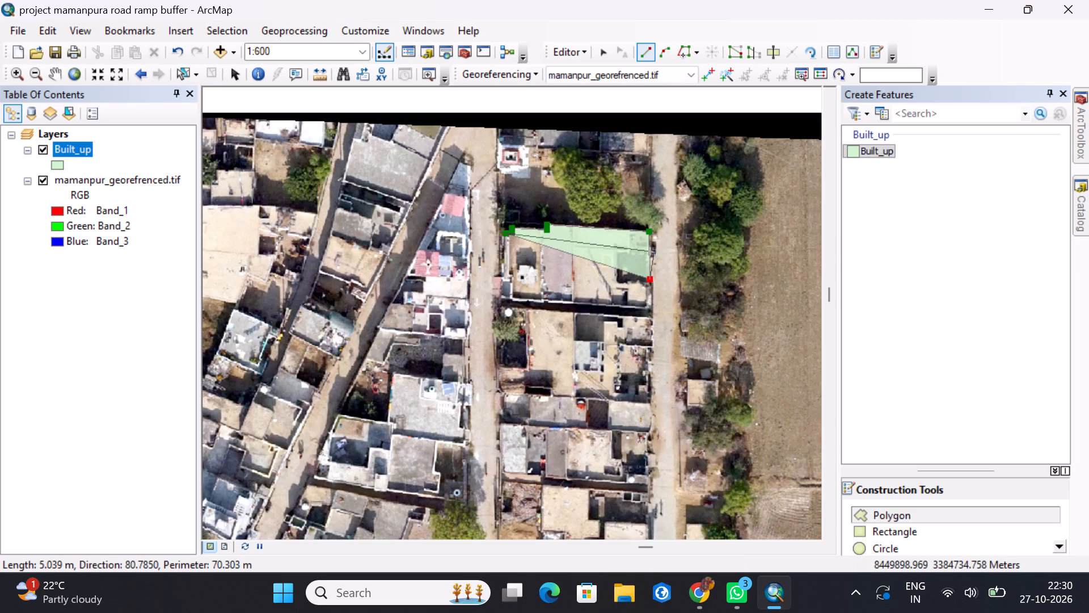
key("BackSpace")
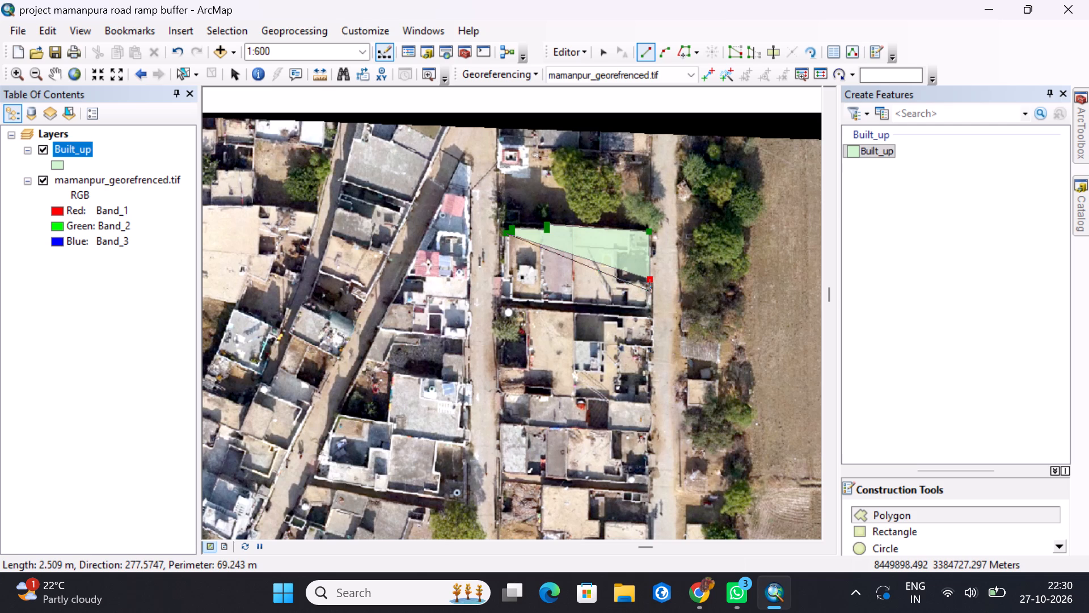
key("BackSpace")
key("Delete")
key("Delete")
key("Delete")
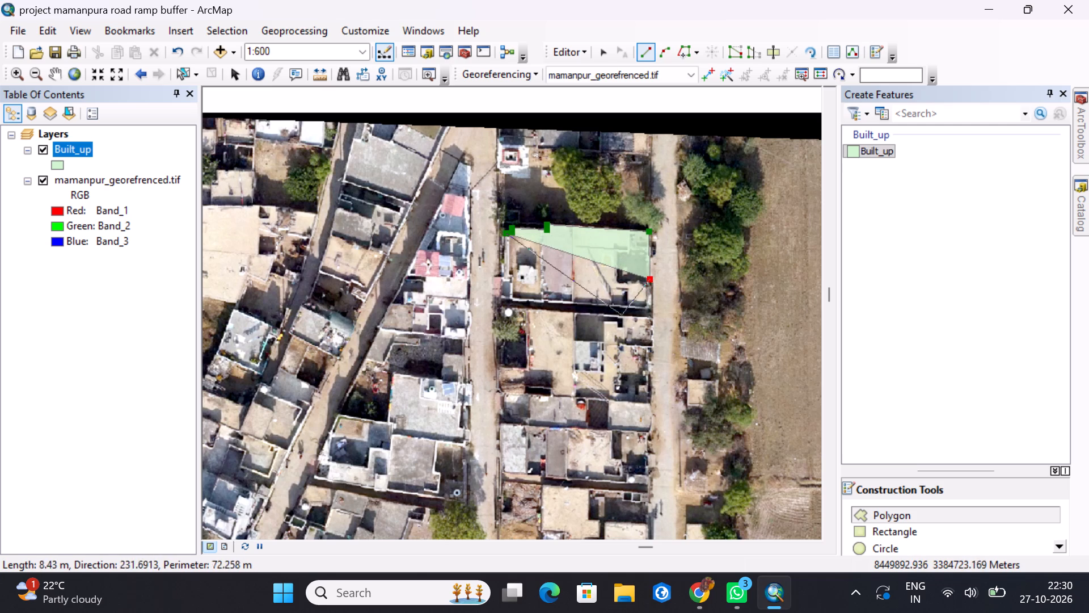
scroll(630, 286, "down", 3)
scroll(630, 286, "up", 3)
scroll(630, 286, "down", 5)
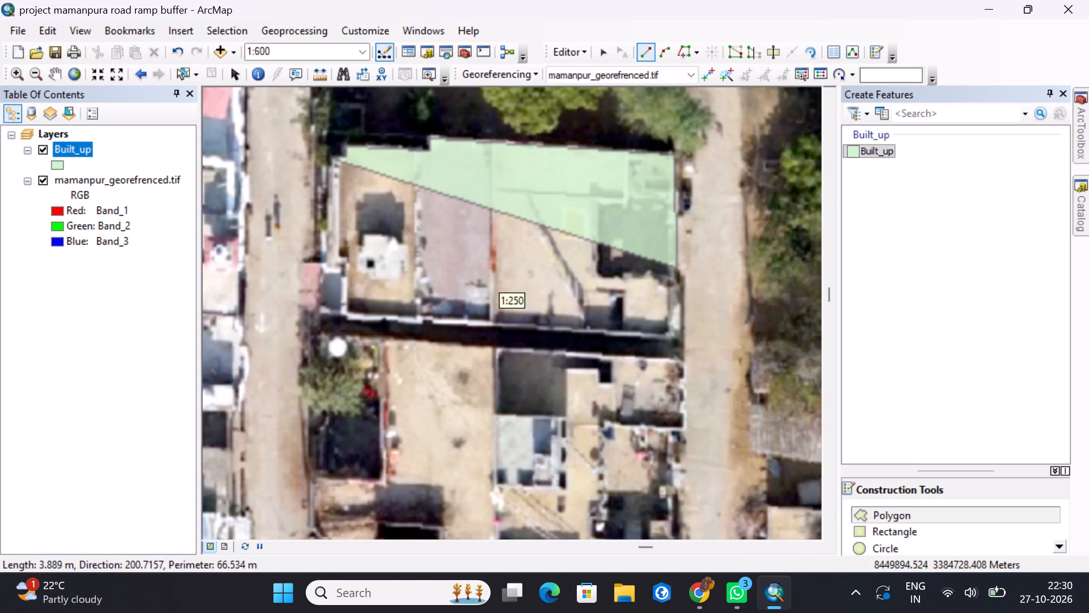
Undo the last vertex placed on the block's east wall.
key("ctrl+z")
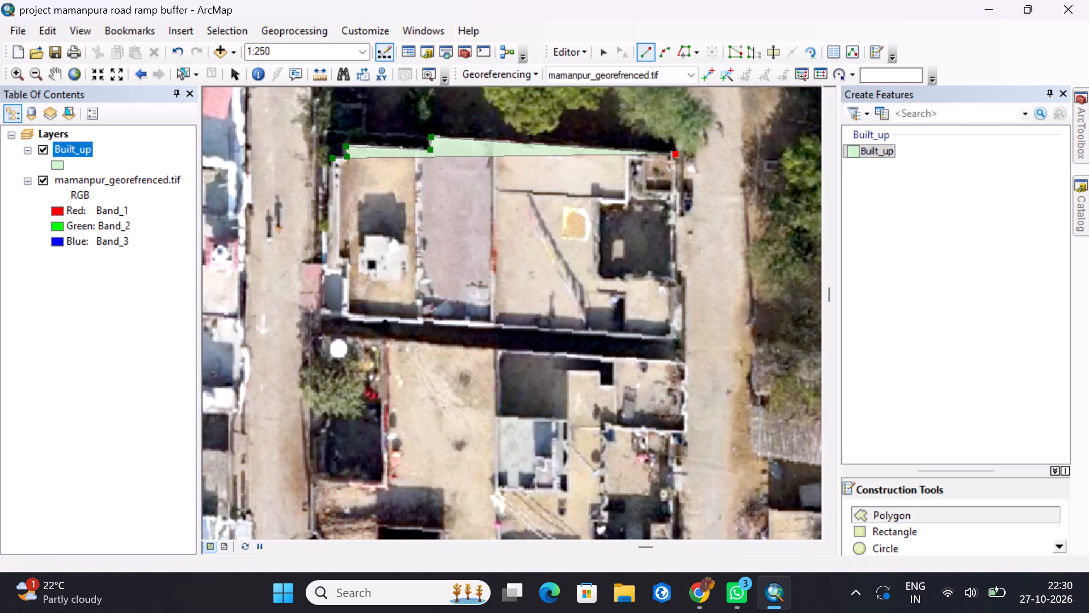
Trace the east wall about 5 m south, around the shallow projection into the road, and down to the block's southeast corner.
scroll(647, 250, "down", 4)
scroll(690, 234, "up", 1)
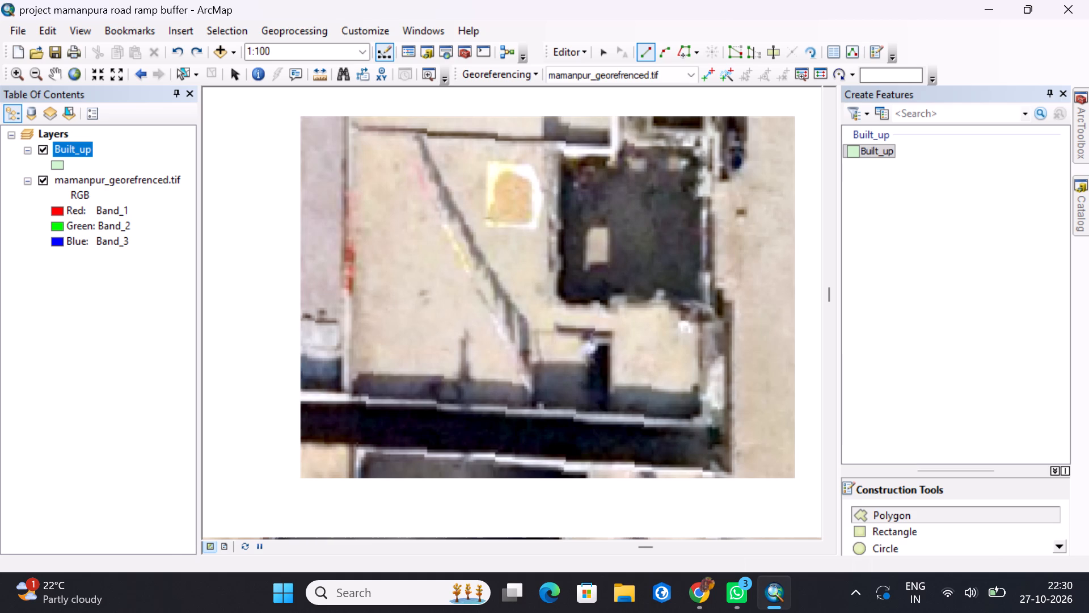
middle_click_drag(713, 211, 651, 359)
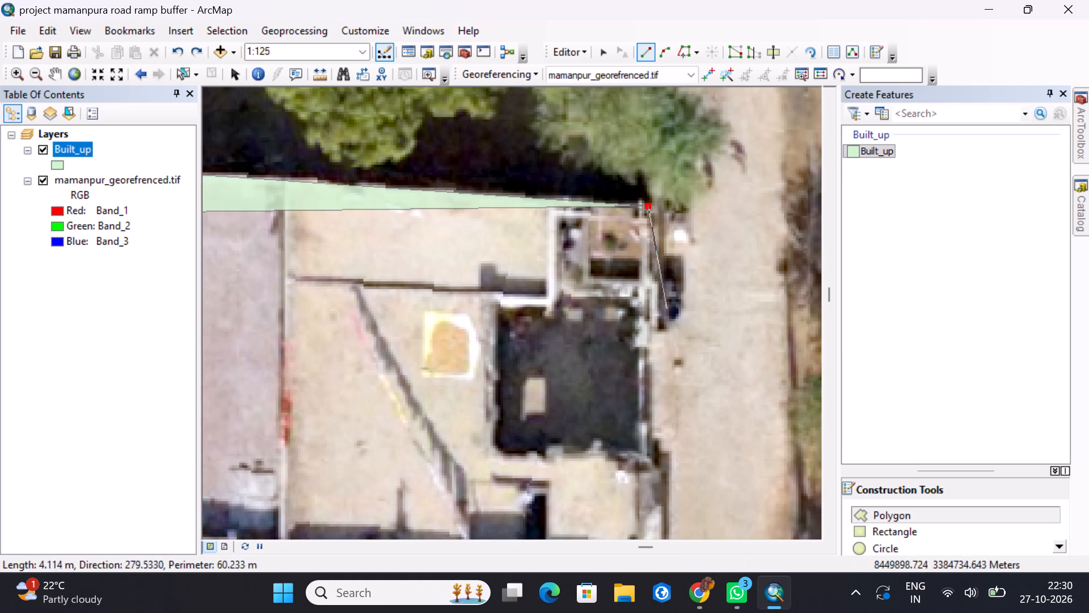
middle_click_drag(630, 396, 622, 330)
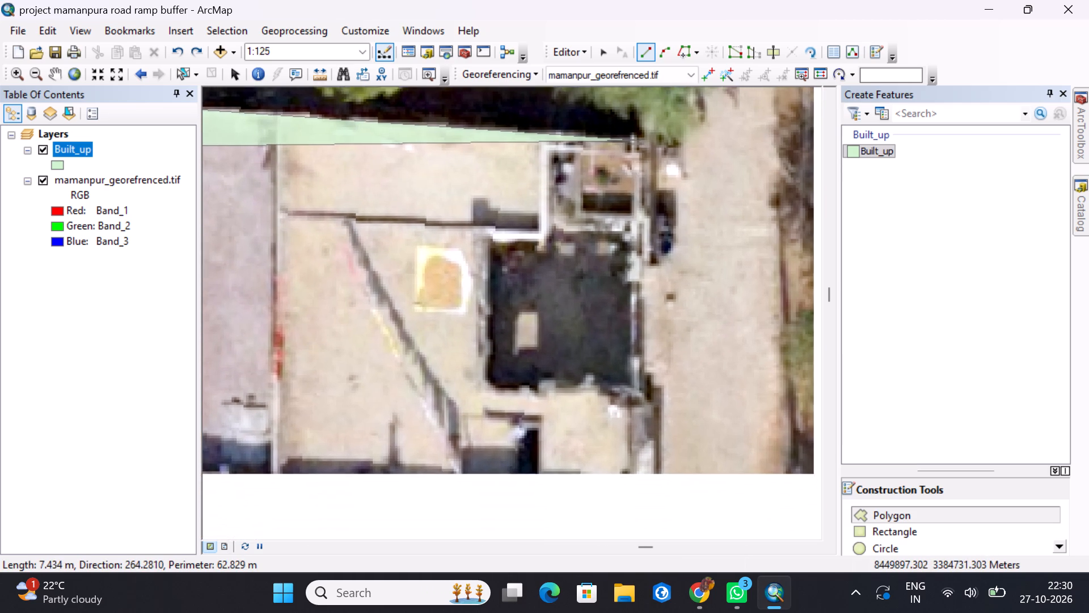
middle_click_drag(622, 330, 617, 319)
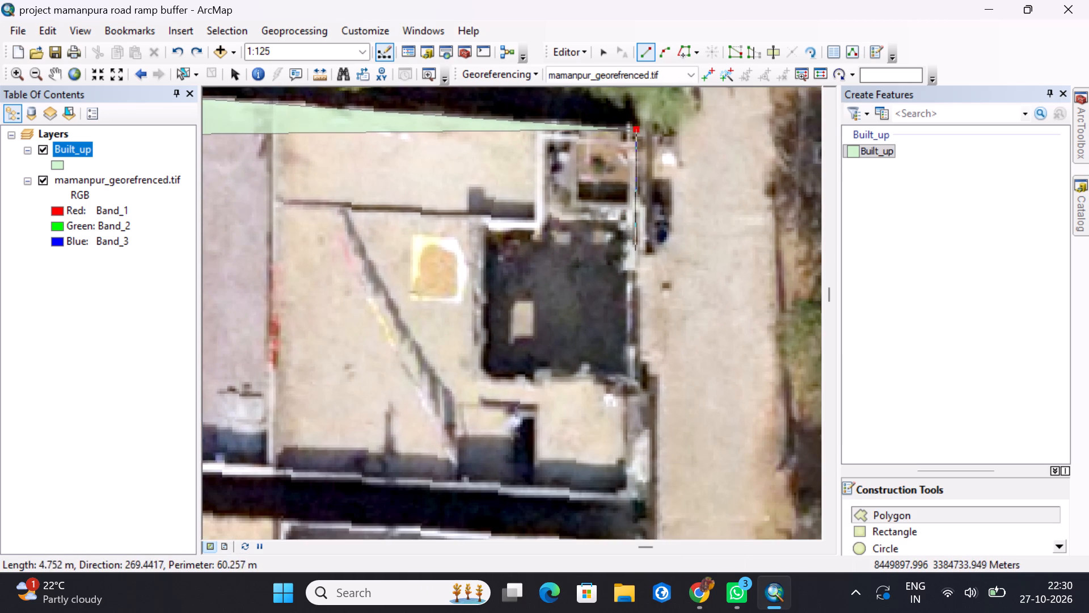
middle_click_drag(640, 246, 627, 290)
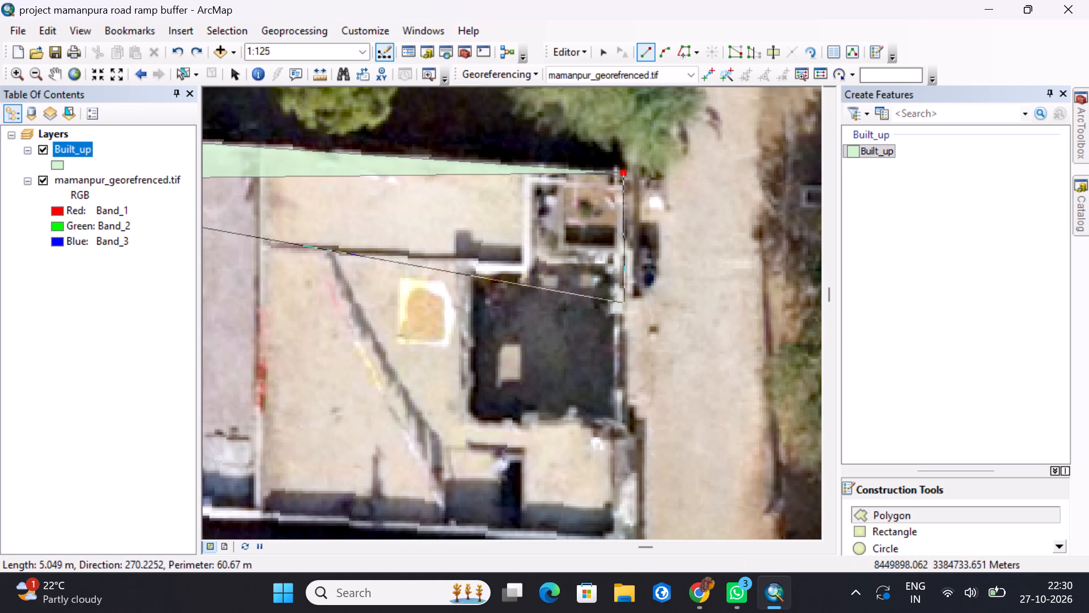
left_click(624, 299)
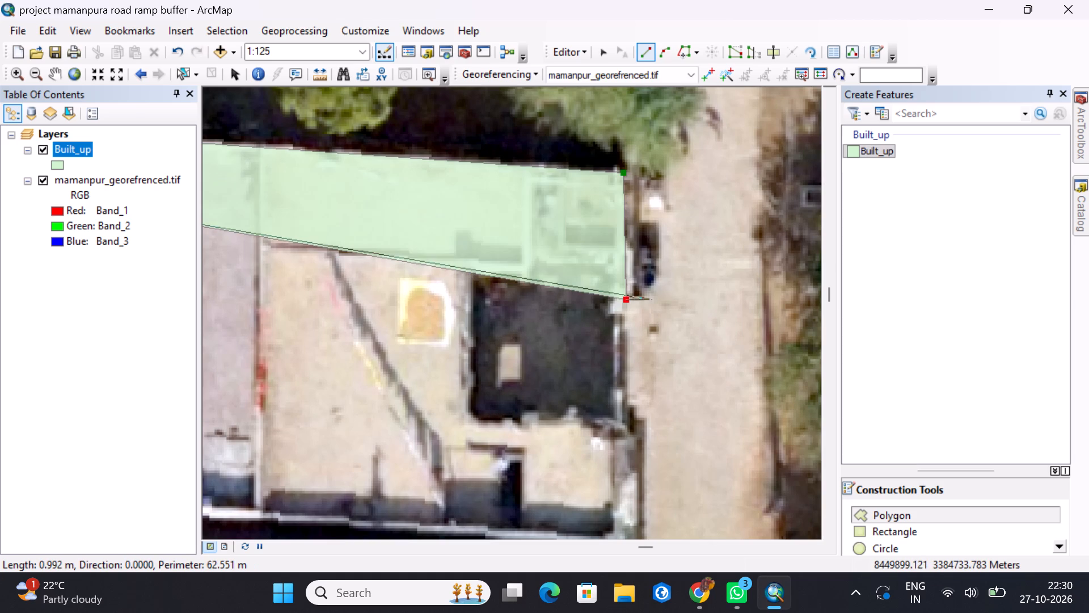
left_click(645, 299)
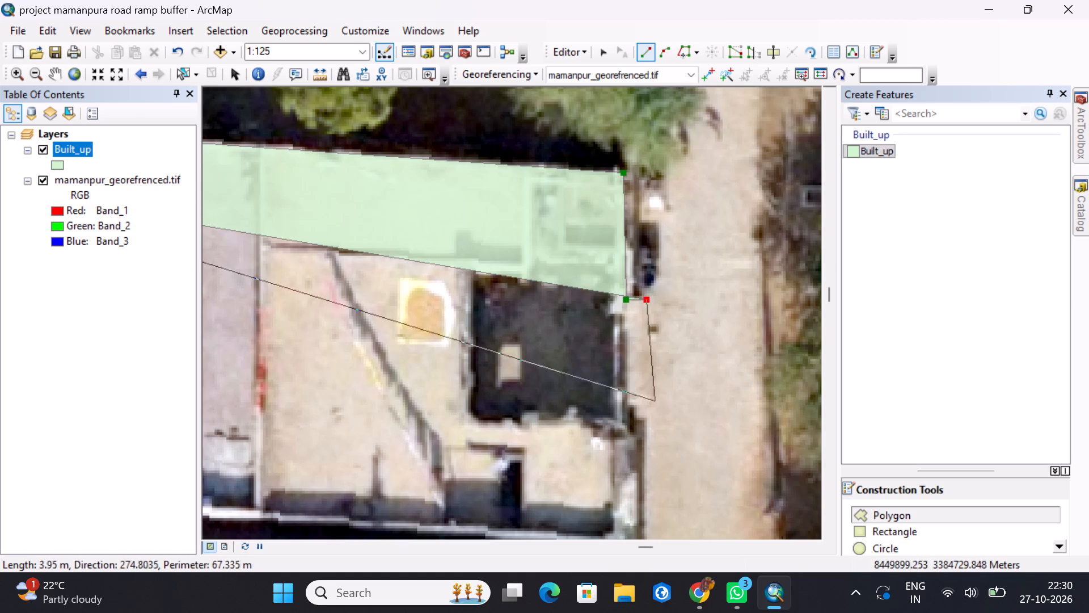
left_click(650, 411)
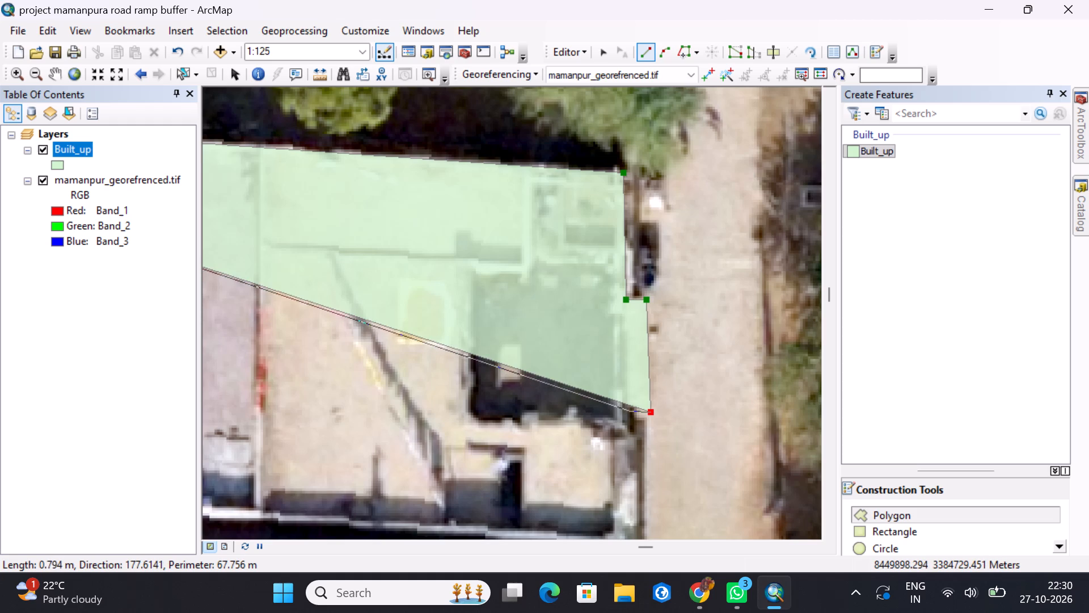
left_click(630, 410)
middle_click_drag(627, 443, 627, 436)
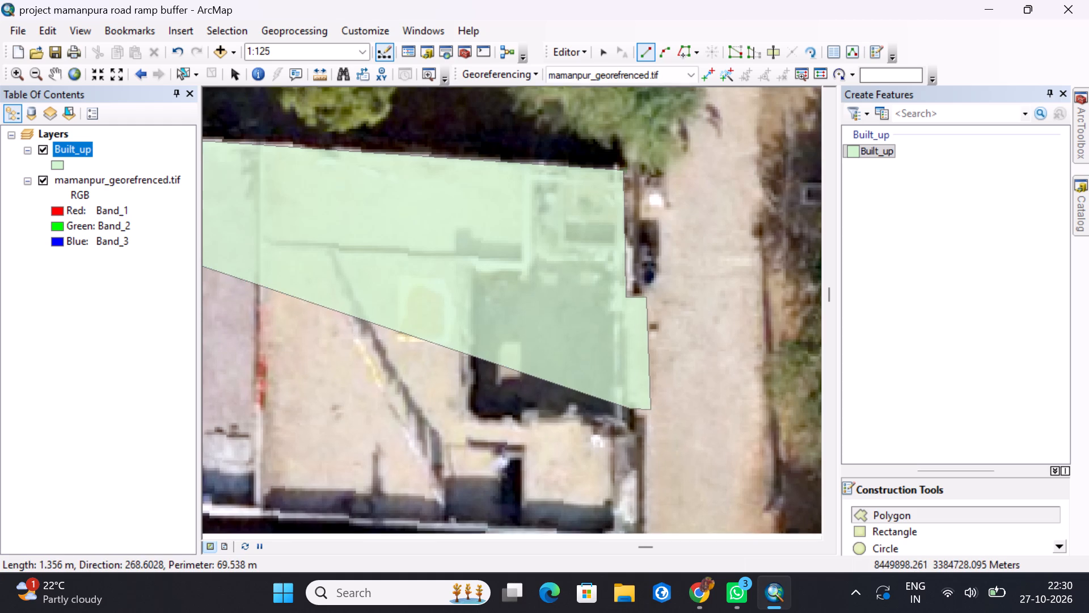
middle_click_drag(627, 436, 629, 249)
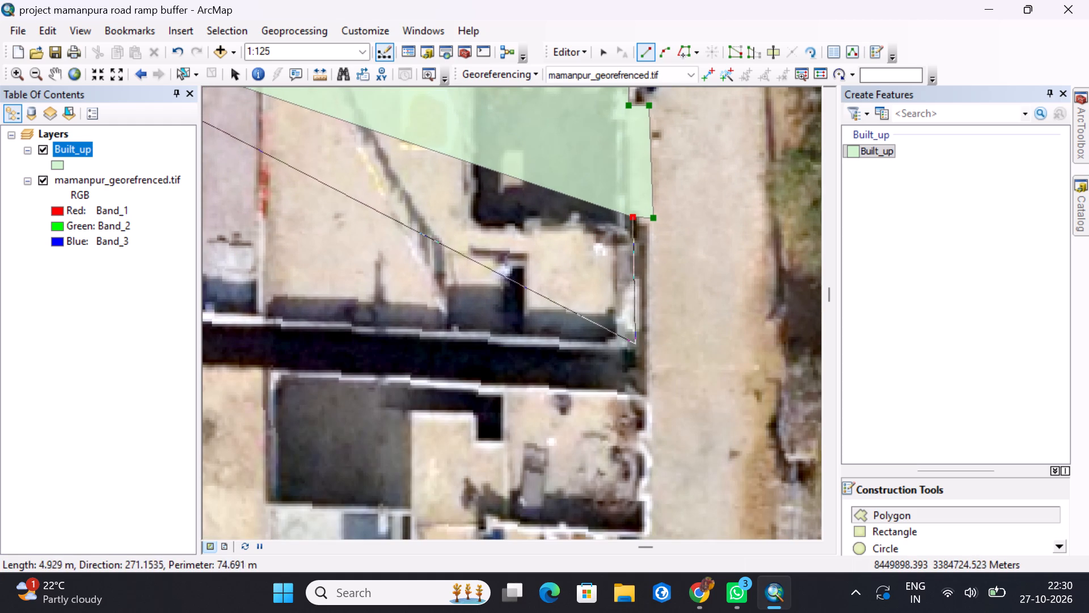
left_click(636, 350)
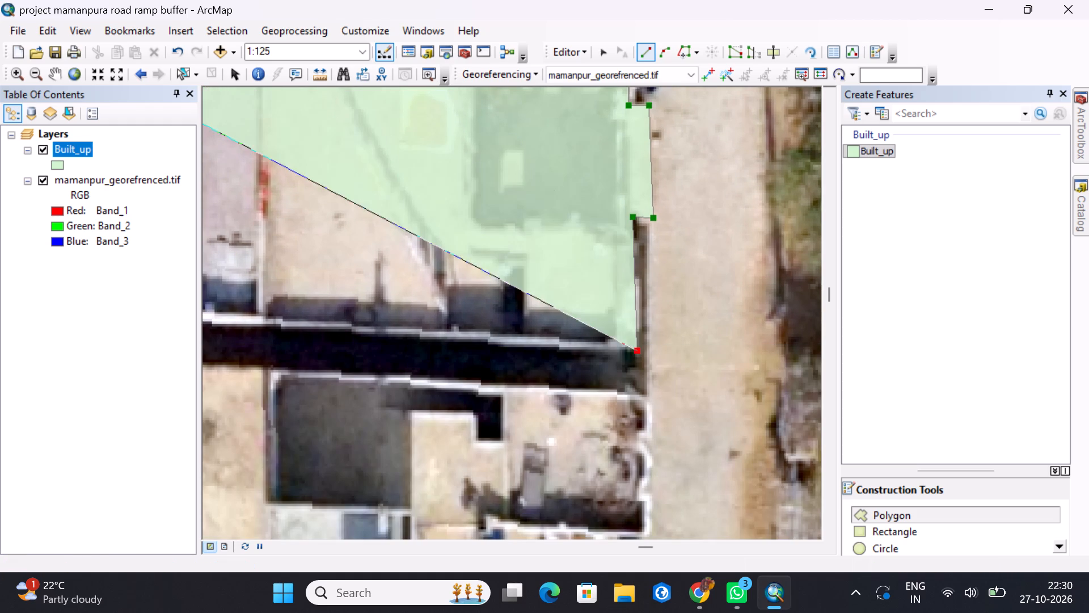
Continue the Built_up polygon about 26 m west along the south wall to the main block's southwest corner.
scroll(571, 345, "up", 6)
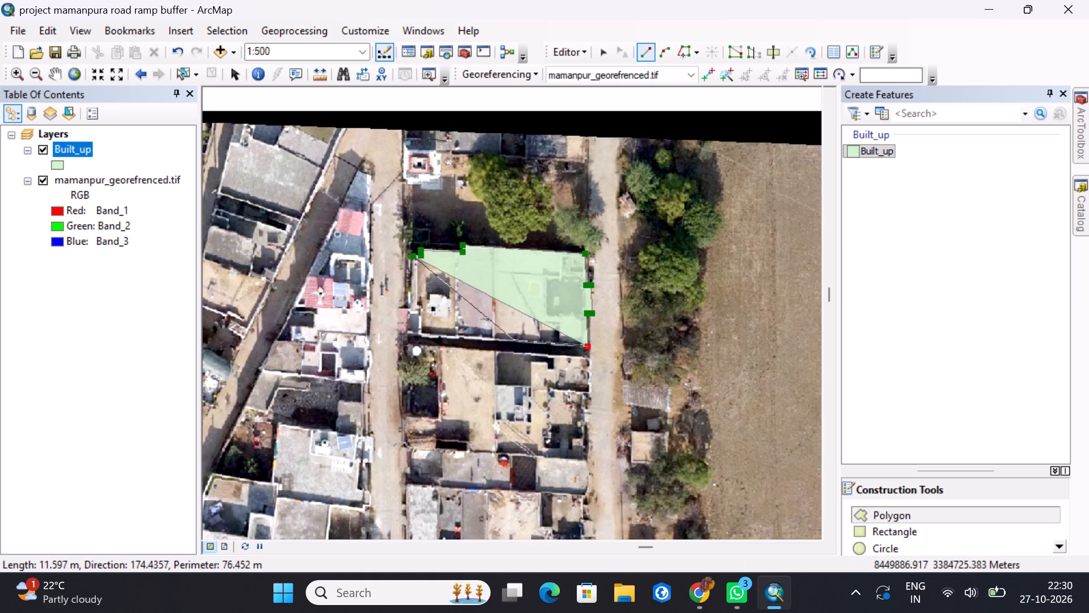
middle_click_drag(486, 336, 628, 340)
scroll(582, 340, "down", 6)
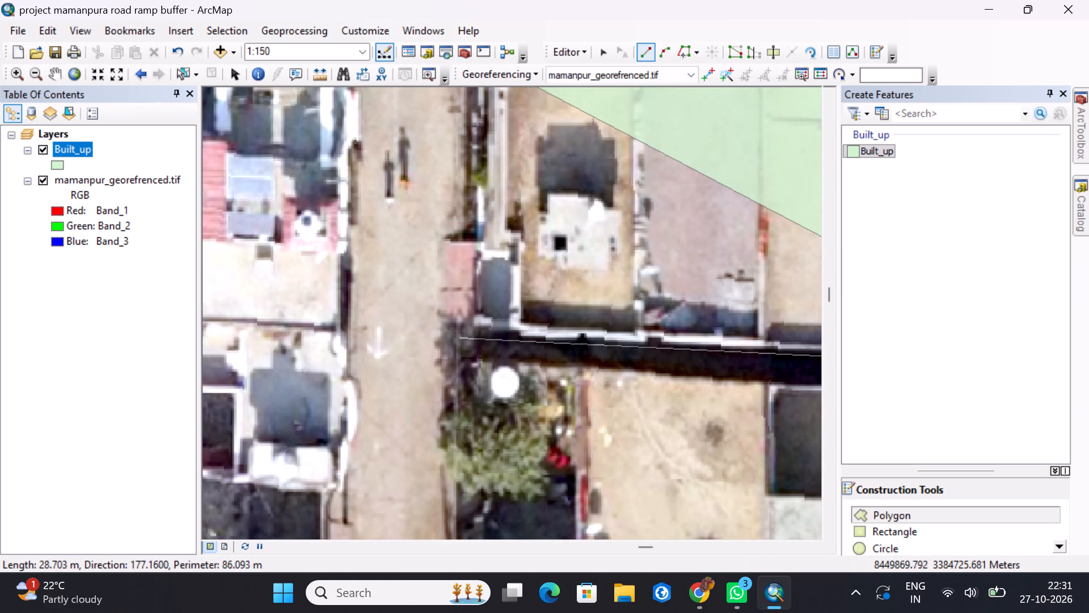
left_click(508, 334)
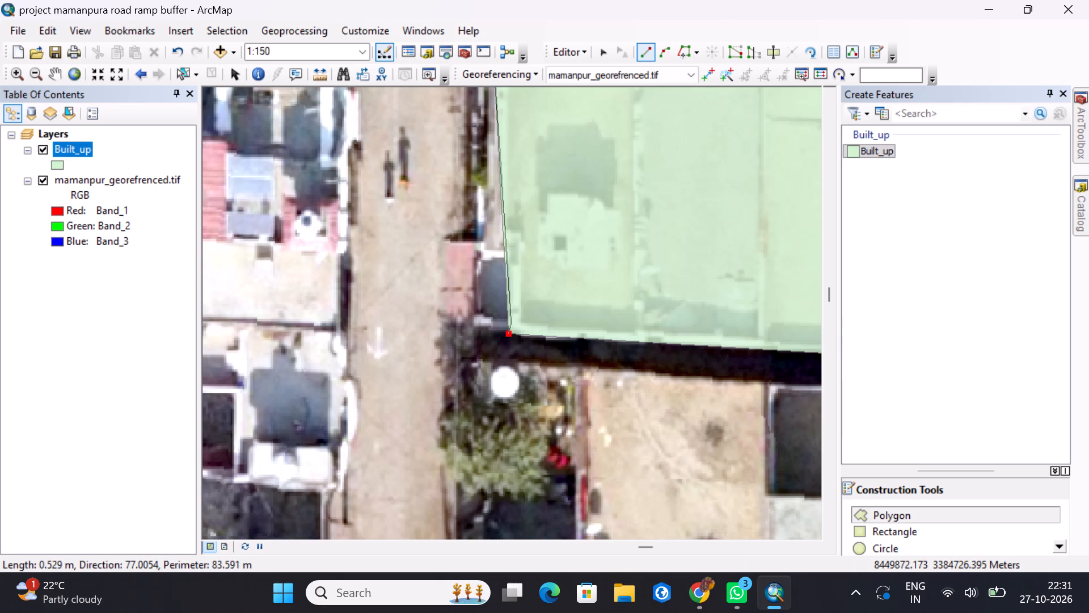
Trace the dark-roofed annex at the southwest corner and around the adjoining pink roof, about 1.65 by 3.6 m.
scroll(509, 327, "up", 4)
scroll(509, 327, "down", 2)
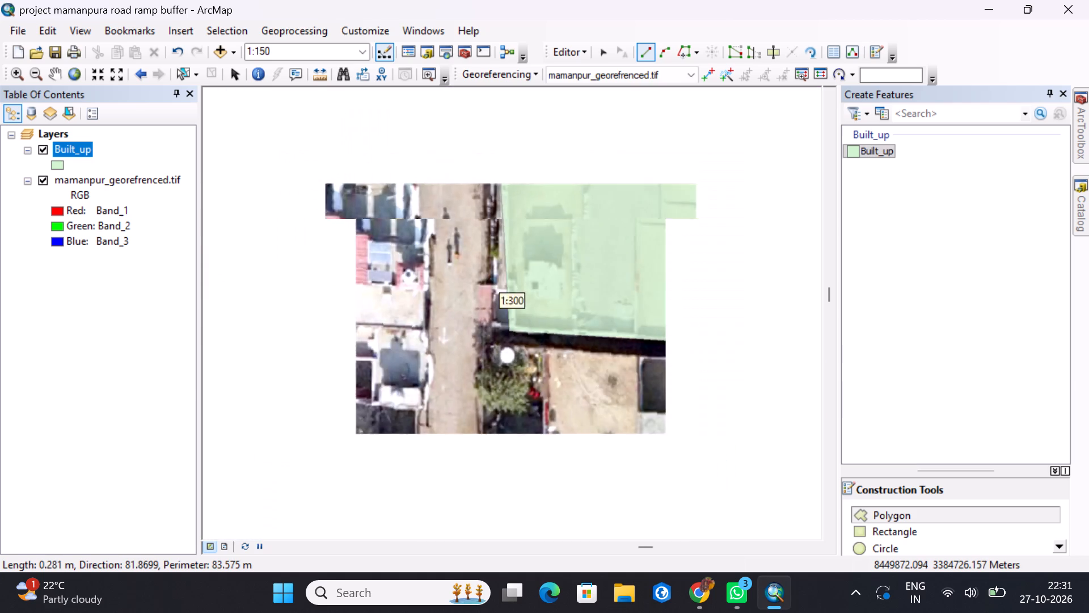
scroll(509, 327, "down", 11)
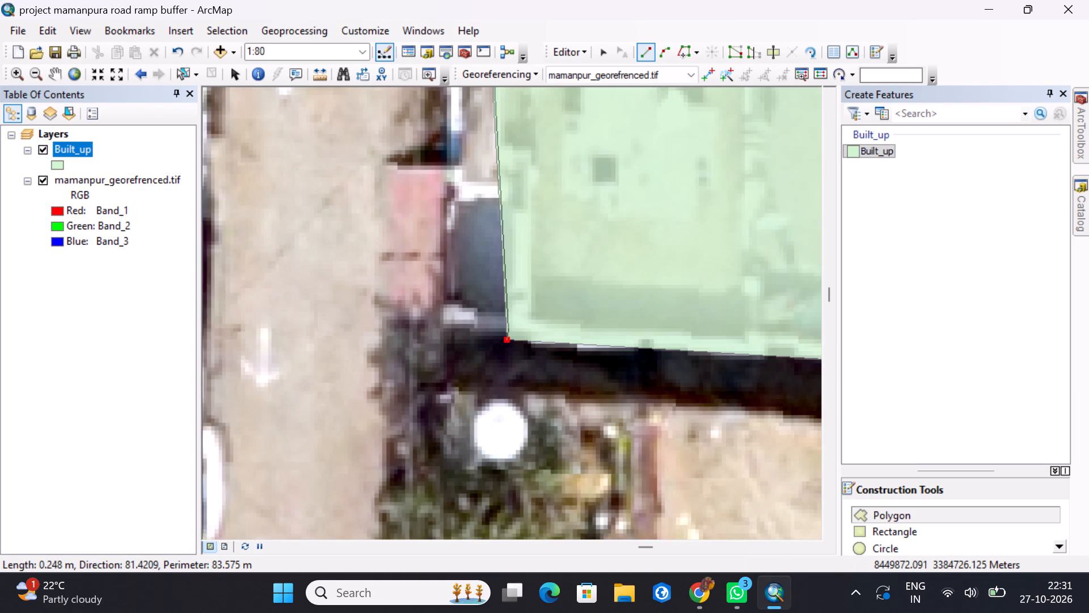
left_click(508, 329)
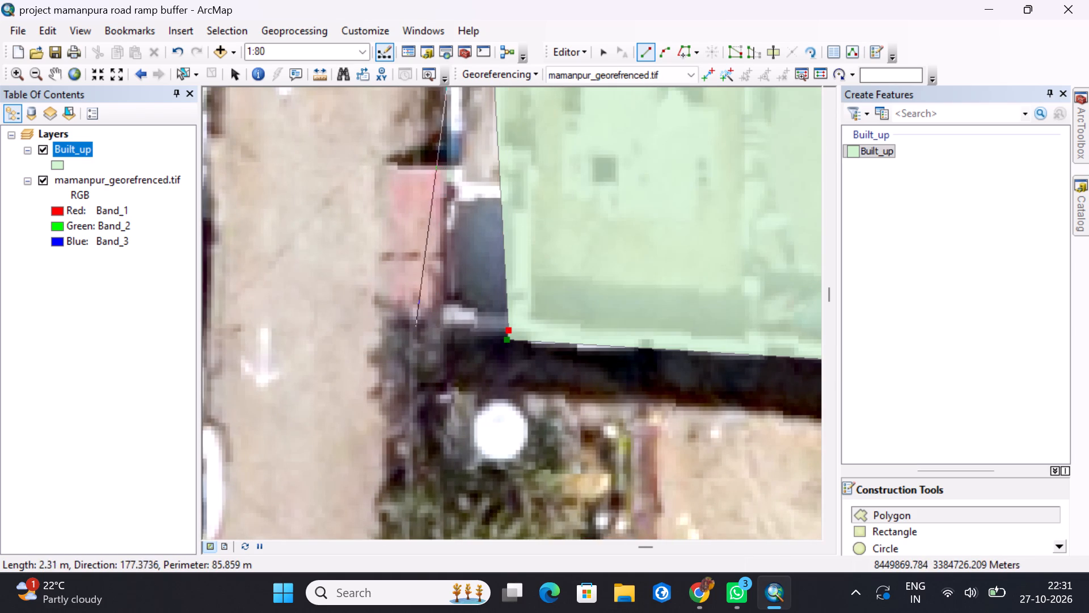
left_click(446, 328)
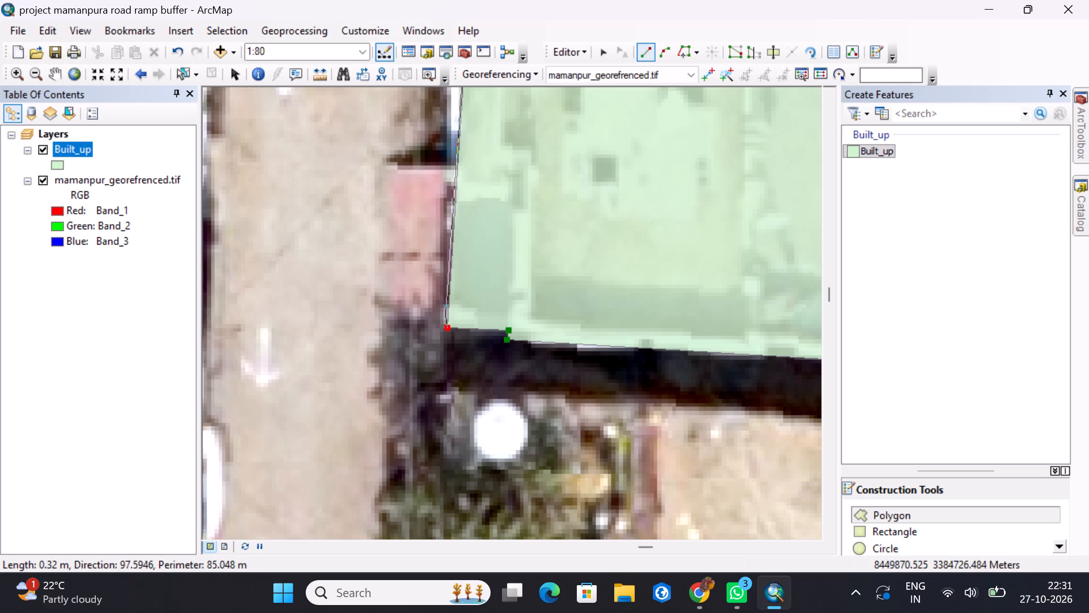
left_click(445, 313)
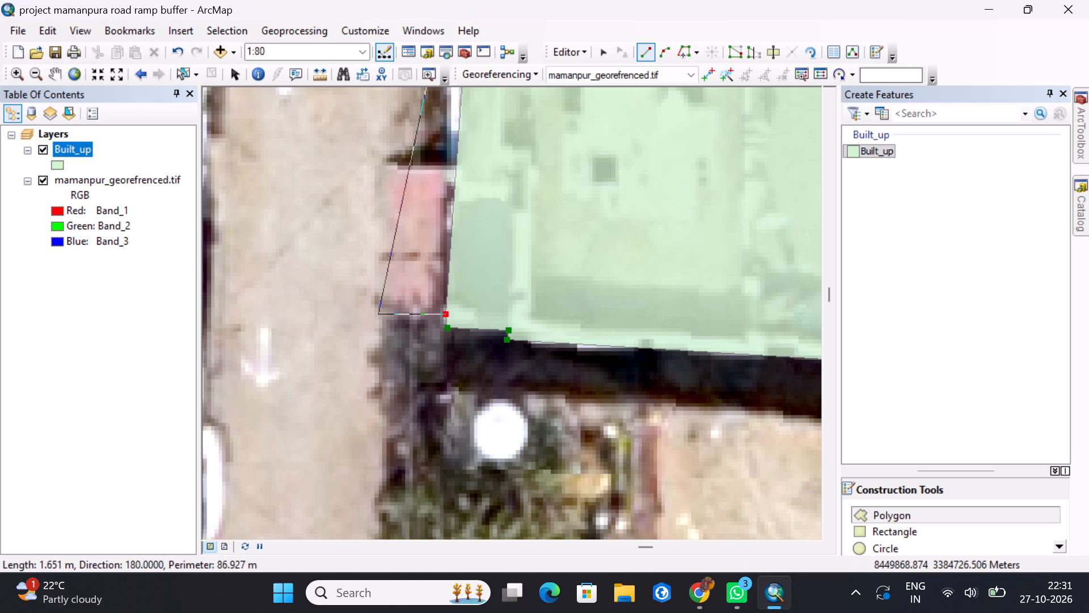
left_click(378, 313)
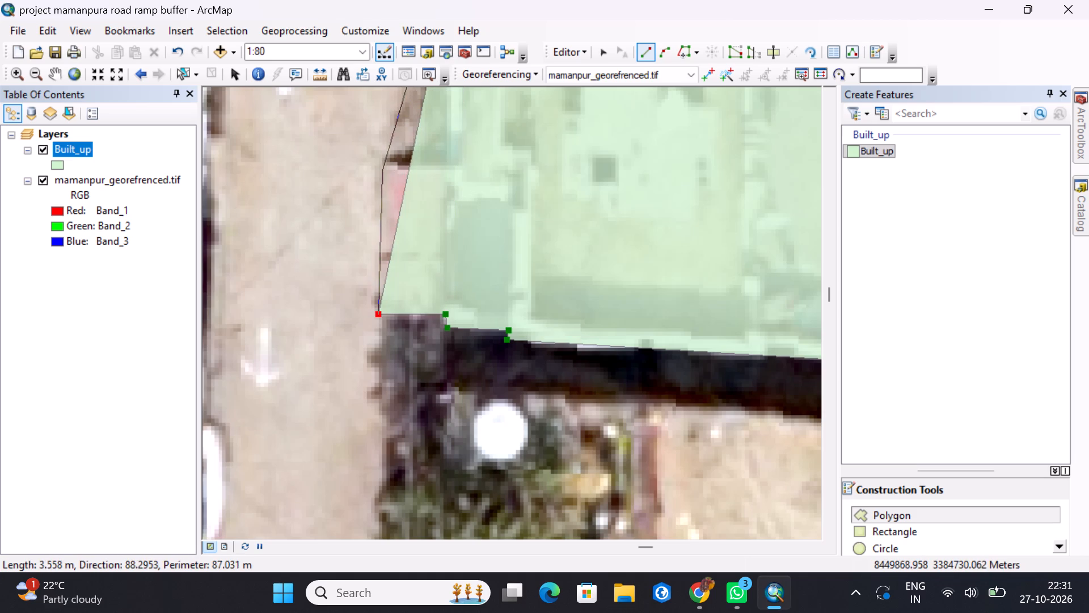
left_click(382, 166)
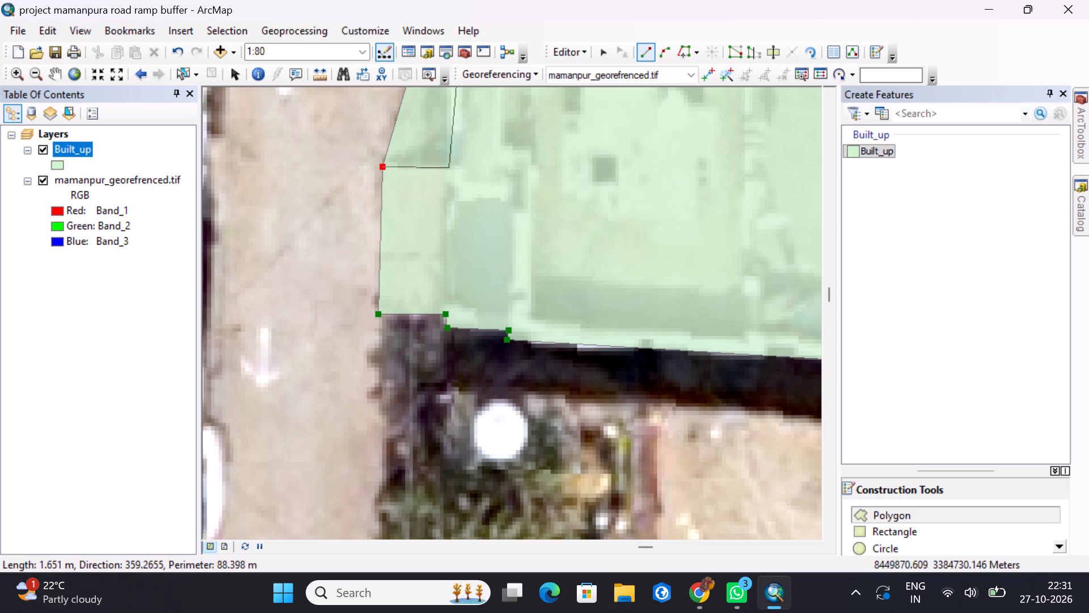
left_click(452, 167)
Add a vertex about 0.7 m east at the foot of the block's west wall and finish the polygon sketch.
scroll(452, 167, "up", 4)
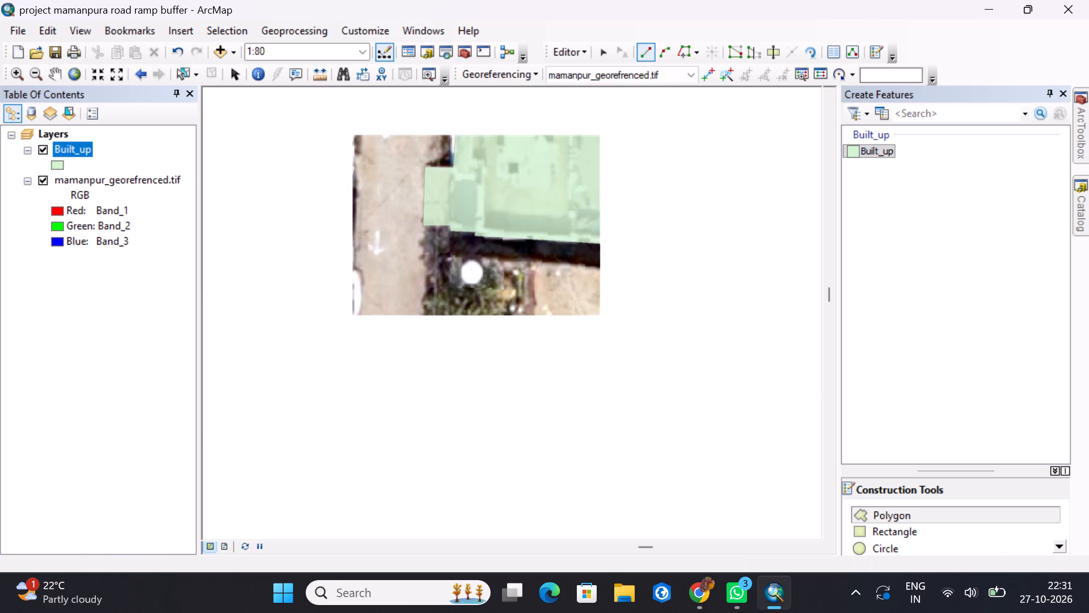
middle_click_drag(487, 164, 483, 265)
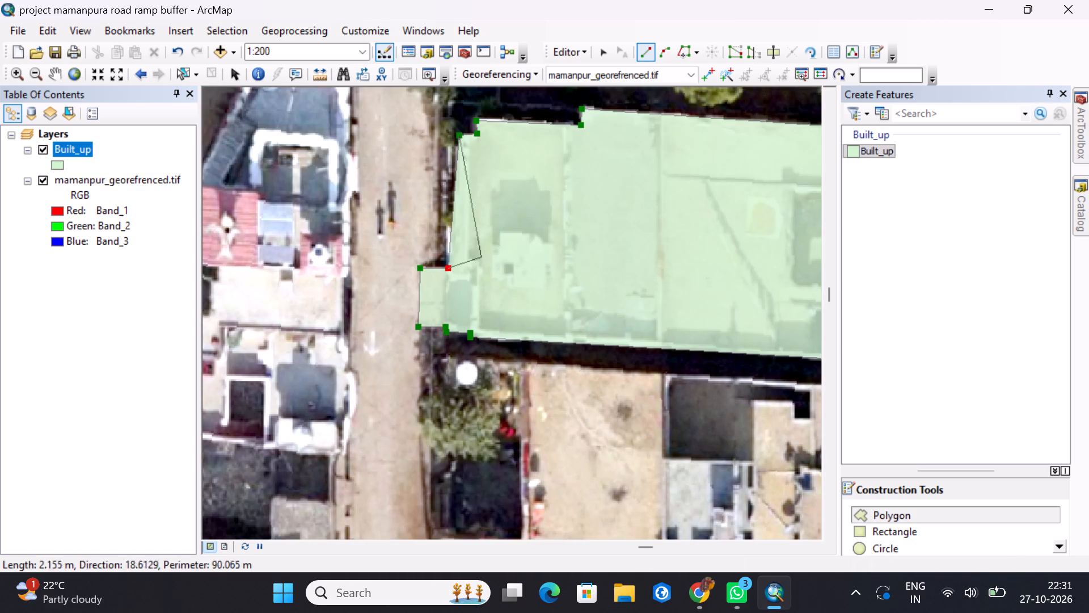
scroll(480, 257, "up", 3)
scroll(481, 257, "down", 7)
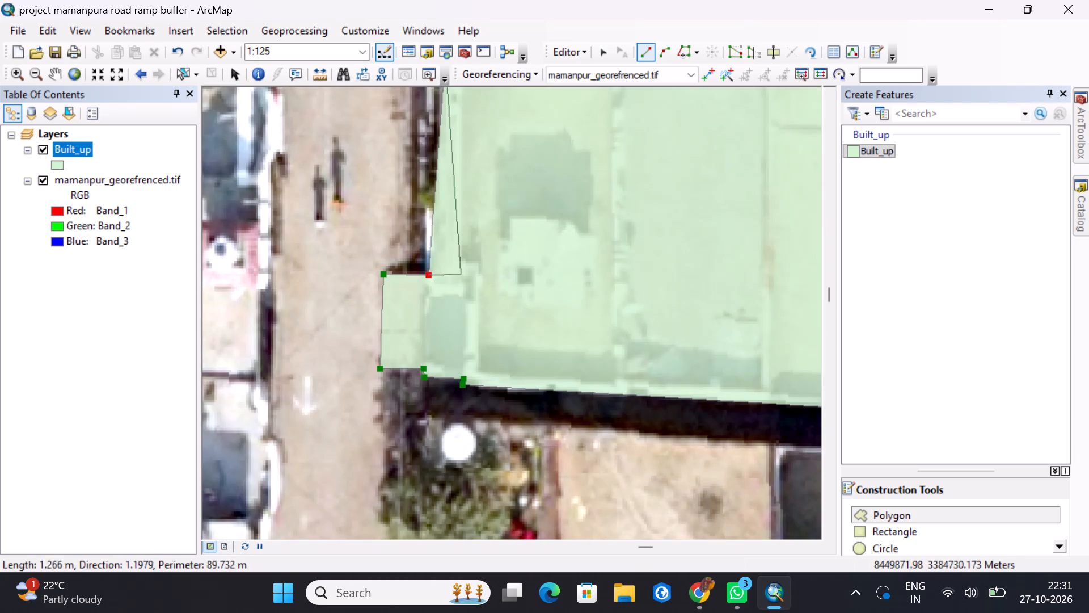
middle_click_drag(455, 276, 443, 349)
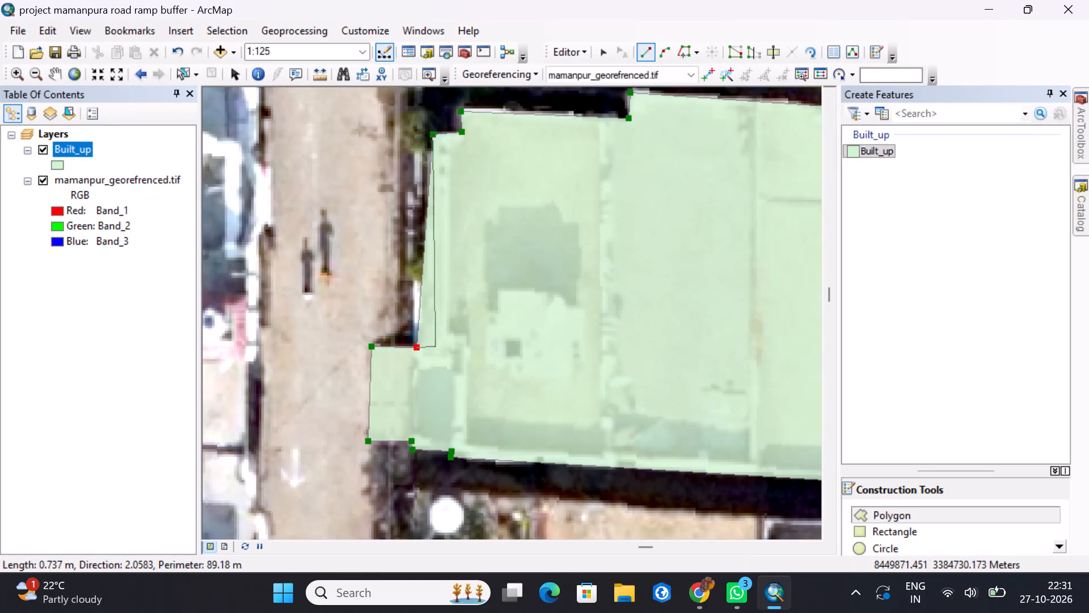
left_click(434, 346)
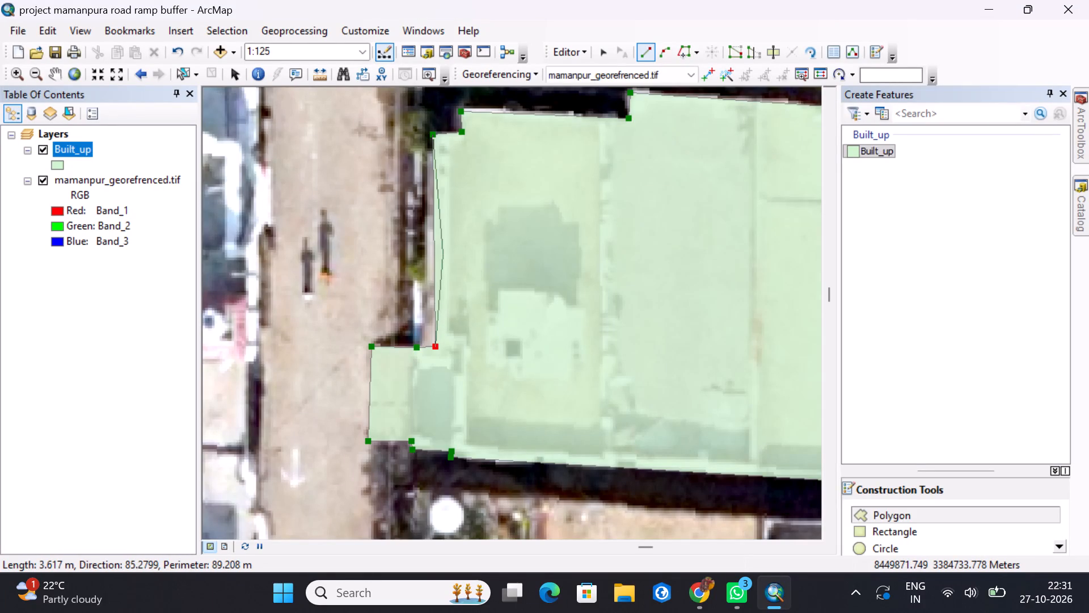
right_click(443, 267)
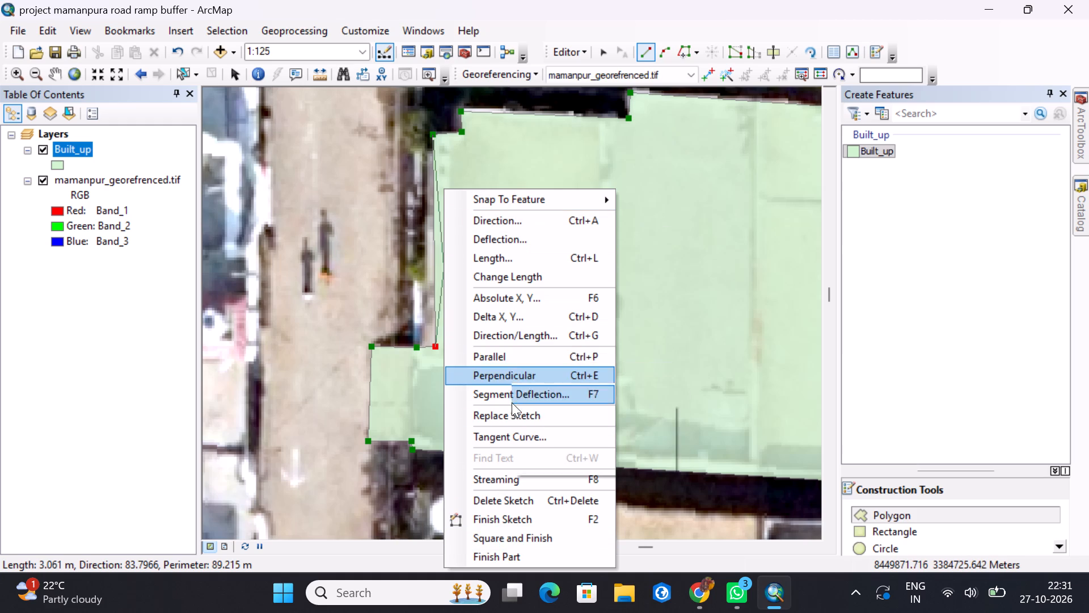
left_click(511, 515)
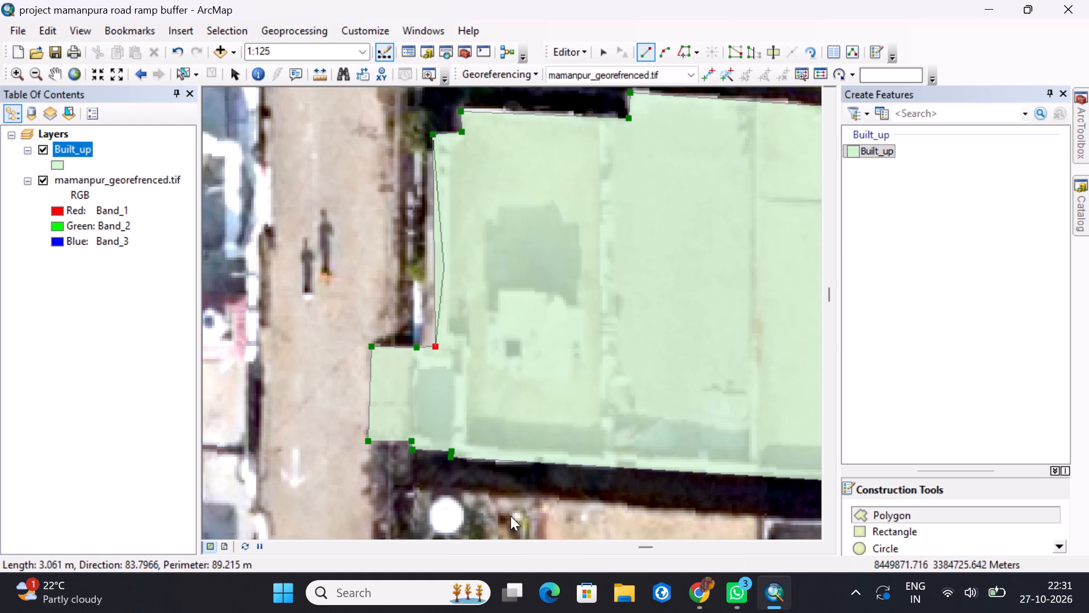
Symbolize the Built_up layer with the Hollow symbol and increase its outline width.
scroll(466, 248, "up", 3)
scroll(466, 248, "down", 3)
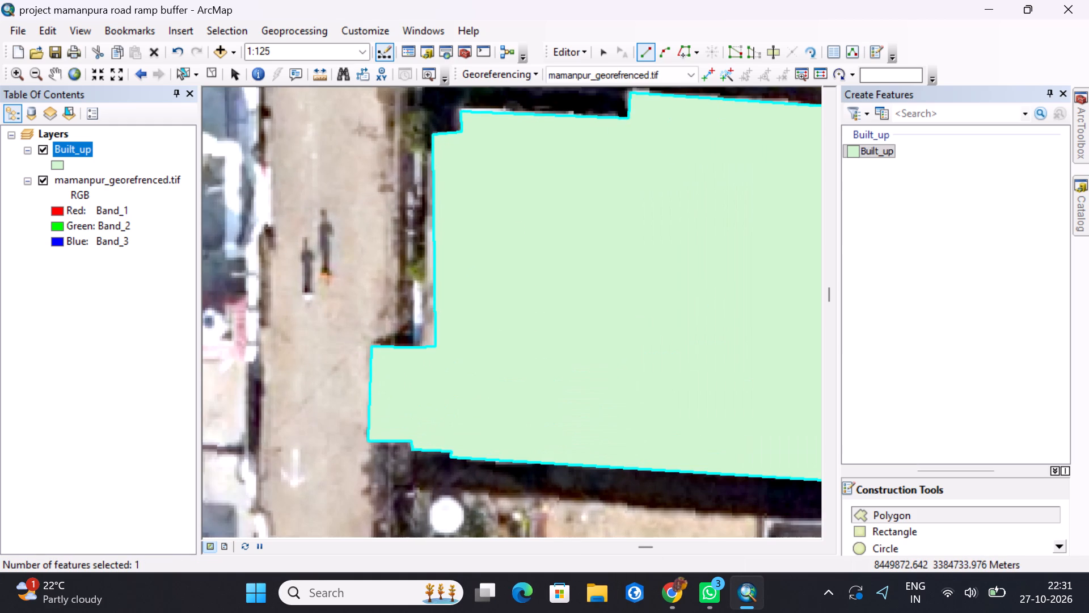
left_click(53, 164)
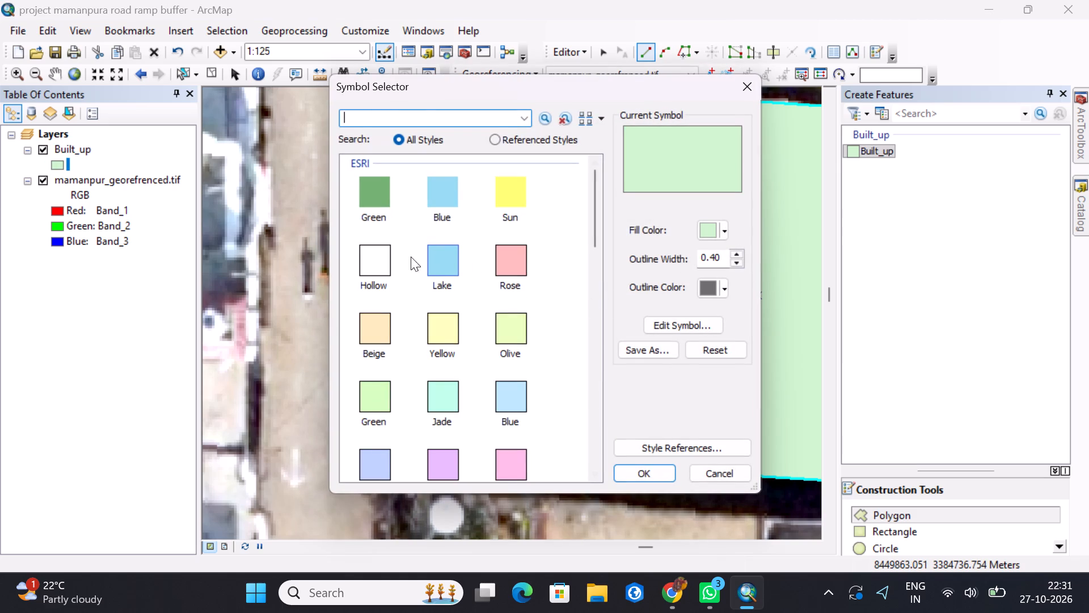
left_click(379, 259)
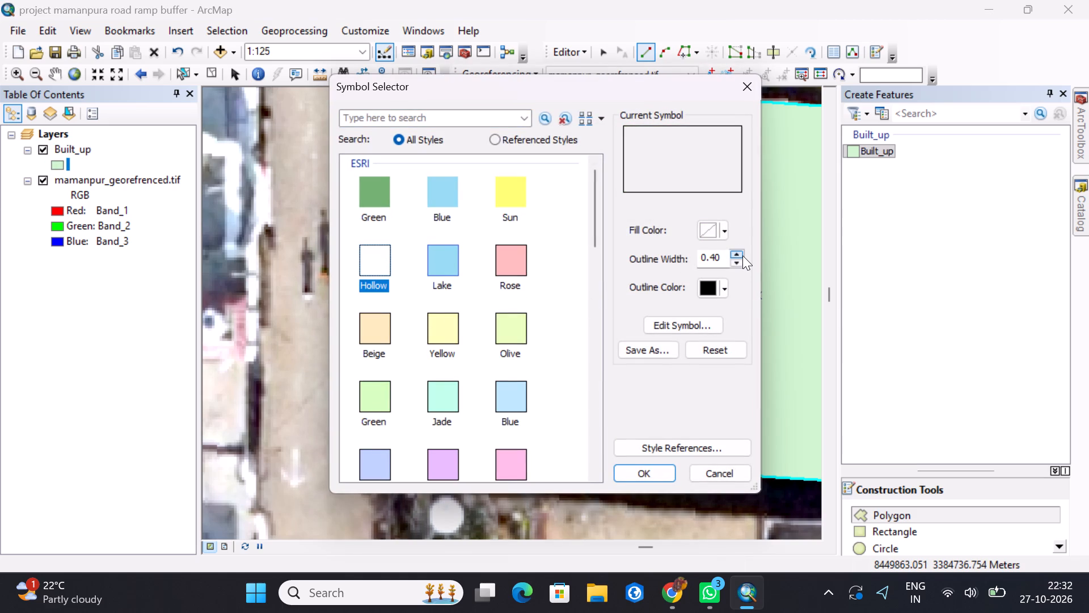
left_click(742, 255)
left_click(655, 473)
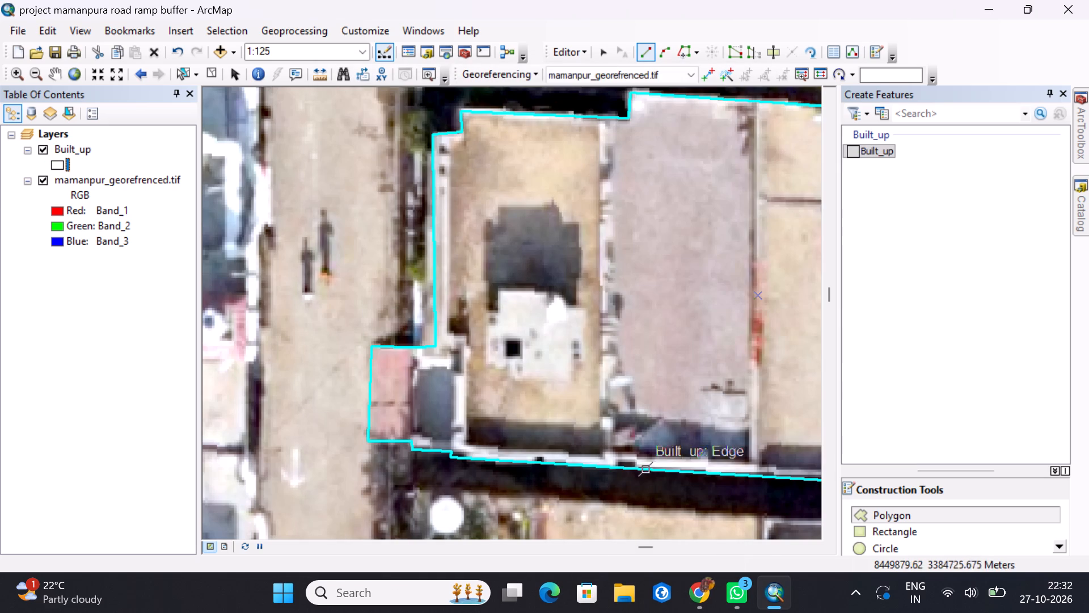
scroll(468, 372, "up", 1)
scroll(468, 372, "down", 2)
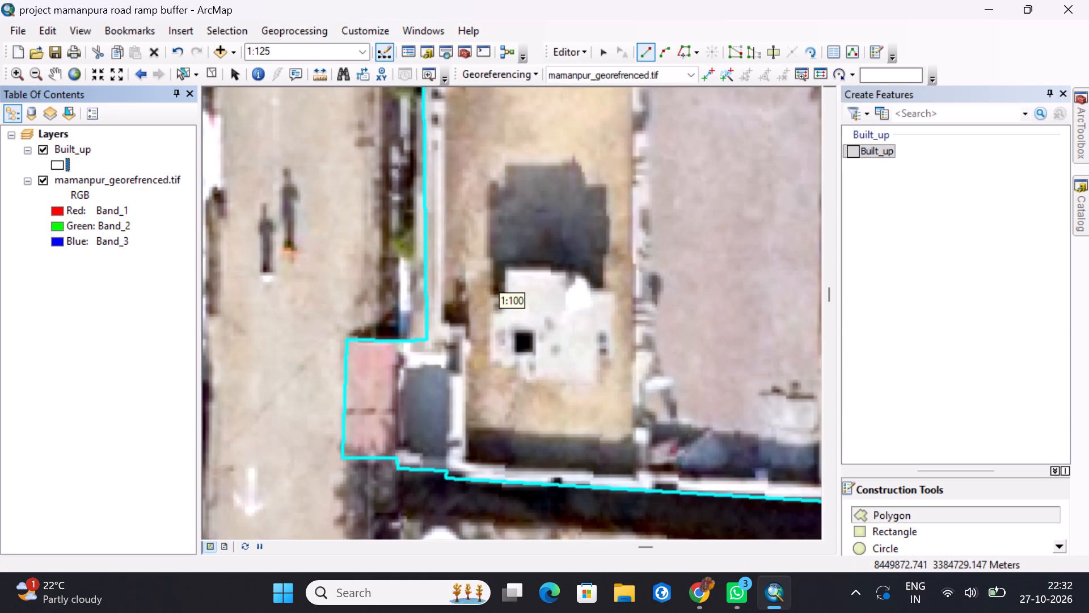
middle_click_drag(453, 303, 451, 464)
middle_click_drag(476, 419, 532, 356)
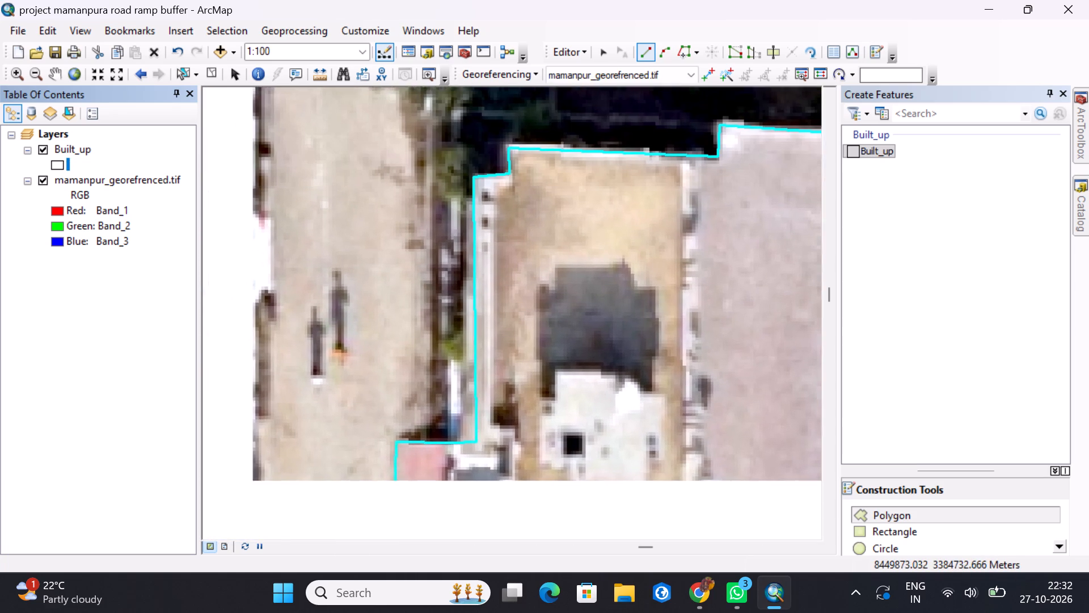
Examine the traced outline's west side and the buildings along the street to its south and west.
middle_click_drag(532, 356, 600, 306)
middle_click_drag(564, 366, 592, 309)
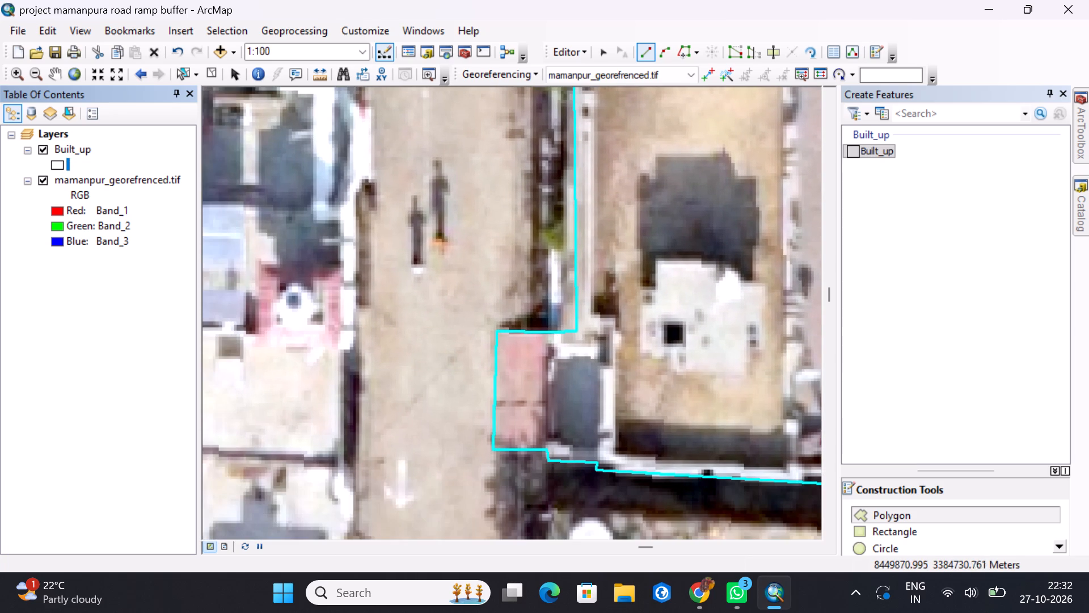
middle_click(660, 310)
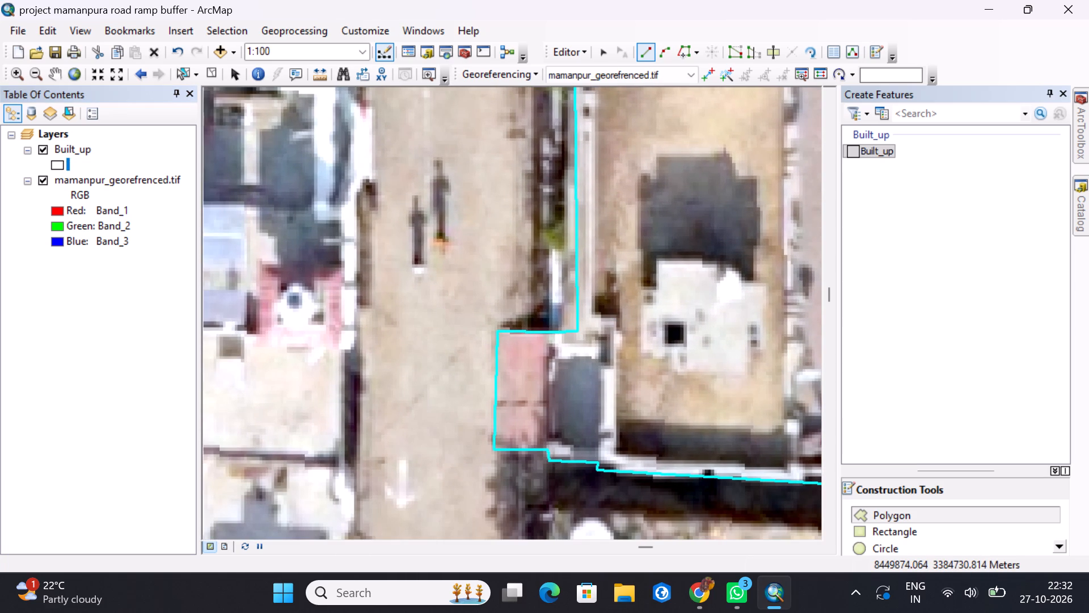
middle_click_drag(655, 290, 630, 420)
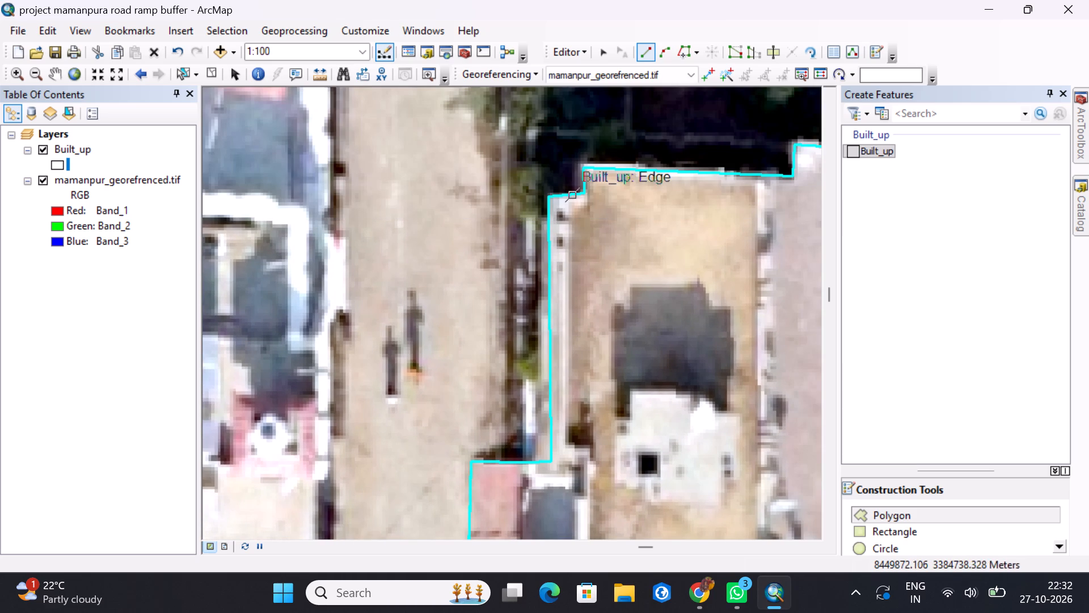
middle_click_drag(593, 369, 639, 184)
scroll(653, 320, "down", 2)
scroll(658, 336, "up", 4)
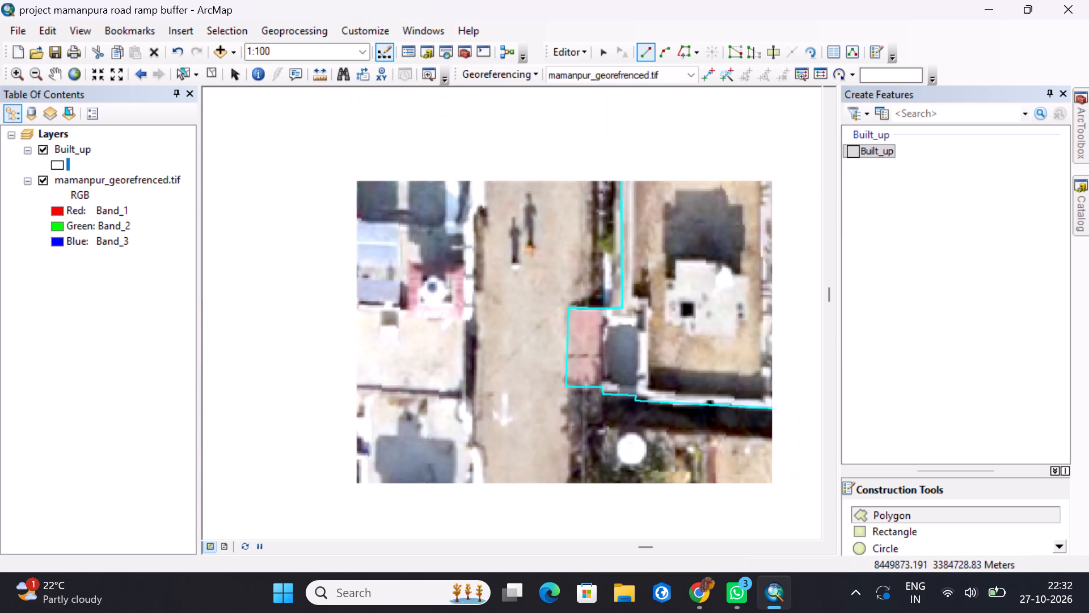
scroll(648, 356, "up", 1)
middle_click_drag(561, 316, 625, 230)
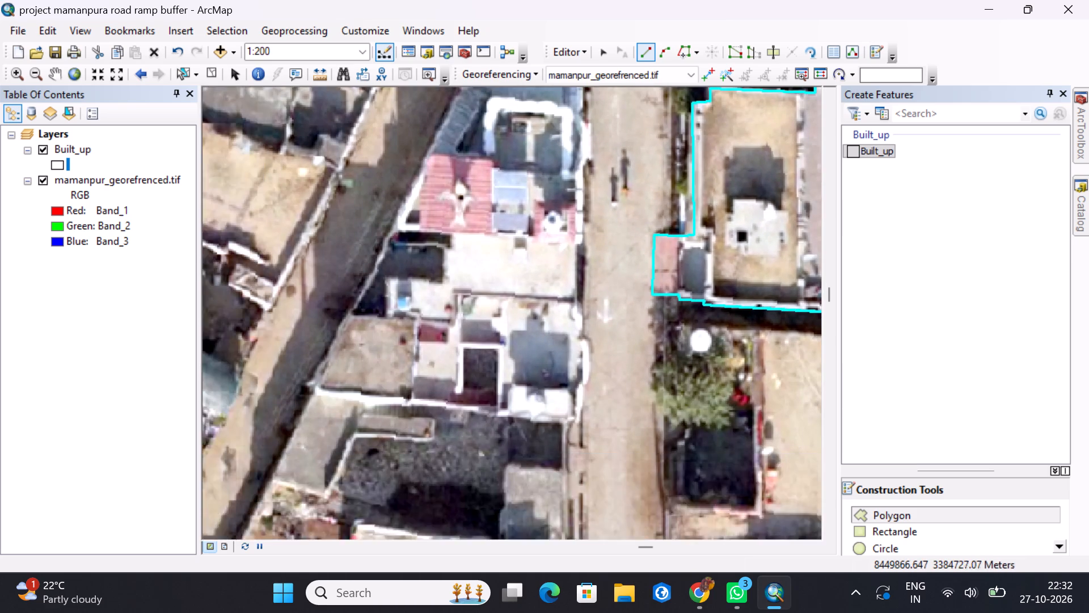
scroll(616, 287, "up", 2)
middle_click_drag(622, 212, 572, 324)
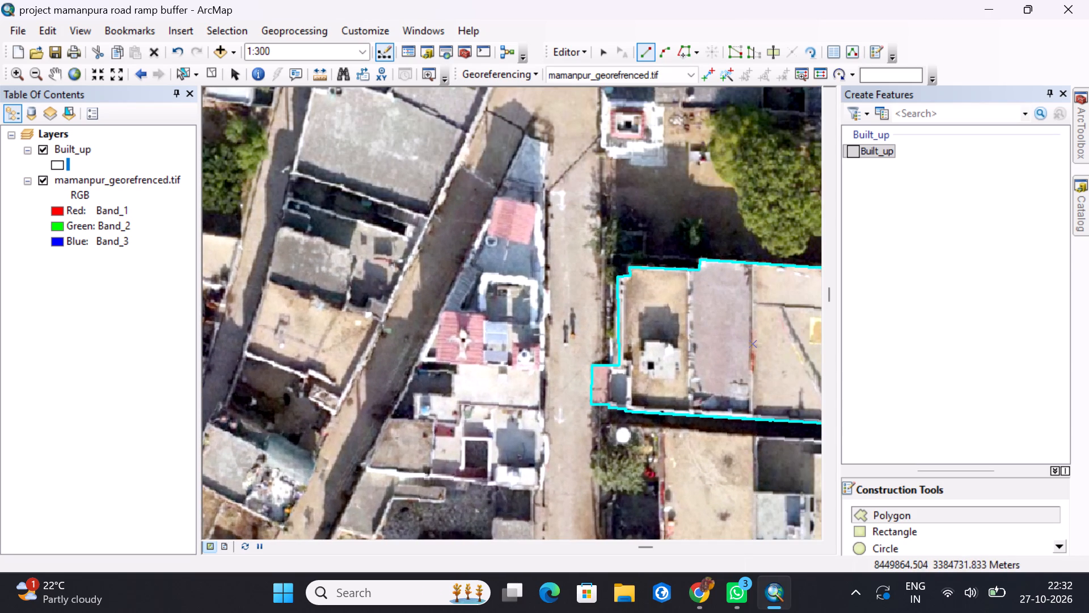
middle_click_drag(547, 282, 551, 159)
middle_click_drag(565, 293, 565, 291)
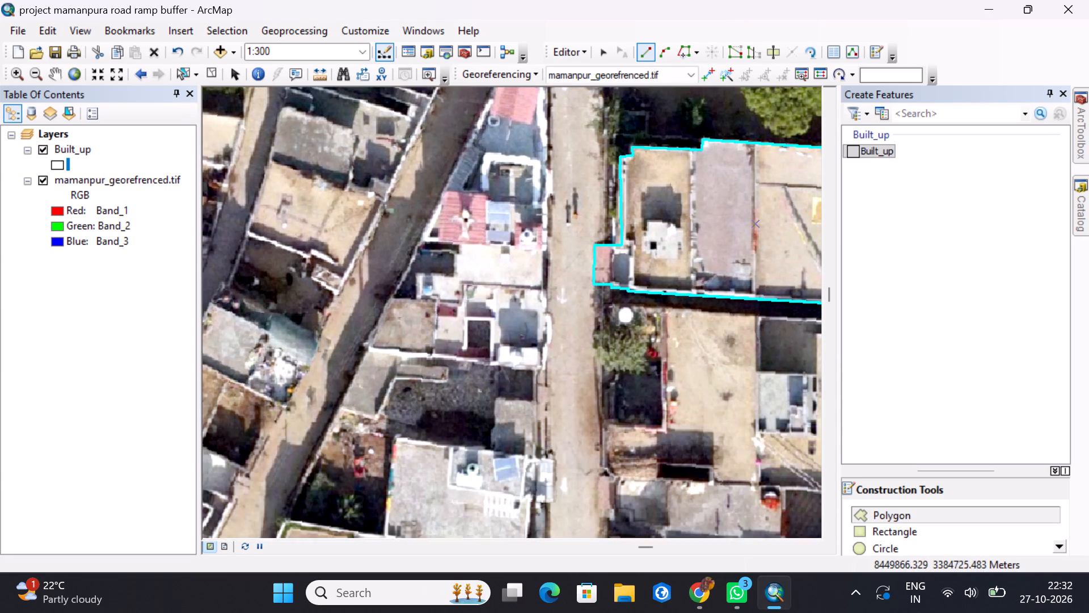
middle_click_drag(565, 291, 579, 222)
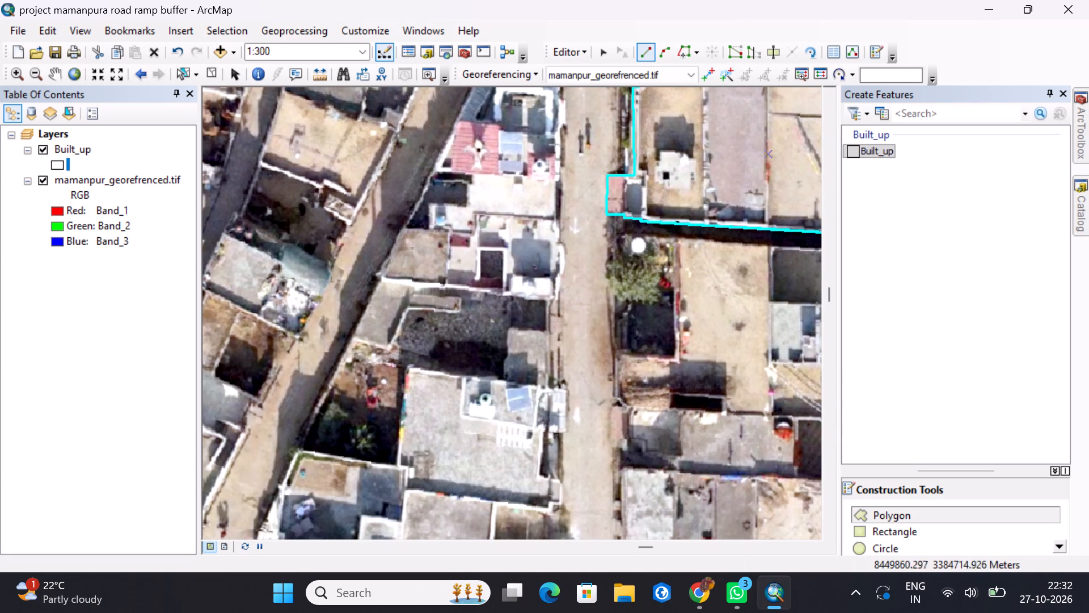
middle_click_drag(521, 322, 514, 305)
scroll(593, 347, "up", 1)
scroll(593, 347, "down", 5)
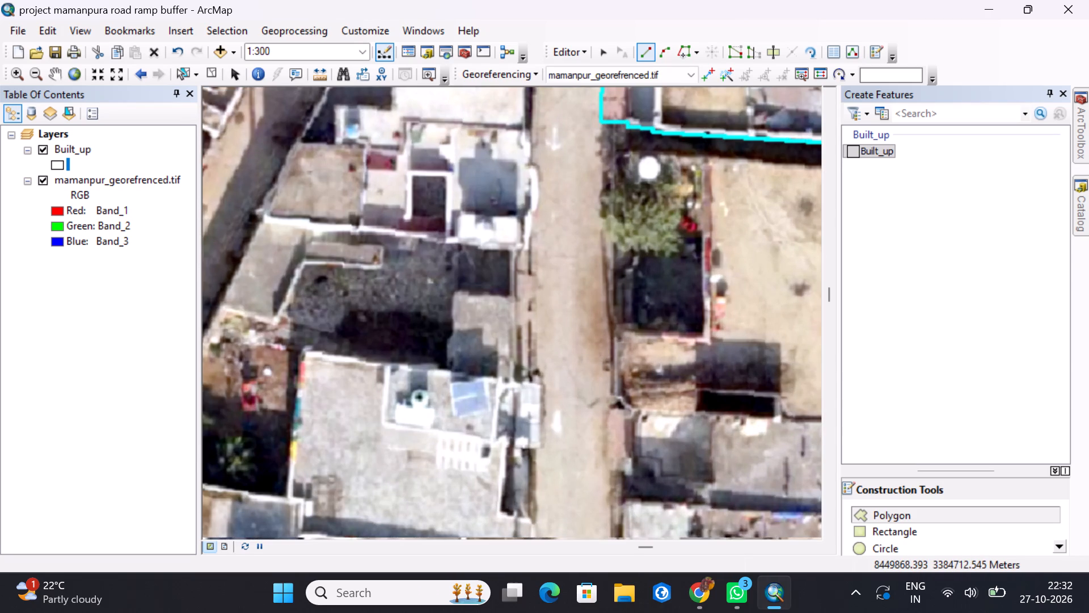
scroll(593, 350, "up", 1)
scroll(591, 312, "down", 4)
scroll(591, 309, "up", 2)
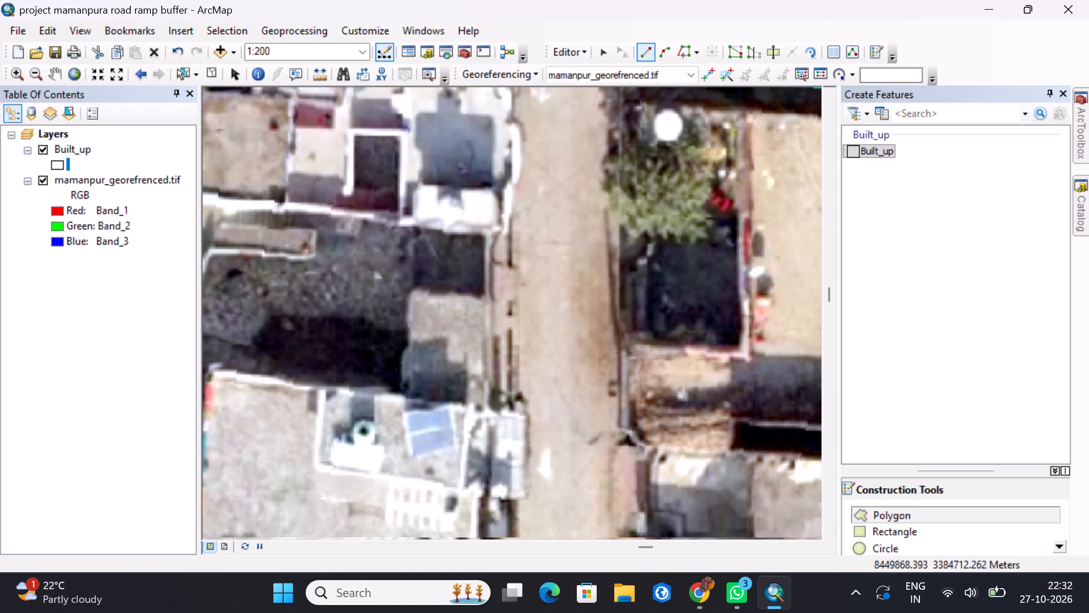
middle_click_drag(627, 272, 579, 362)
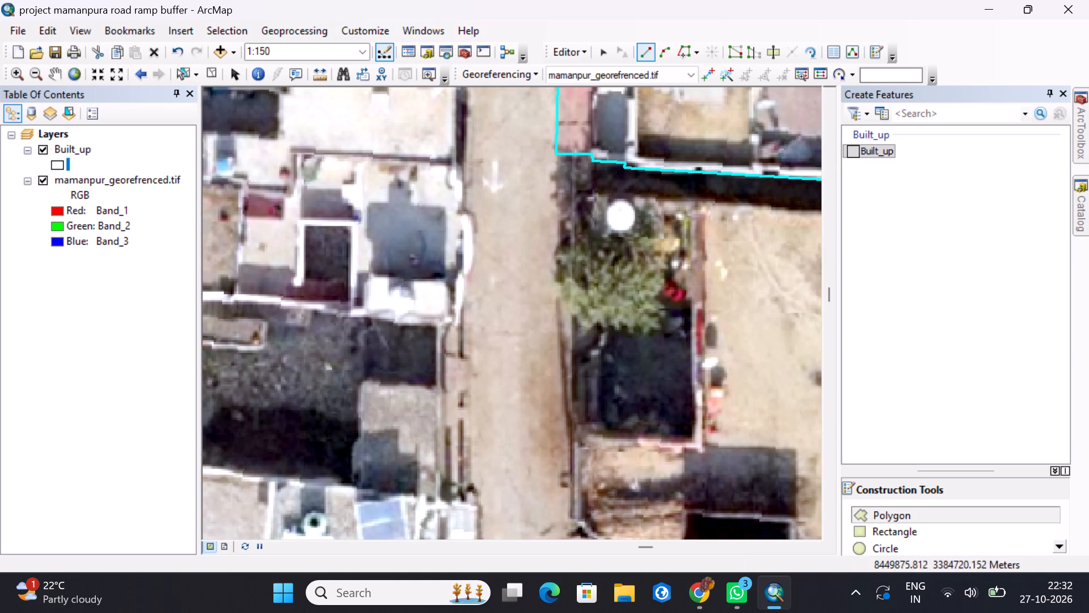
middle_click_drag(697, 342, 653, 203)
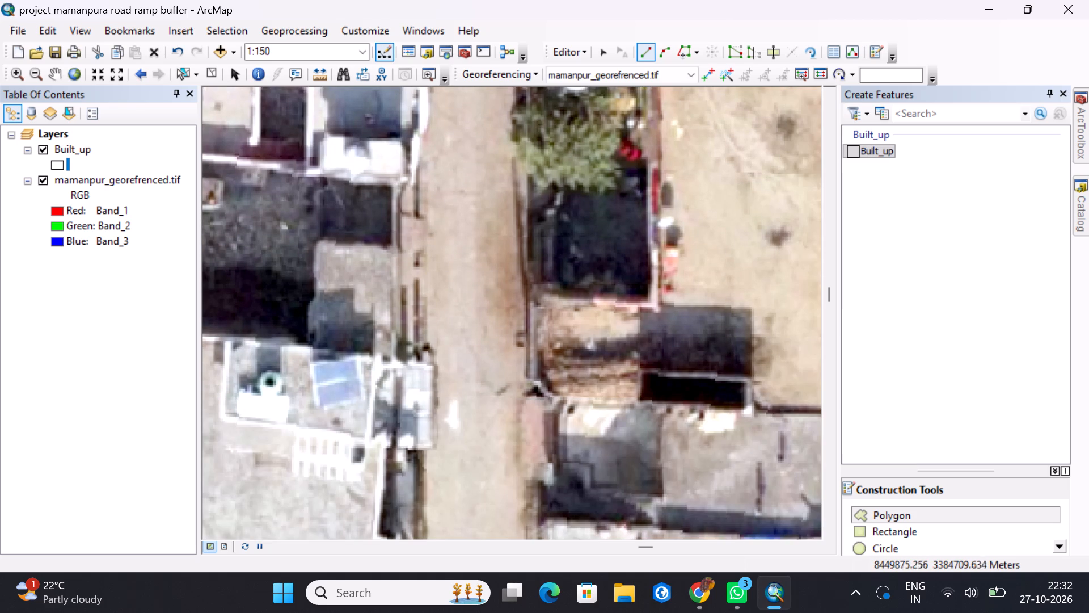
middle_click_drag(652, 370, 564, 368)
Inspect the outlined block as a whole, checking its boundary and the internal walls dividing it.
scroll(551, 369, "up", 6)
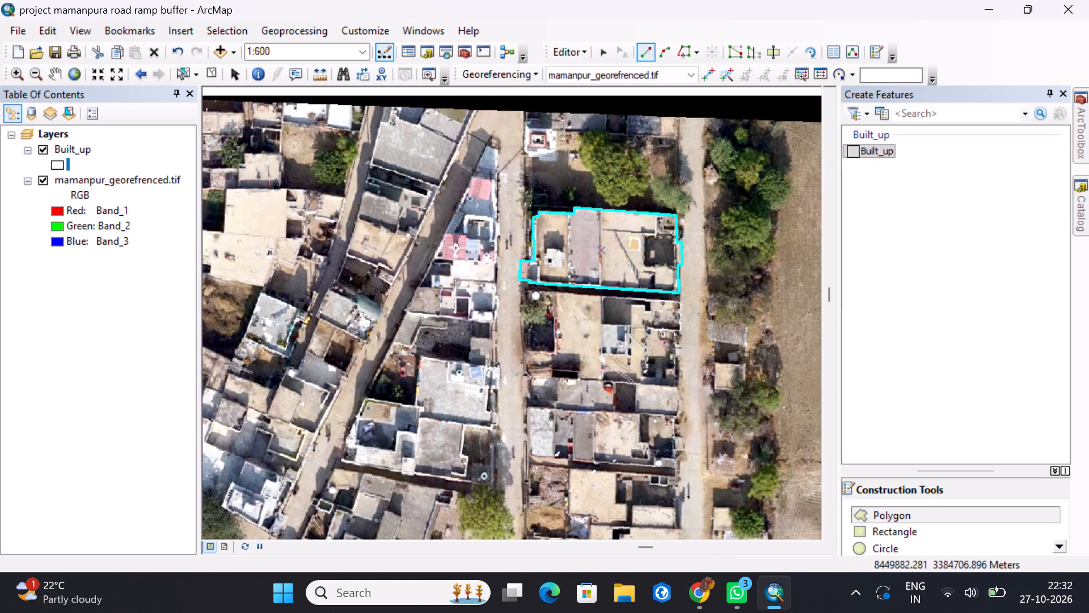
scroll(591, 385, "down", 1)
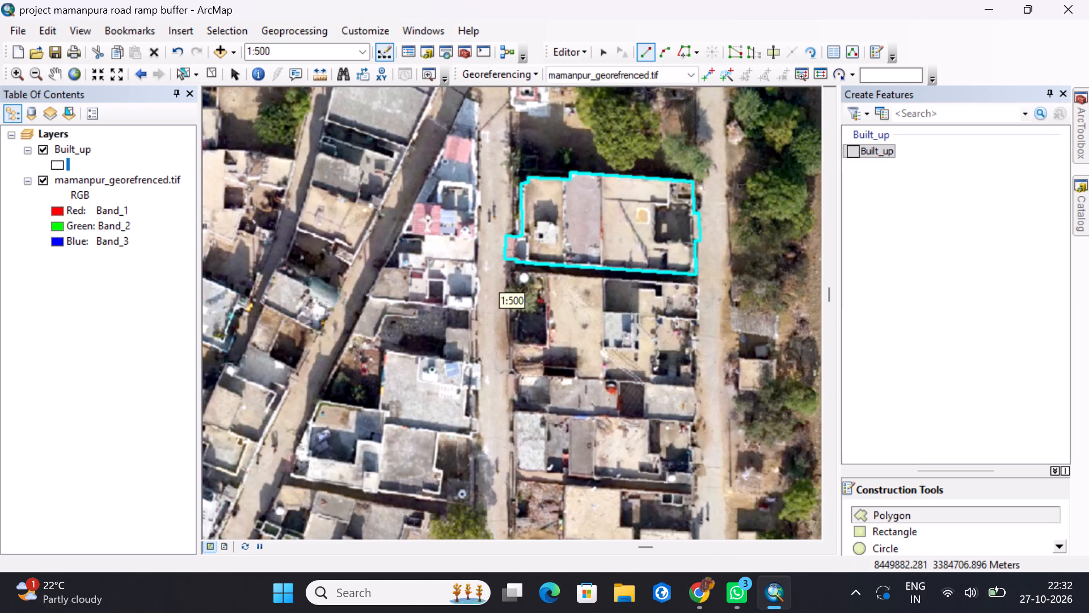
scroll(609, 217, "down", 3)
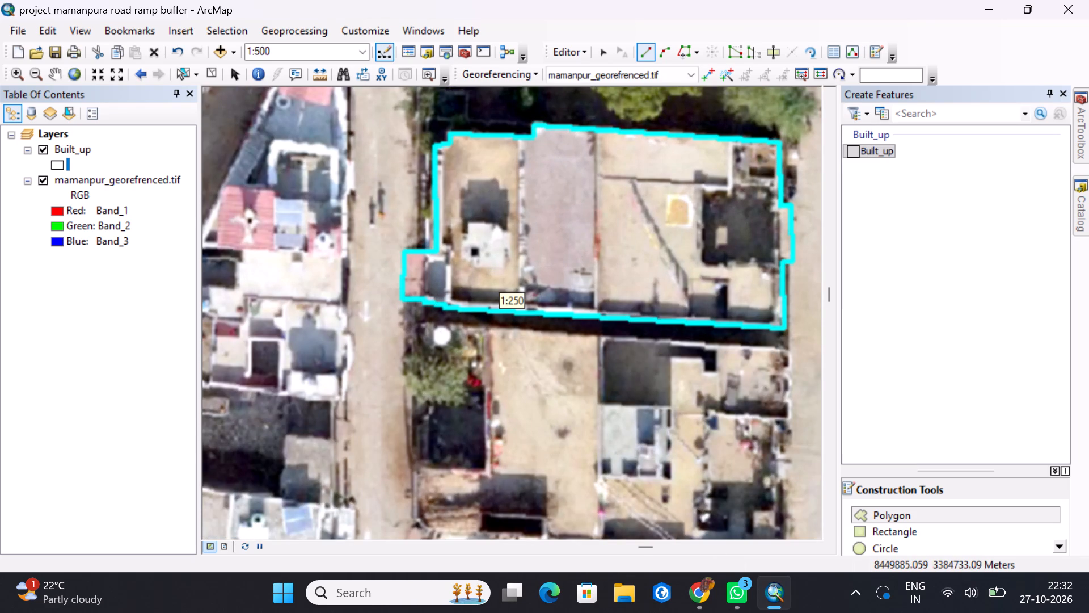
middle_click_drag(576, 177, 577, 288)
scroll(579, 178, "down", 1)
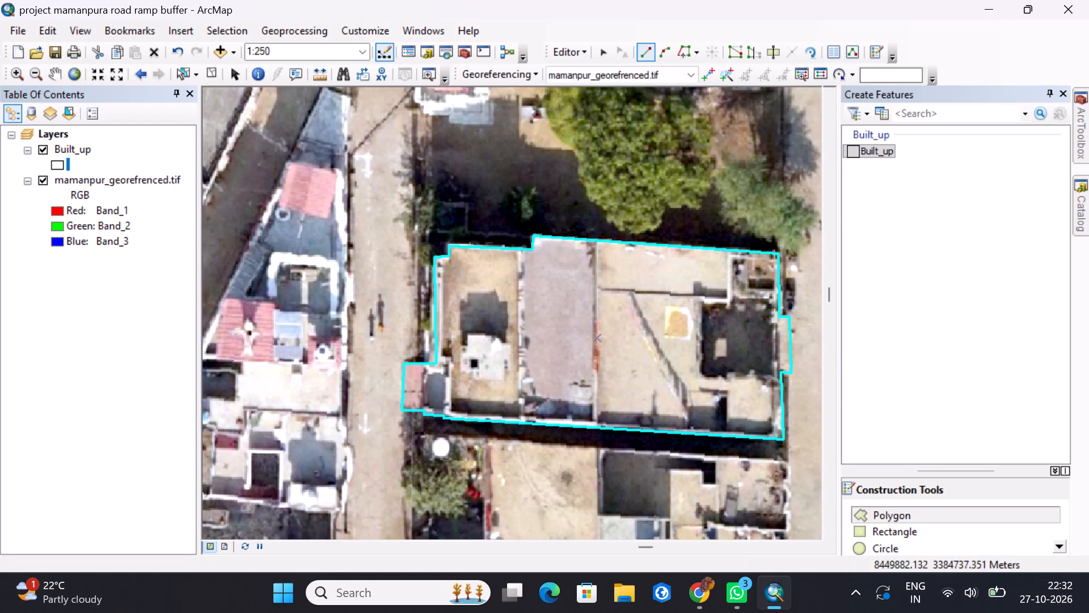
scroll(563, 229, "down", 1)
scroll(563, 229, "up", 1)
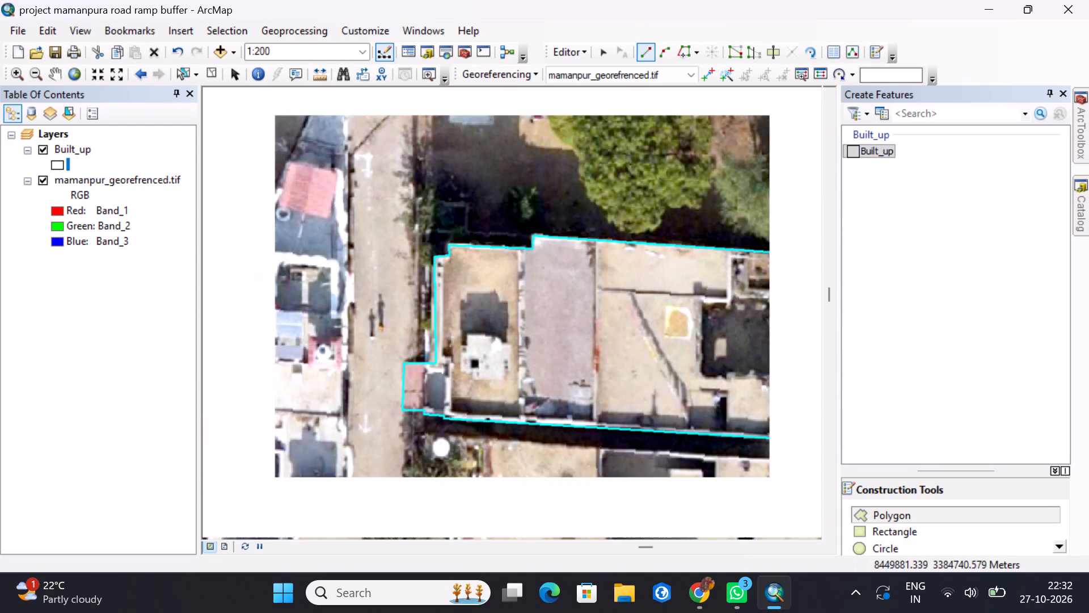
scroll(563, 229, "down", 2)
middle_click_drag(583, 349, 579, 242)
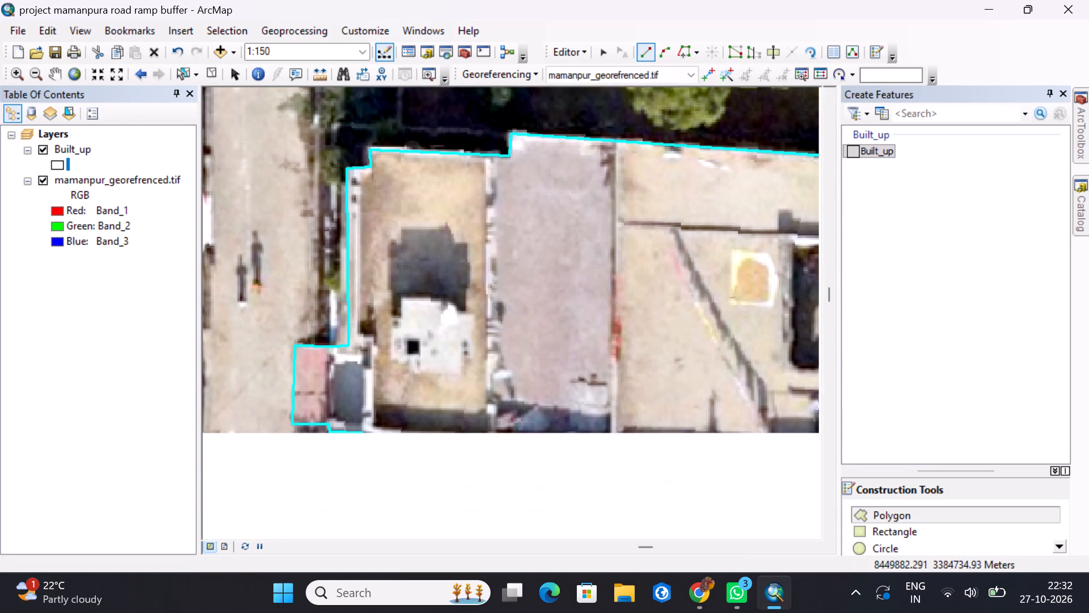
middle_click_drag(579, 242, 579, 242)
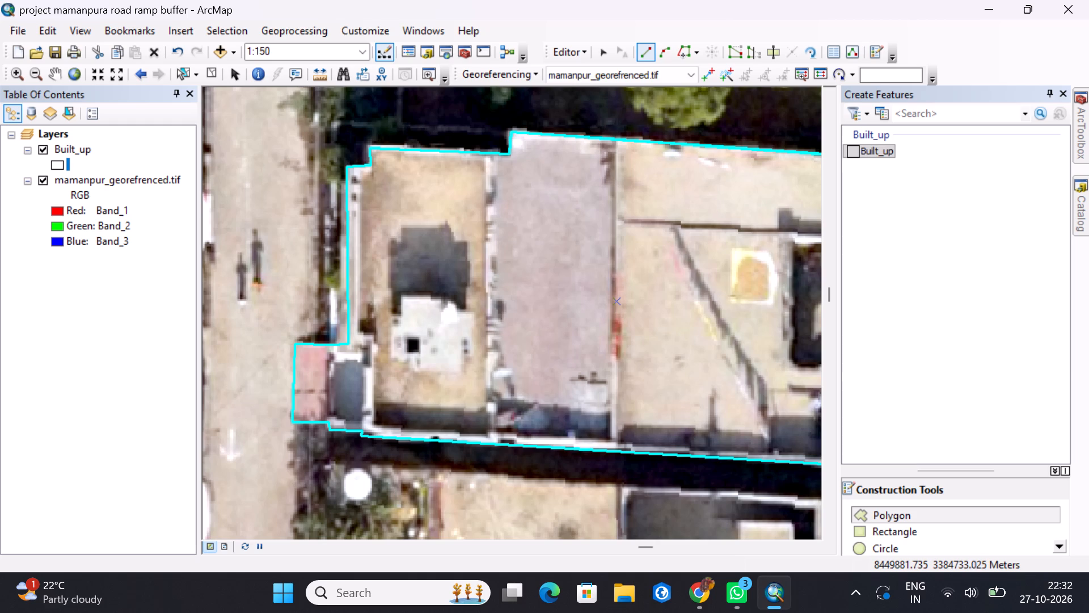
scroll(568, 276, "up", 1)
middle_click_drag(544, 178, 516, 209)
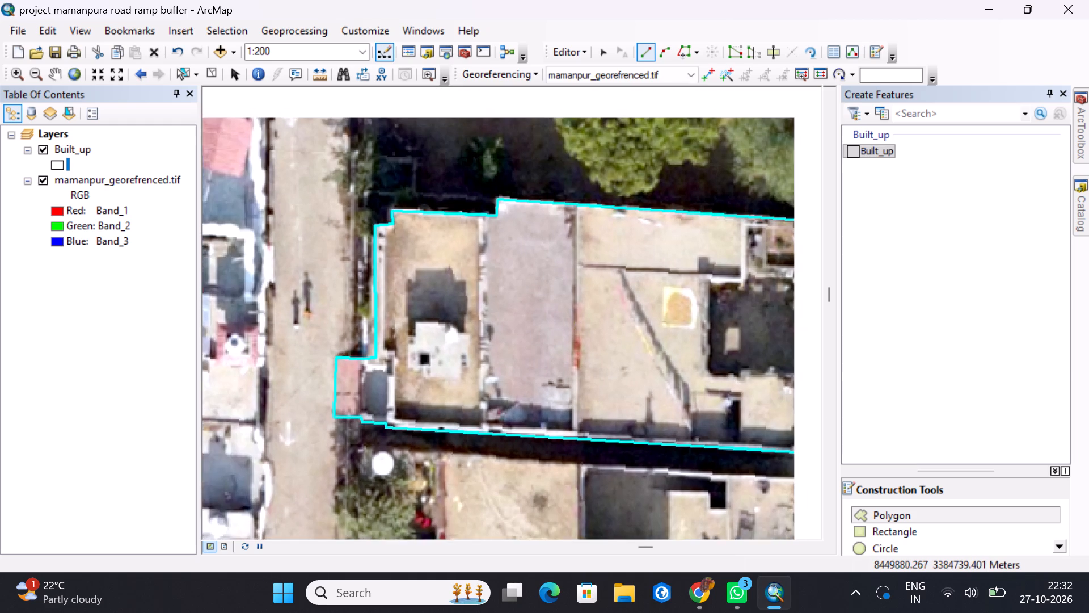
middle_click_drag(516, 209, 454, 273)
scroll(469, 273, "up", 2)
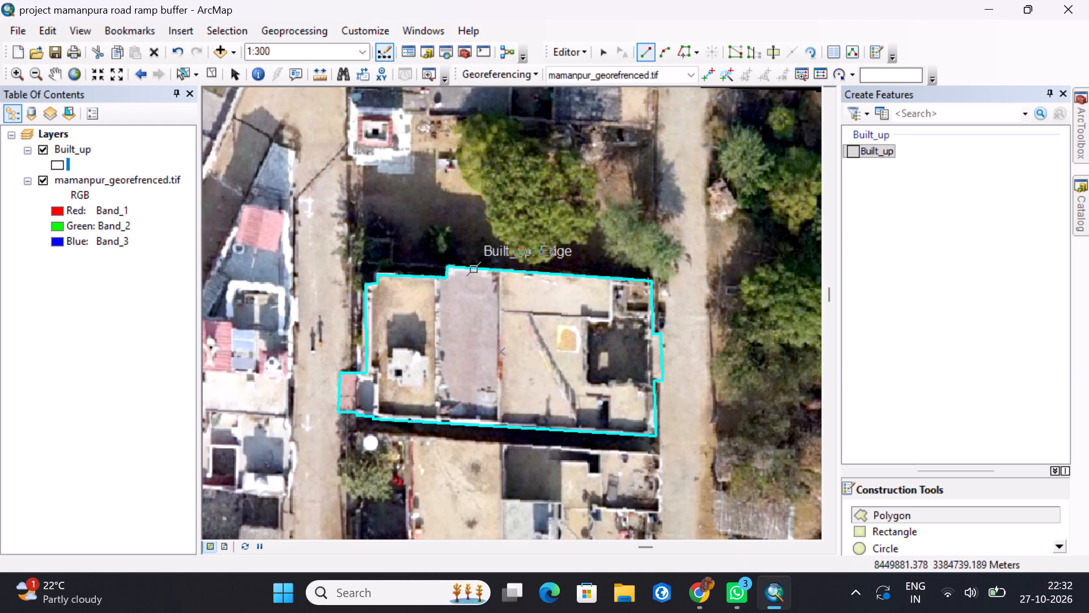
scroll(472, 274, "up", 2)
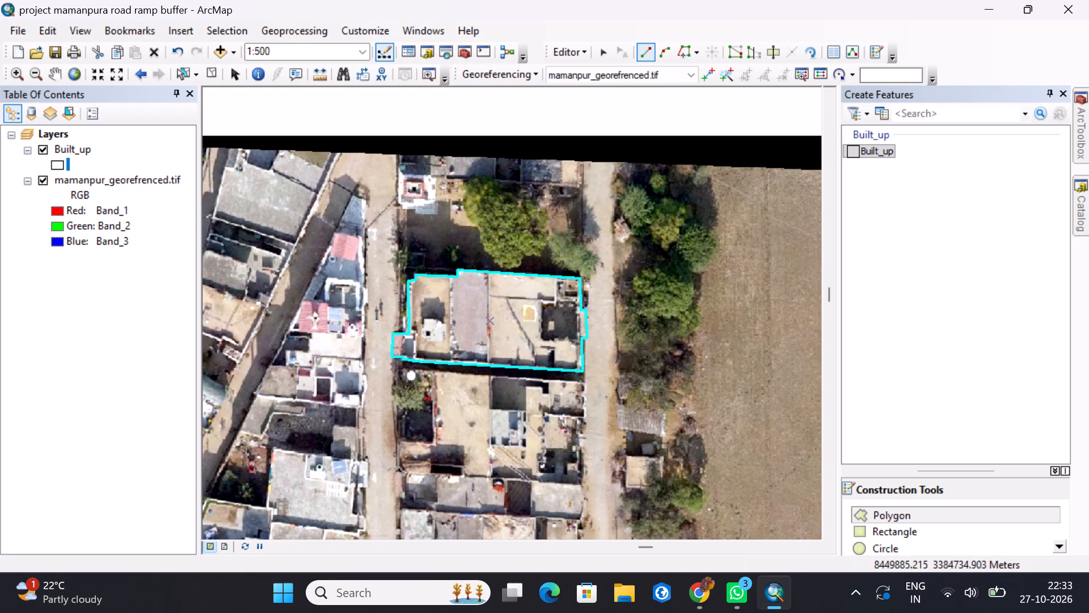
Cut the Built_up polygon with a north–south line about 14.5 m long along the wall just east of the mauve-grey roof.
scroll(497, 302, "down", 5)
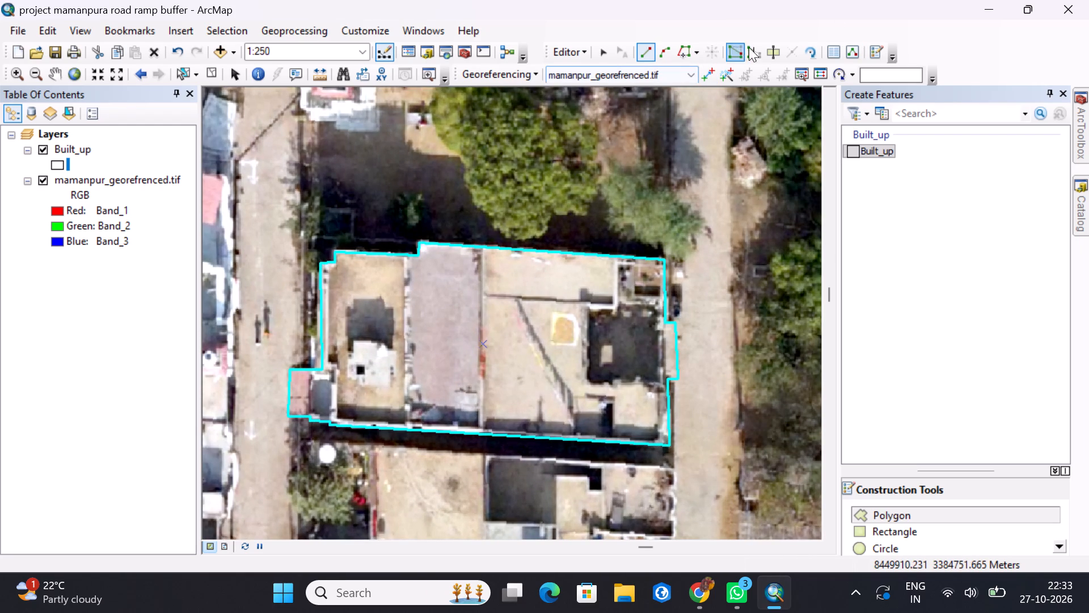
left_click(774, 49)
scroll(483, 253, "down", 5)
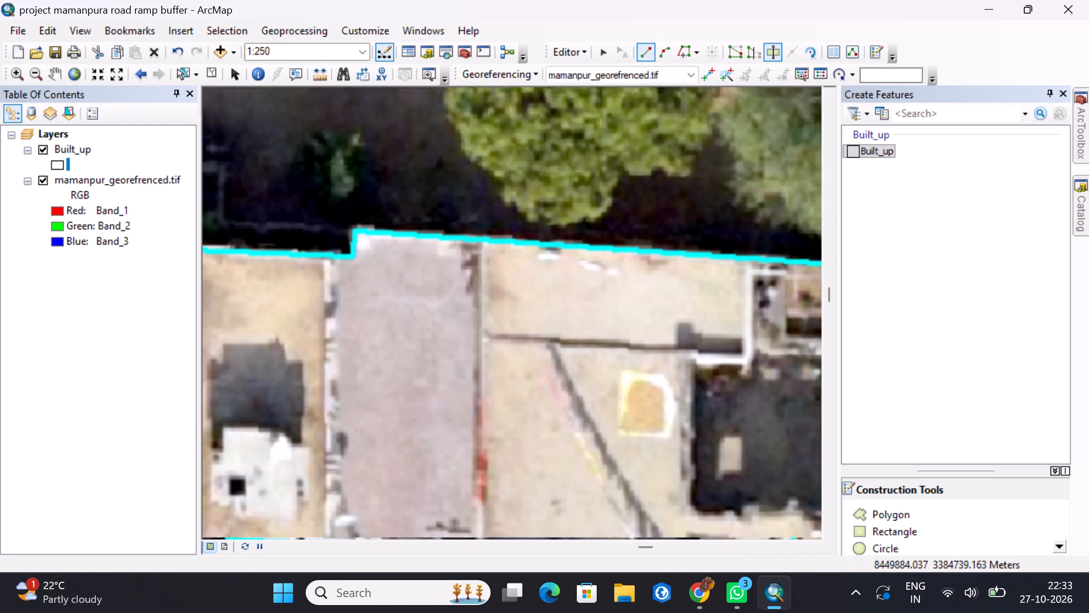
scroll(483, 253, "down", 3)
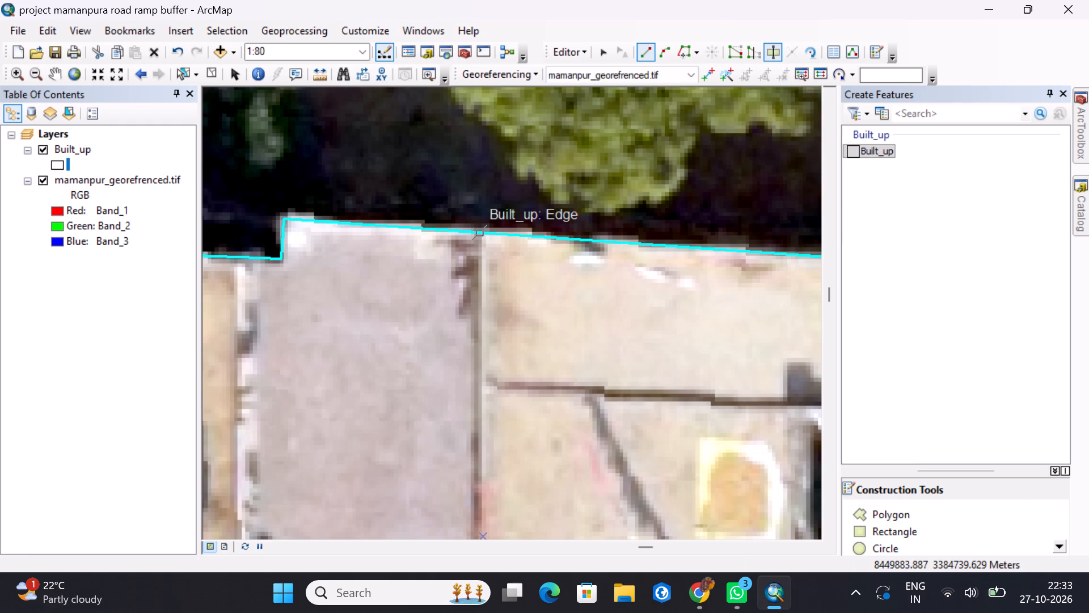
left_click(480, 234)
scroll(496, 342, "up", 6)
scroll(499, 342, "down", 1)
scroll(499, 343, "up", 5)
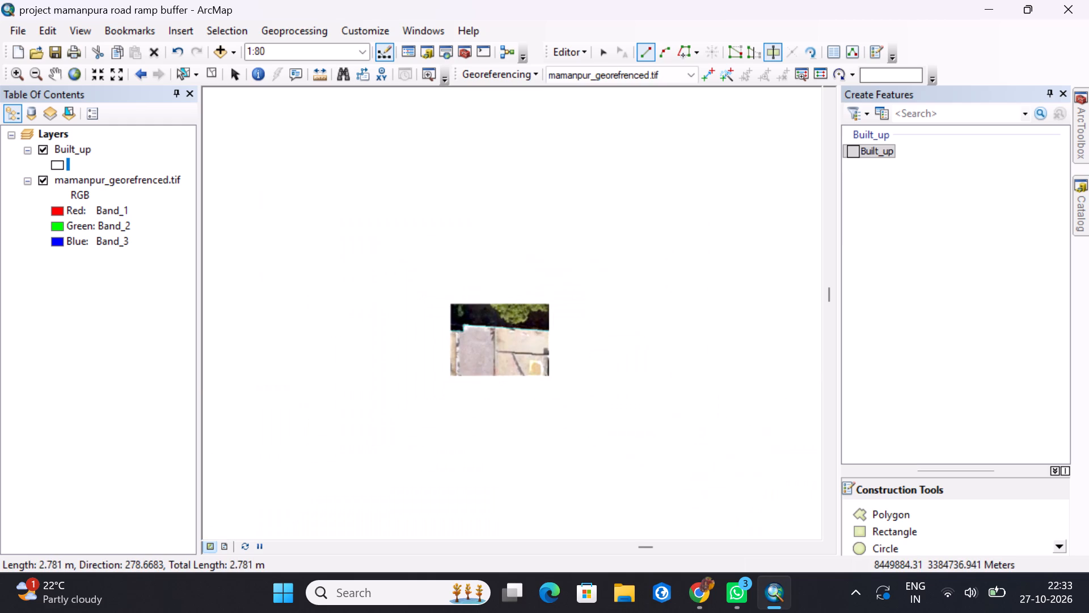
scroll(507, 436, "down", 6)
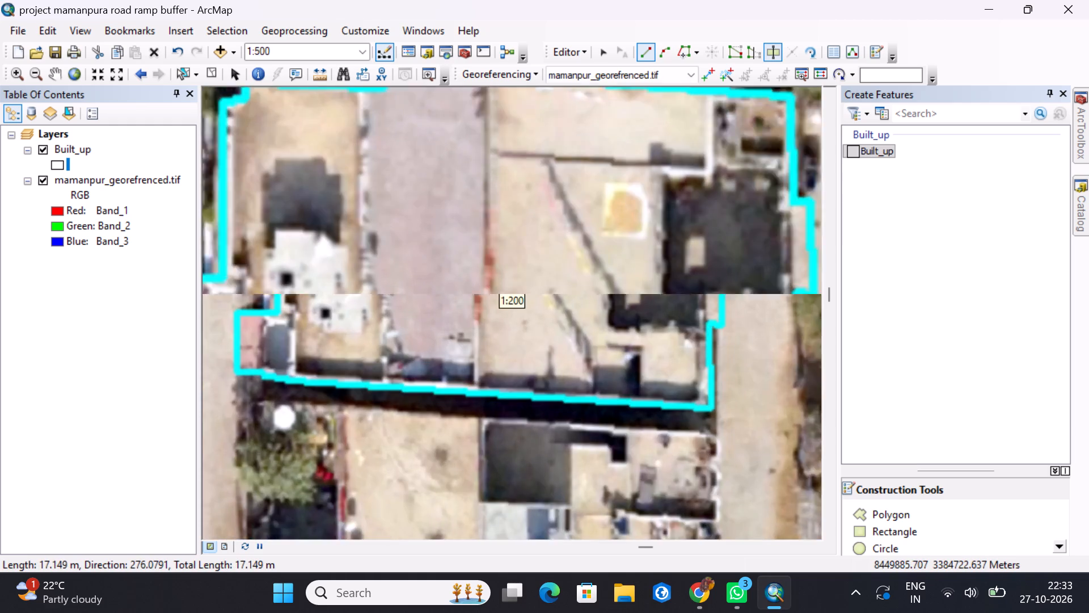
scroll(481, 426, "down", 1)
scroll(498, 381, "down", 5)
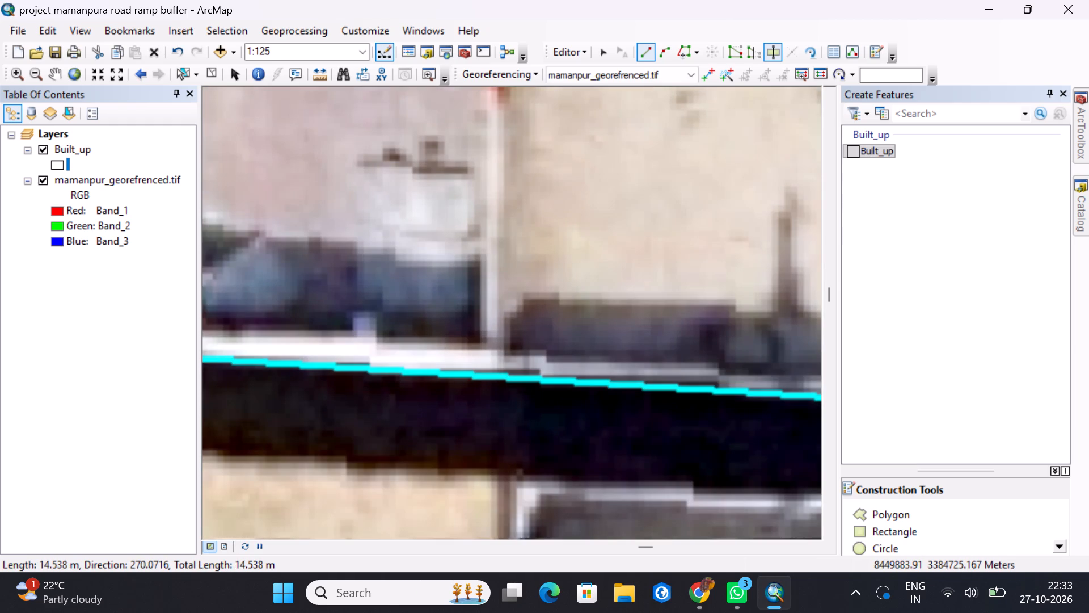
left_click(493, 381)
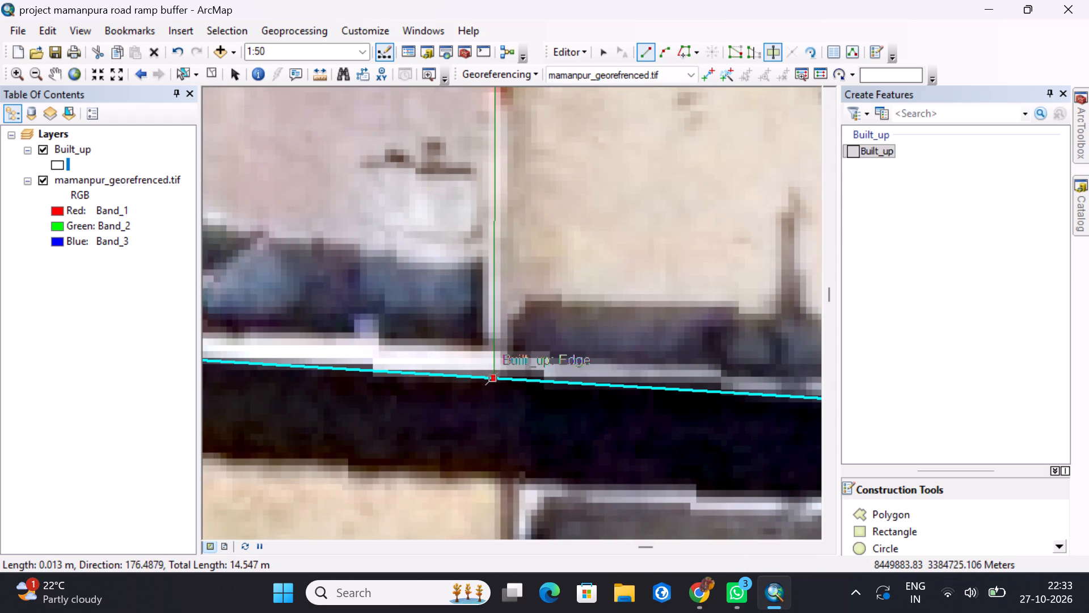
key("F2")
scroll(520, 304, "up", 16)
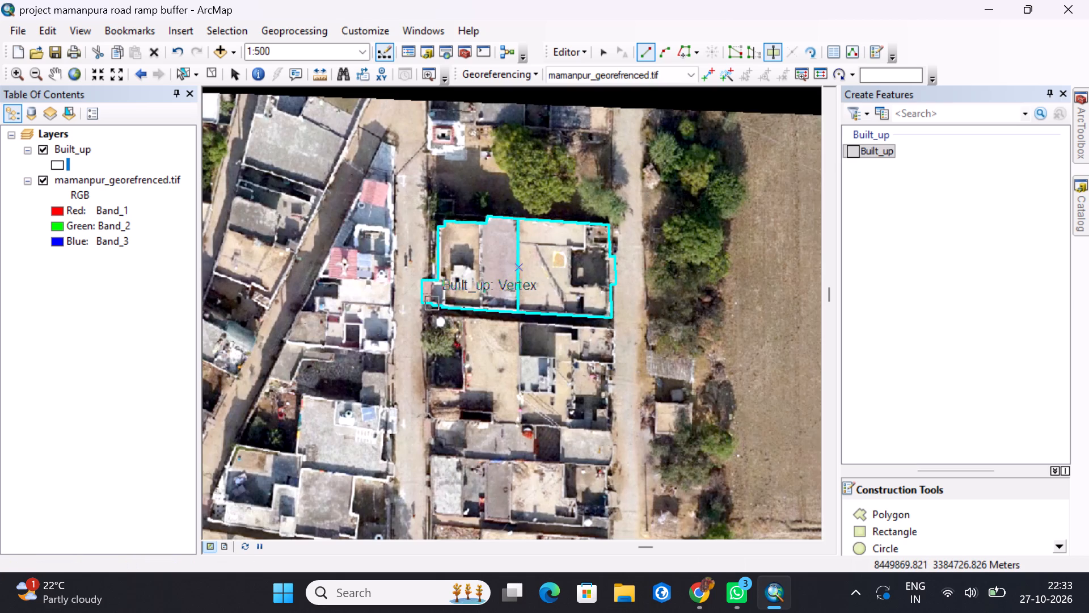
Save the edits made to the Built_up layer.
middle_click_drag(428, 301, 559, 347)
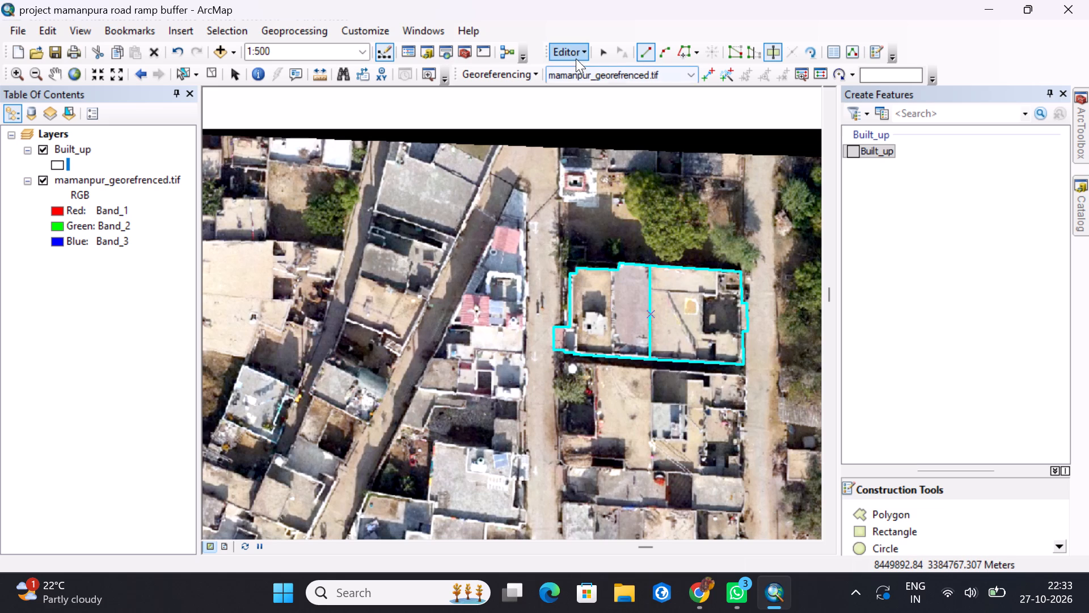
left_click(605, 55)
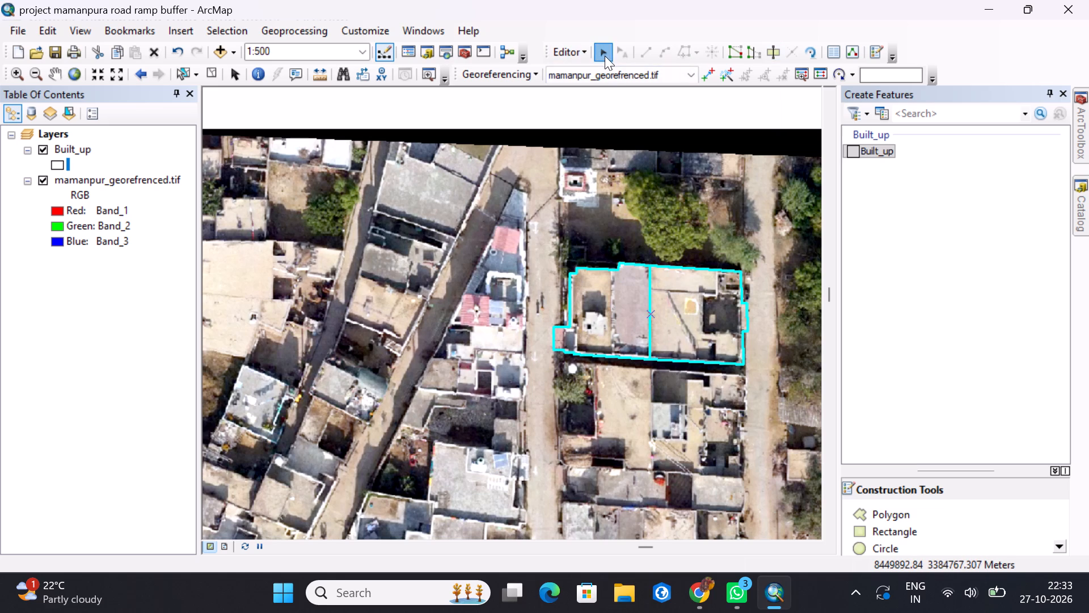
left_click(560, 45)
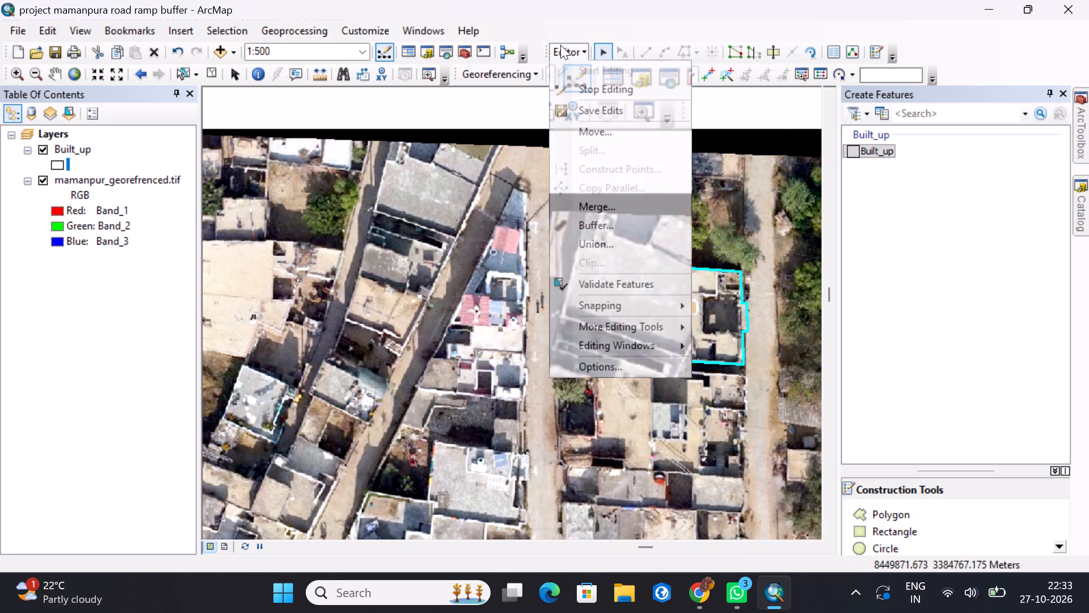
left_click(596, 106)
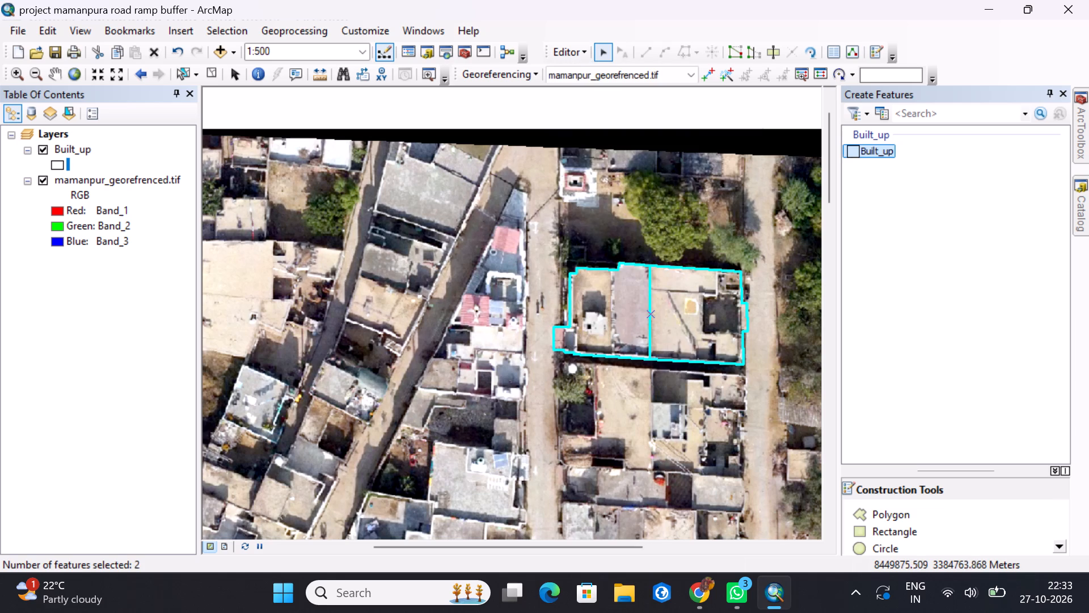
Choose the Built_up template for a new polygon and examine the buildings and walls along the street south of the outlined block.
left_click(872, 154)
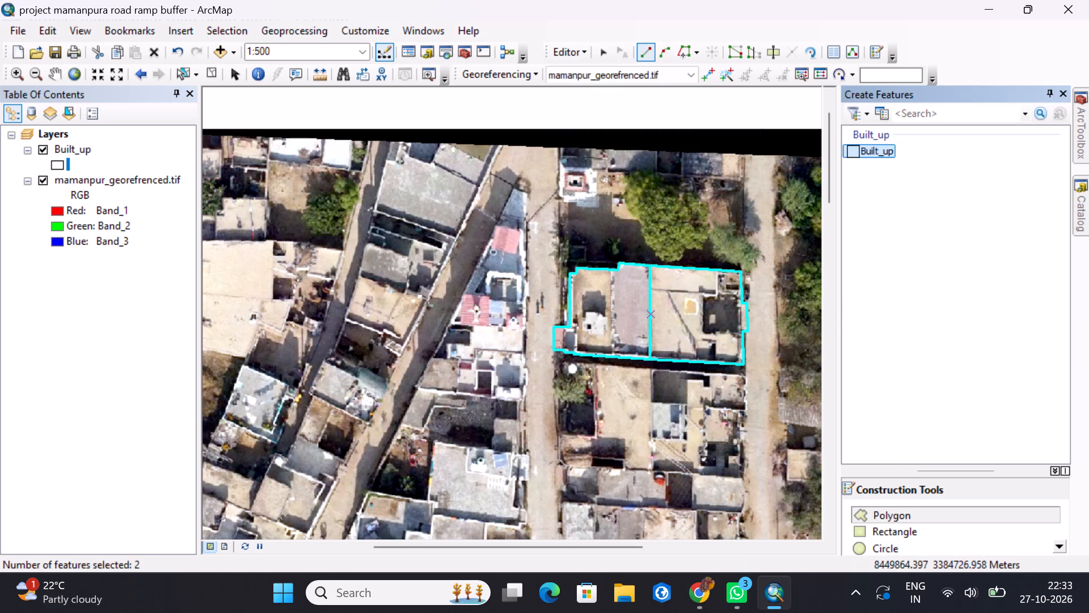
scroll(525, 355, "down", 2)
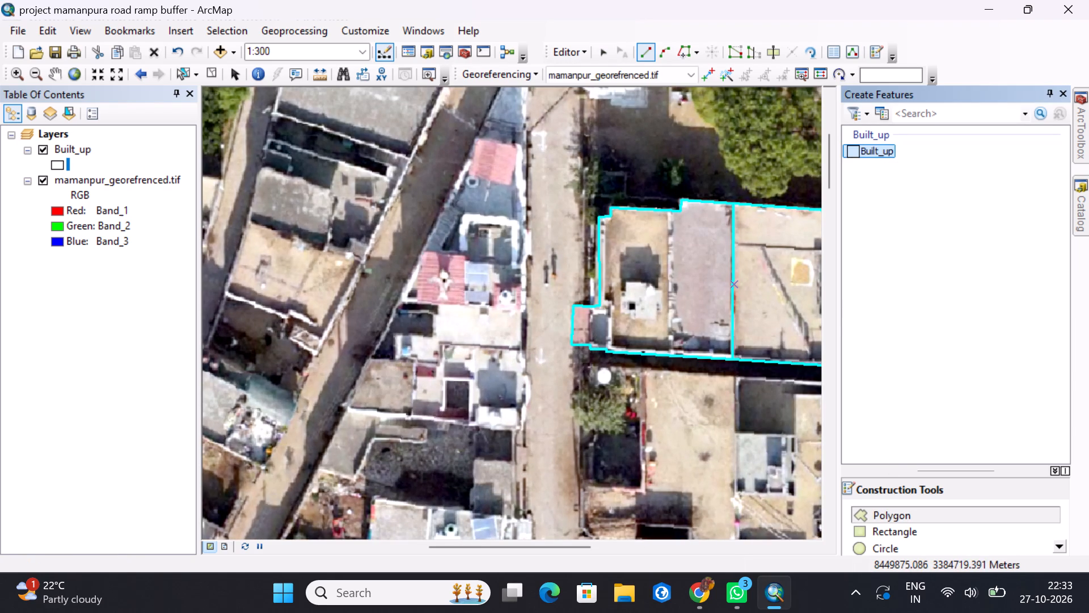
middle_click_drag(588, 431, 564, 275)
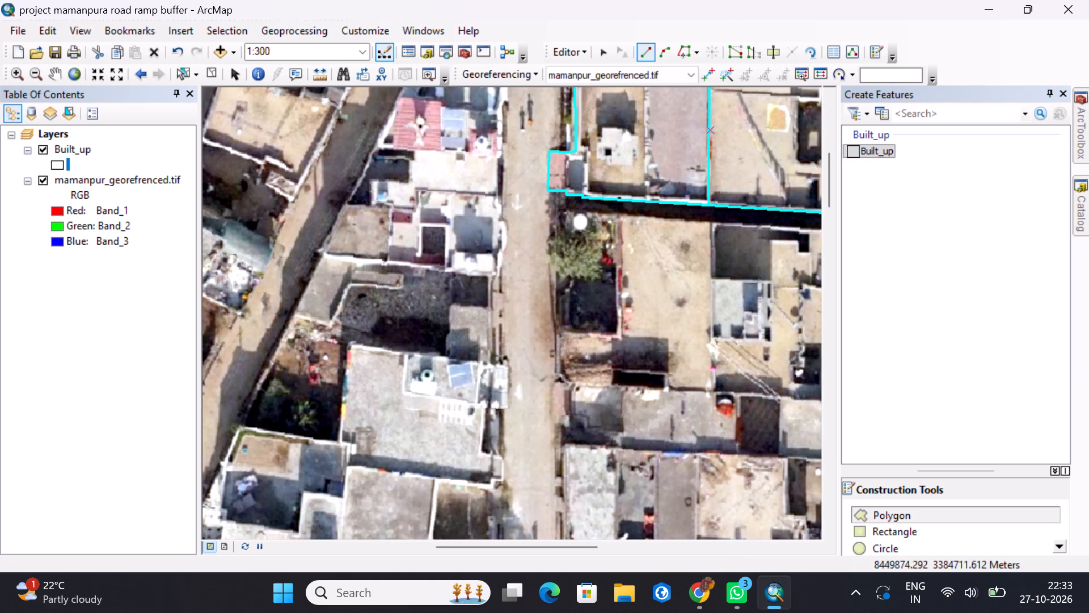
scroll(571, 393, "up", 3)
scroll(571, 391, "down", 10)
middle_click_drag(576, 437, 574, 427)
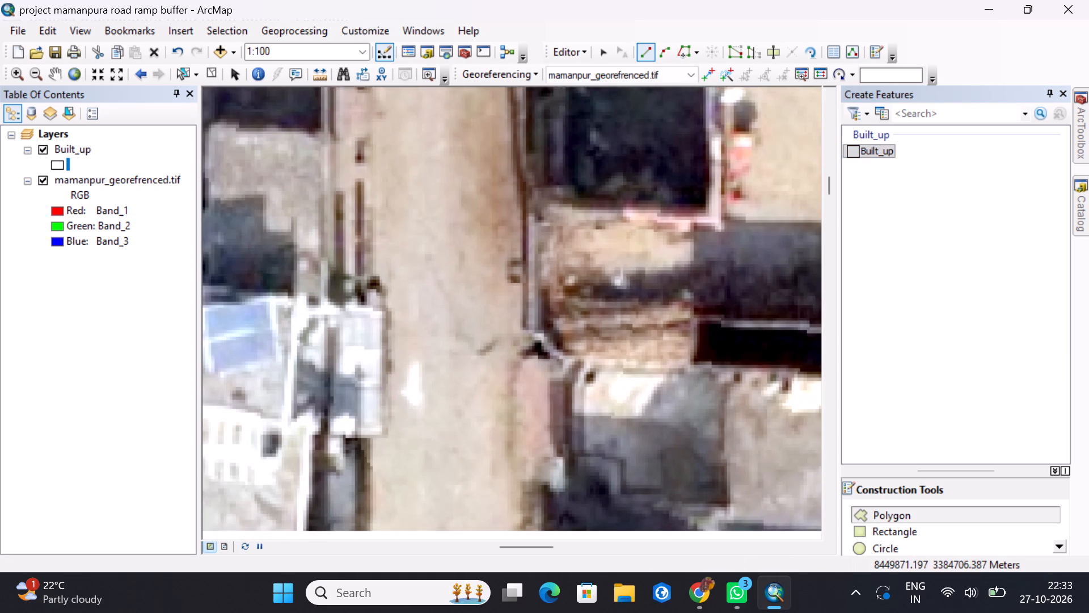
middle_click_drag(574, 427, 547, 331)
middle_click_drag(544, 318, 495, 258)
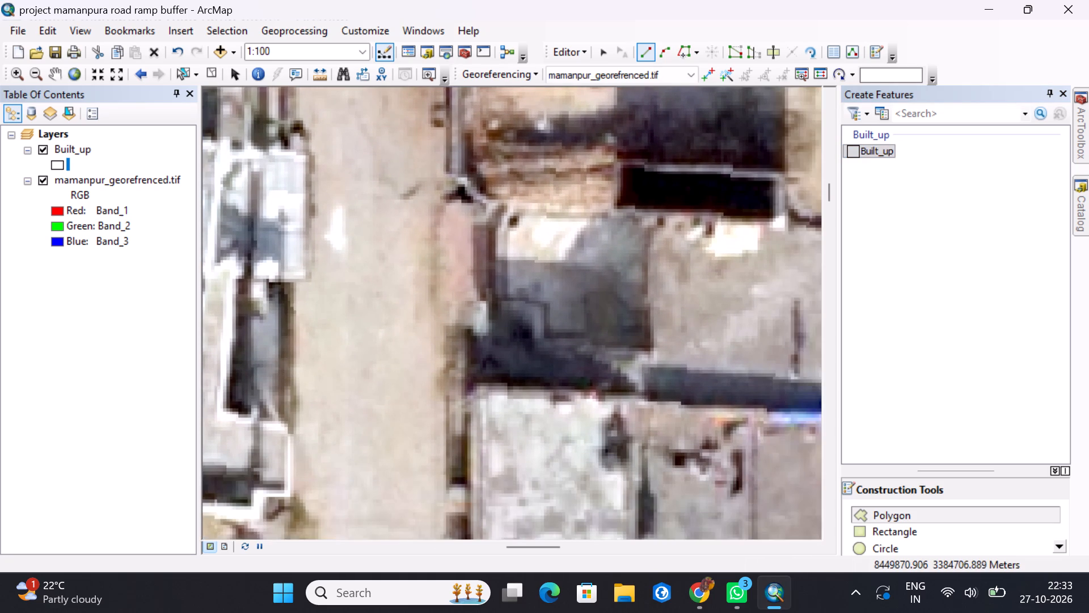
scroll(492, 263, "down", 3)
scroll(492, 266, "up", 7)
middle_click_drag(537, 207, 518, 288)
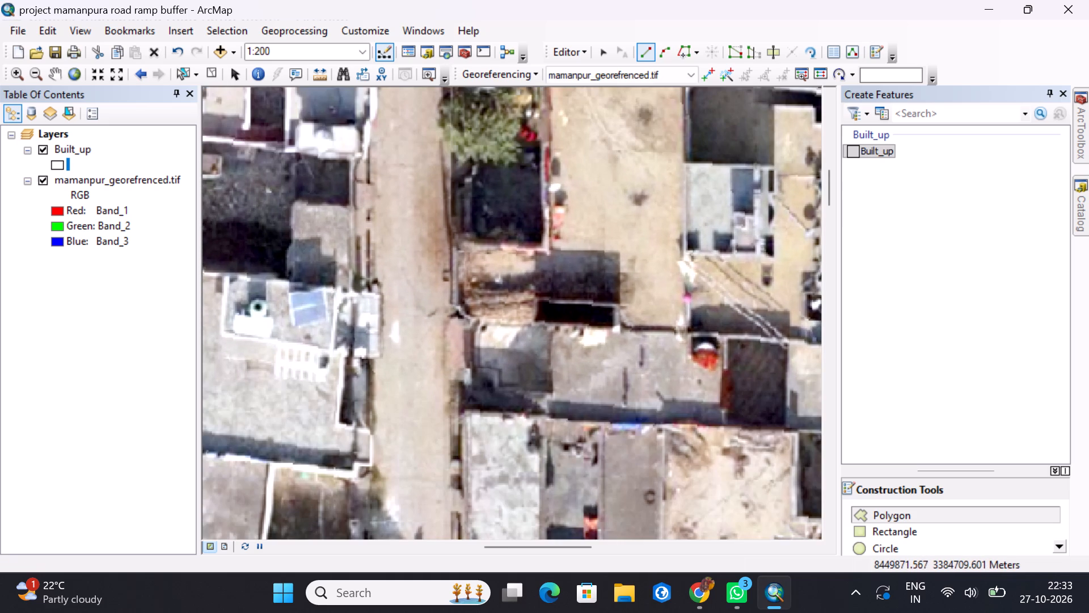
Switch to Chrome, search Google for "manchitra" in a new tab, and open the Gram Panchayat site at grammanchitra.gov.in.
left_click(698, 604)
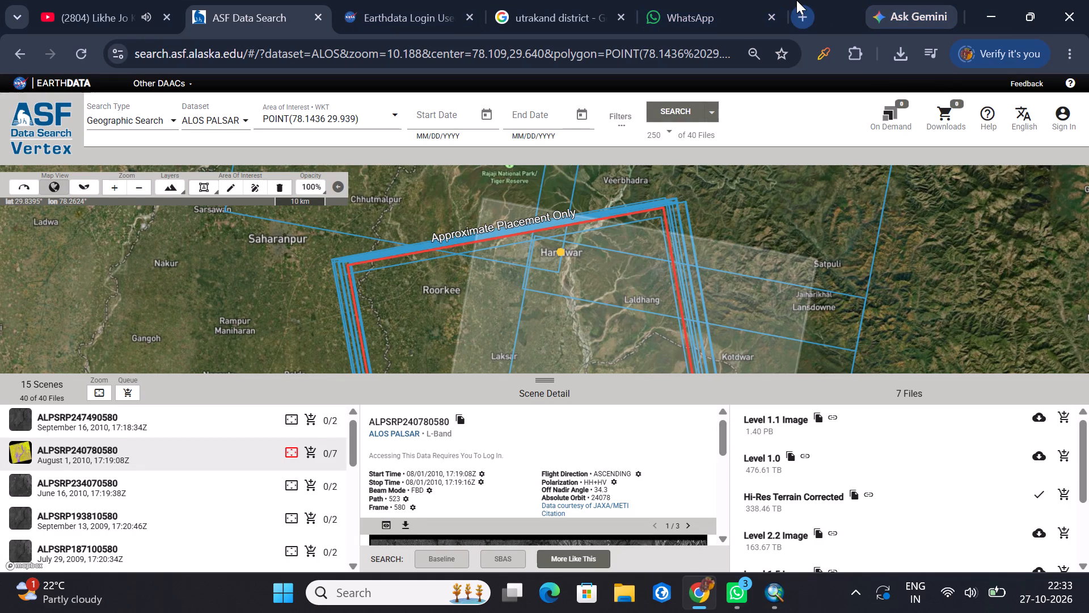
left_click(796, 0)
type("manchik")
key("BackSpace")
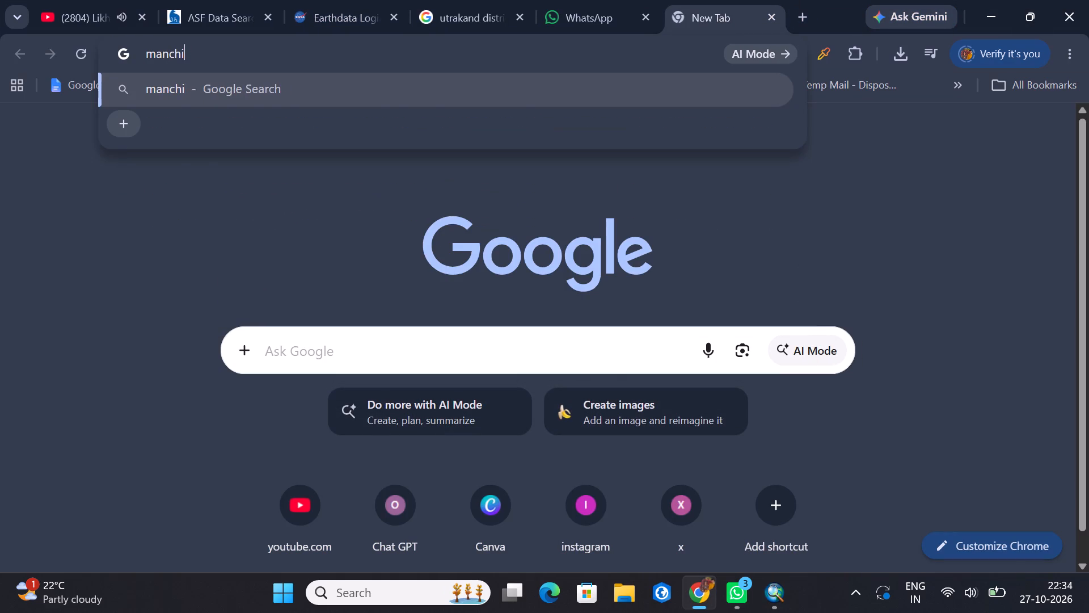
key("BackSpace")
key("BackSpace")
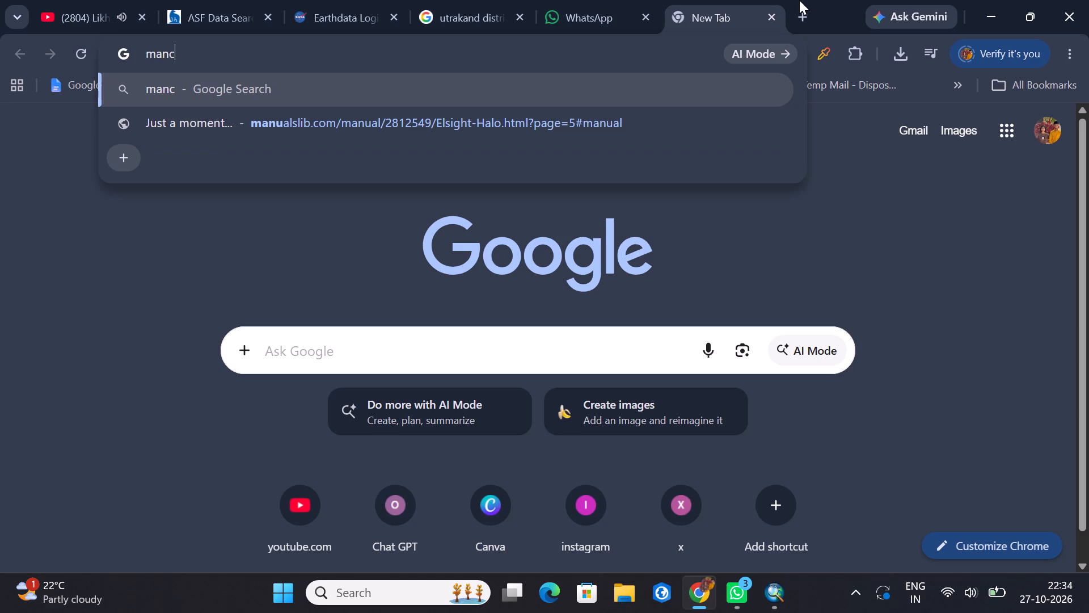
type("hitra")
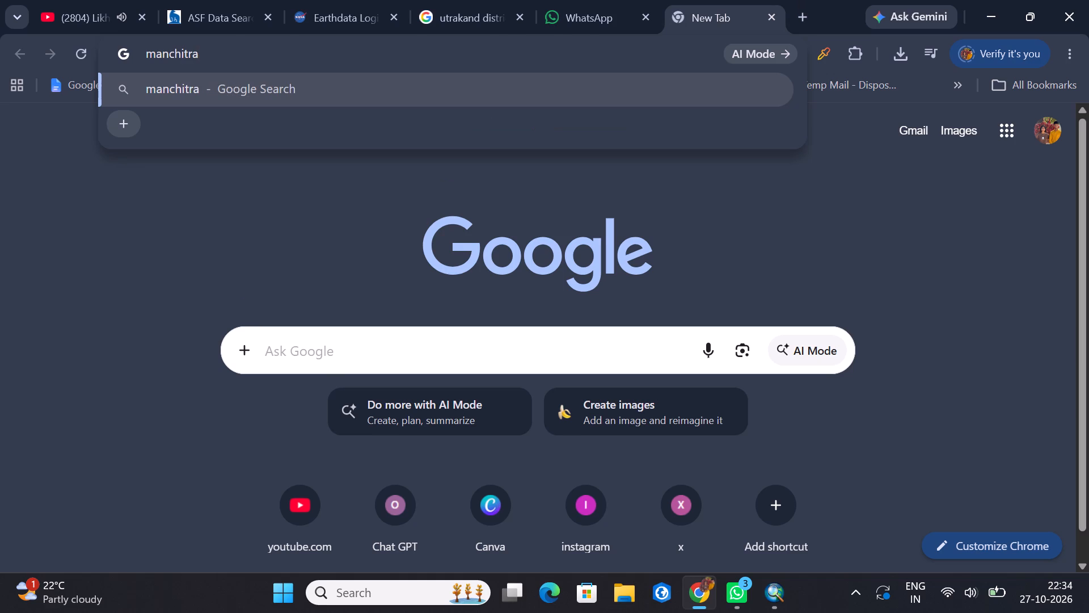
key("Return")
scroll(509, 330, "down", 4)
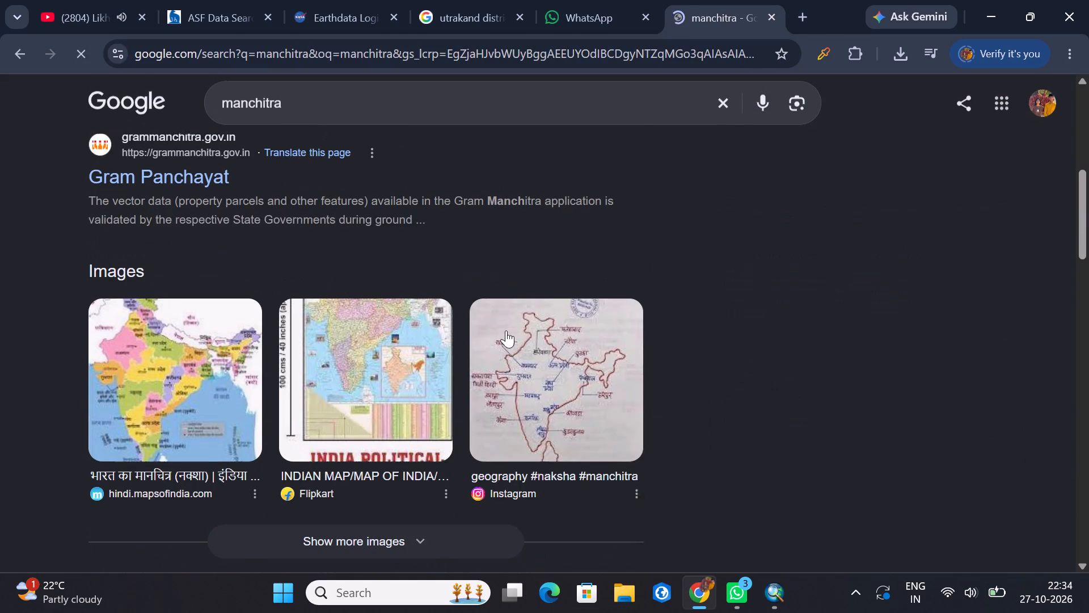
scroll(436, 294, "up", 1)
left_click(163, 289)
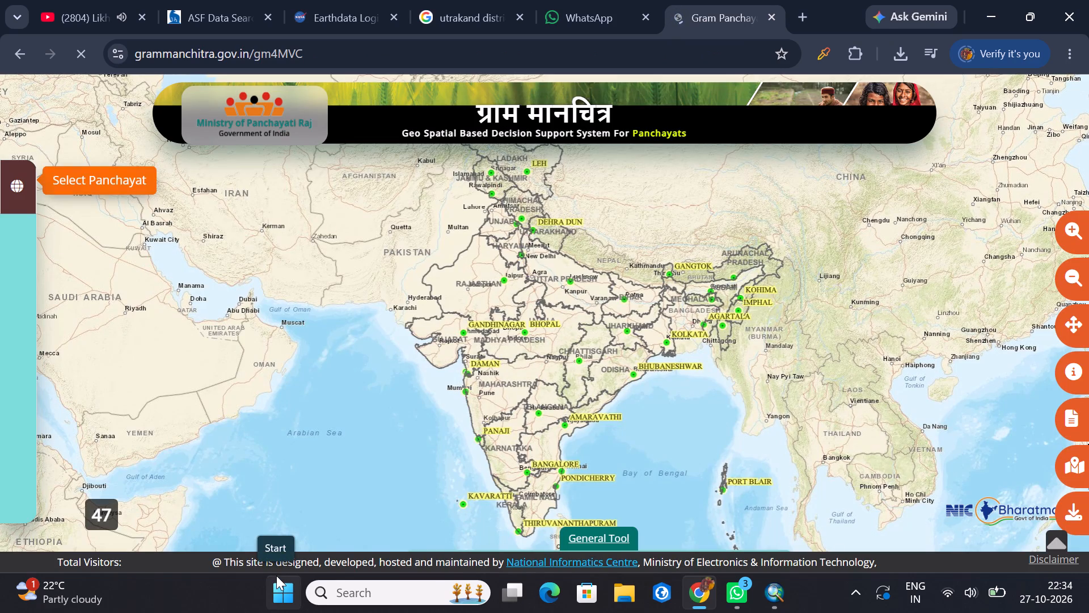
Open the panchayat selection on the Gram Manchitra map.
left_click(81, 169)
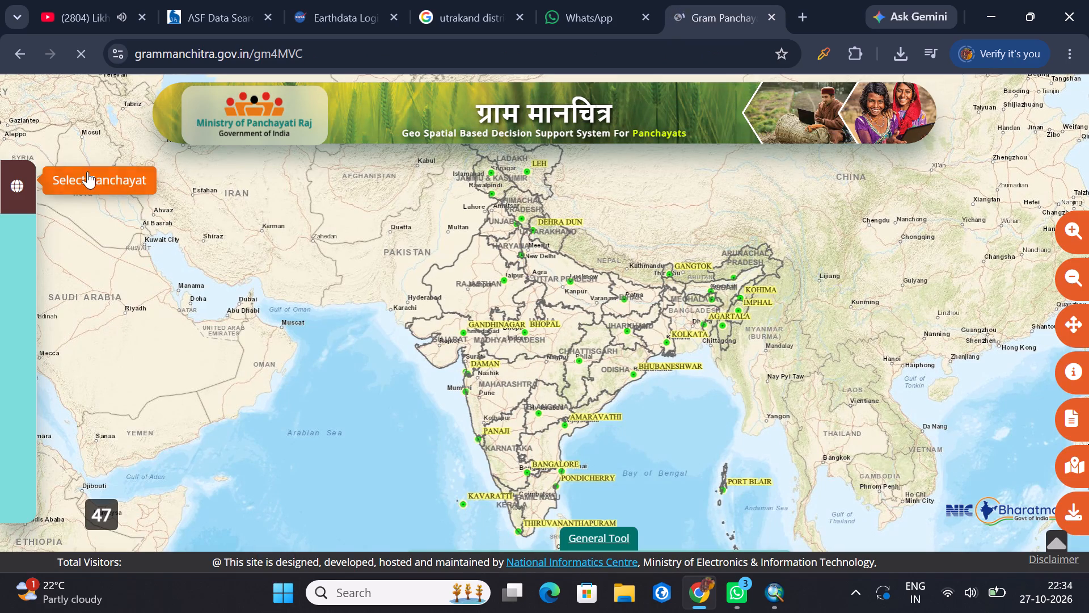
left_click(92, 177)
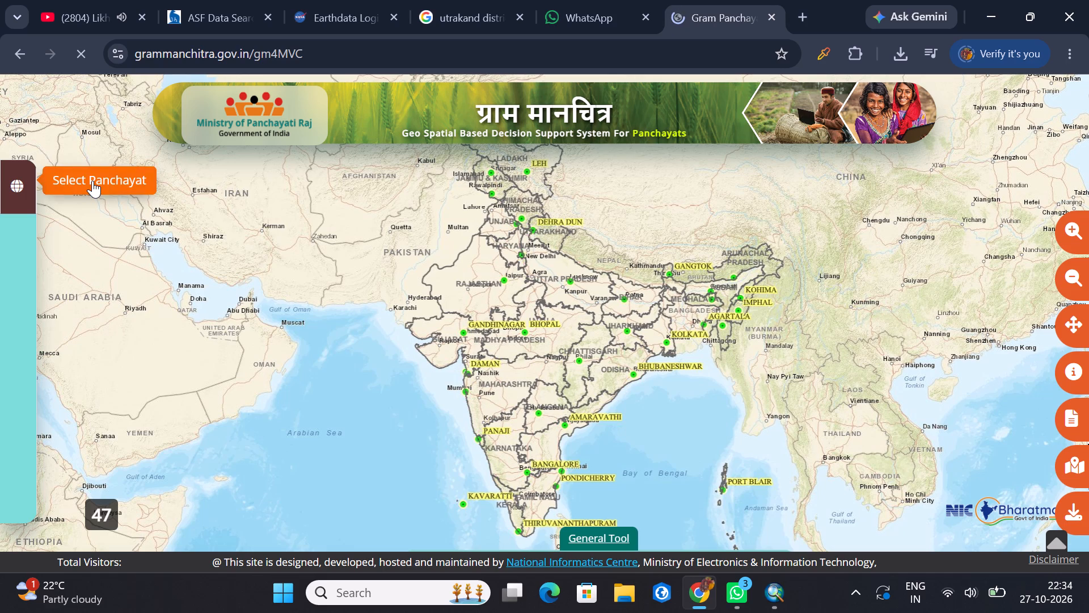
left_click(92, 180)
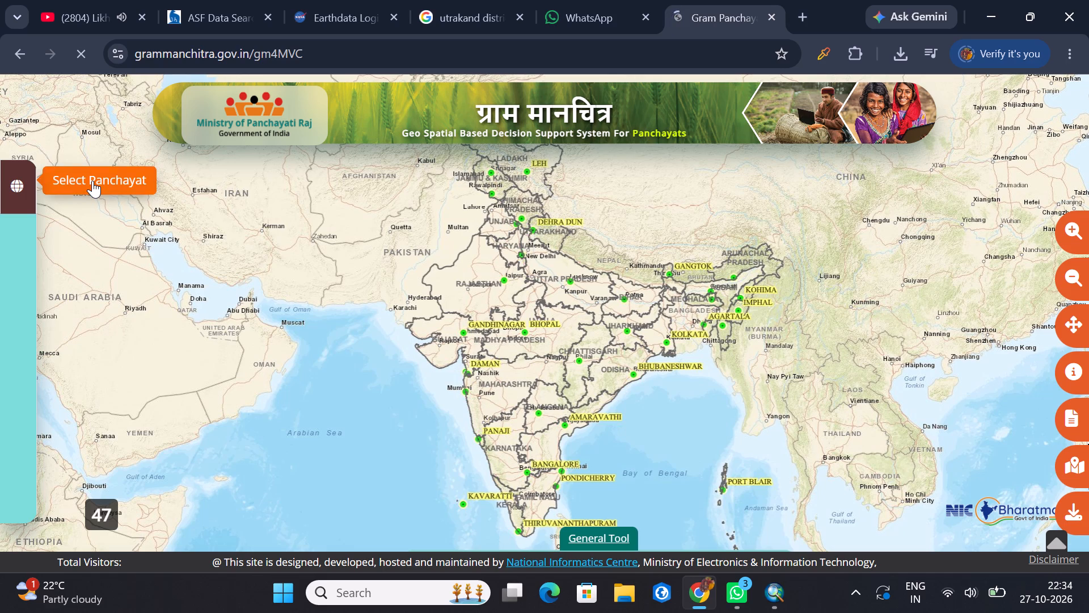
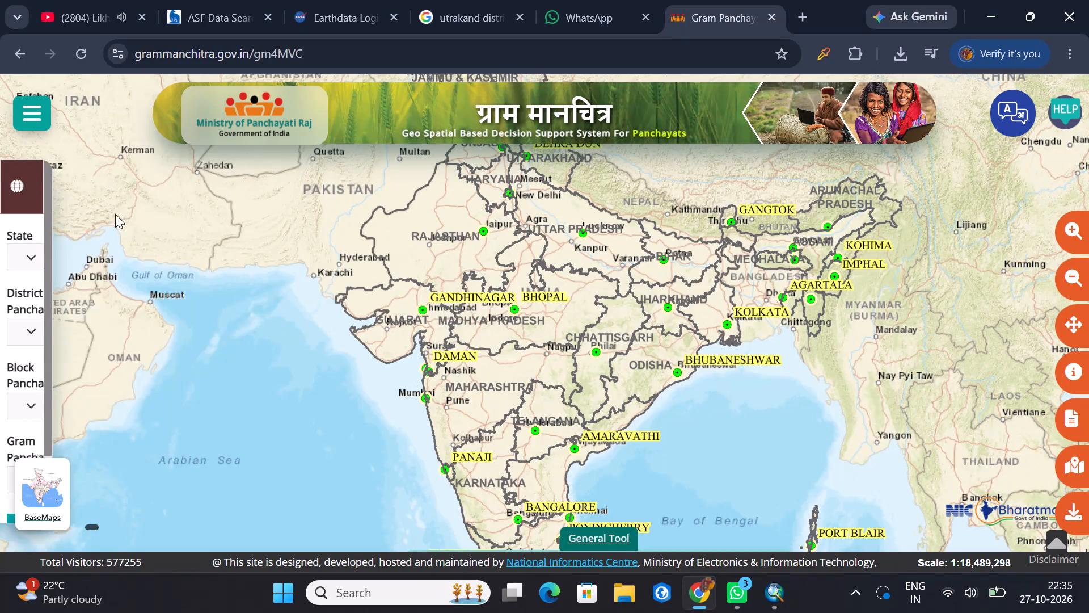
Select the Depal gram panchayat in Haryana, Hisar district, Hansi-i block, and dismiss the Weather Forecast Tool.
left_click(86, 233)
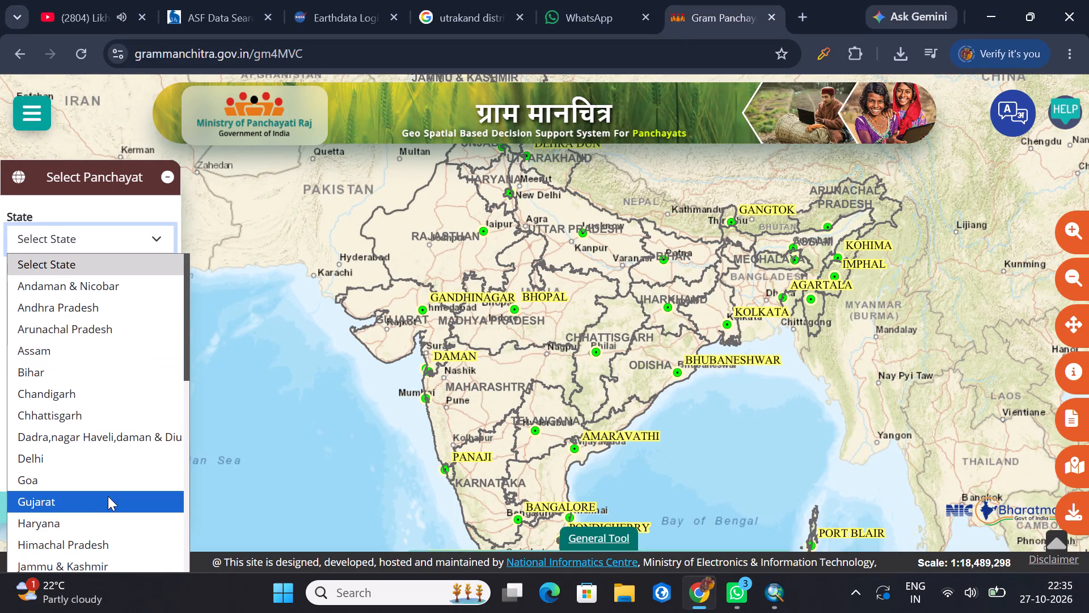
left_click(89, 526)
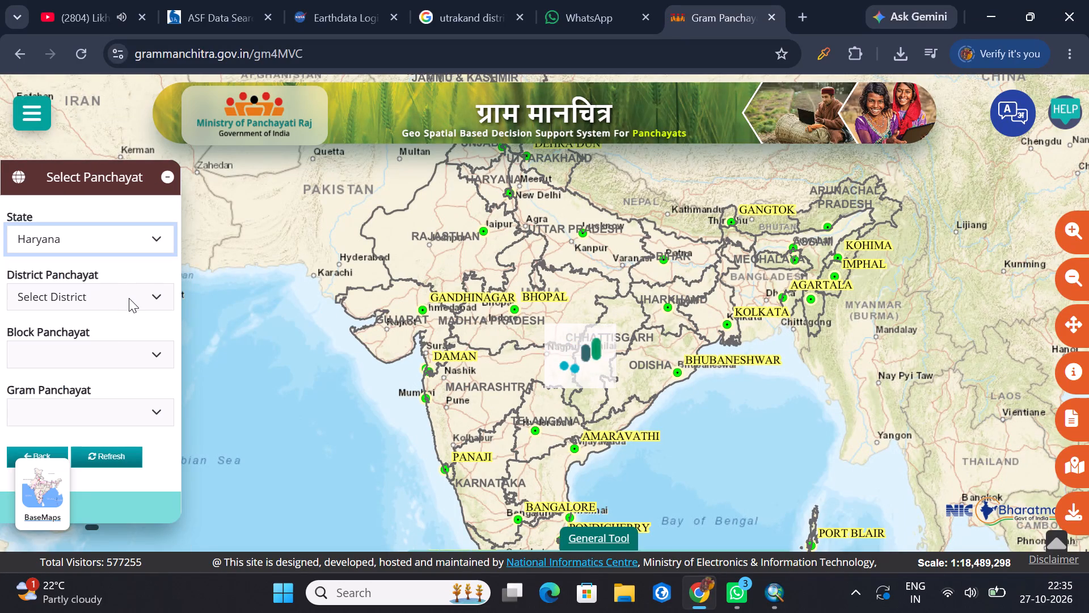
left_click(129, 298)
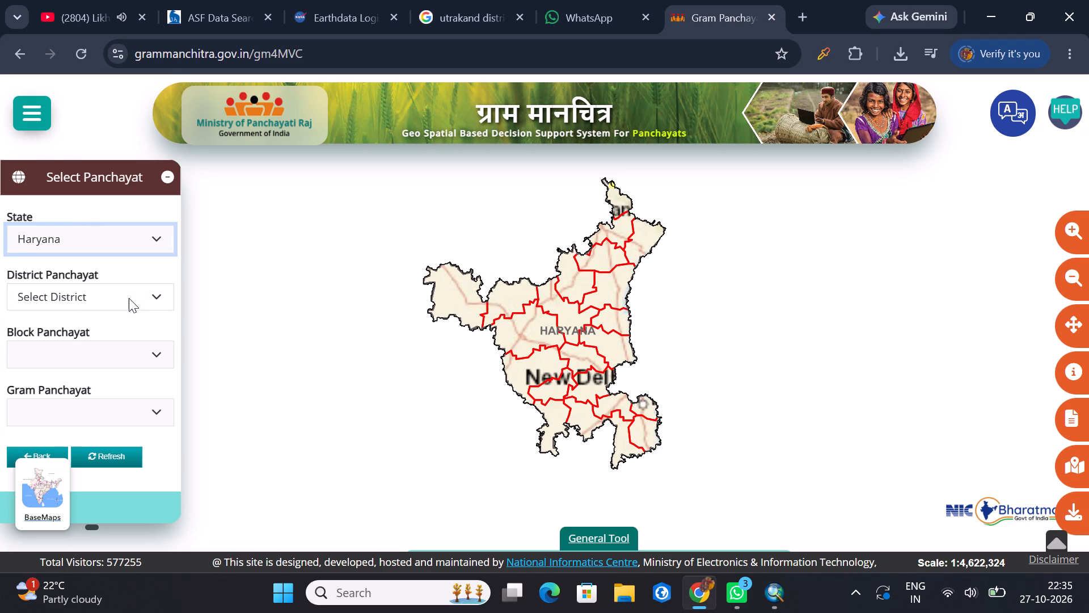
left_click(122, 240)
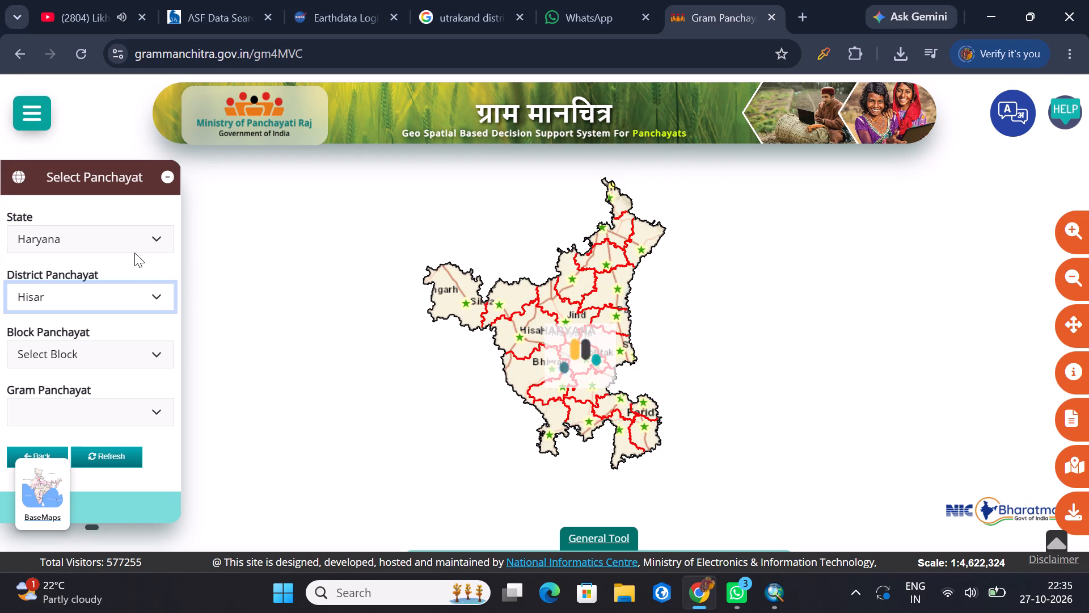
left_click(145, 356)
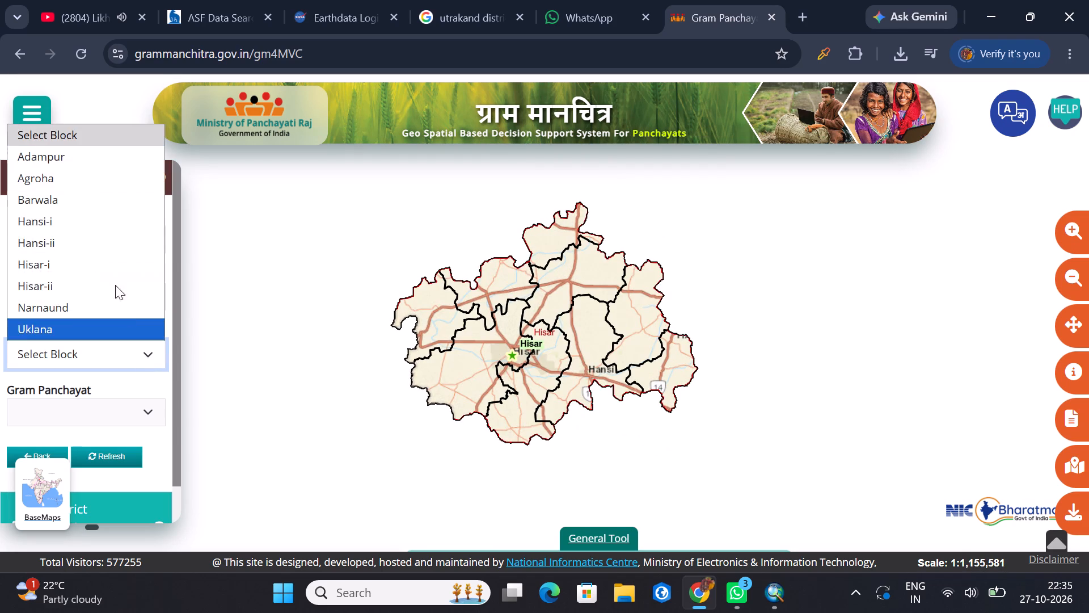
left_click(93, 220)
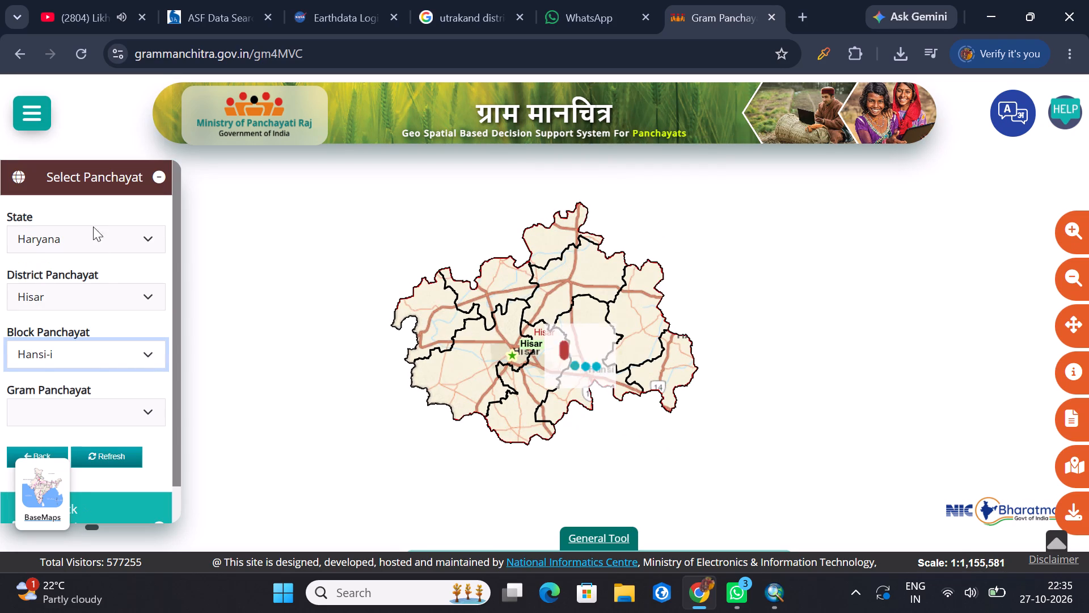
left_click(114, 408)
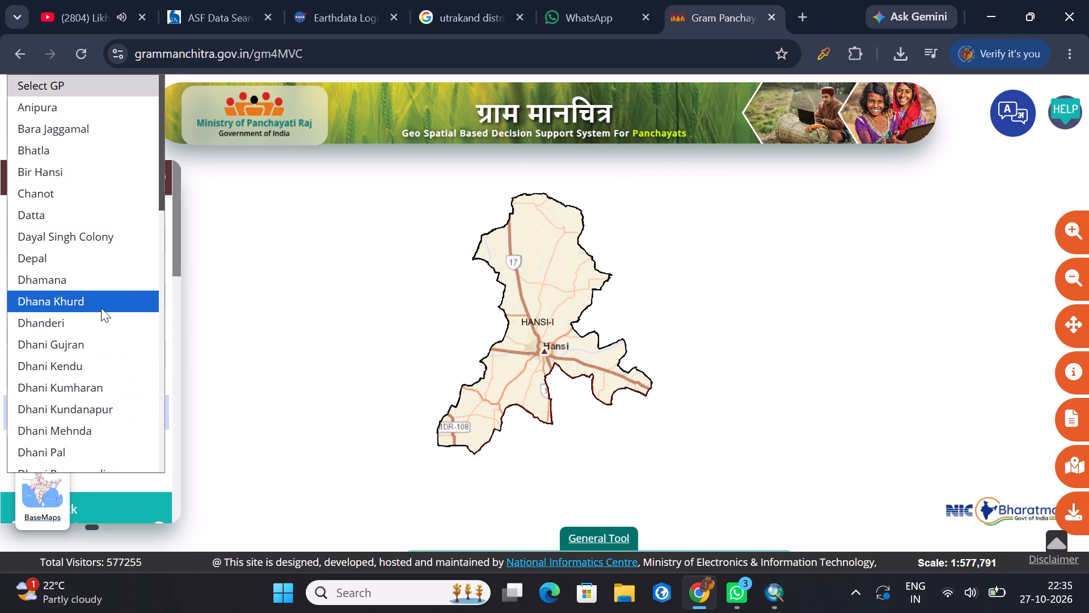
left_click(95, 254)
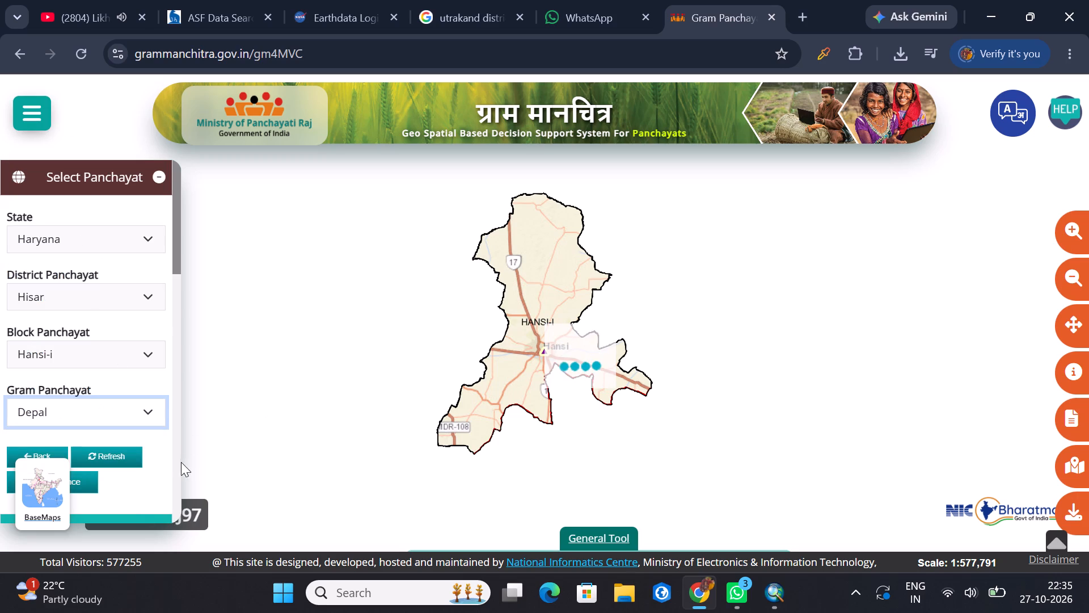
left_click(191, 419)
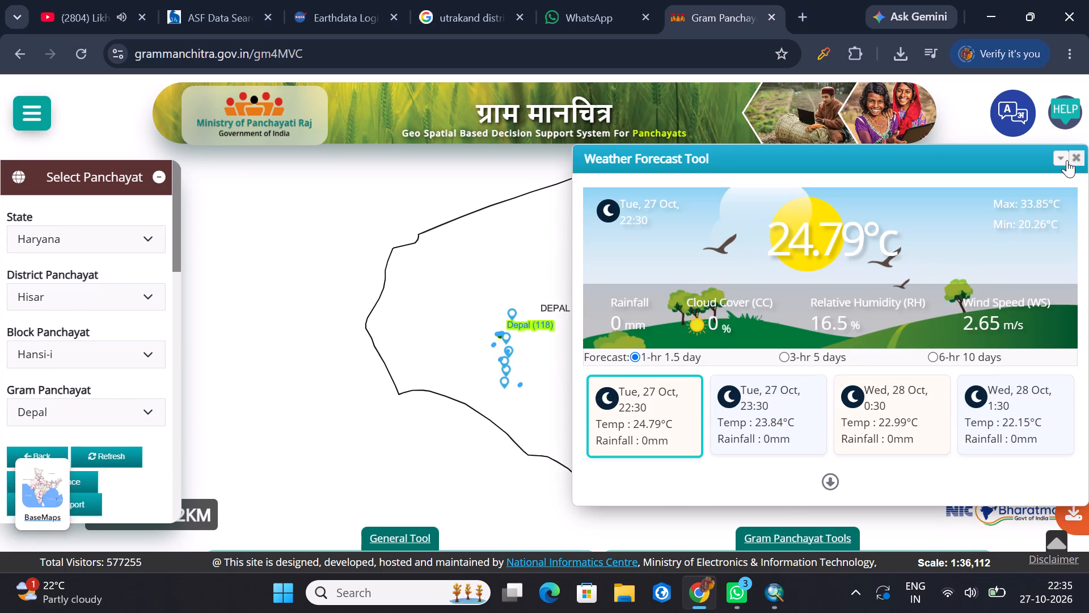
left_click(1075, 157)
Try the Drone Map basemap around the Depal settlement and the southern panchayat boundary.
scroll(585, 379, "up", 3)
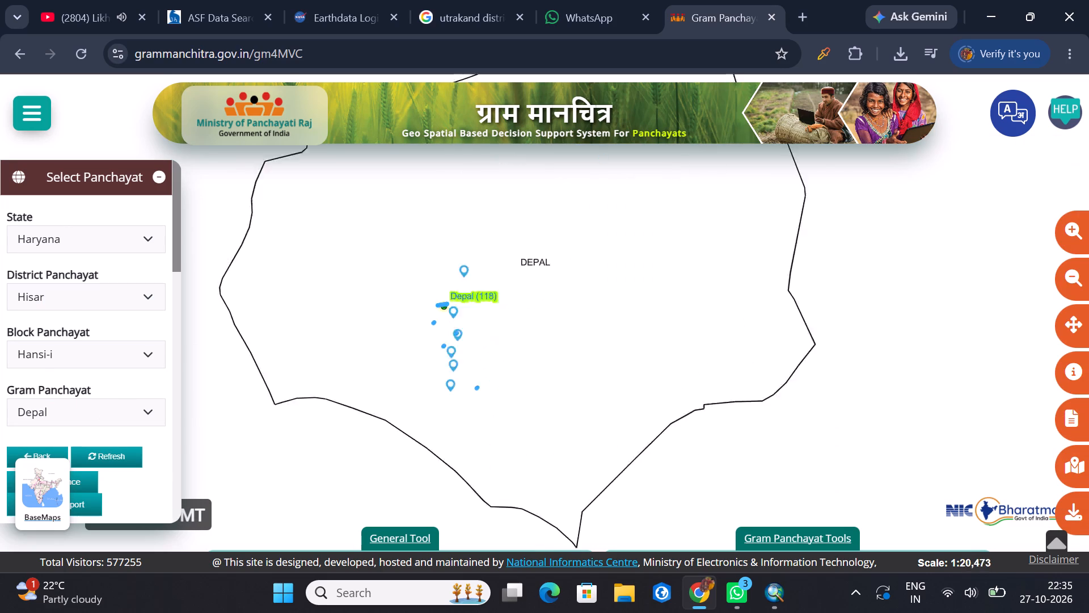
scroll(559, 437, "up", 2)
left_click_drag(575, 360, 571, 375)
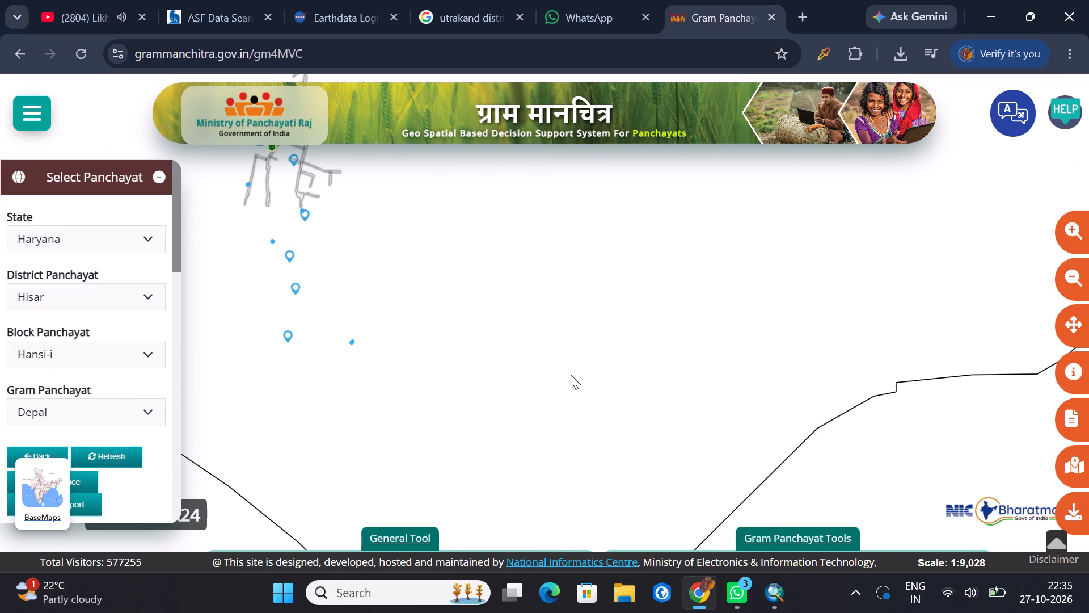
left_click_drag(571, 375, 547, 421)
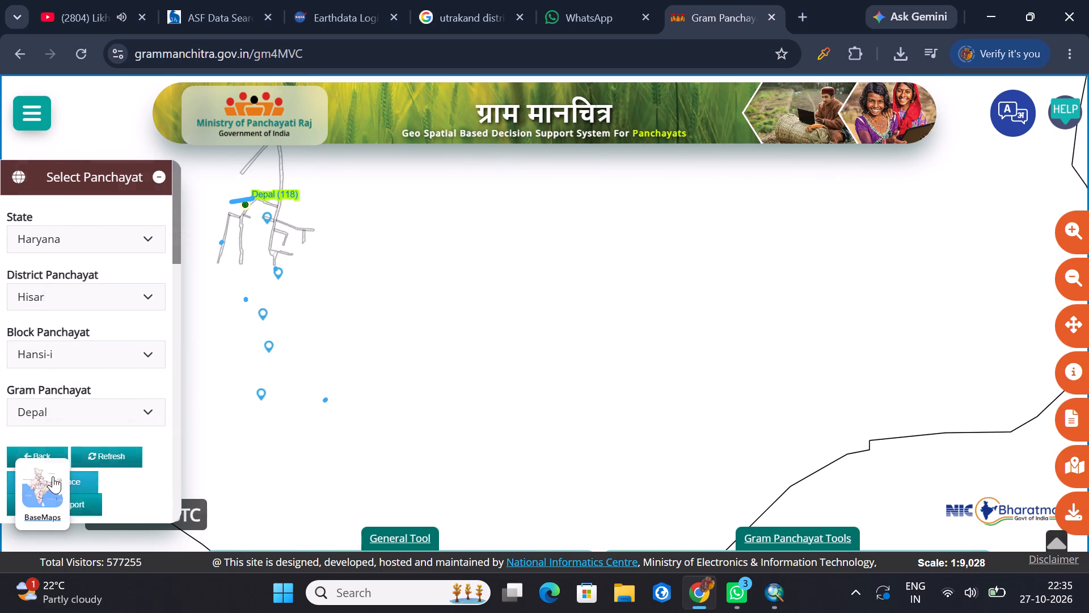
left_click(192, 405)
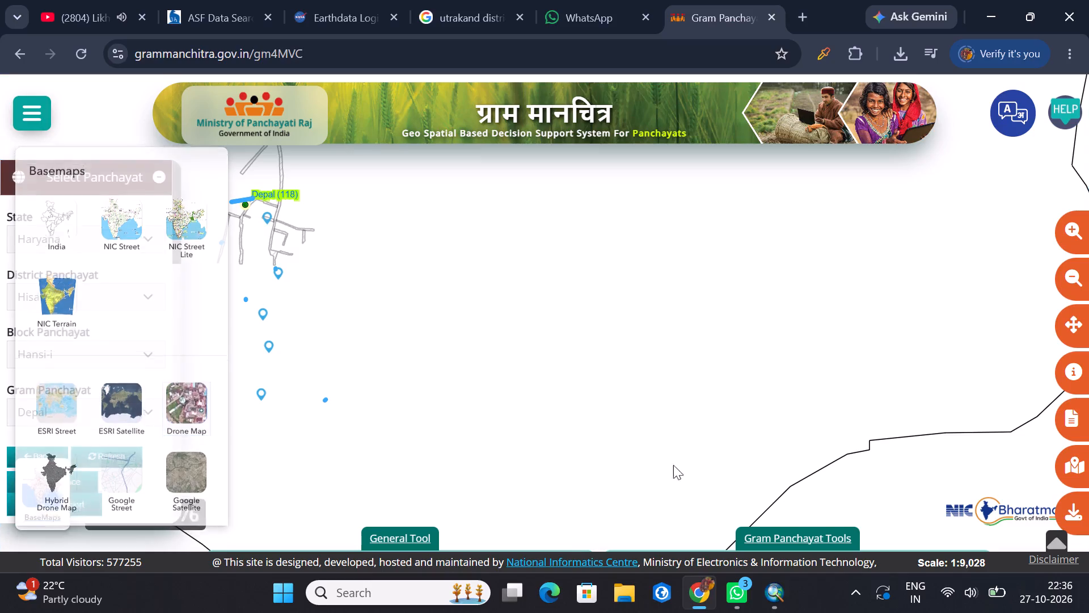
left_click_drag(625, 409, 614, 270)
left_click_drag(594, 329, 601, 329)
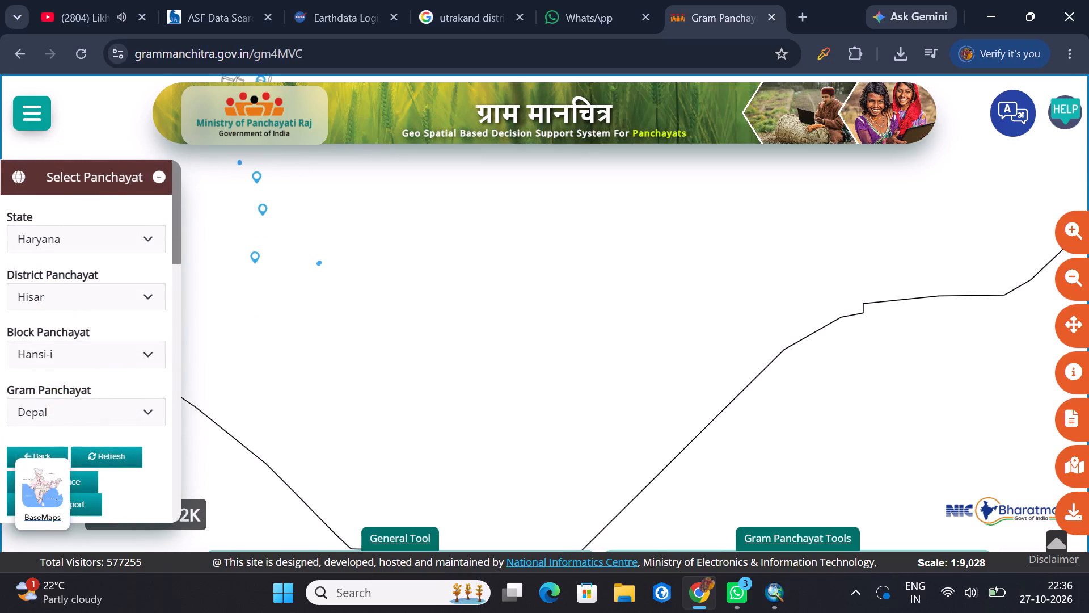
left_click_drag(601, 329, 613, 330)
Reduce the page zoom to fit more of the map and collapse the Select Panchayat section.
key("ctrl+minus")
key("ctrl+minus")
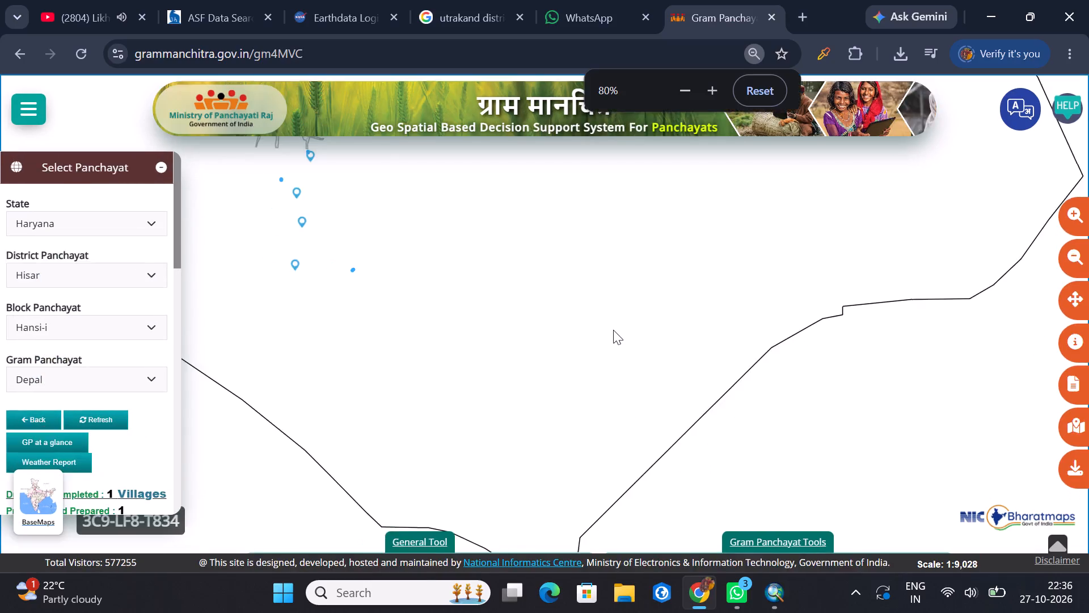
key("ctrl+minus")
key("ctrl+minus")
key("ctrl+minus")
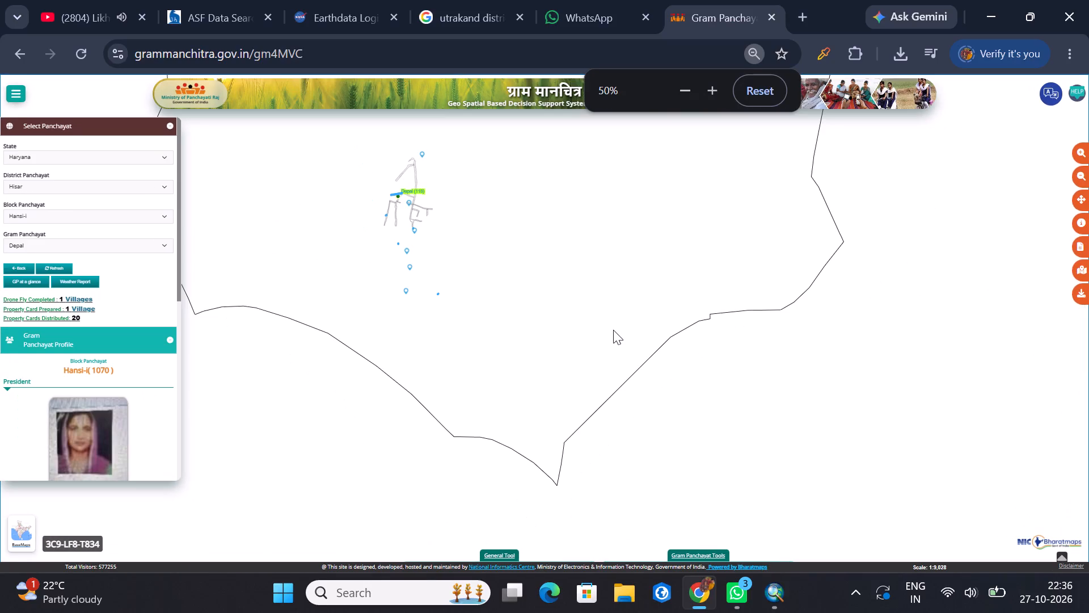
key("ctrl+minus")
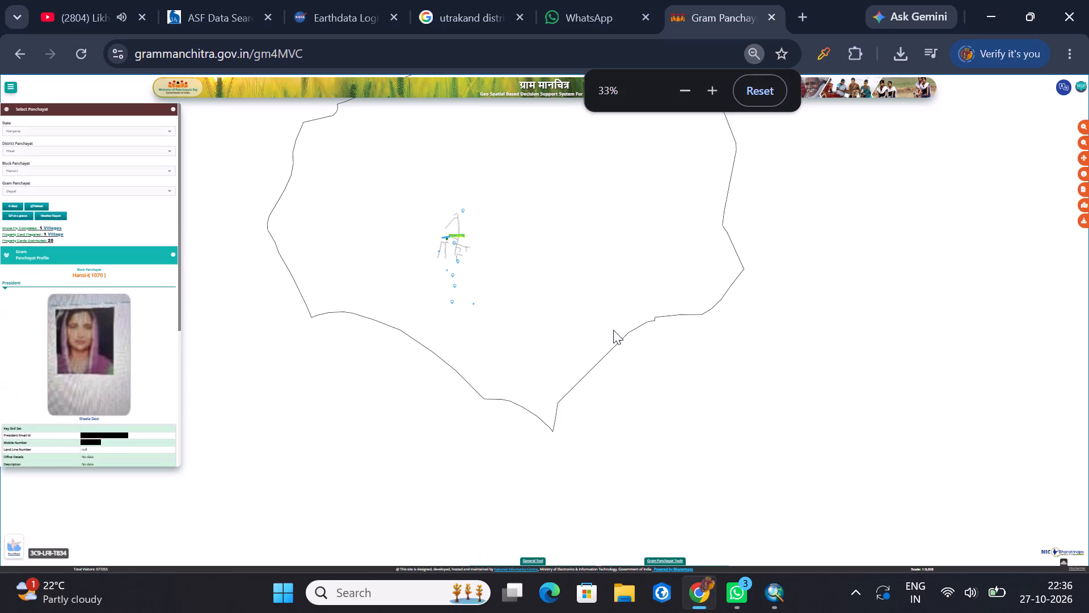
left_click(174, 112)
left_click(174, 112)
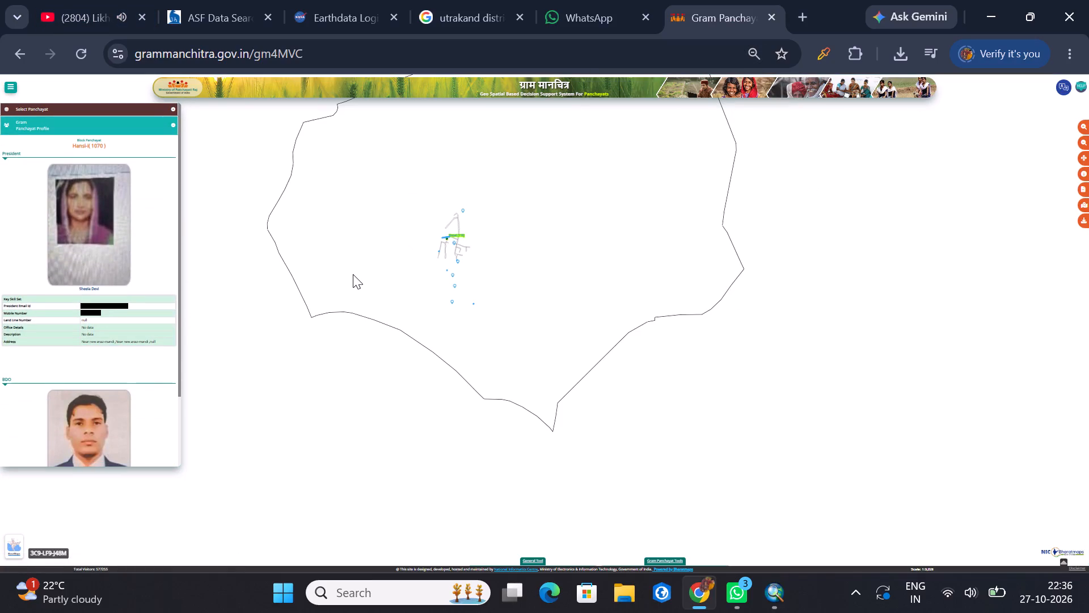
key("ctrl+equal")
key("ctrl+equal")
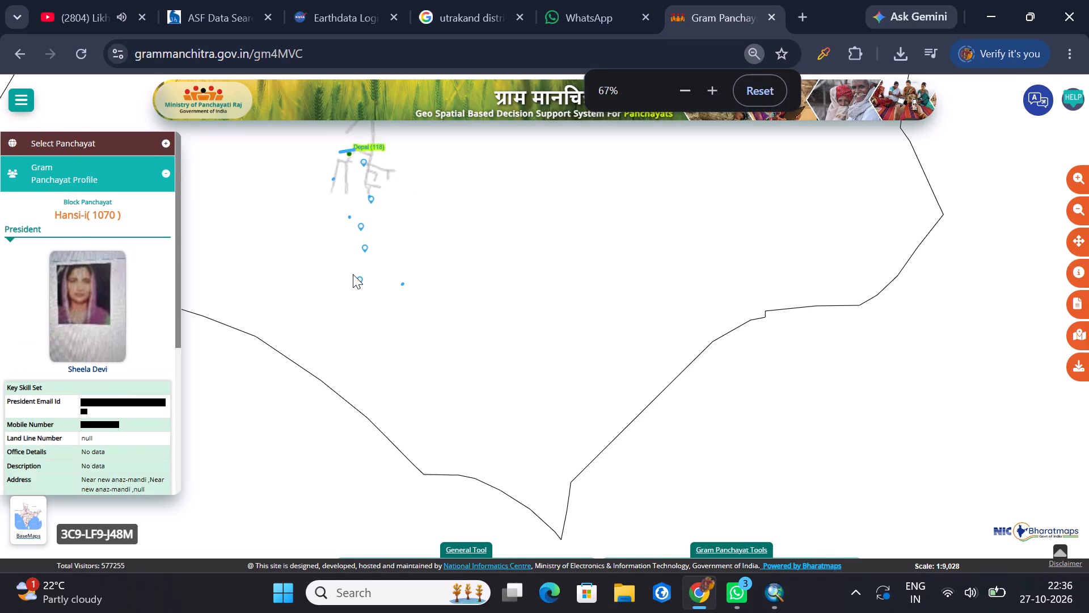
key("ctrl+equal")
Look through the Gram Panchayat Profile, then collapse it and the sidebar to free up the map.
scroll(24, 410, "down", 3)
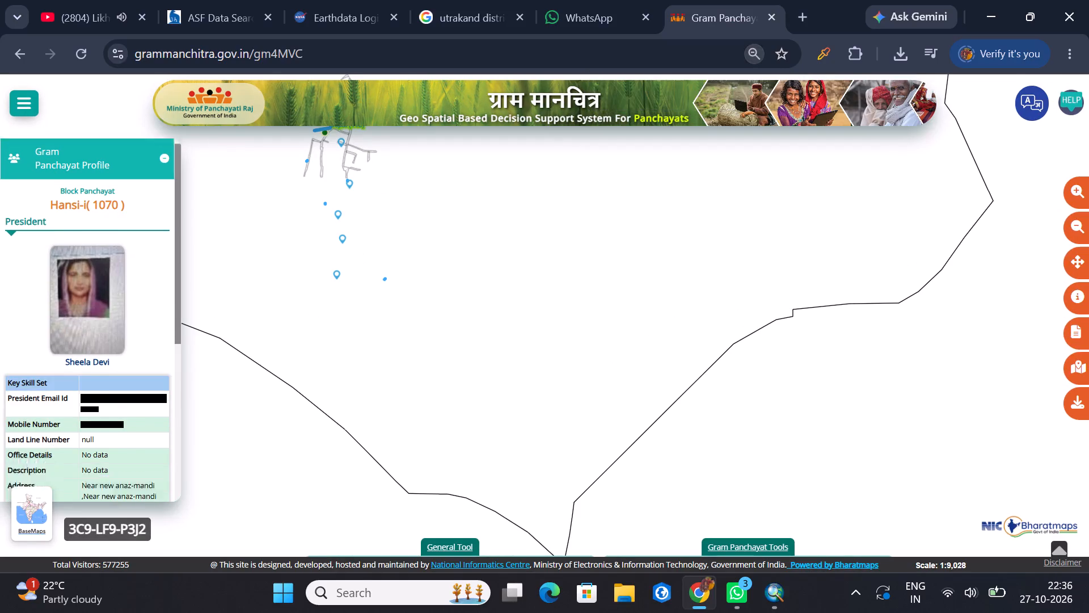
scroll(42, 405, "down", 3)
scroll(145, 404, "down", 2)
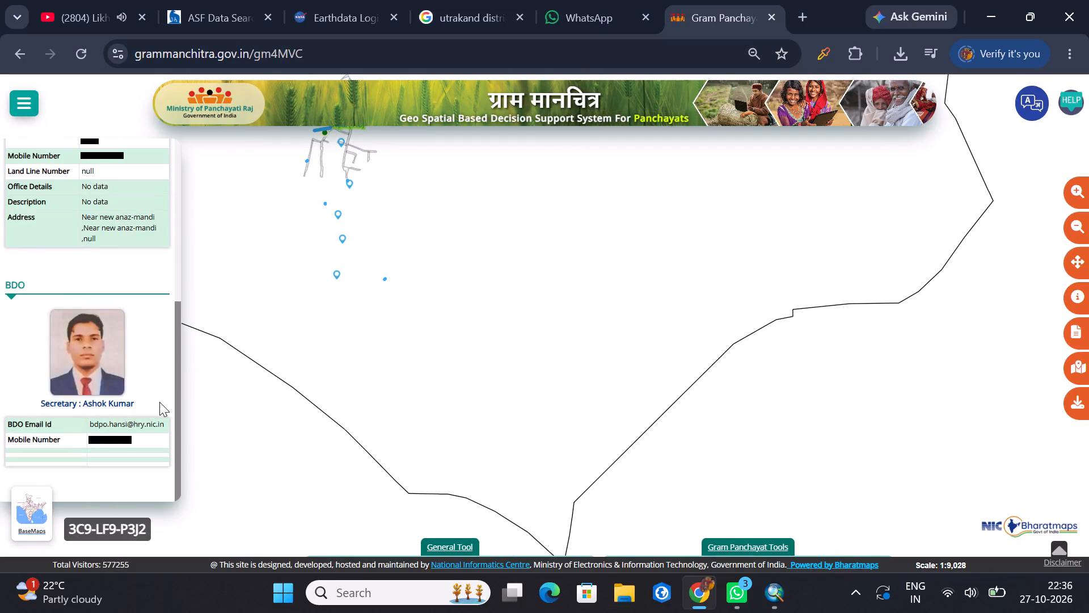
left_click_drag(555, 241, 546, 328)
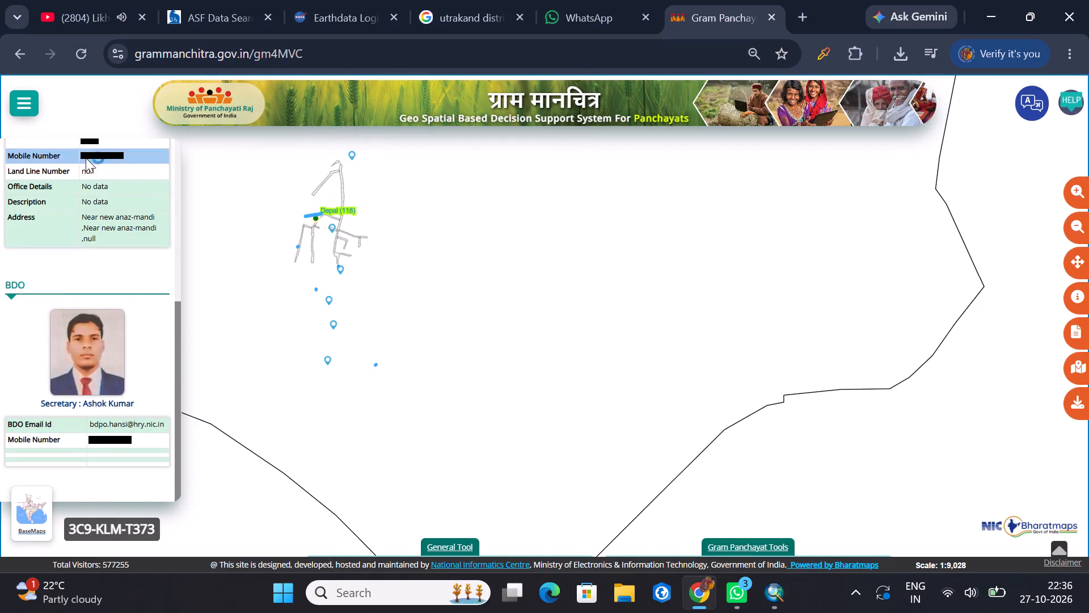
scroll(86, 171, "up", 6)
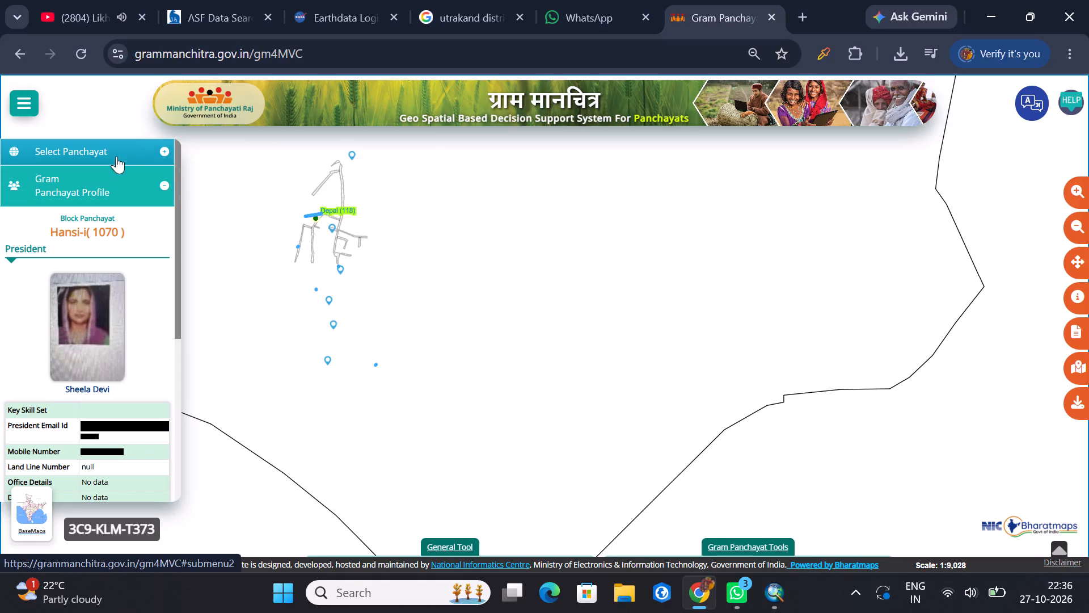
left_click(162, 184)
left_click(23, 104)
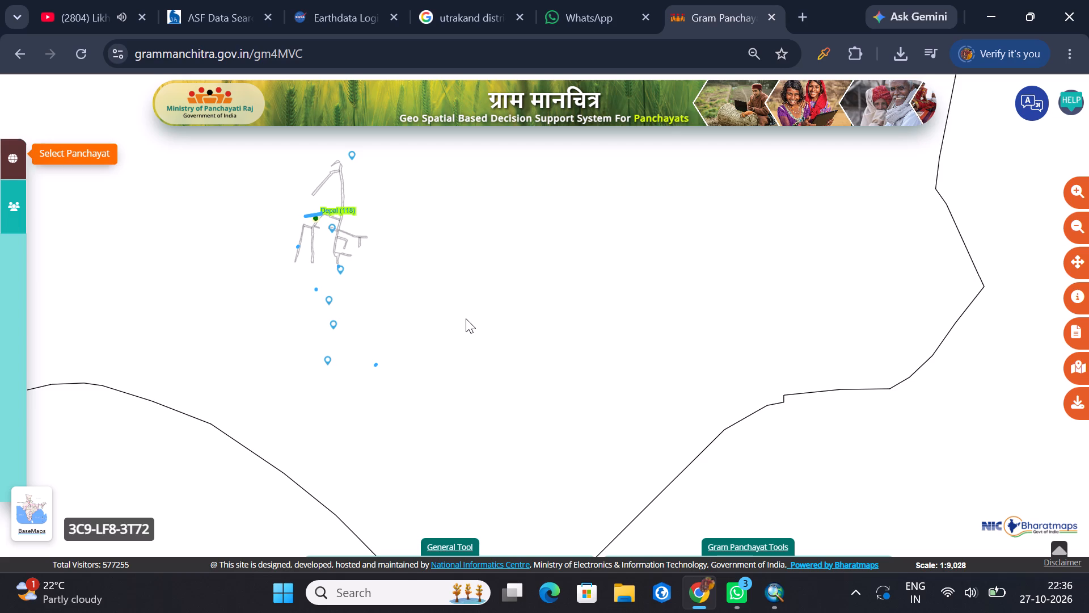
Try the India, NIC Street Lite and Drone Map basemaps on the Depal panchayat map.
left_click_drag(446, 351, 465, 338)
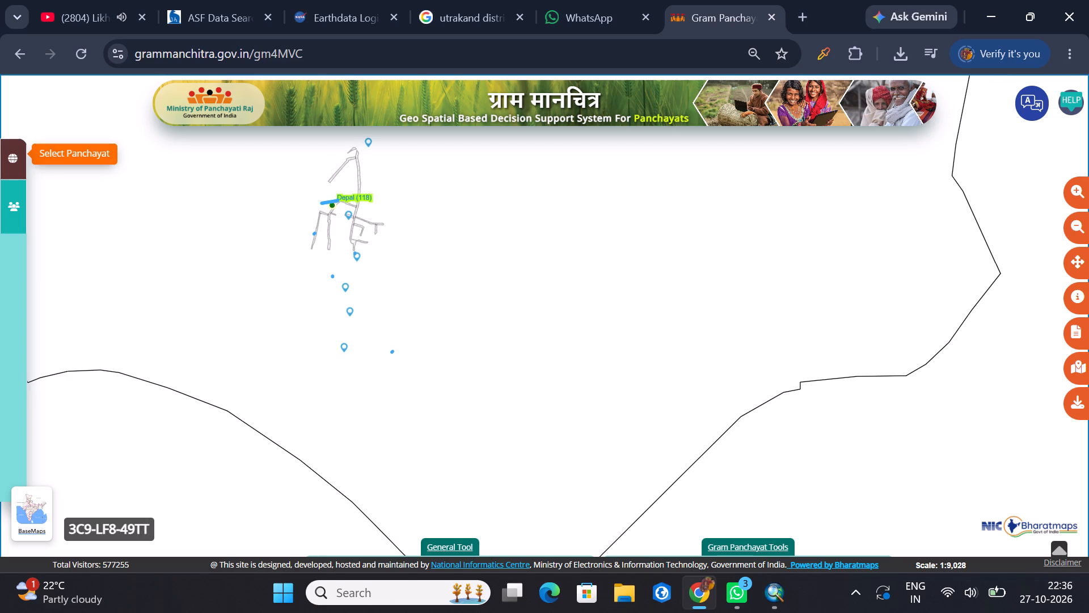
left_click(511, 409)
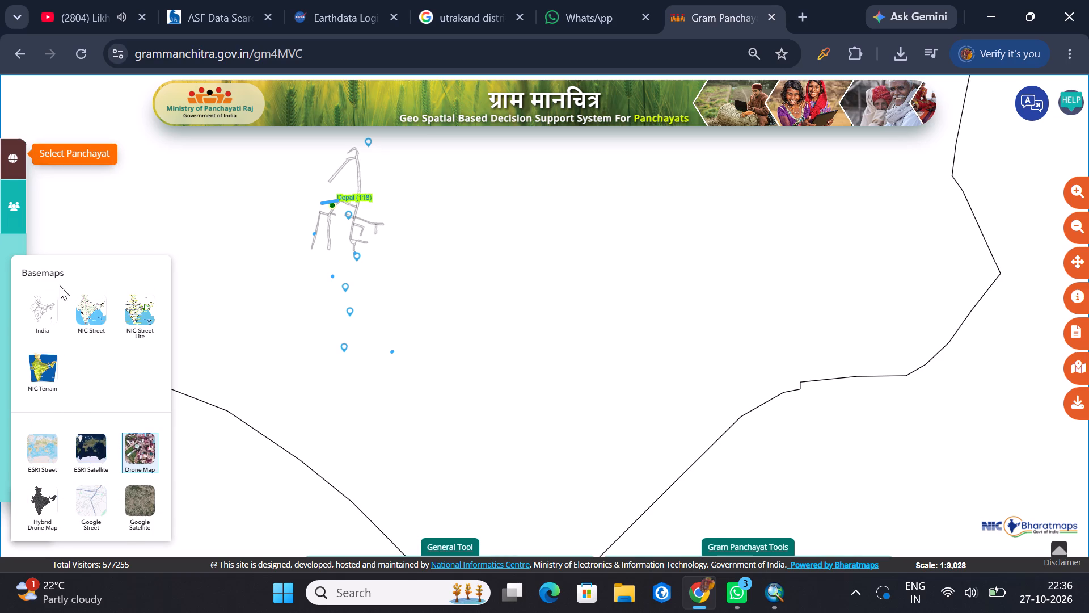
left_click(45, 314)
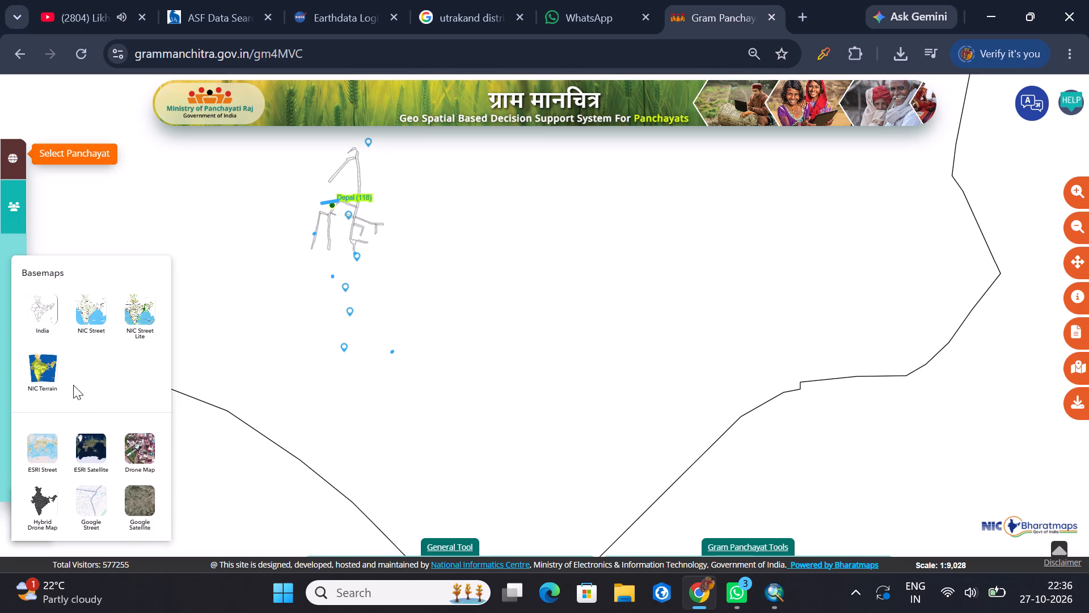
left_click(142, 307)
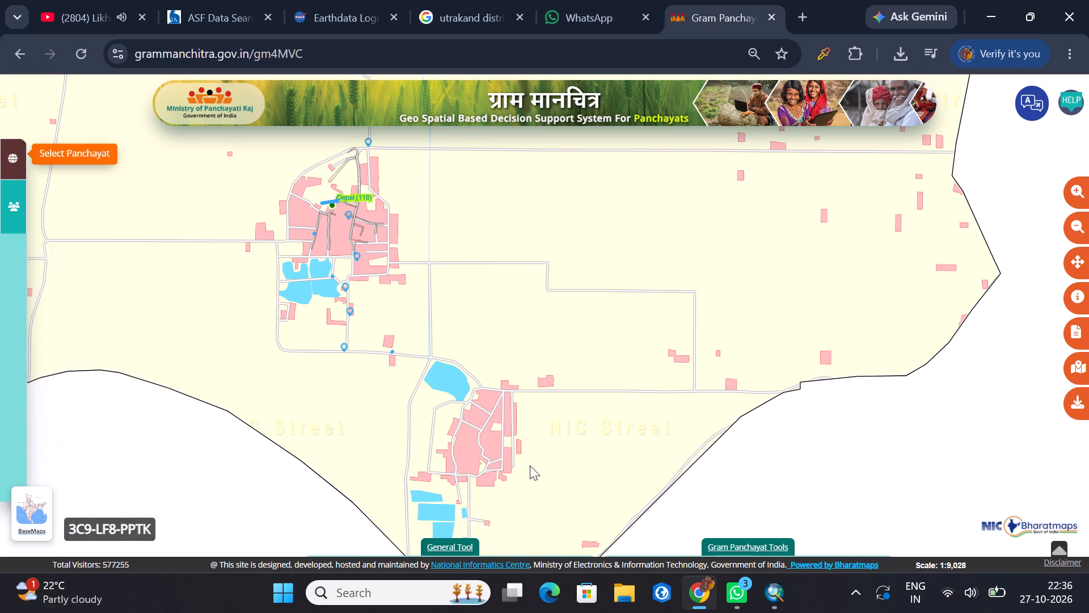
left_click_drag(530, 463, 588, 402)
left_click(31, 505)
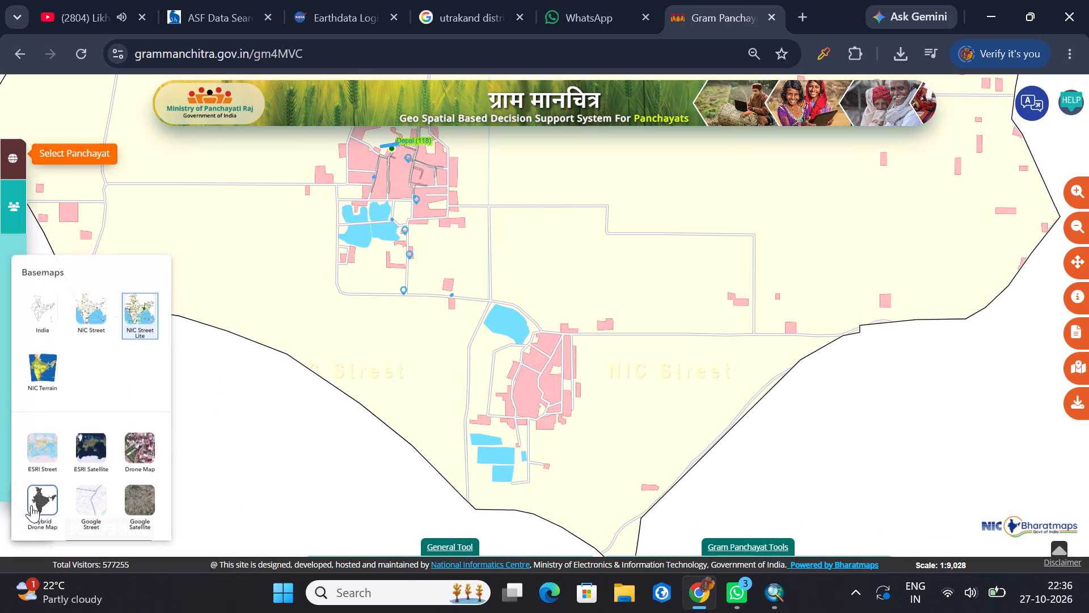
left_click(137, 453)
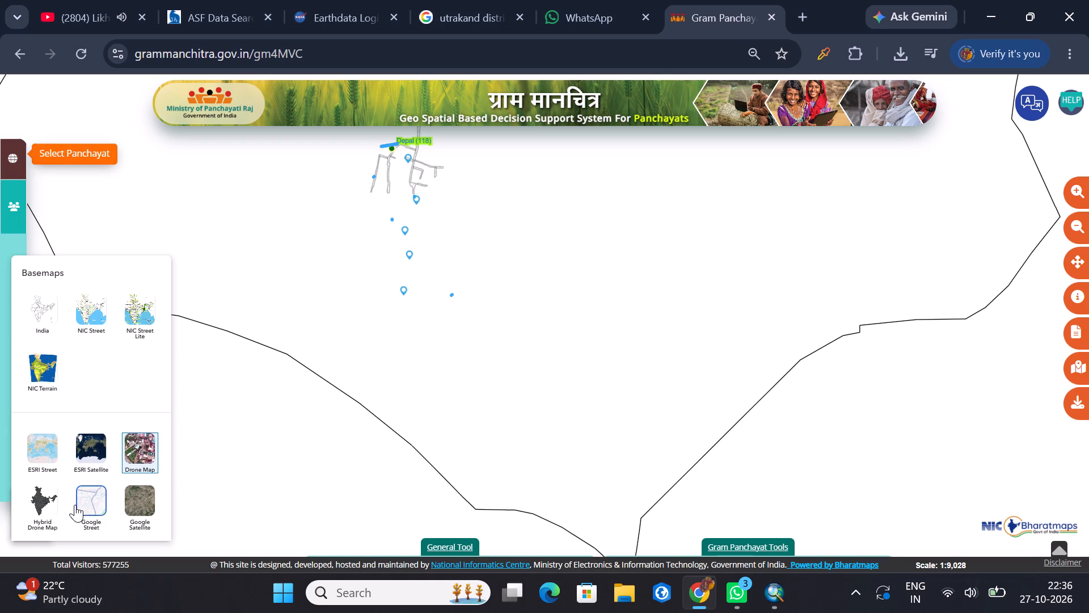
Switch the basemap to Hybrid Drone Map.
left_click(44, 505)
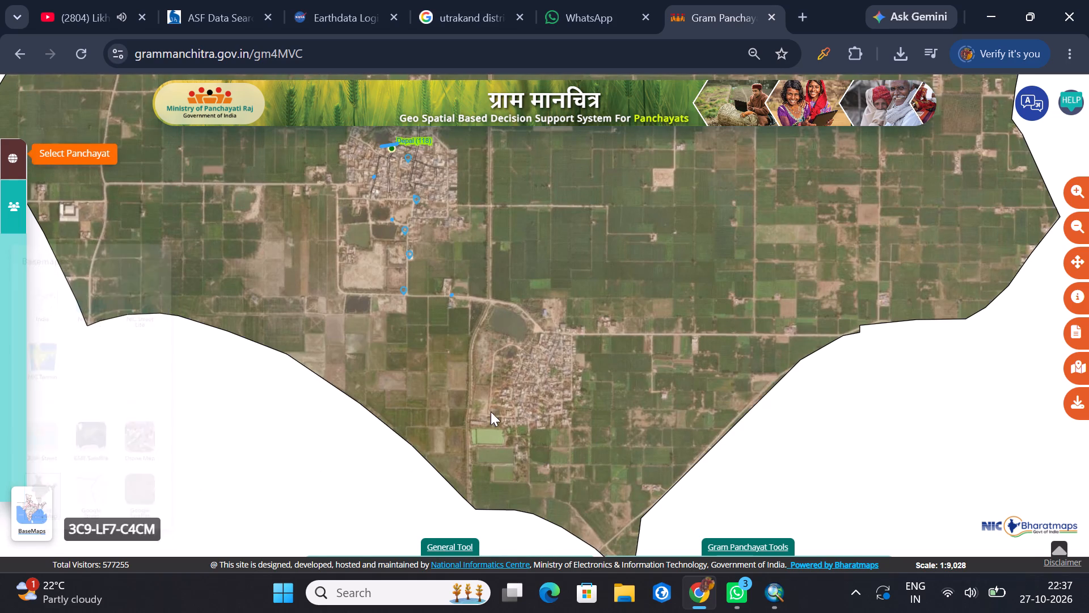
Examine the houses, walls and lanes of the southern settlement up close, up to the road junction at its northern edge.
scroll(511, 380, "up", 5)
scroll(618, 331, "up", 4)
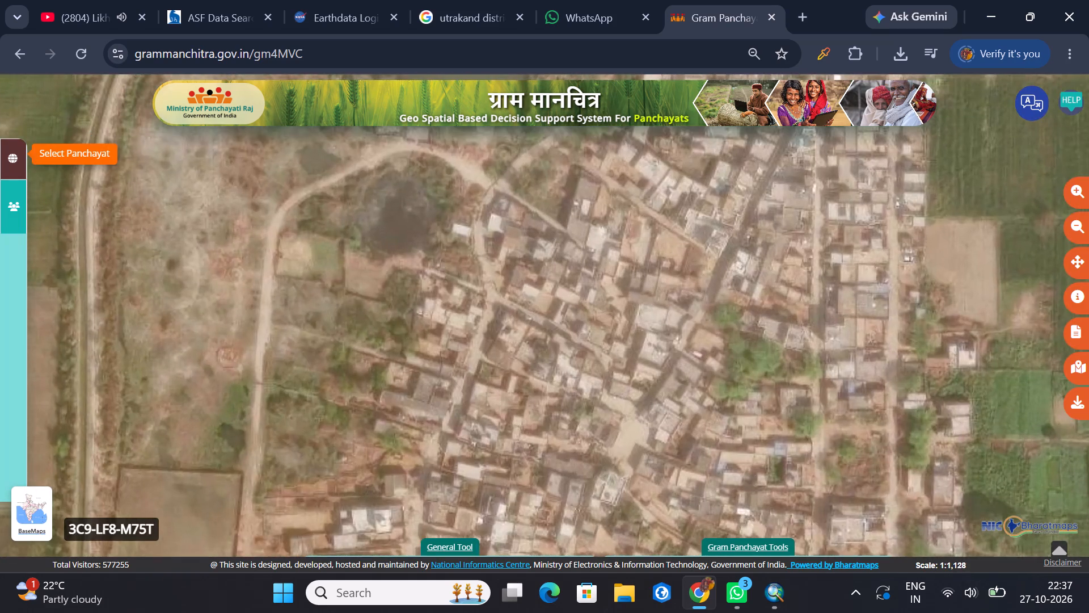
scroll(706, 283, "up", 6)
left_click_drag(717, 276, 687, 524)
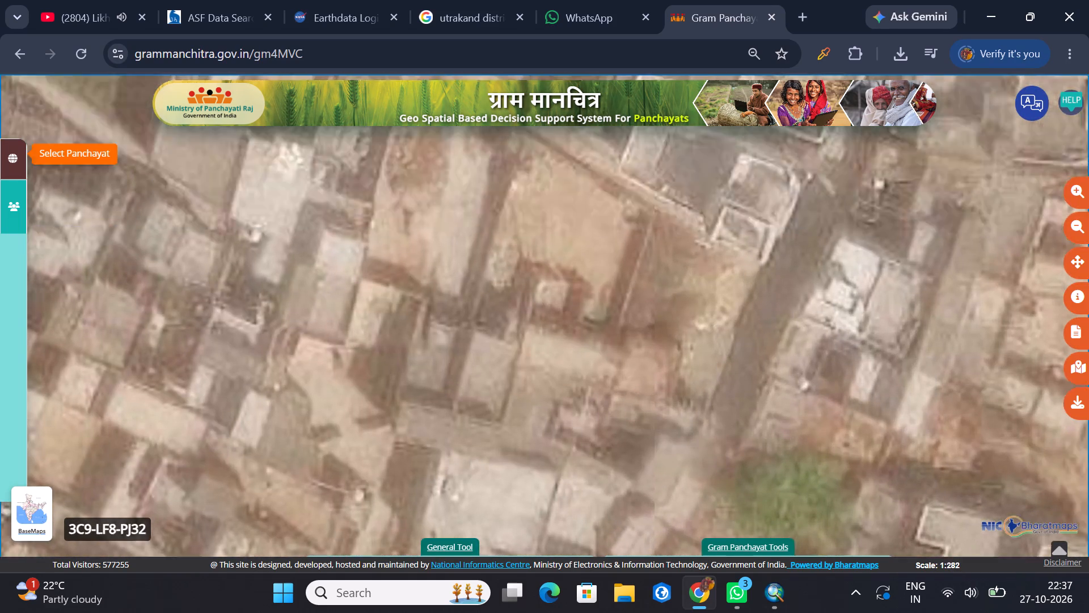
left_click_drag(687, 524, 677, 576)
left_click_drag(743, 364, 630, 480)
left_click_drag(622, 294, 622, 409)
scroll(623, 404, "up", 4)
scroll(623, 397, "down", 20)
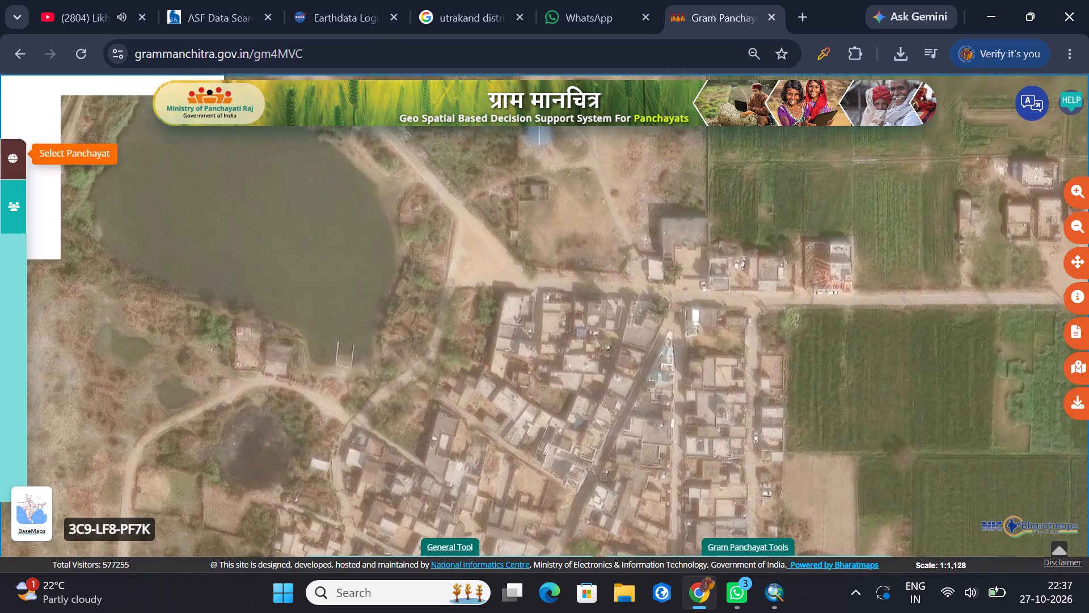
left_click_drag(639, 297, 558, 285)
scroll(571, 316, "up", 9)
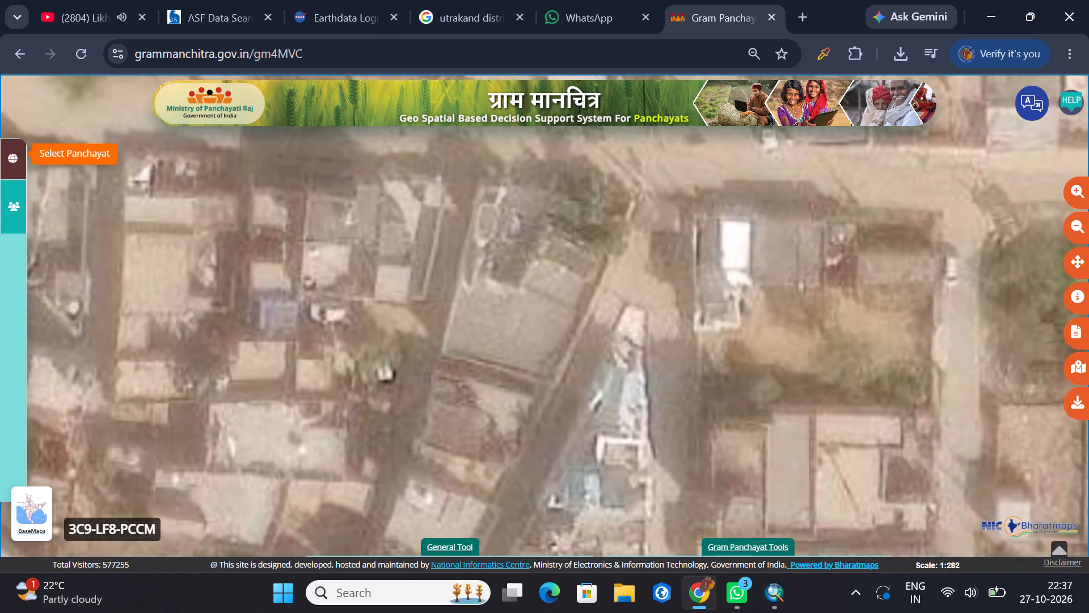
Switch the panchayat map's basemap to Drone Map over the road junction area.
left_click_drag(708, 385, 641, 292)
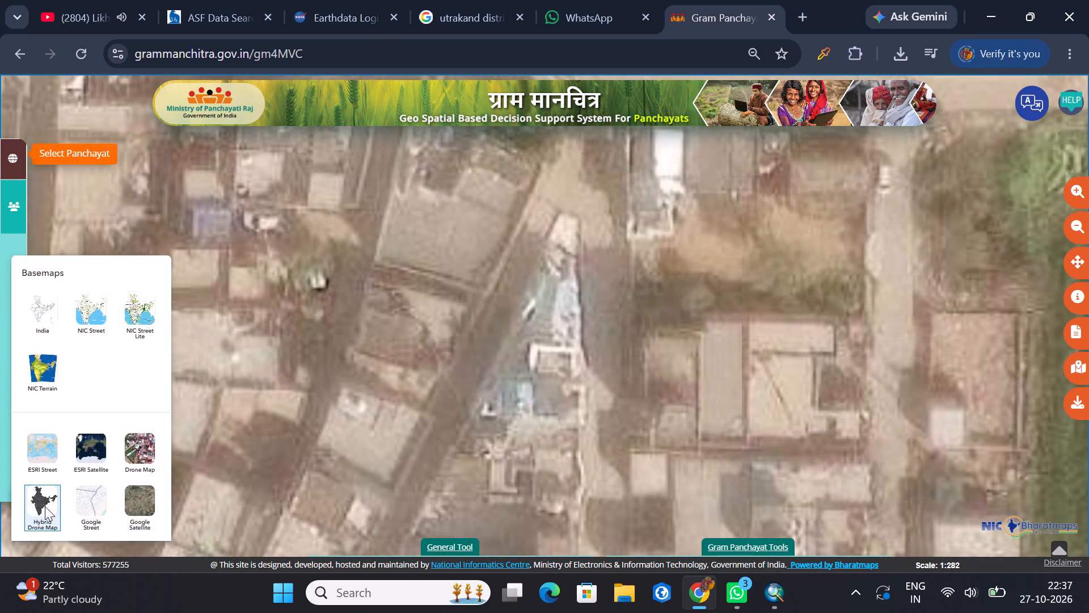
left_click(128, 455)
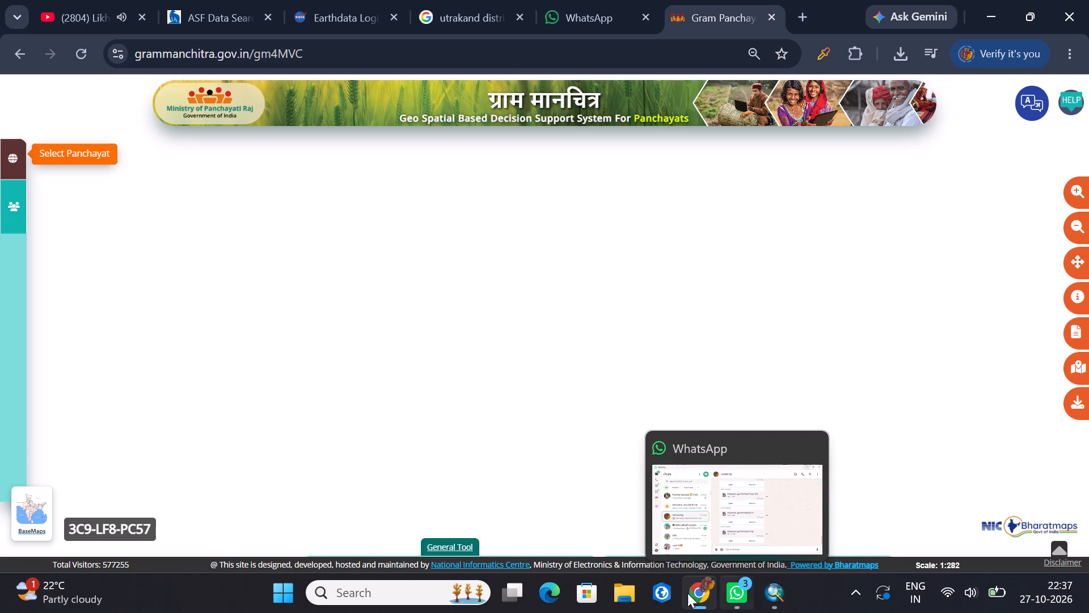
Open the Untitled design PNG image from New folder inside "yashpal's data and work" on drive P: and maximize the viewer.
left_click(630, 591)
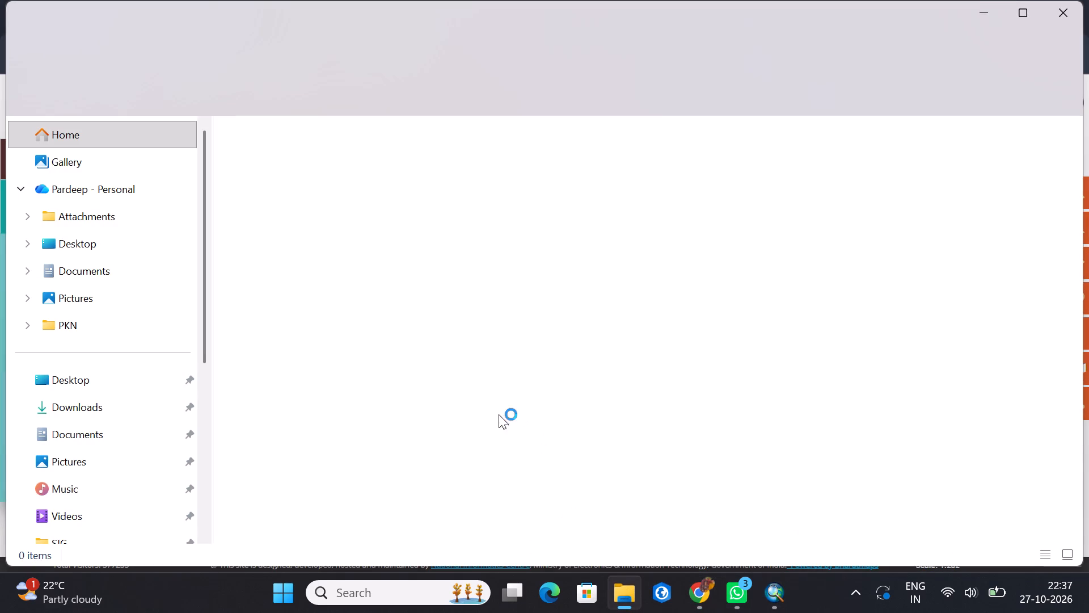
scroll(94, 393, "down", 4)
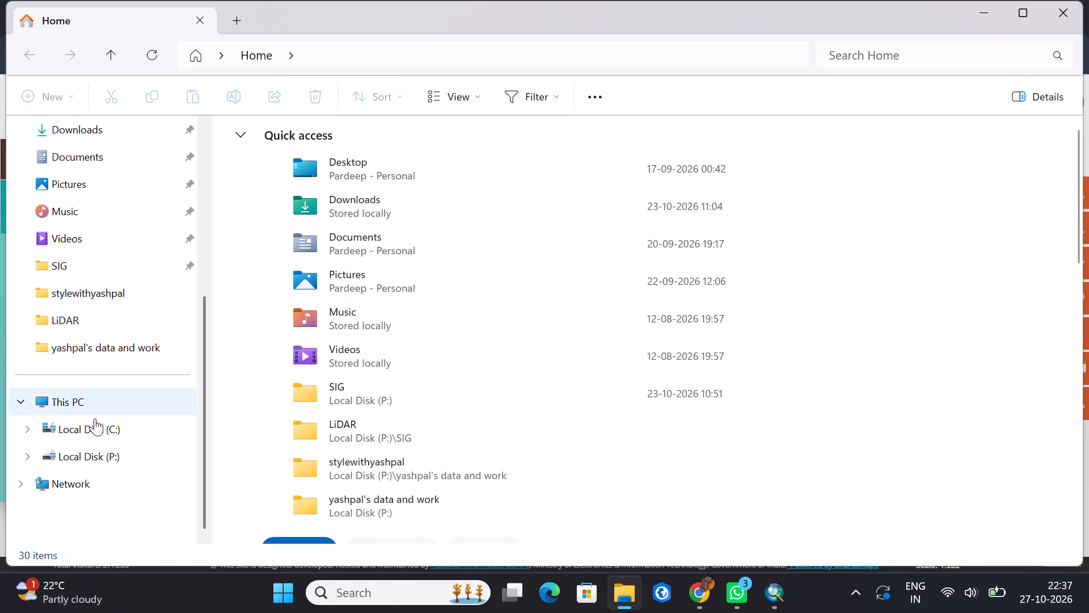
left_click(96, 439)
left_click(100, 456)
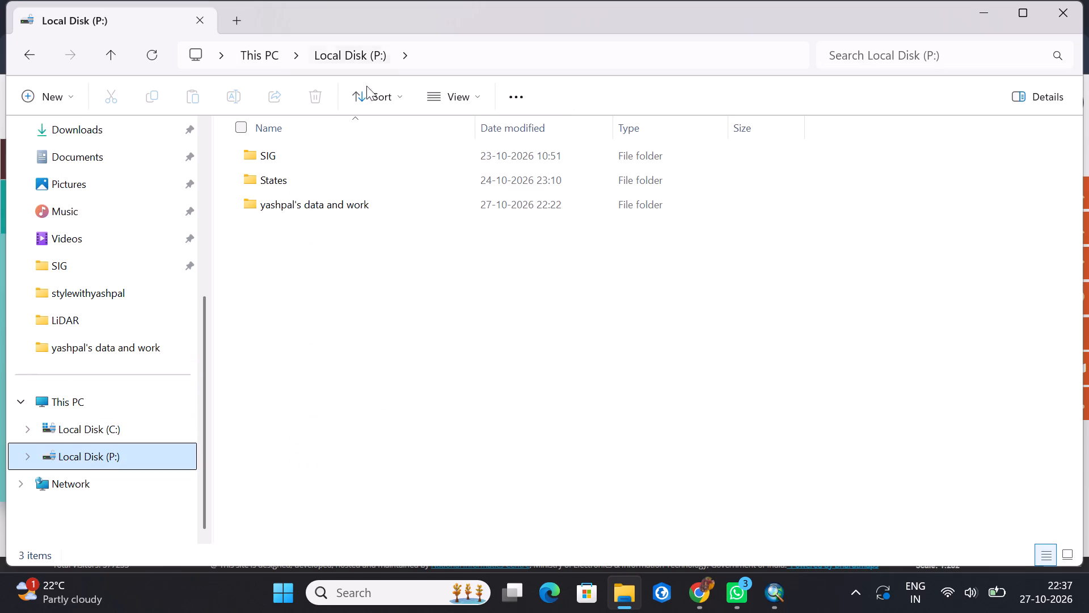
double_click(398, 199)
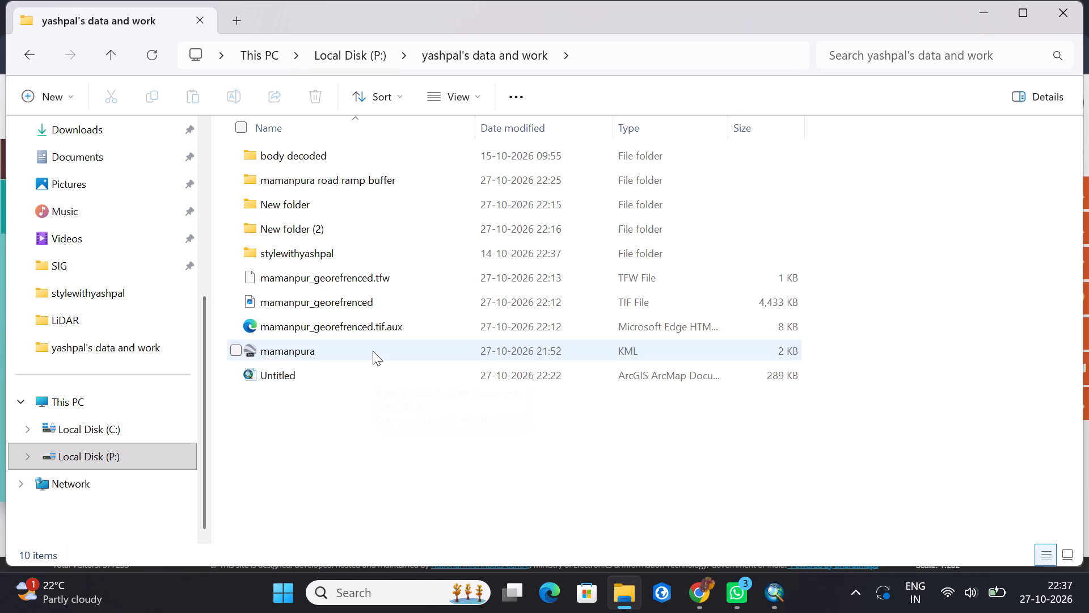
double_click(386, 203)
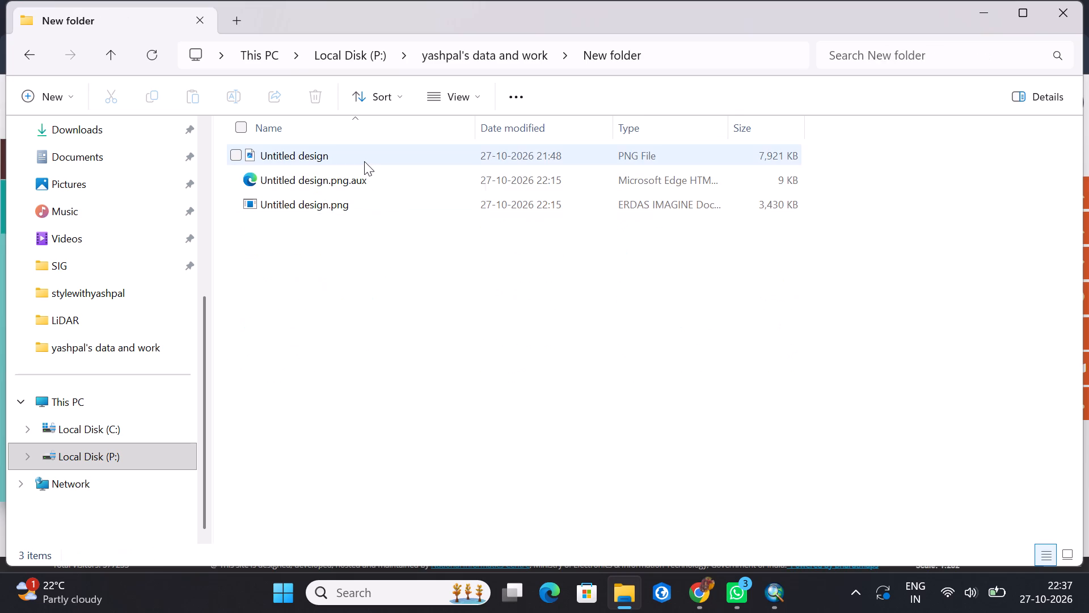
double_click(364, 161)
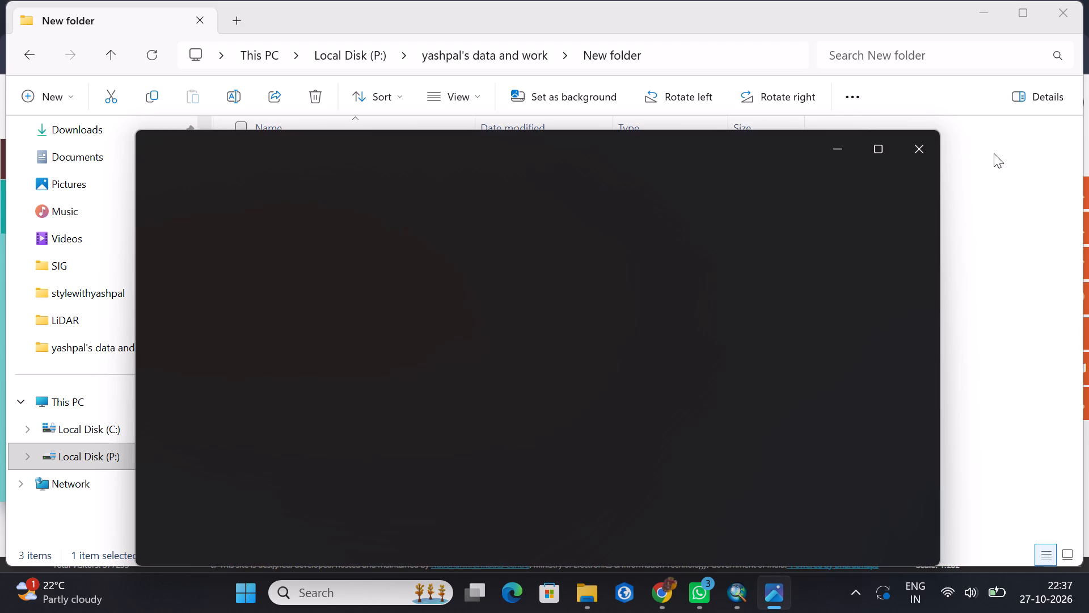
left_click(873, 148)
Examine the houses, walls and drains along the main village street up close in the Untitled design image, moving north to the junction.
scroll(615, 242, "up", 15)
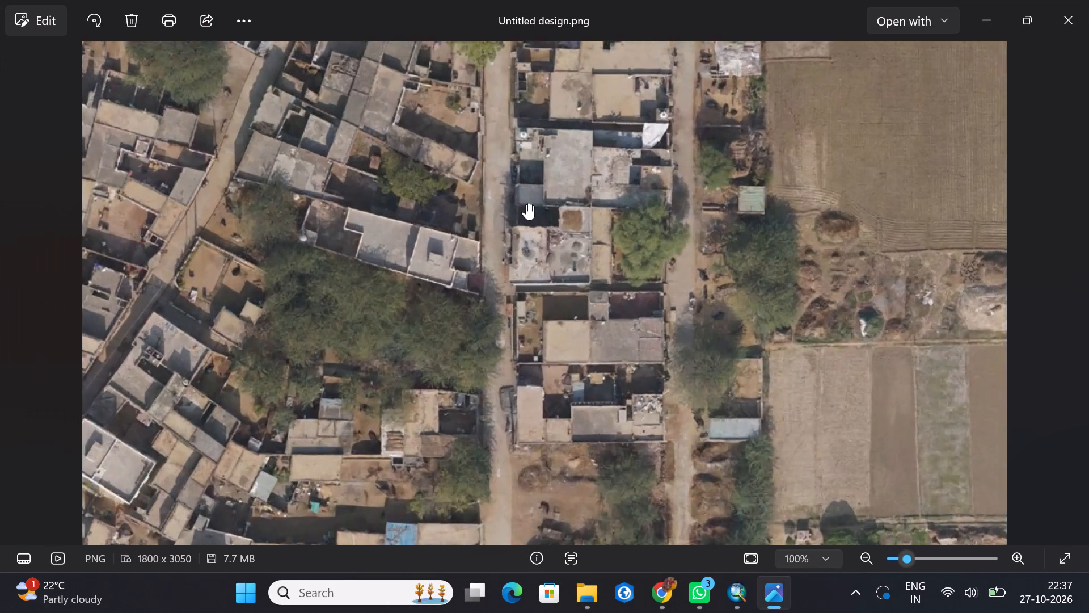
scroll(526, 204, "up", 19)
left_click_drag(509, 158, 547, 606)
left_click_drag(496, 232, 504, 318)
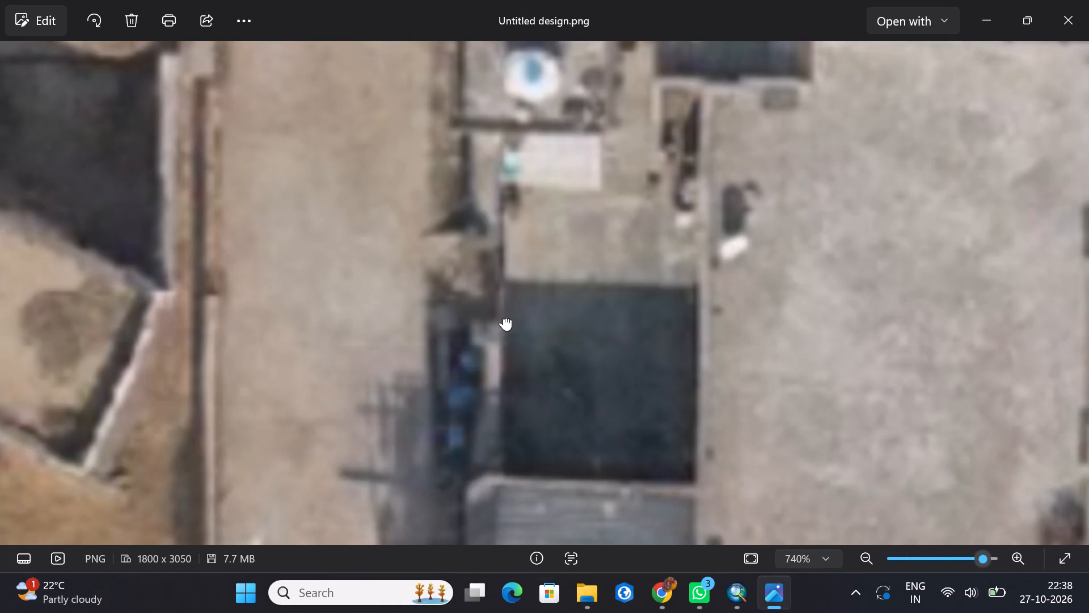
left_click_drag(504, 318, 544, 612)
left_click_drag(495, 33, 493, 364)
left_click_drag(525, 169, 504, 612)
left_click_drag(538, 258, 558, 612)
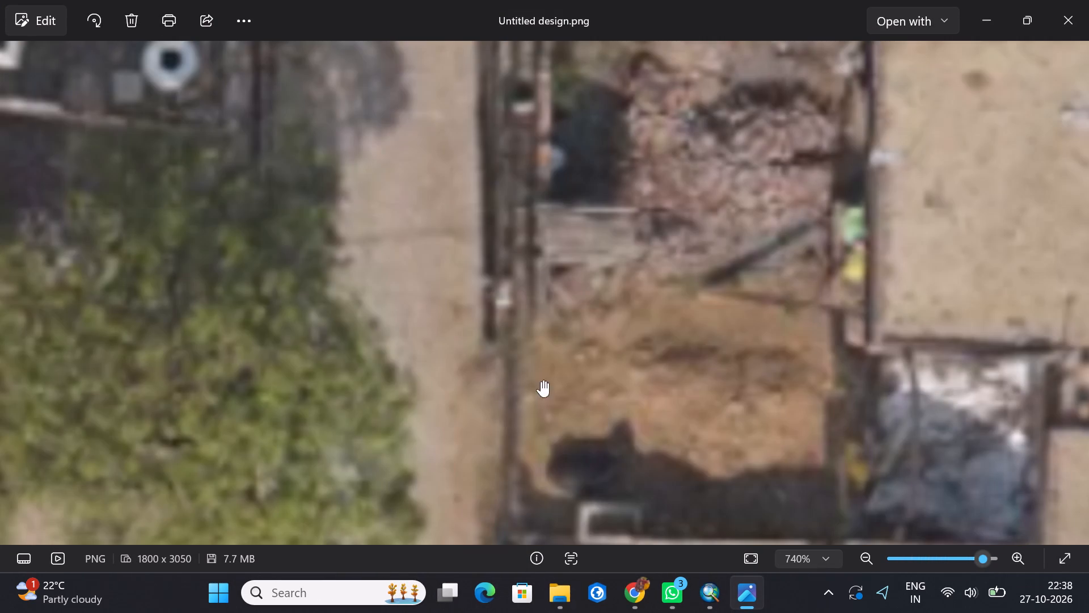
left_click_drag(542, 171, 568, 610)
left_click_drag(539, 244, 551, 521)
left_click_drag(588, 150, 582, 339)
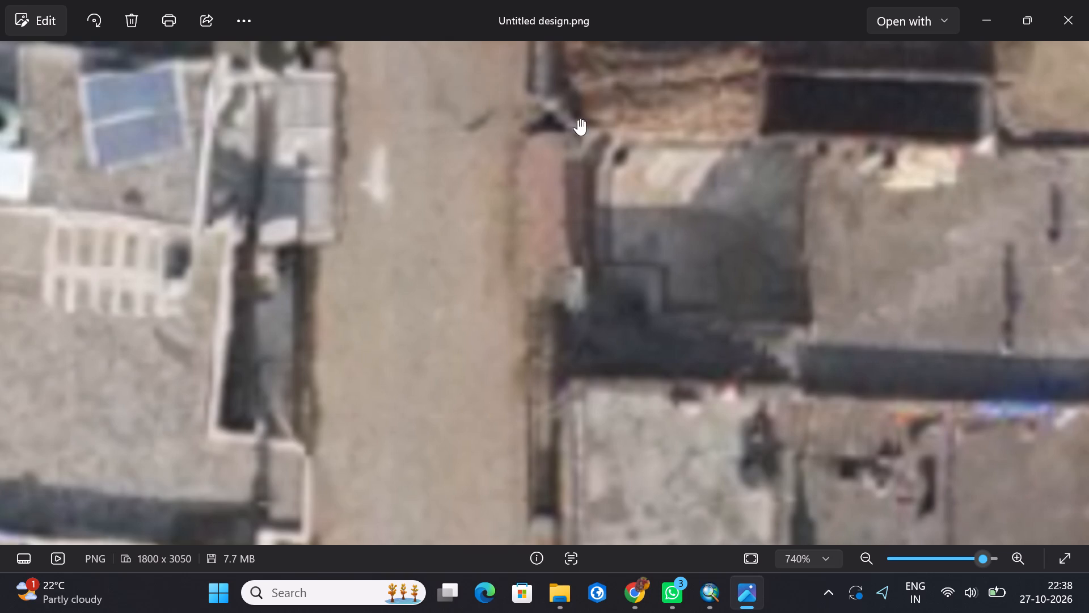
left_click_drag(578, 120, 592, 422)
left_click_drag(603, 165, 615, 566)
left_click_drag(600, 170, 631, 464)
left_click_drag(634, 154, 641, 385)
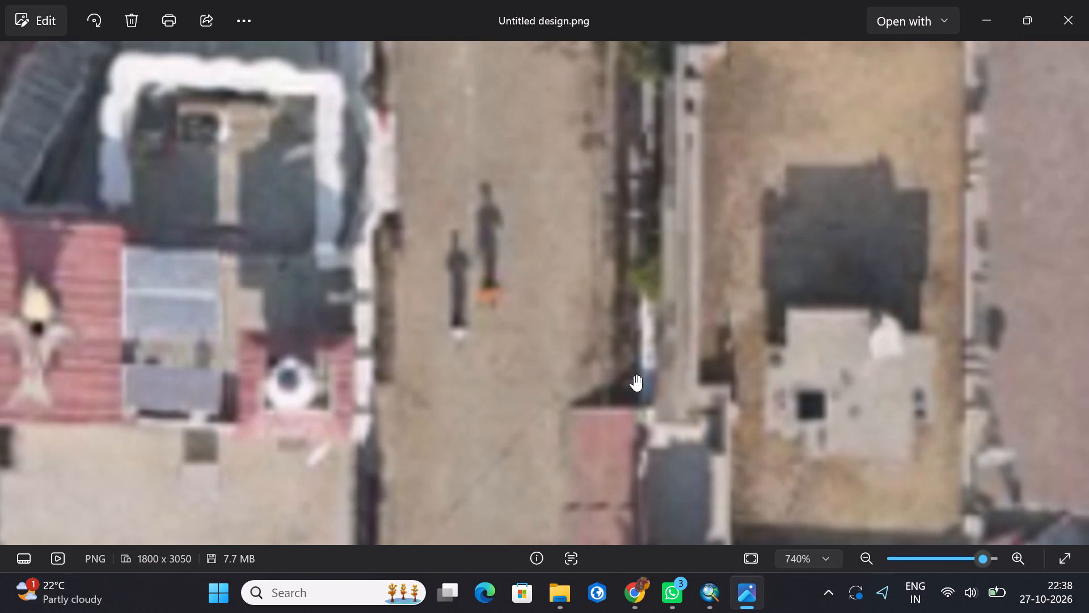
left_click_drag(635, 231, 619, 202)
left_click_drag(703, 321, 568, 444)
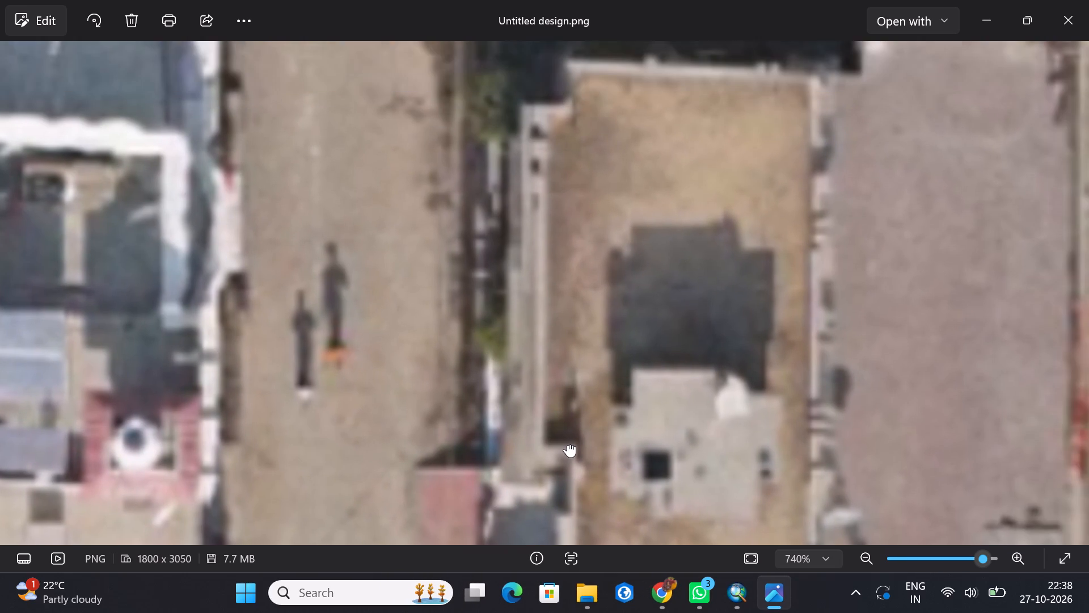
left_click_drag(568, 444, 683, 350)
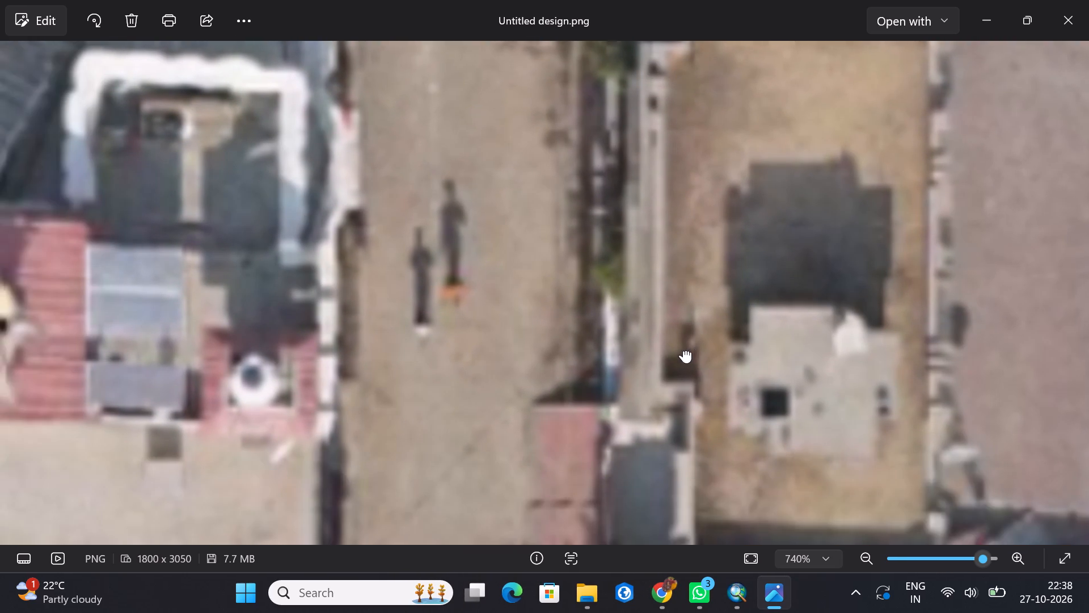
left_click_drag(683, 350, 641, 528)
left_click_drag(623, 338, 642, 462)
left_click_drag(646, 146, 652, 356)
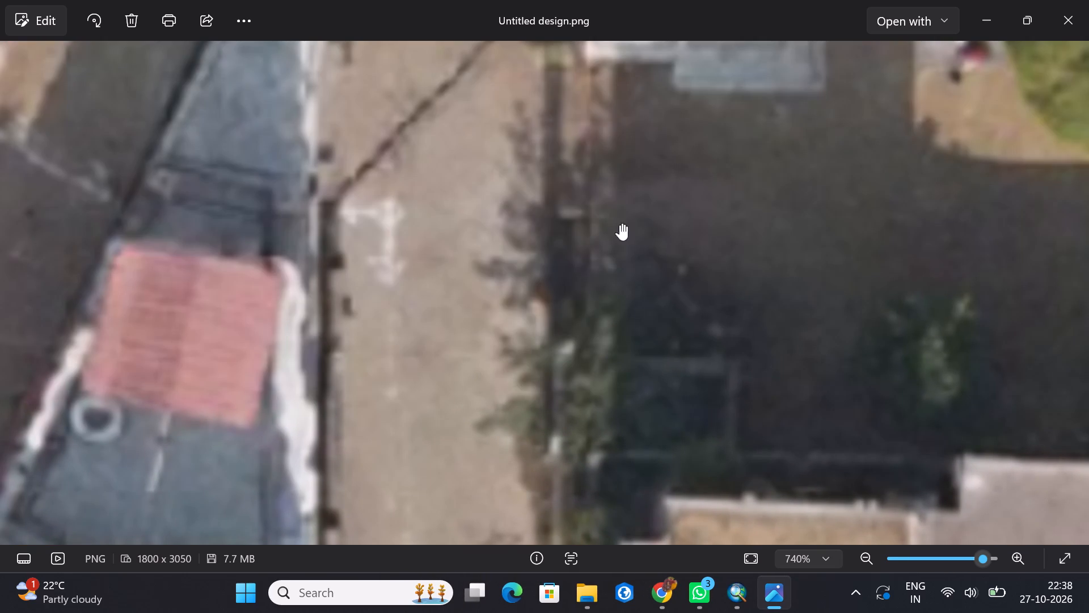
left_click_drag(617, 201, 625, 464)
left_click_drag(618, 191, 630, 290)
left_click_drag(628, 399, 615, 310)
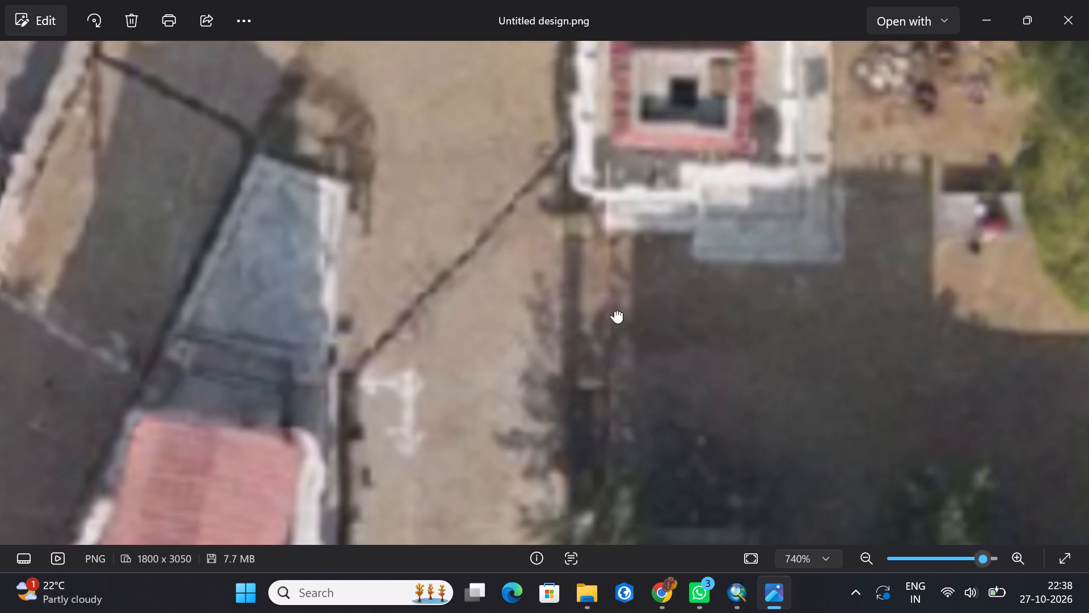
left_click_drag(615, 310, 596, 186)
left_click_drag(577, 350, 575, 9)
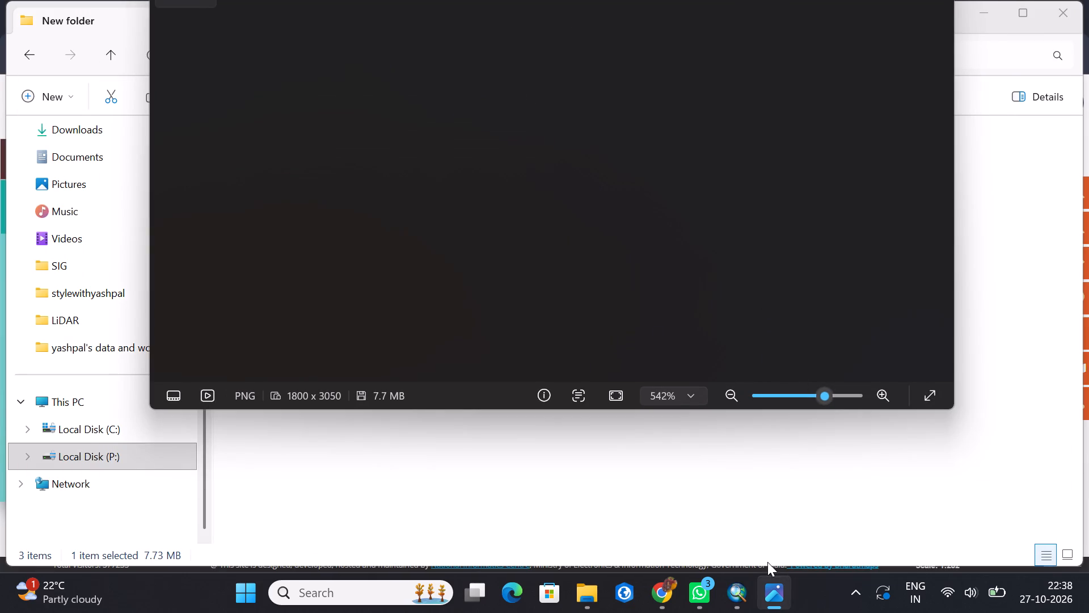
Close the Gram Manchitra page and minimize the browser.
left_click(653, 596)
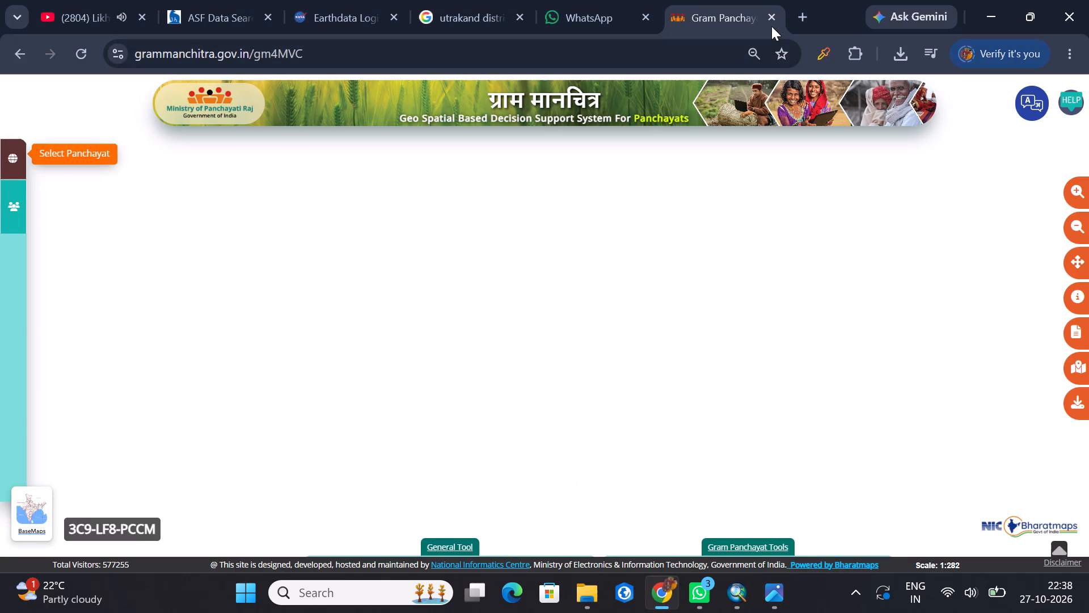
left_click(771, 14)
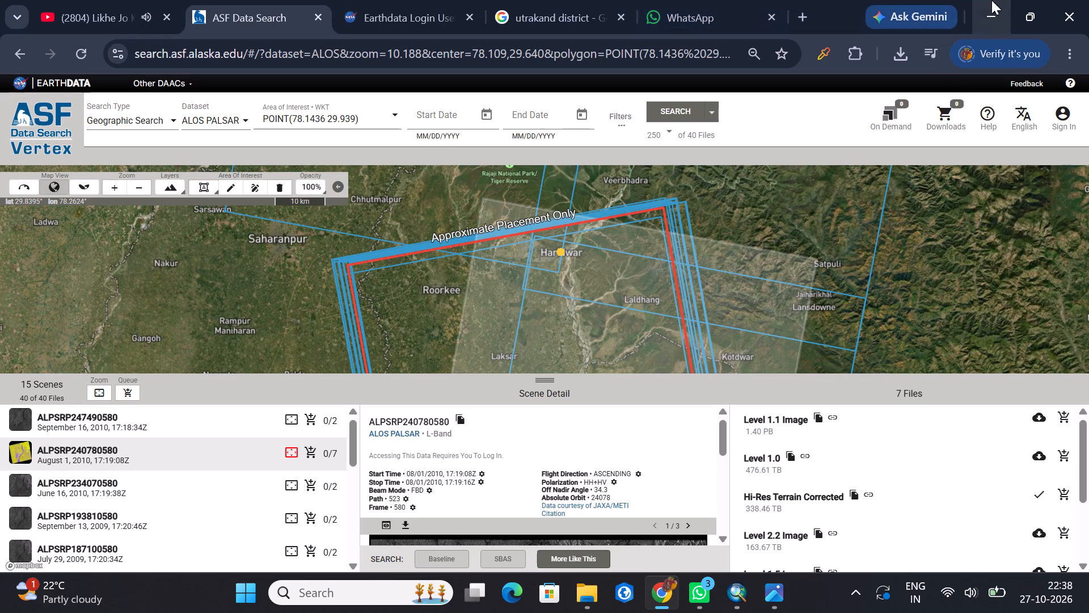
left_click(991, 0)
Show the Untitled design image full screen.
left_click_drag(793, 232, 808, 545)
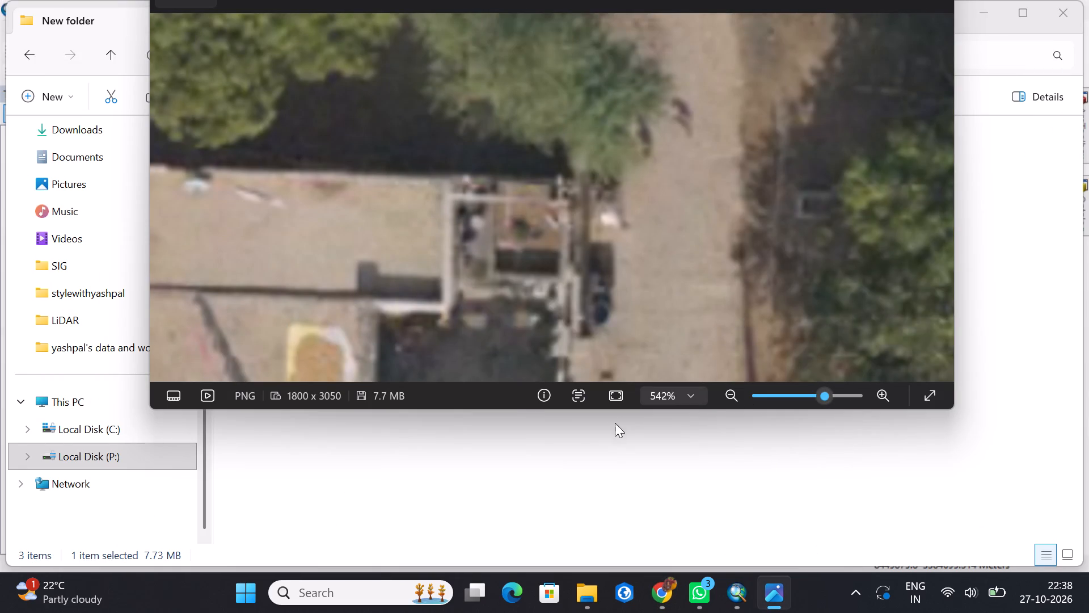
left_click_drag(500, 402, 486, 515)
double_click(507, 268)
left_click(935, 398)
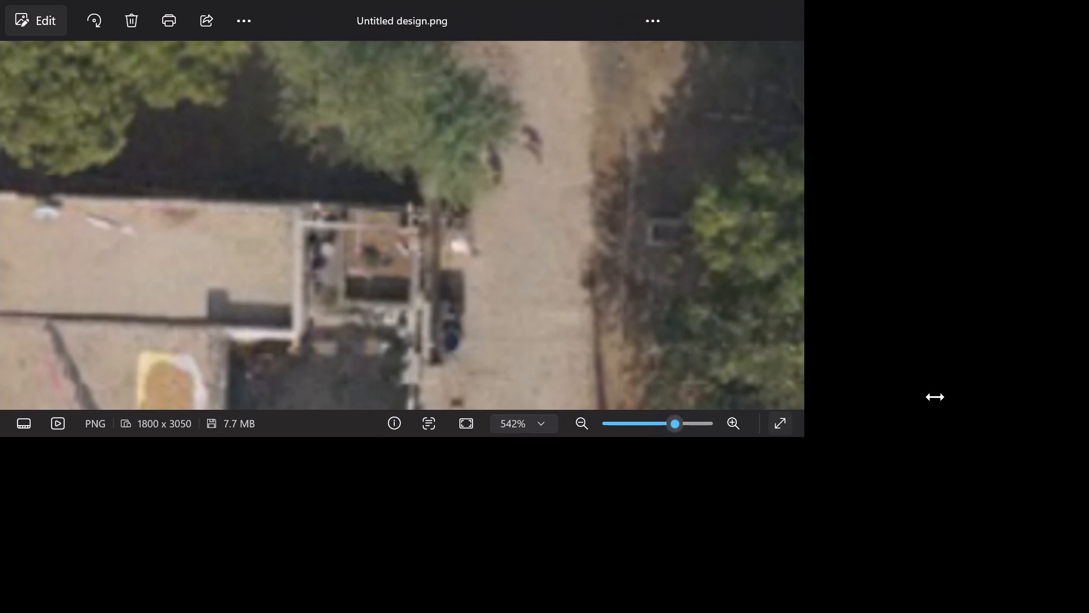
double_click(662, 222)
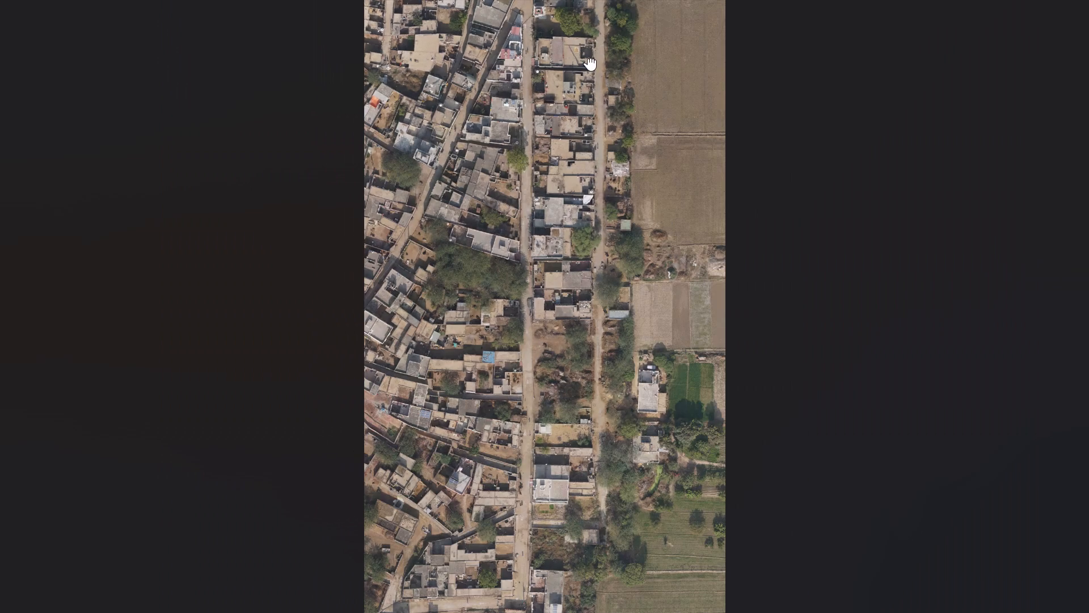
Examine the walled plots and houses between the two parallel streets near the northern junction in the full-screen image.
double_click(588, 58)
scroll(538, 112, "up", 5)
left_click_drag(500, 74, 546, 422)
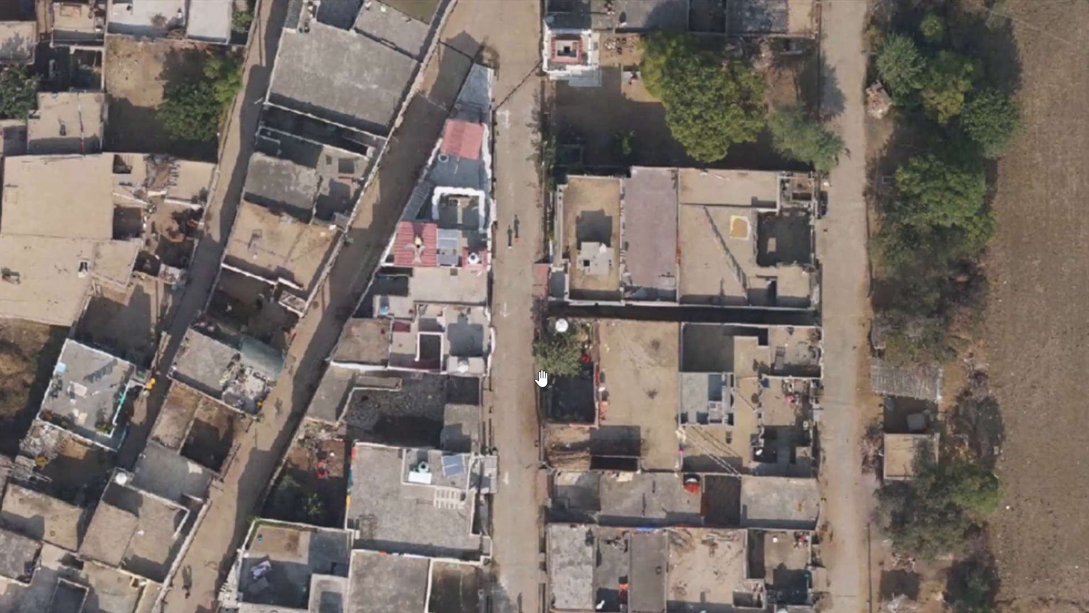
scroll(543, 220, "up", 8)
left_click_drag(564, 213, 548, 268)
scroll(501, 276, "up", 2)
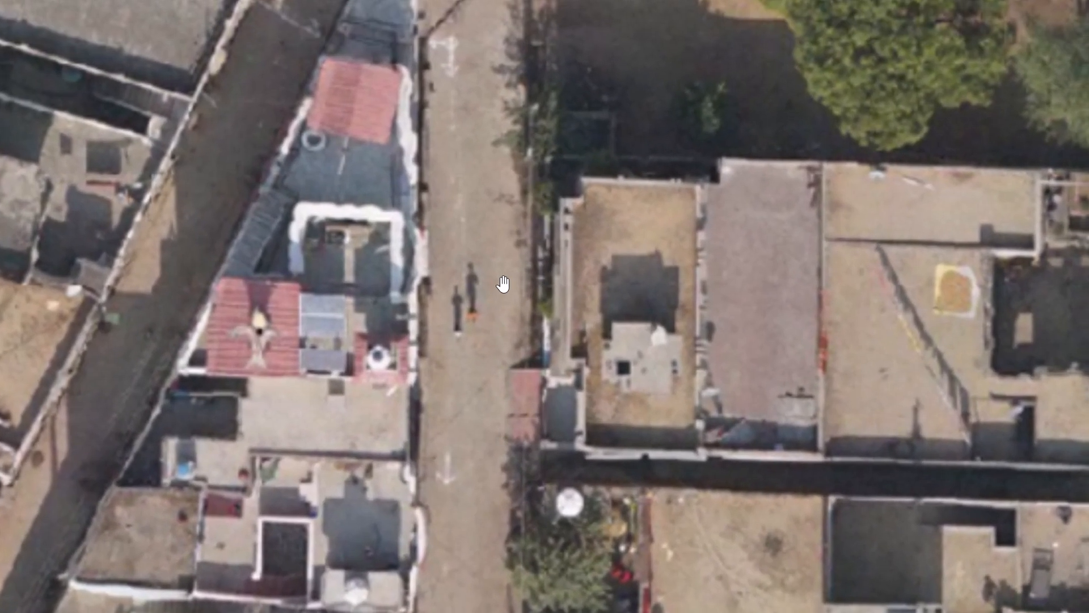
scroll(501, 276, "up", 1)
left_click_drag(630, 335, 605, 541)
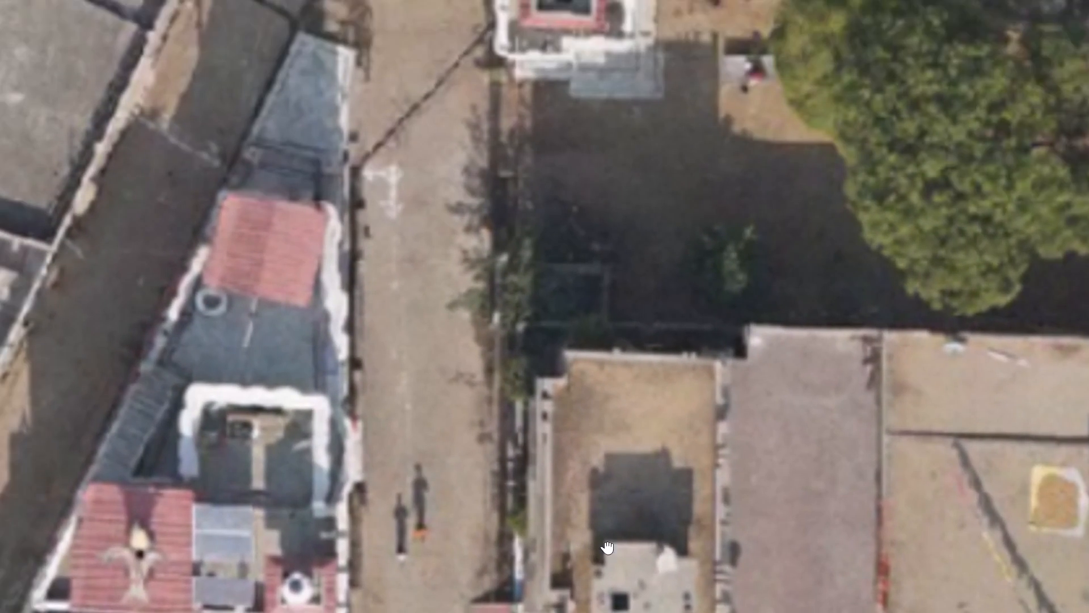
left_click_drag(605, 541, 704, 566)
left_click_drag(695, 299, 277, 276)
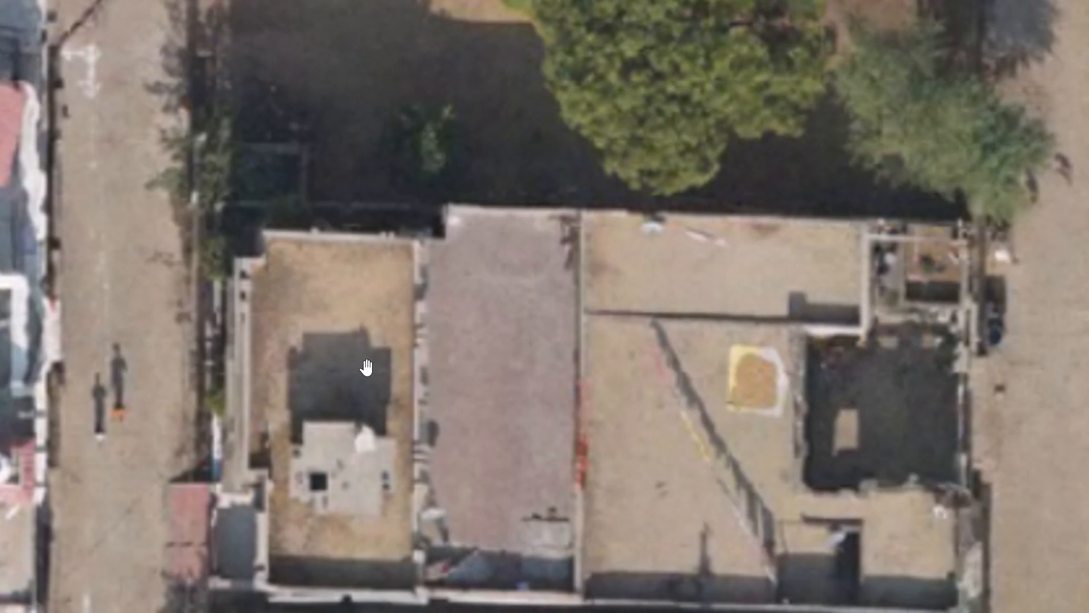
left_click_drag(364, 359, 631, 196)
left_click_drag(495, 353, 495, 219)
scroll(493, 250, "up", 5)
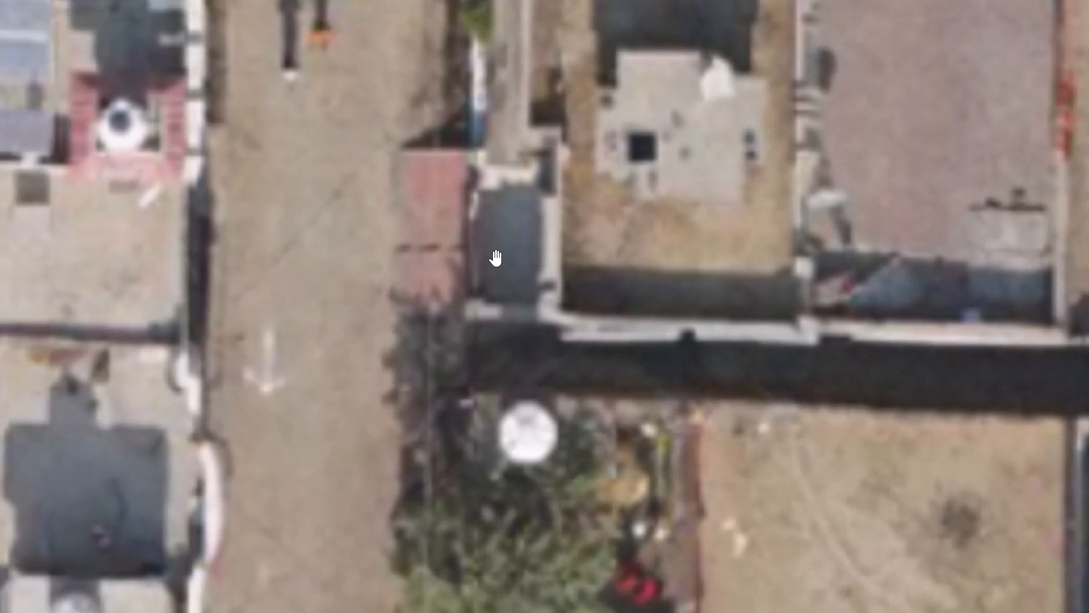
Examine the walled plots and the red-roofed structure beside the main village street in the full-screen image, including their wider surroundings.
scroll(493, 250, "up", 3)
scroll(493, 249, "down", 7)
left_click_drag(713, 235, 649, 511)
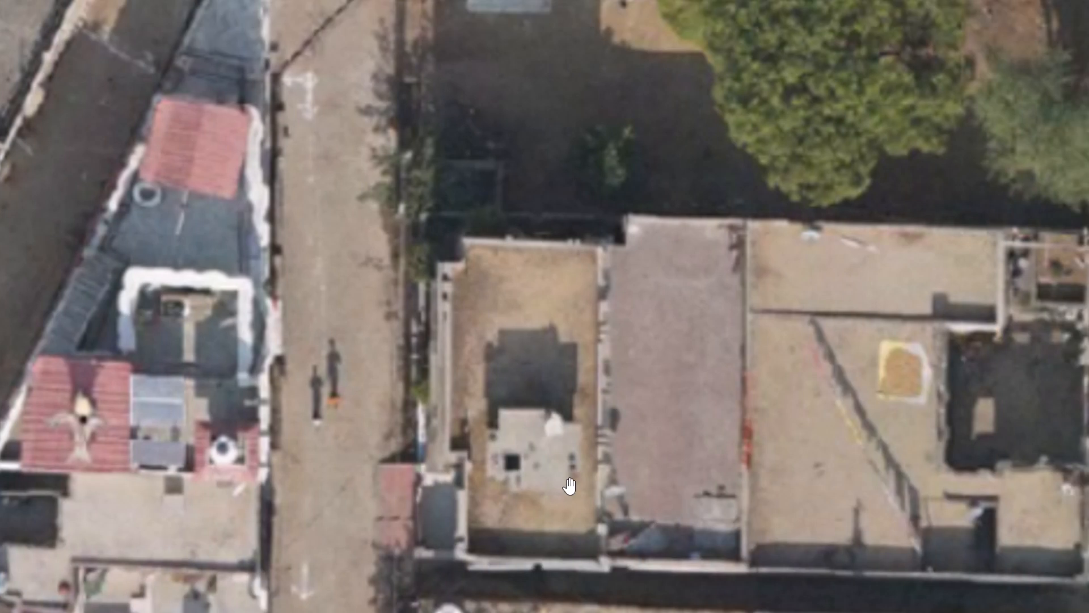
left_click_drag(566, 477, 594, 471)
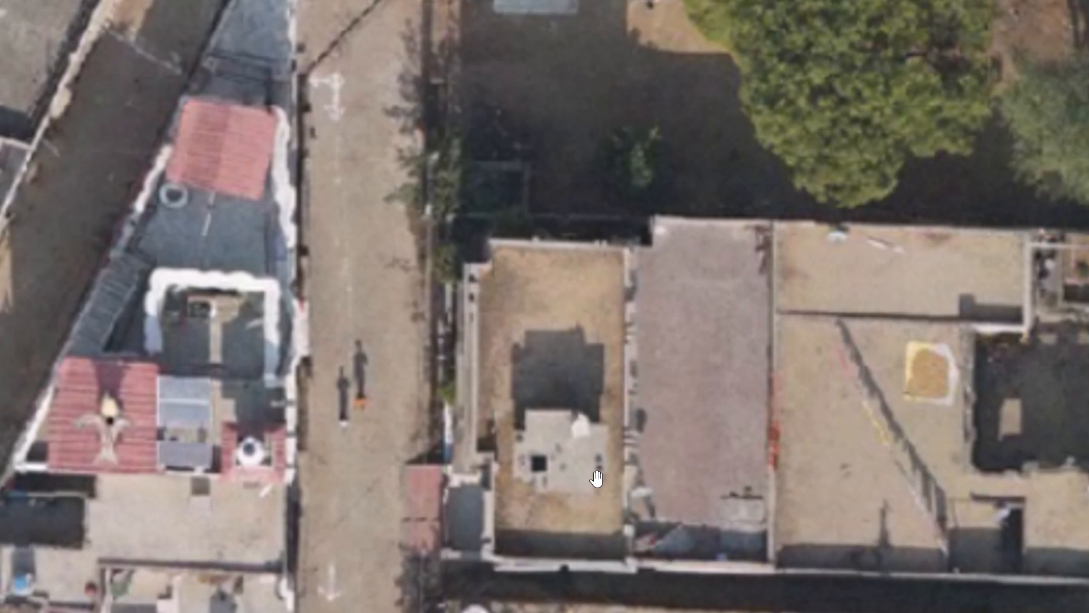
left_click_drag(451, 507, 461, 439)
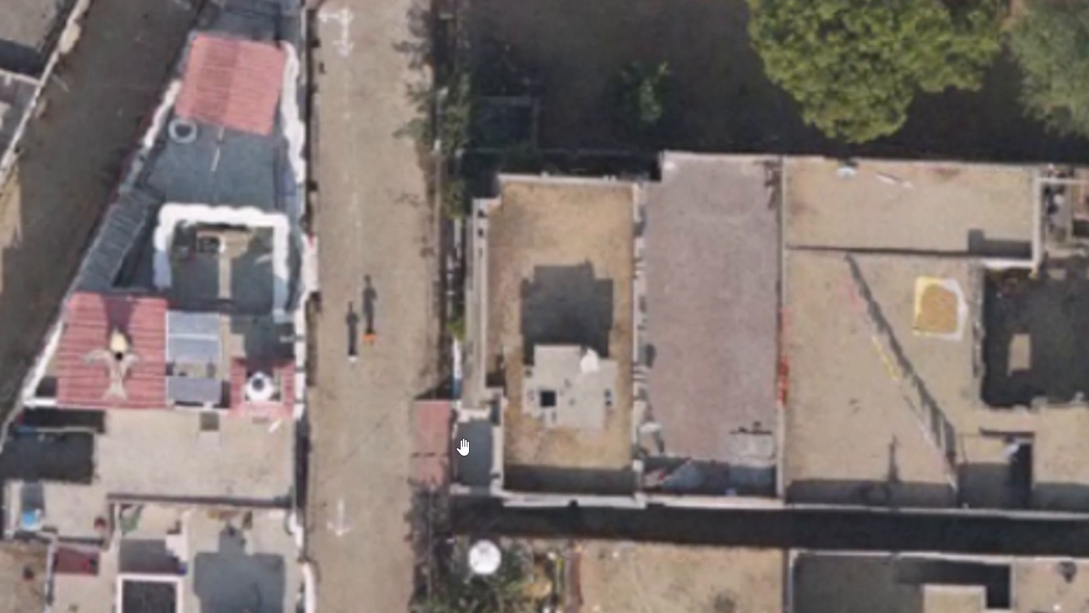
left_click_drag(462, 439, 468, 518)
scroll(423, 369, "up", 2)
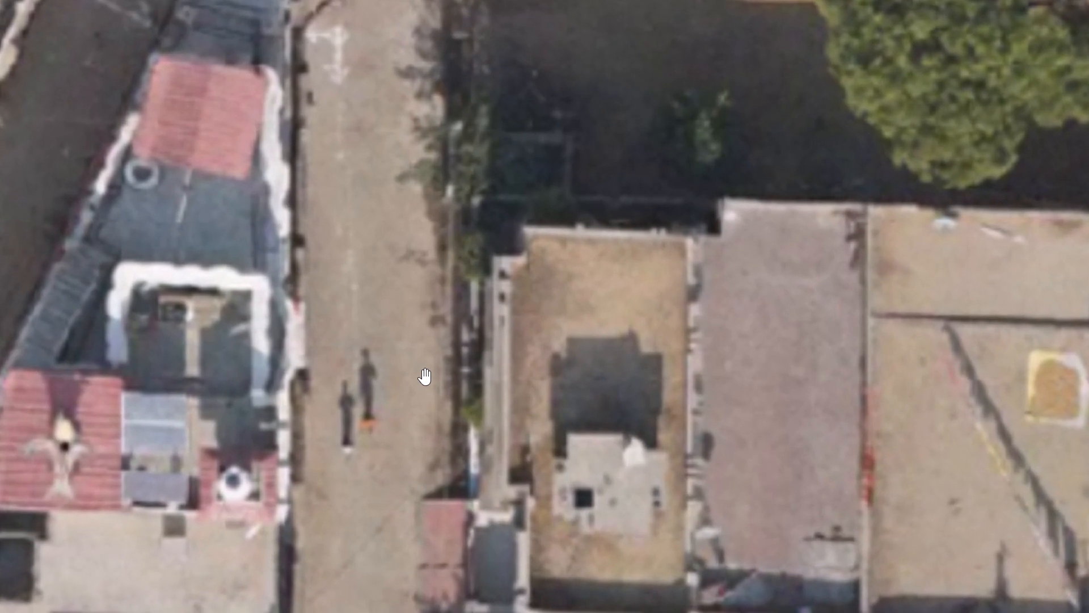
scroll(423, 369, "down", 12)
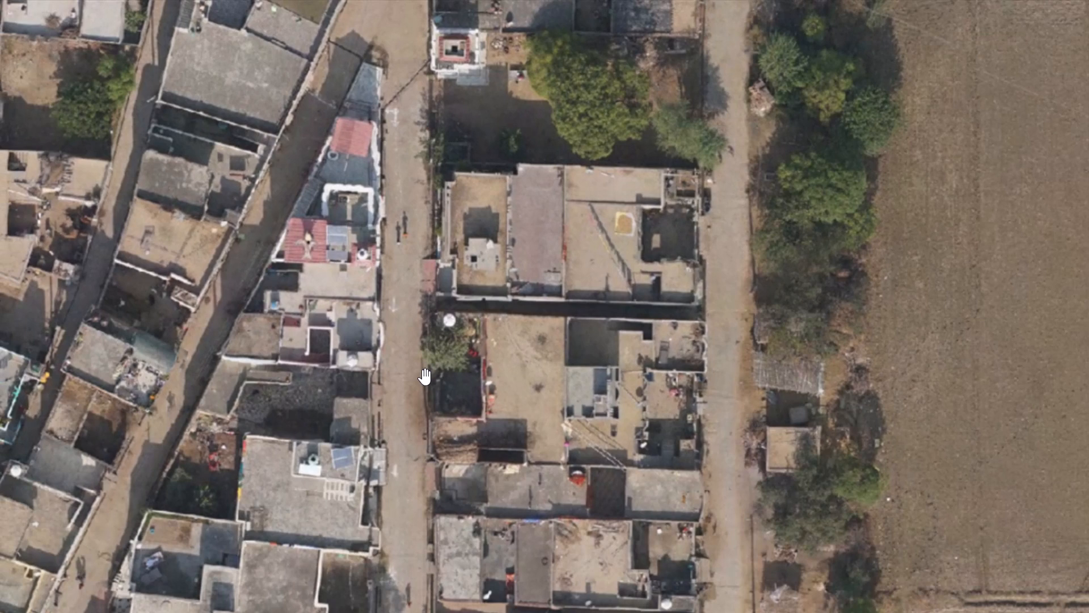
Switch to the ArcMap project mamanpura road ramp buffer and examine the Built_up boundary around the same street-side plots and red-roofed structure.
key("alt+Tab")
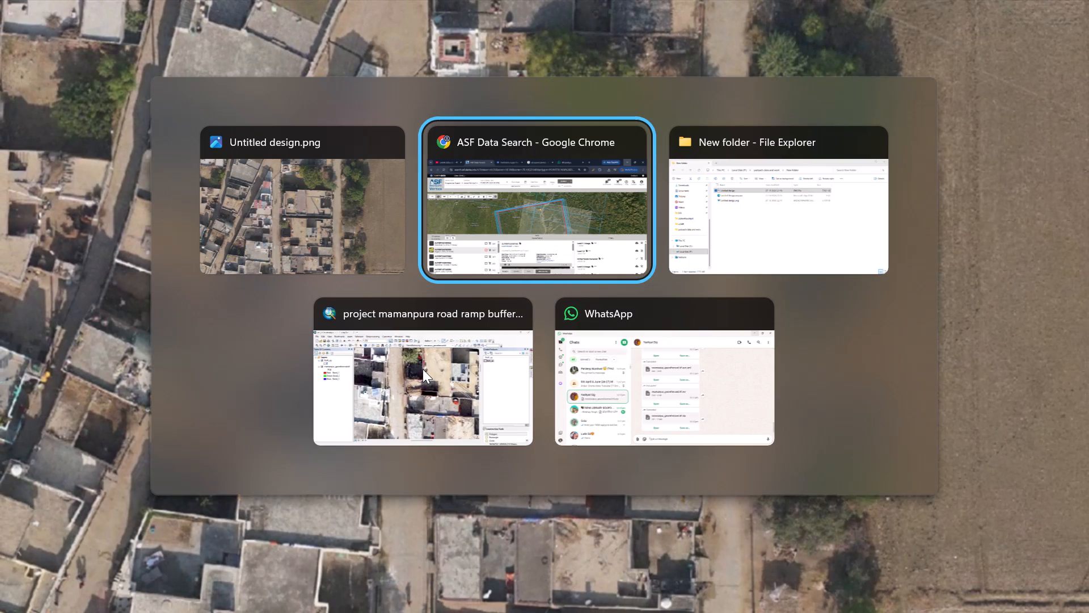
key("alt+Tab")
key("alt+Tab")
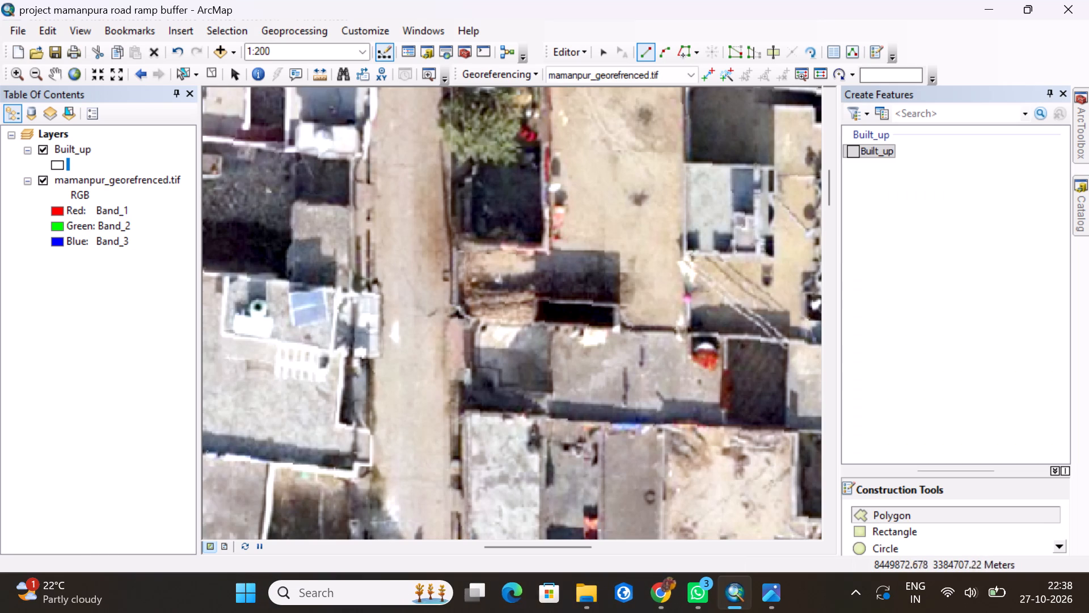
scroll(544, 310, "up", 2)
scroll(543, 310, "down", 6)
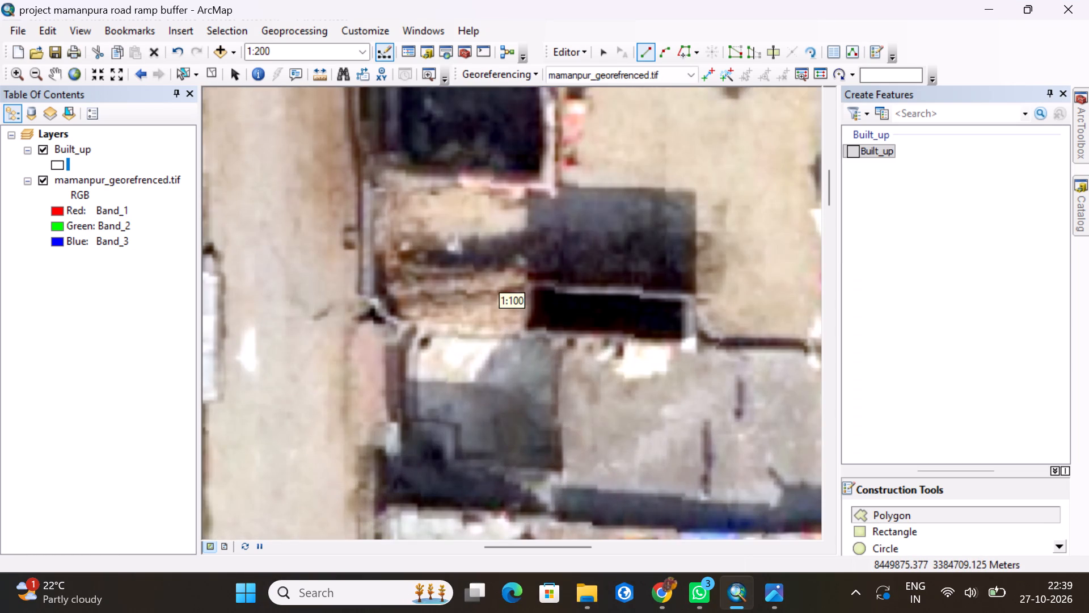
middle_click_drag(514, 235, 578, 522)
middle_click_drag(537, 231, 585, 451)
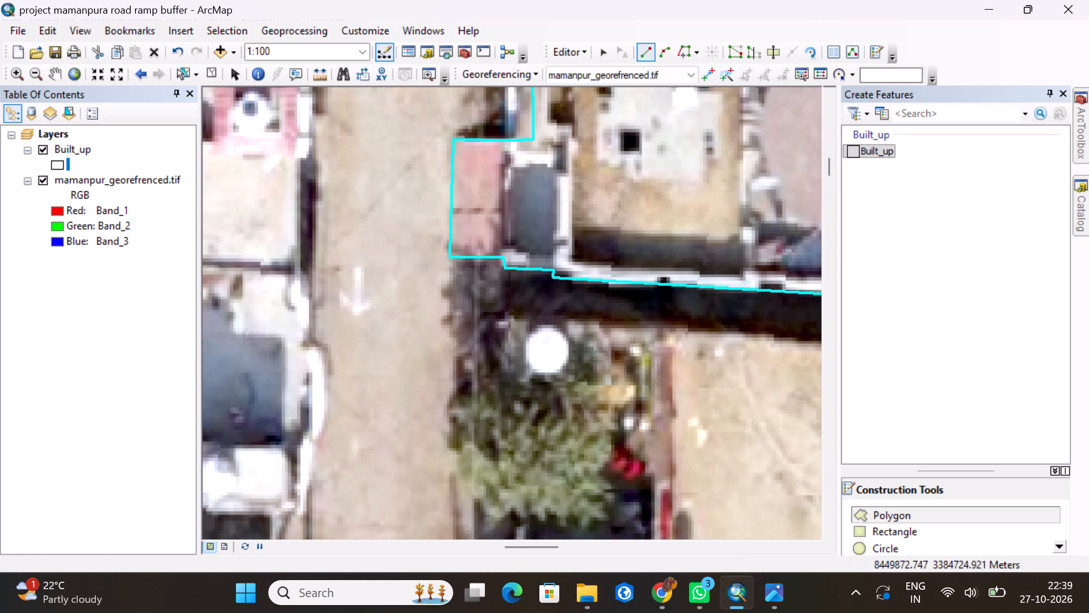
middle_click_drag(505, 215, 552, 378)
middle_click_drag(607, 303, 607, 302)
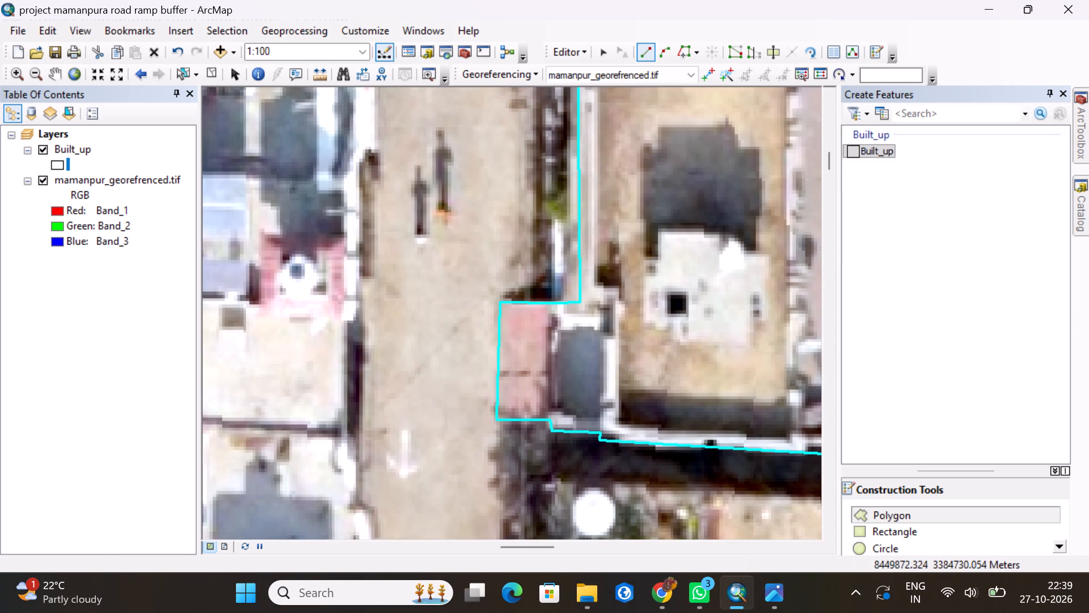
middle_click_drag(607, 302, 615, 409)
scroll(598, 355, "down", 2)
scroll(598, 355, "up", 4)
scroll(598, 355, "down", 5)
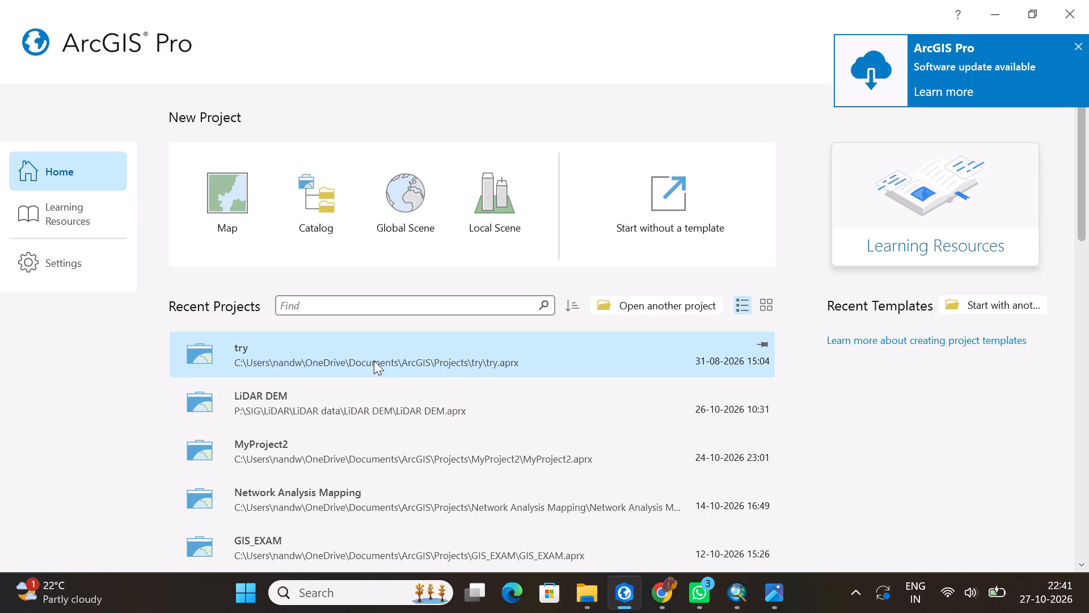
left_click(221, 186)
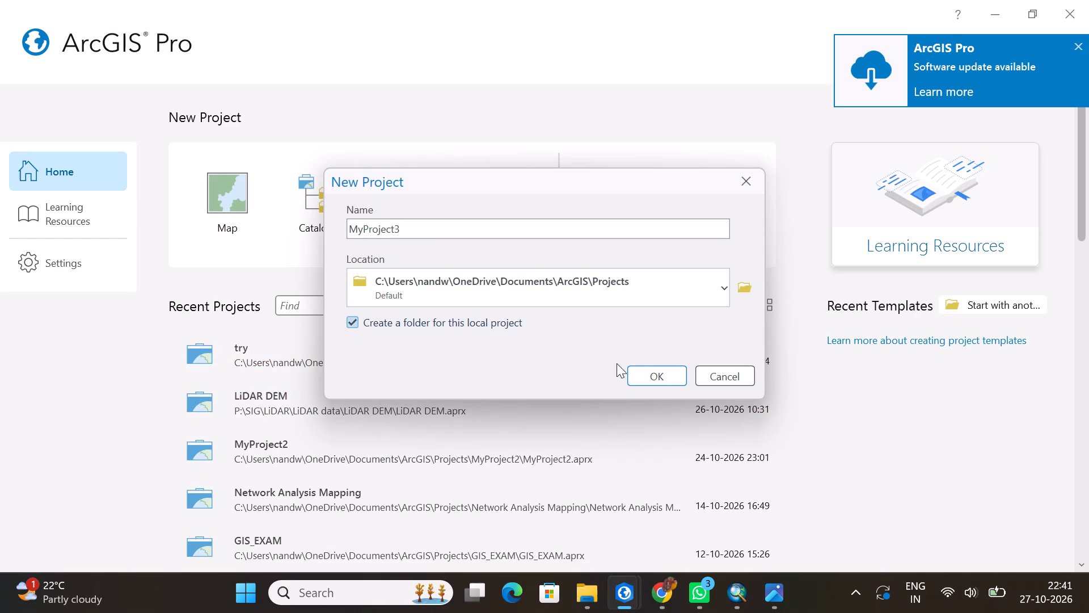
left_click(664, 376)
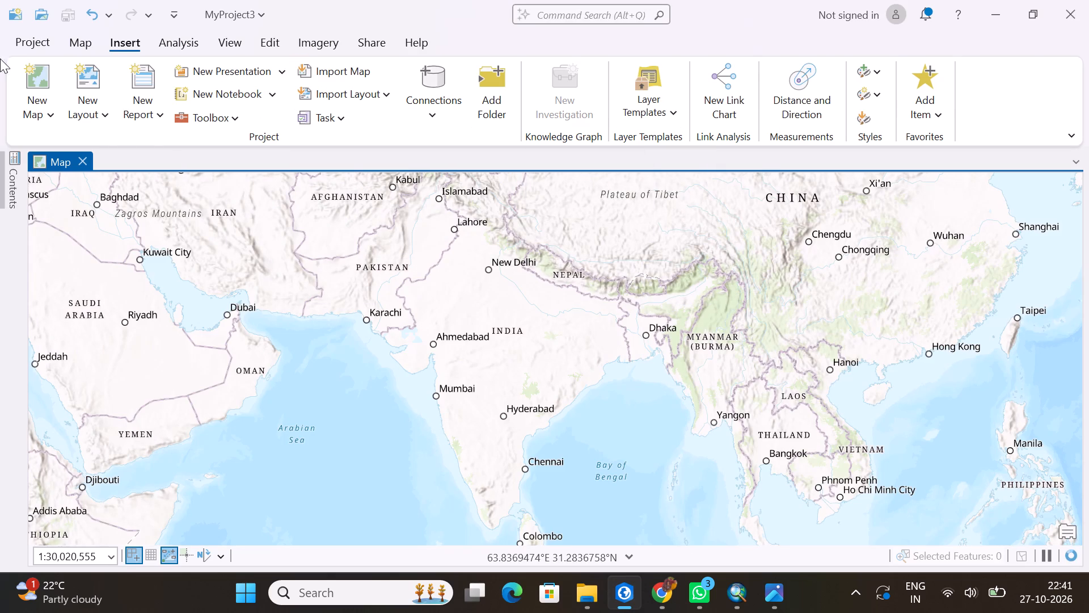
Add the whole Untitled design.png raster from New folder to the map.
left_click(86, 39)
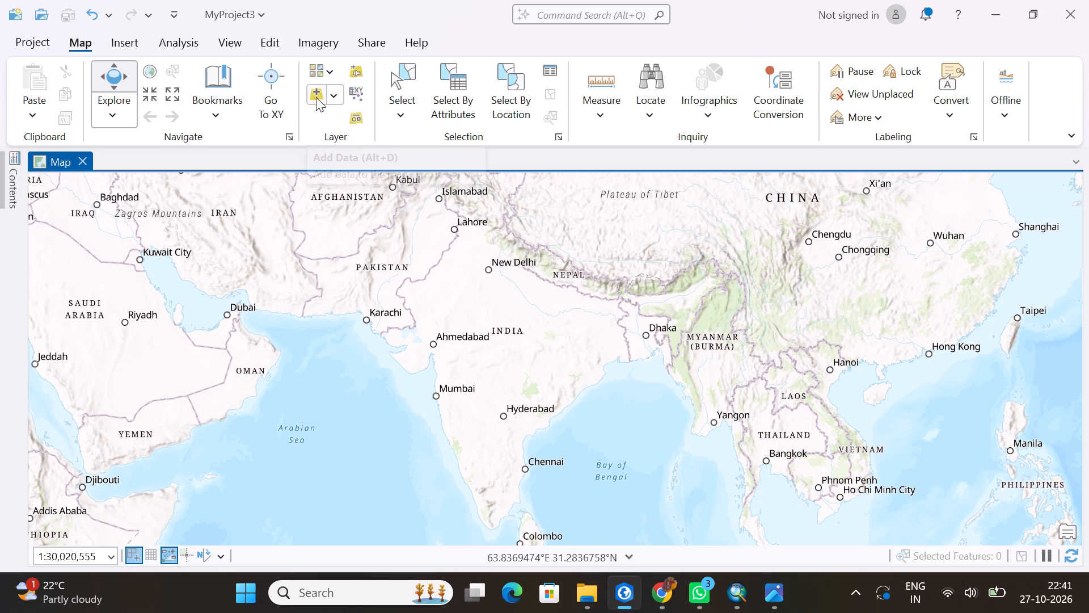
left_click(316, 97)
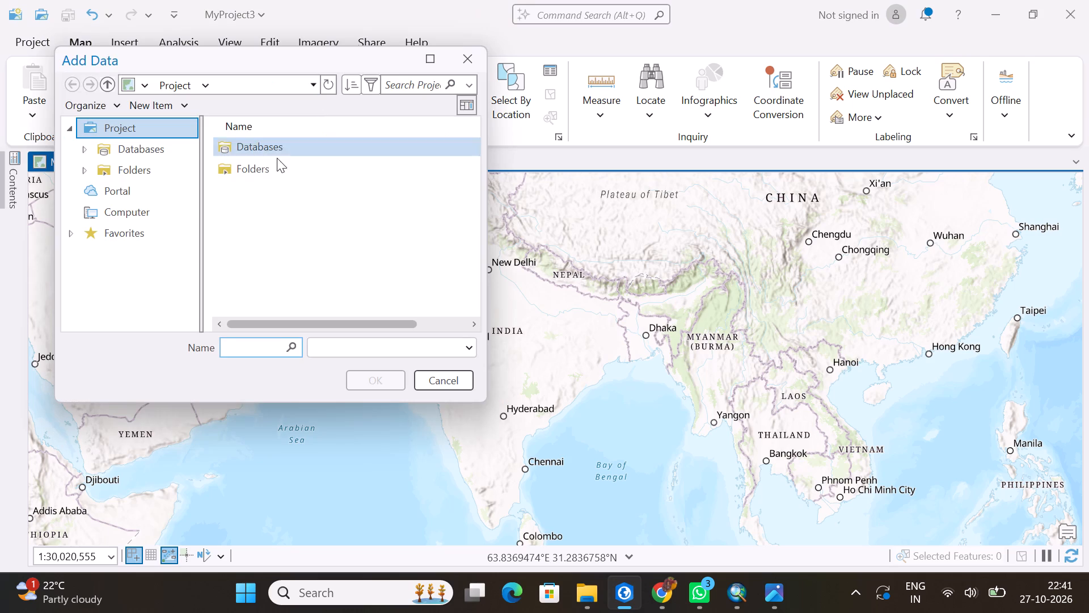
left_click(107, 87)
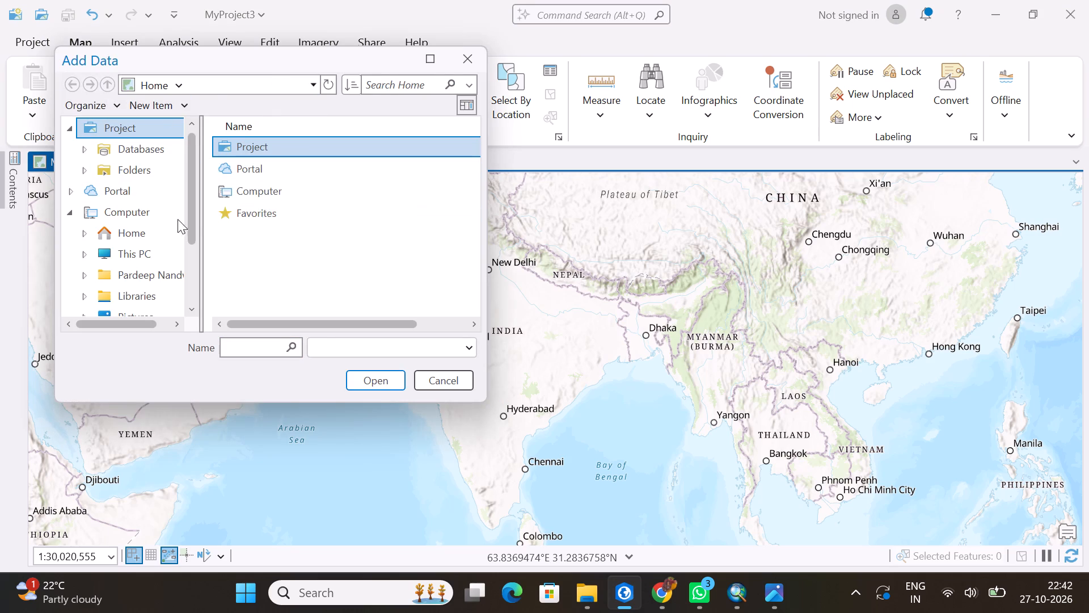
scroll(125, 248, "down", 3)
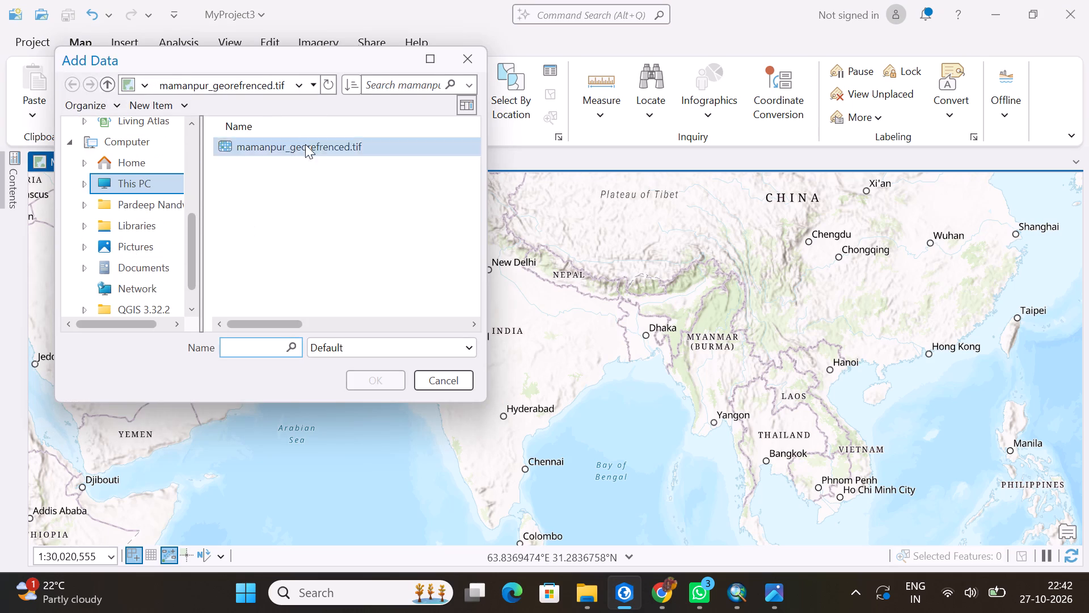
left_click(103, 85)
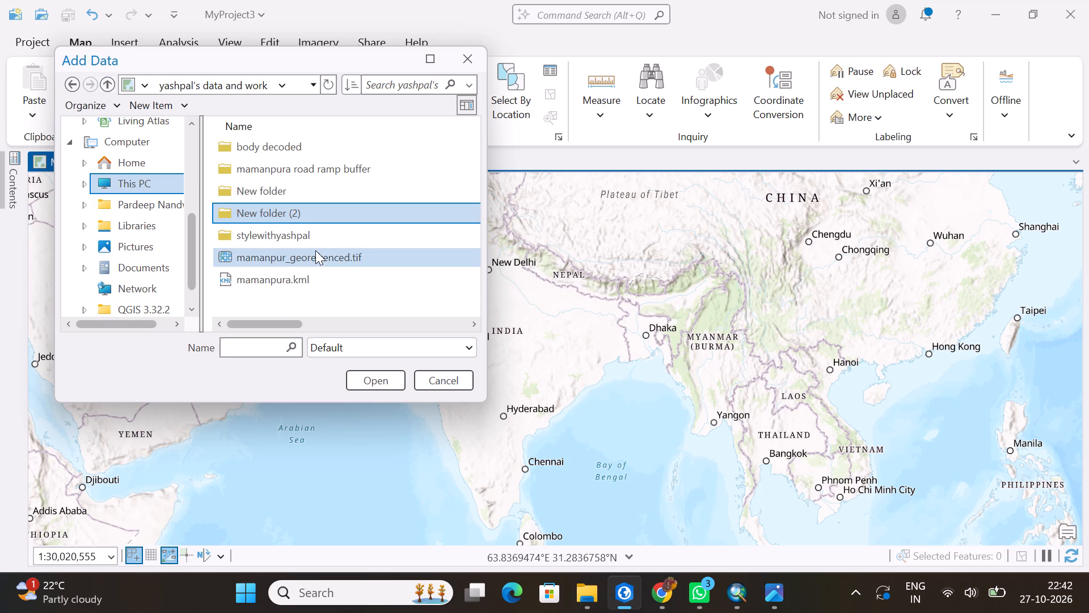
double_click(320, 196)
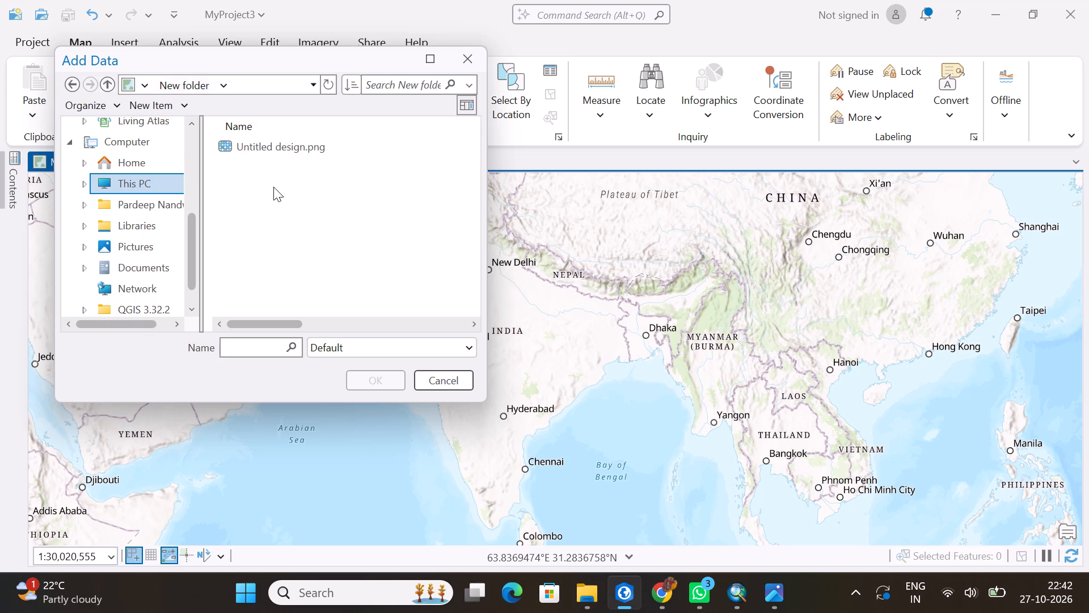
double_click(340, 154)
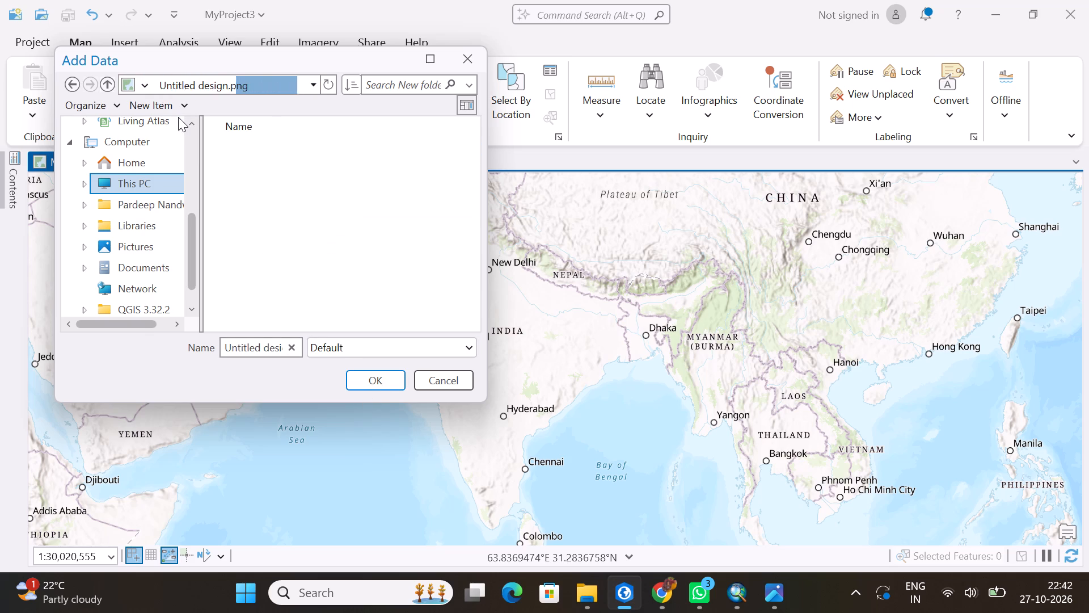
left_click(112, 78)
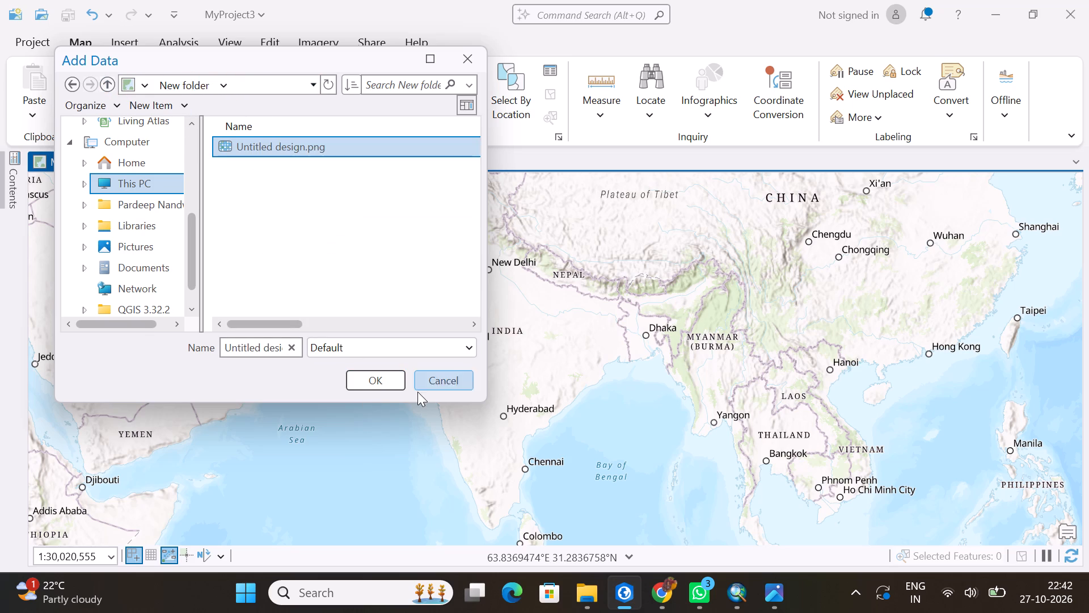
left_click(360, 385)
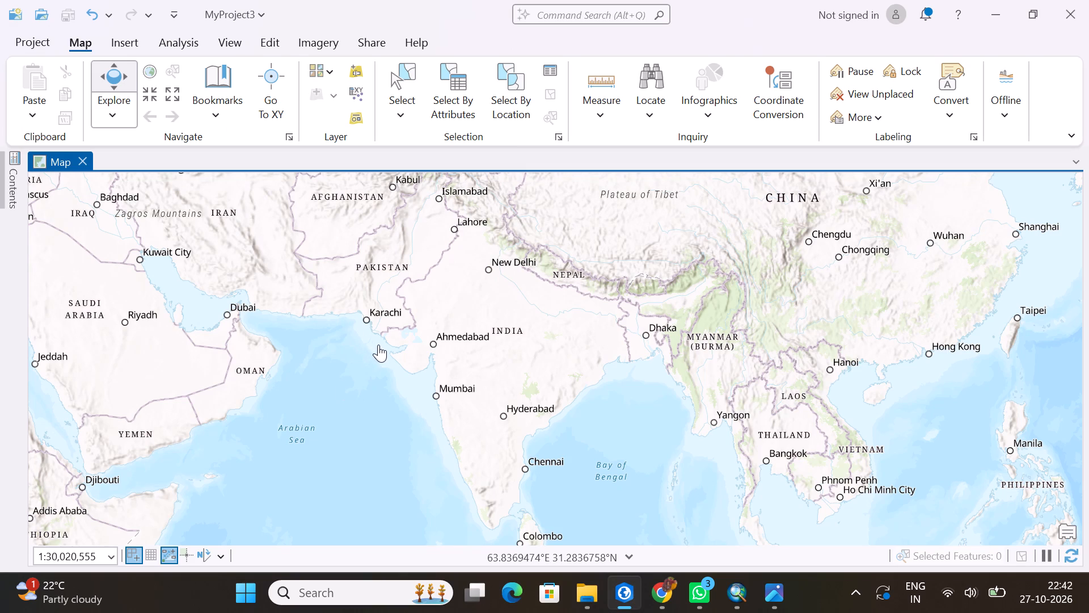
Examine the Untitled design.png layer's pixel detail up close, following the houses and street northward.
left_click(12, 180)
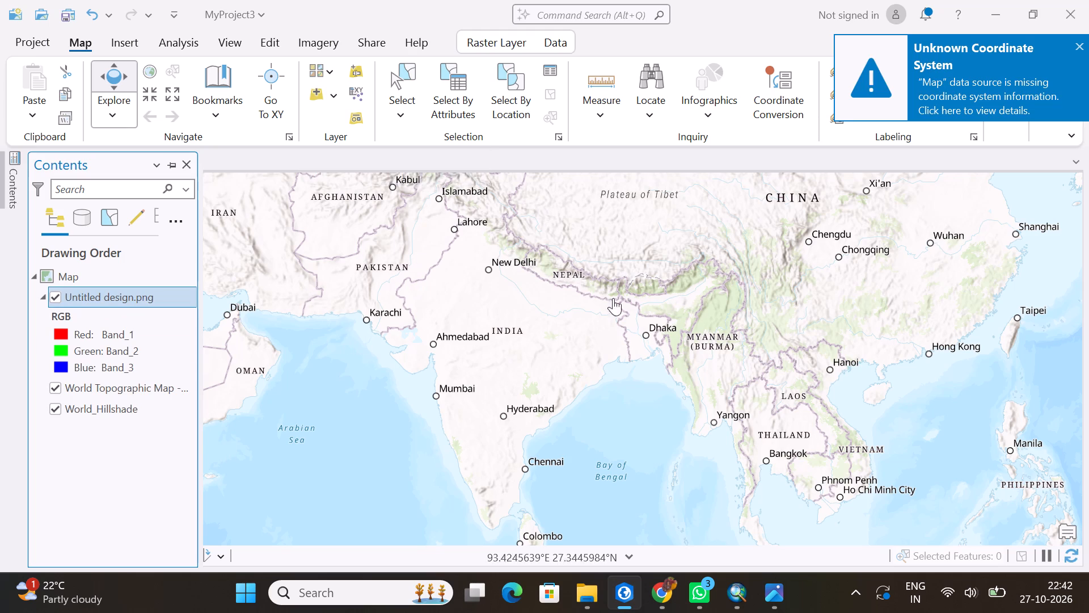
right_click(145, 293)
left_click(227, 199)
scroll(514, 276, "up", 3)
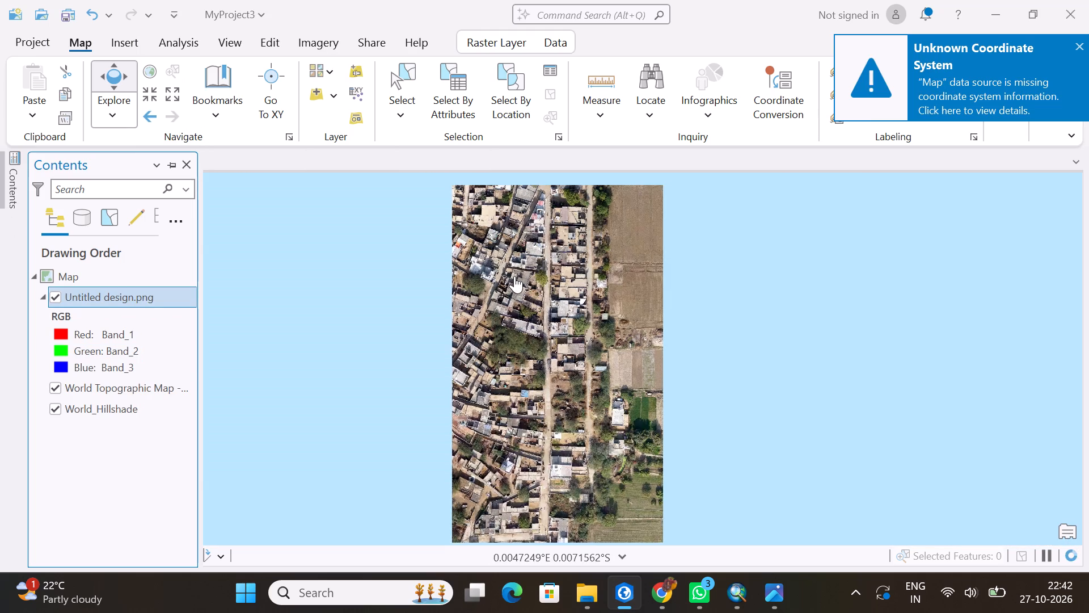
scroll(514, 276, "up", 6)
left_click_drag(590, 254, 454, 357)
left_click_drag(725, 237, 249, 426)
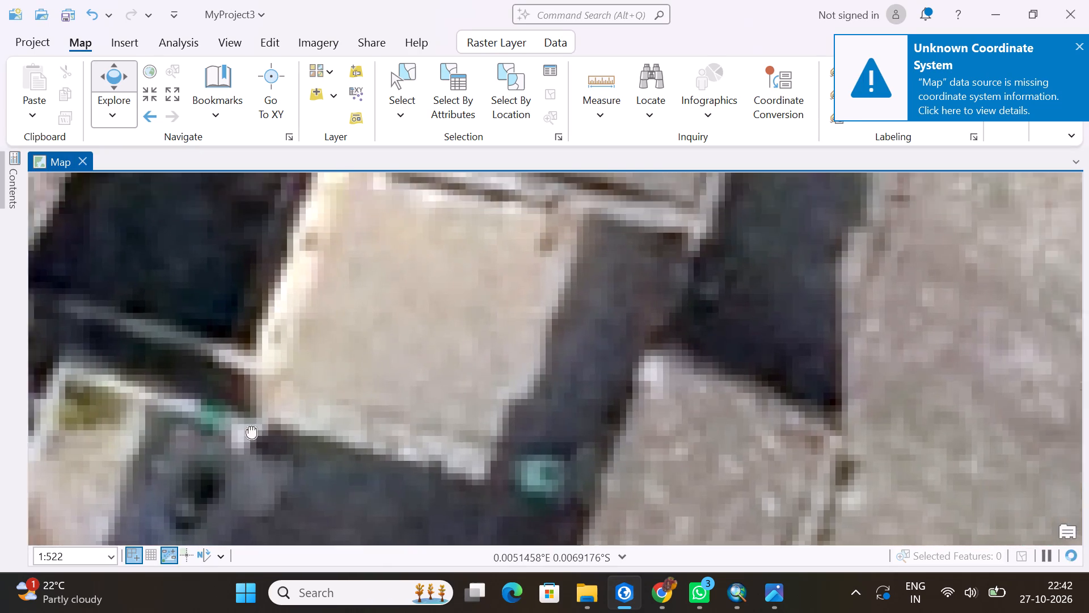
left_click_drag(249, 426, 222, 428)
left_click_drag(500, 288, 501, 421)
left_click_drag(535, 266, 548, 539)
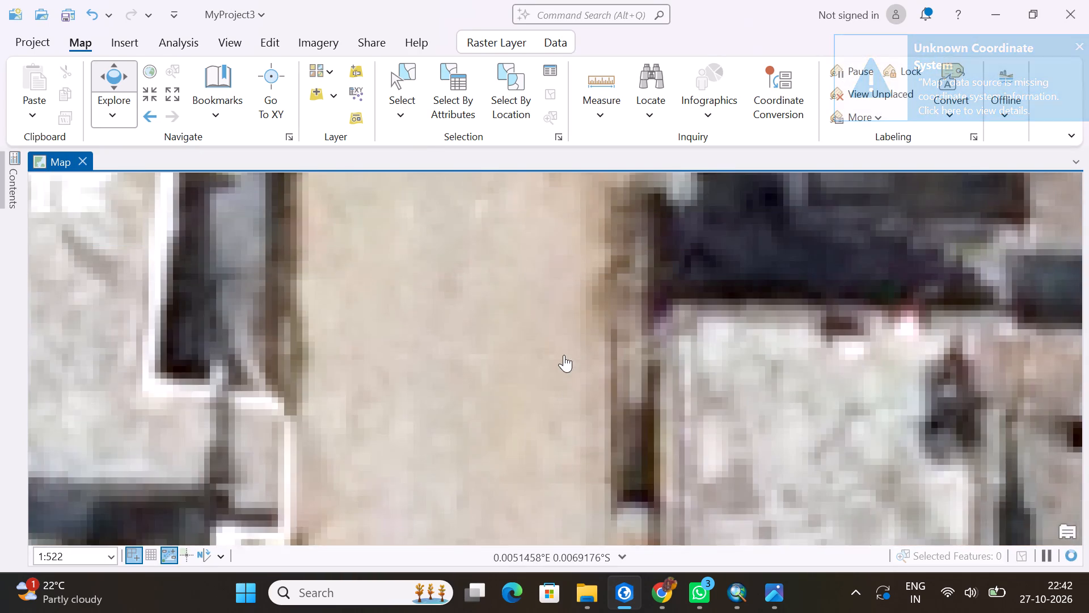
left_click_drag(567, 356, 568, 499)
left_click_drag(575, 285, 580, 387)
left_click_drag(599, 297, 546, 602)
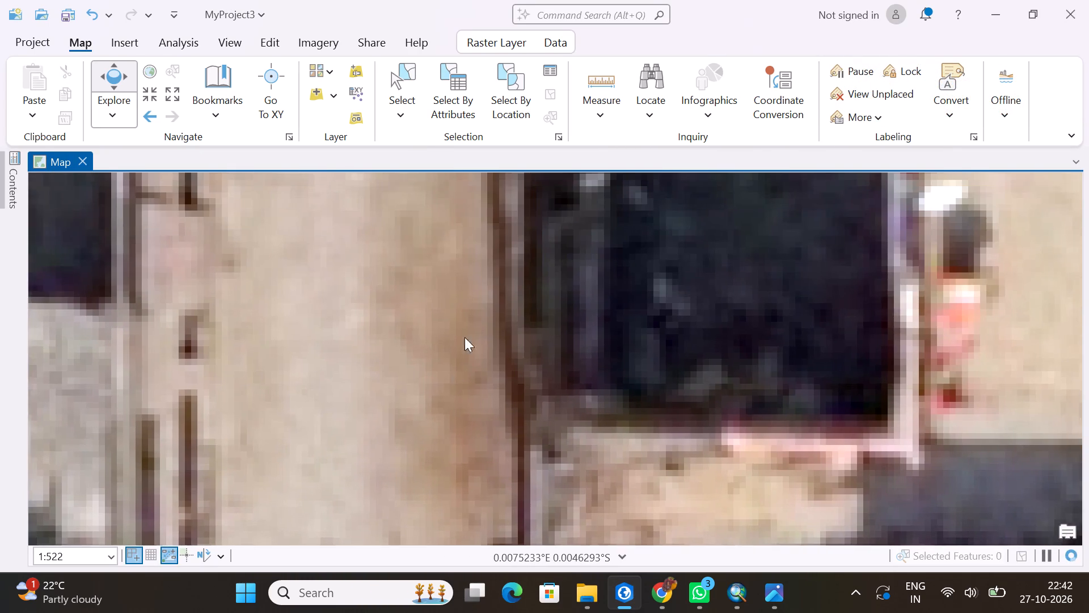
left_click_drag(476, 302, 536, 480)
left_click_drag(539, 300, 564, 547)
Examine the walls and roofs around the northern street junction and the white building with the red-edged opening.
scroll(550, 431, "down", 5)
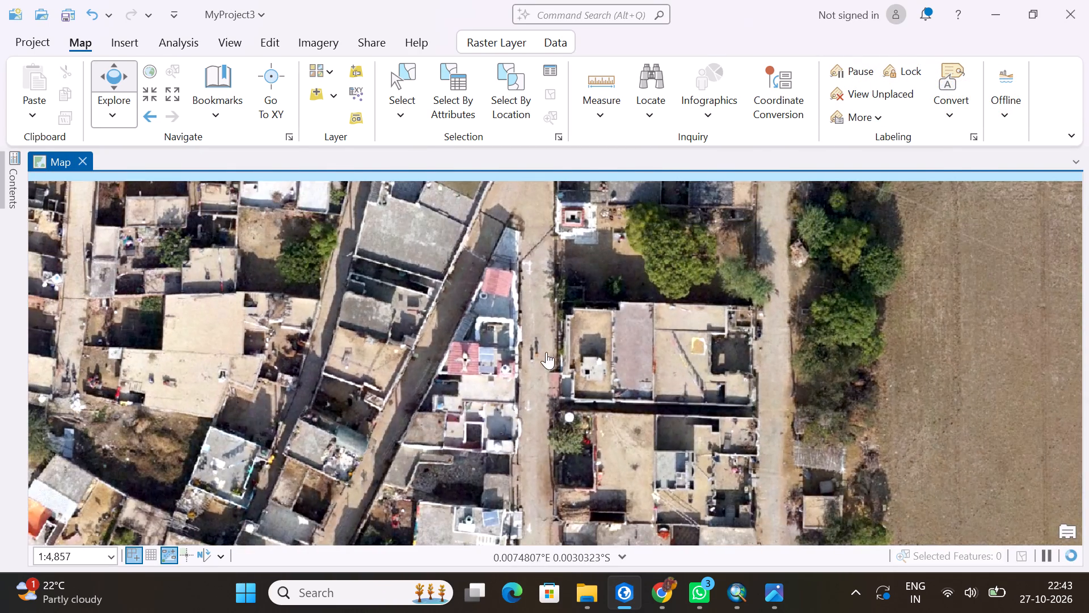
scroll(545, 328, "up", 3)
left_click_drag(531, 261, 525, 473)
left_click_drag(517, 369, 517, 393)
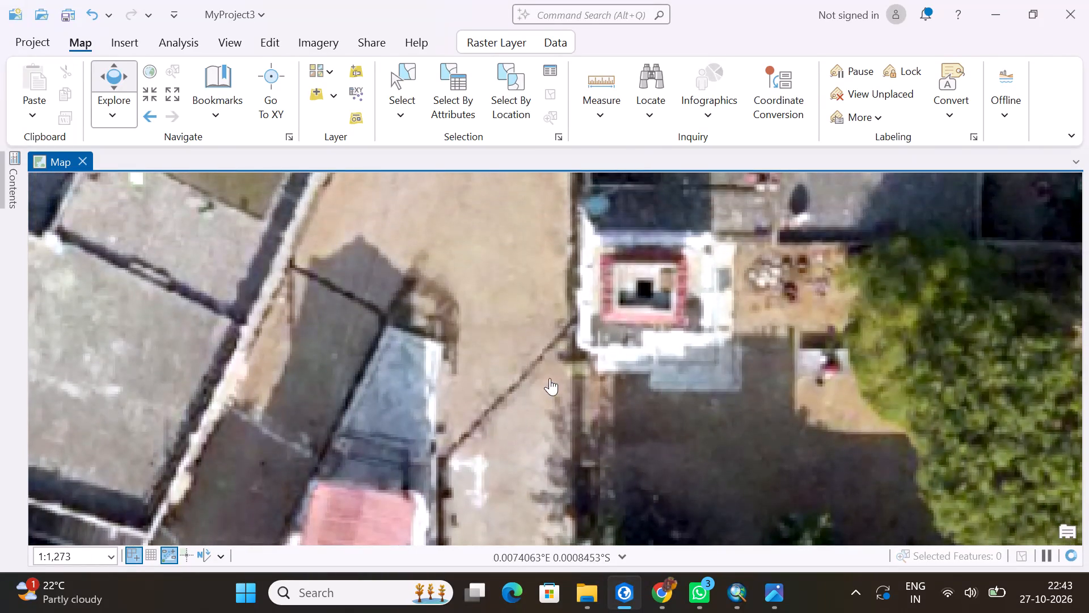
scroll(556, 369, "up", 1)
left_click_drag(640, 392, 584, 236)
left_click_drag(546, 330, 554, 293)
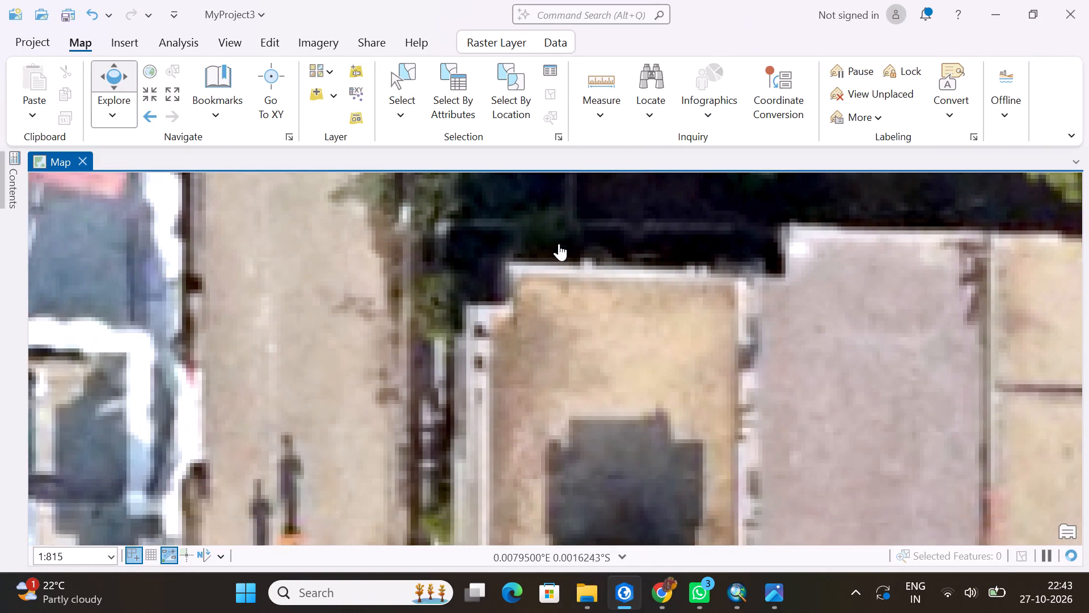
left_click_drag(558, 246, 563, 451)
left_click_drag(576, 296, 585, 446)
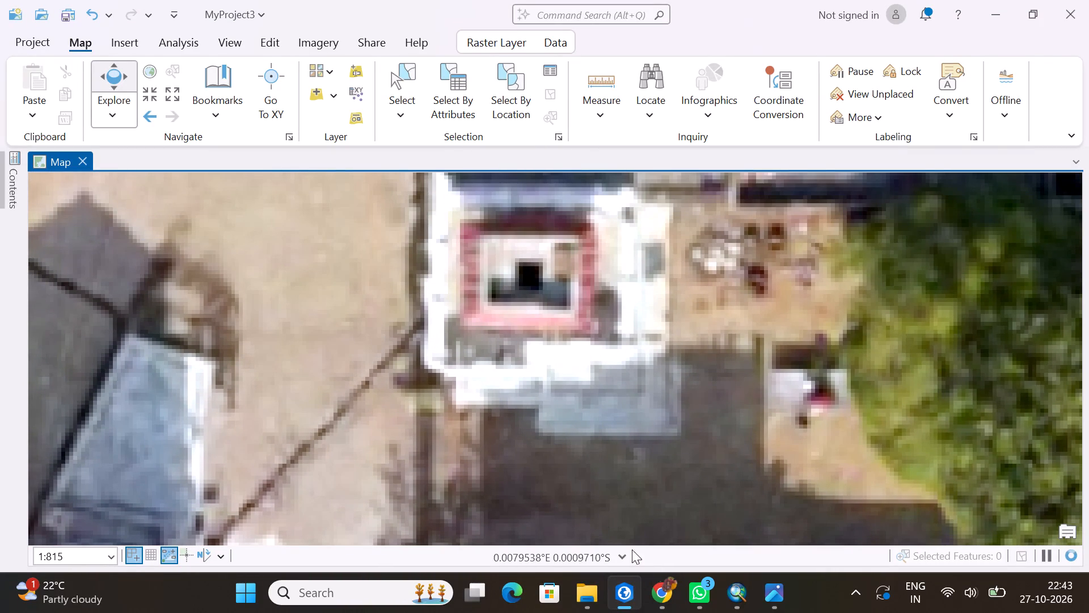
left_click_drag(562, 356, 732, 337)
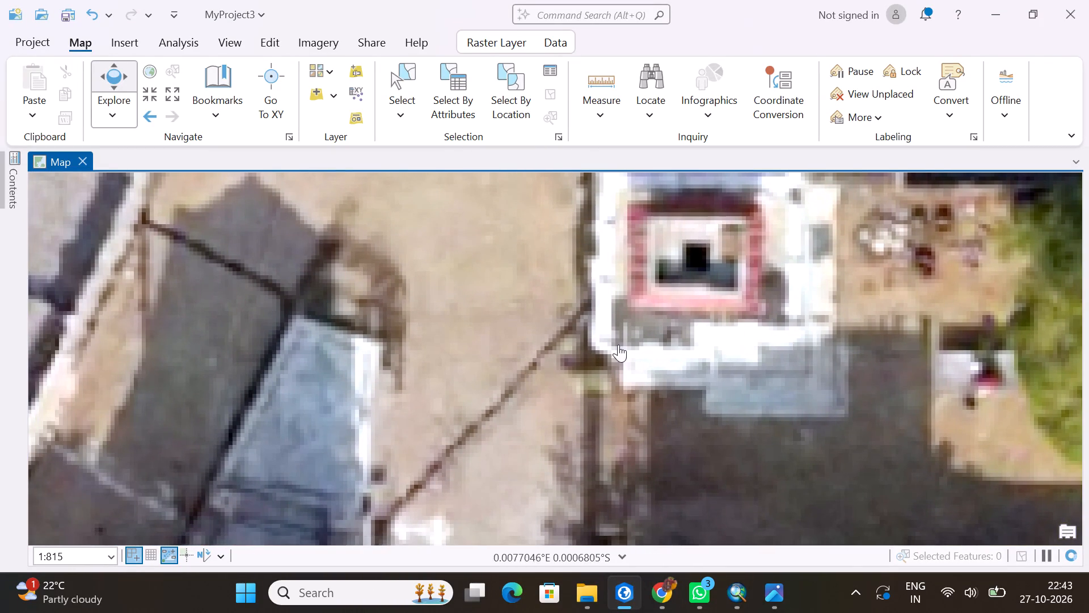
scroll(618, 345, "down", 1)
left_click_drag(531, 383, 538, 335)
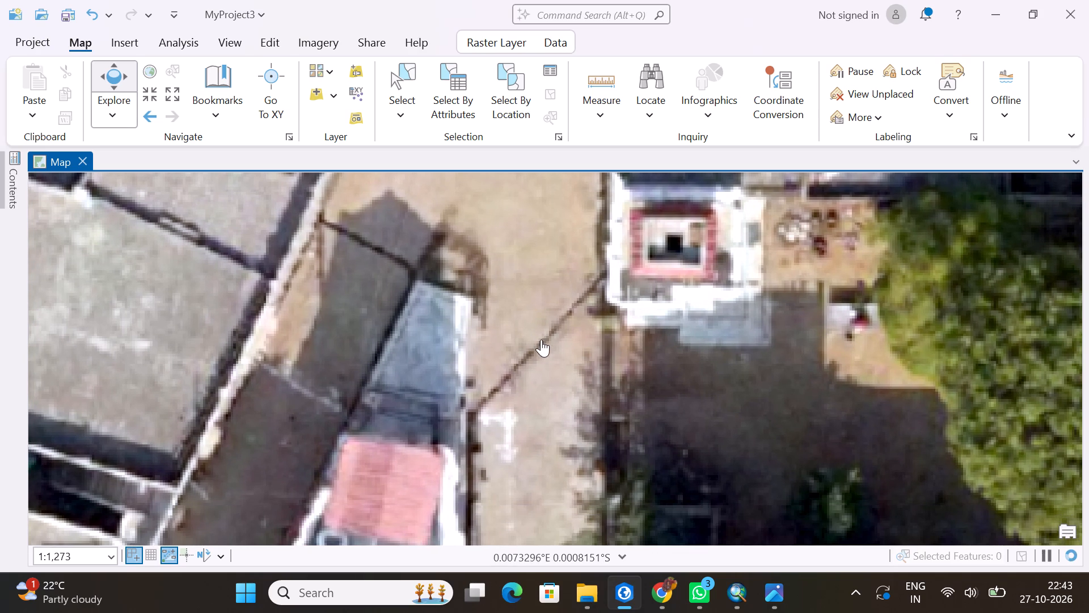
key("shift+super+s")
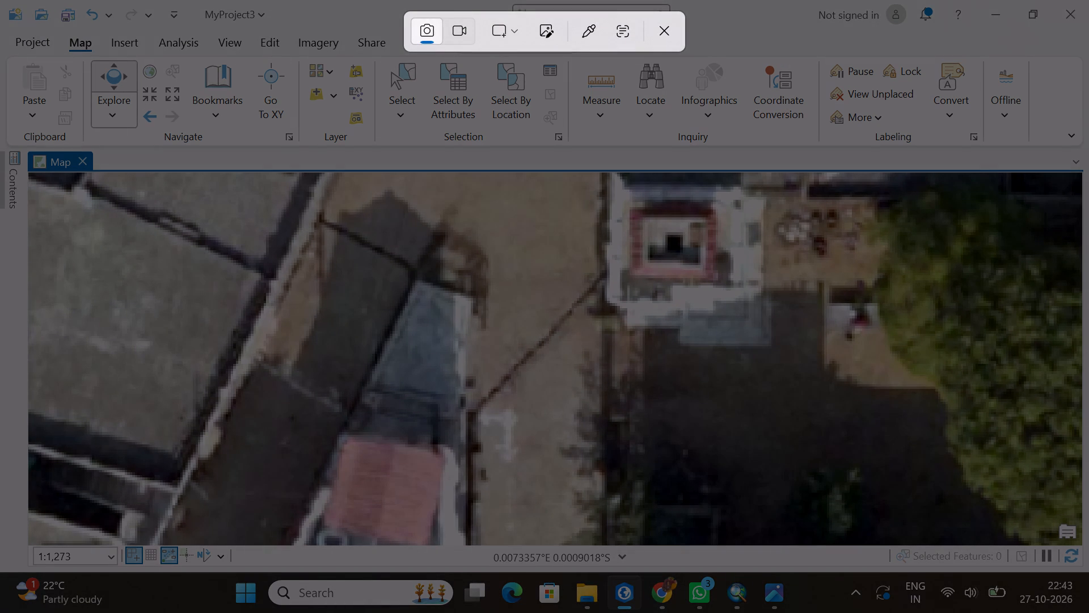
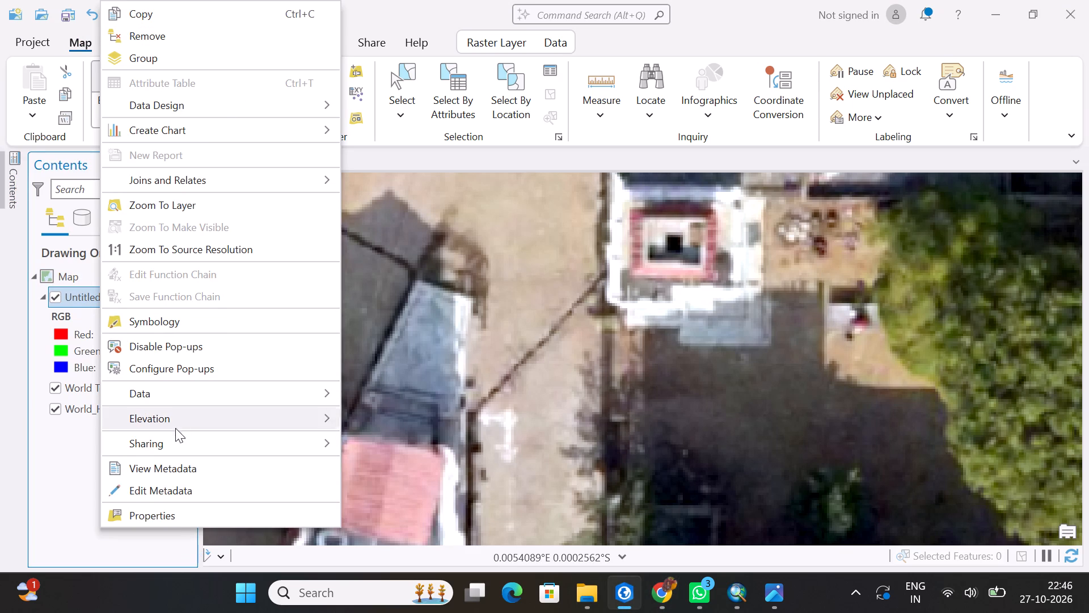
left_click(175, 512)
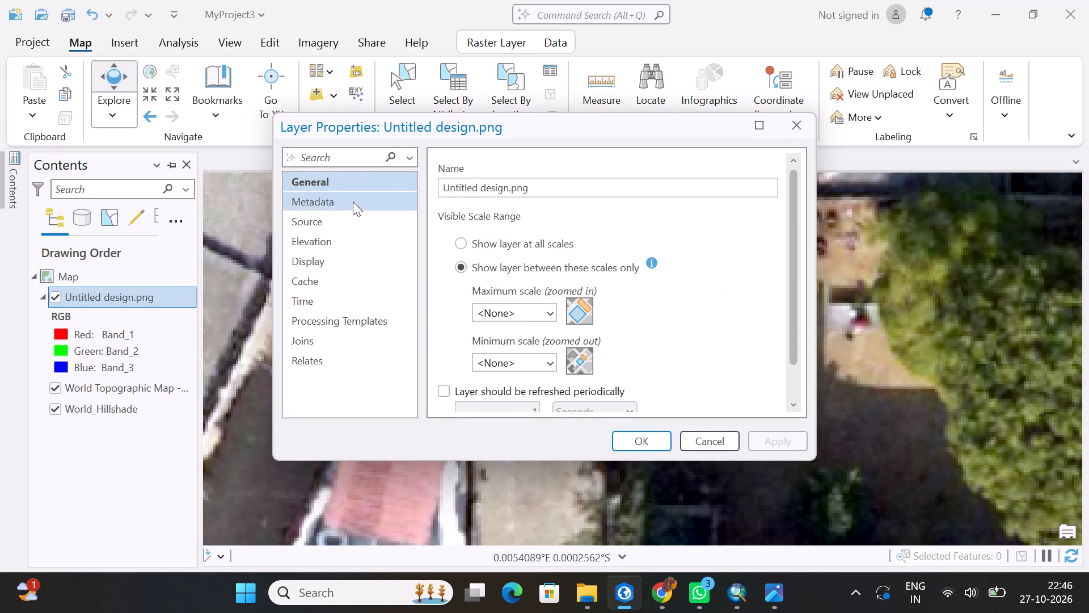
left_click(103, 296)
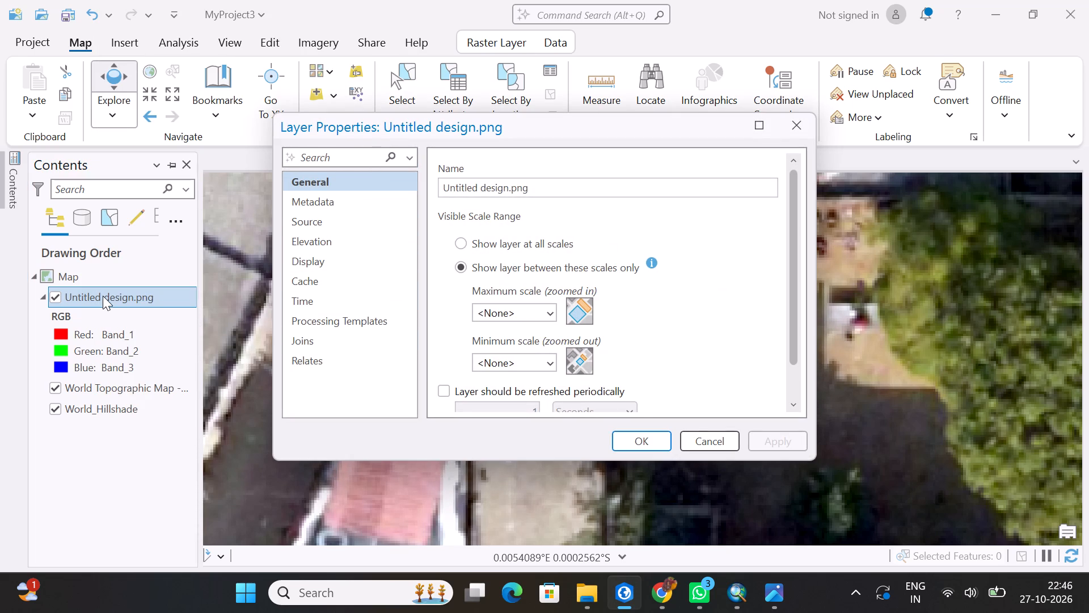
left_click(97, 308)
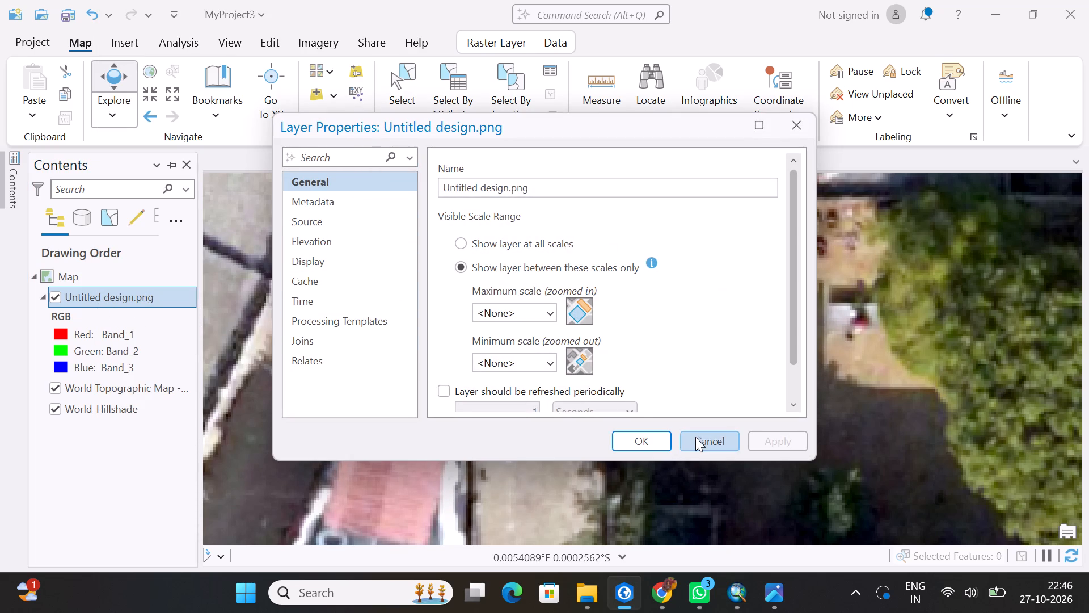
left_click(695, 437)
Reopen the layer properties of Untitled design.png and look through its general, metadata and elevation settings.
left_click(114, 314)
right_click(114, 314)
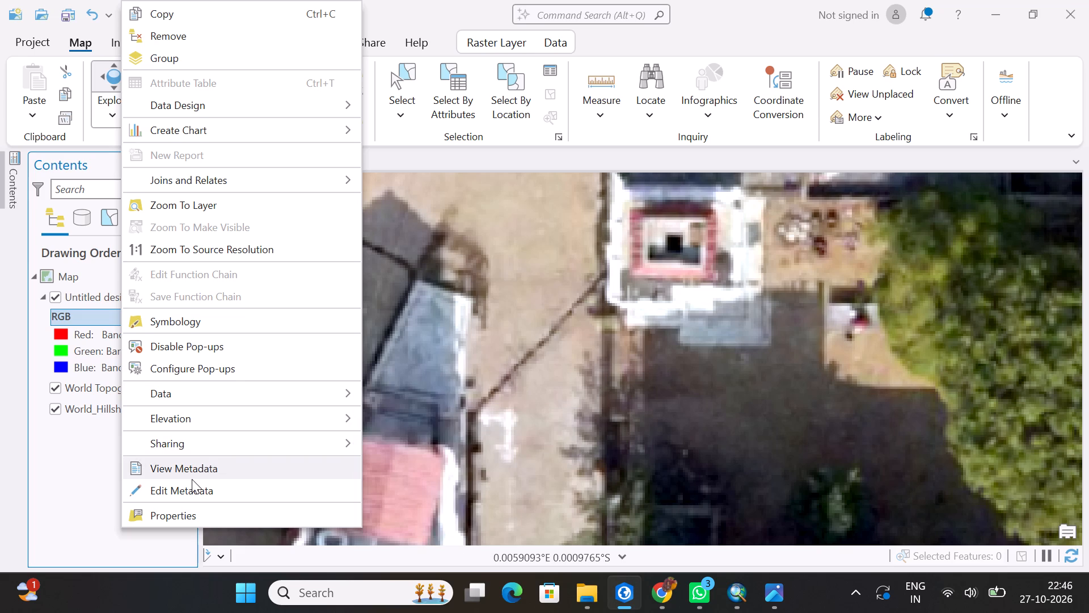
left_click(65, 304)
right_click(85, 303)
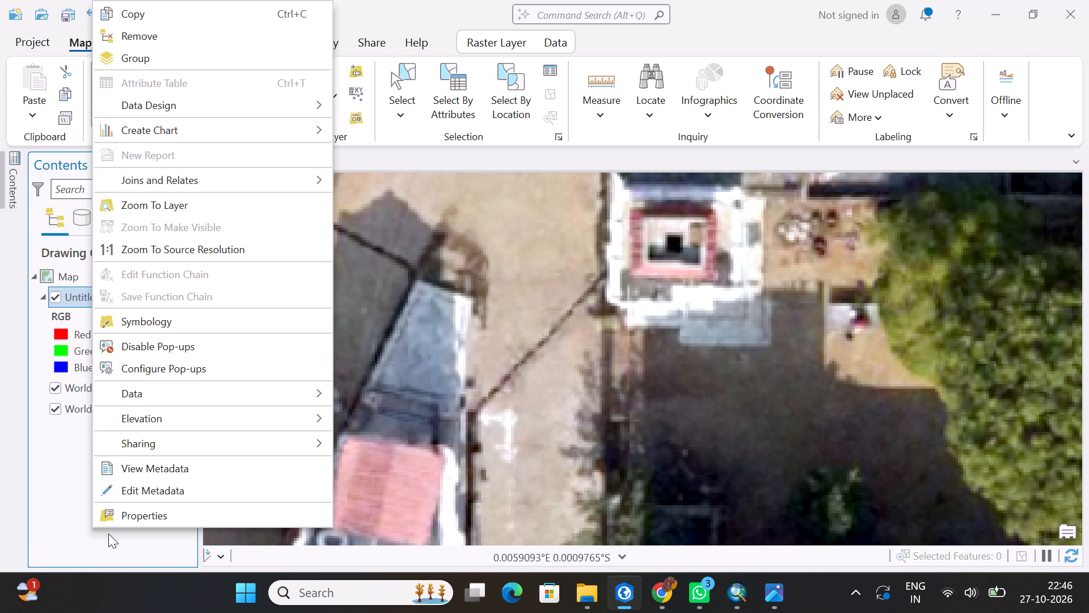
left_click(122, 522)
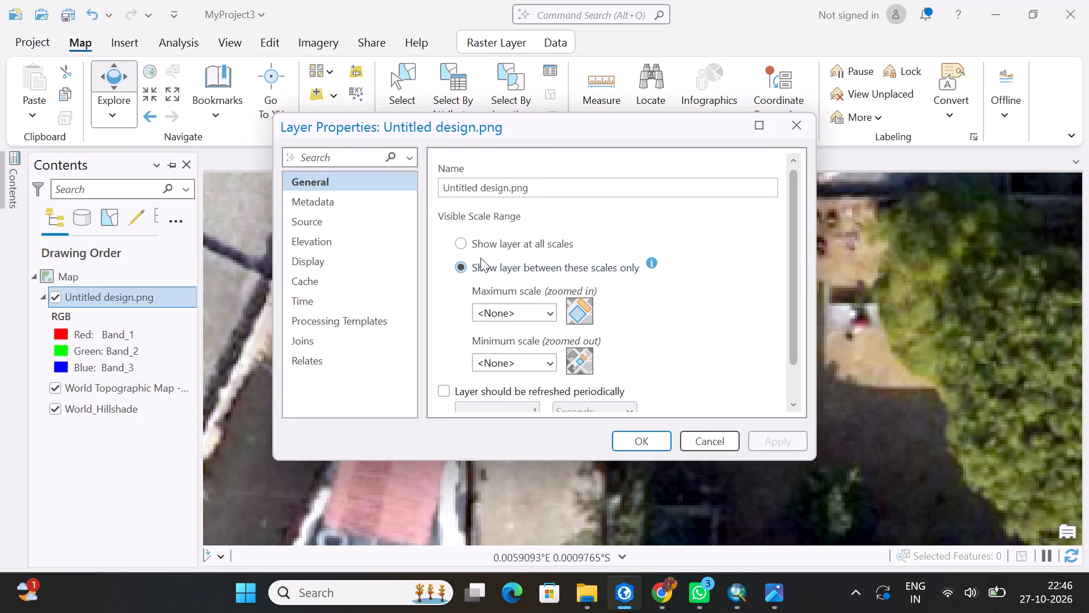
scroll(657, 285, "down", 3)
scroll(736, 302, "down", 3)
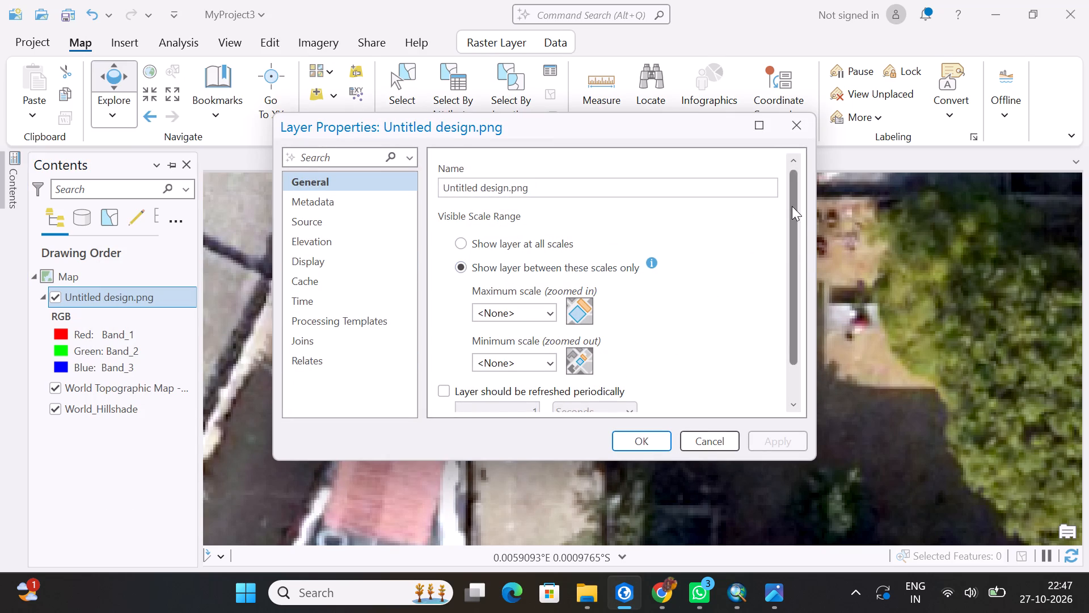
left_click_drag(792, 206, 792, 313)
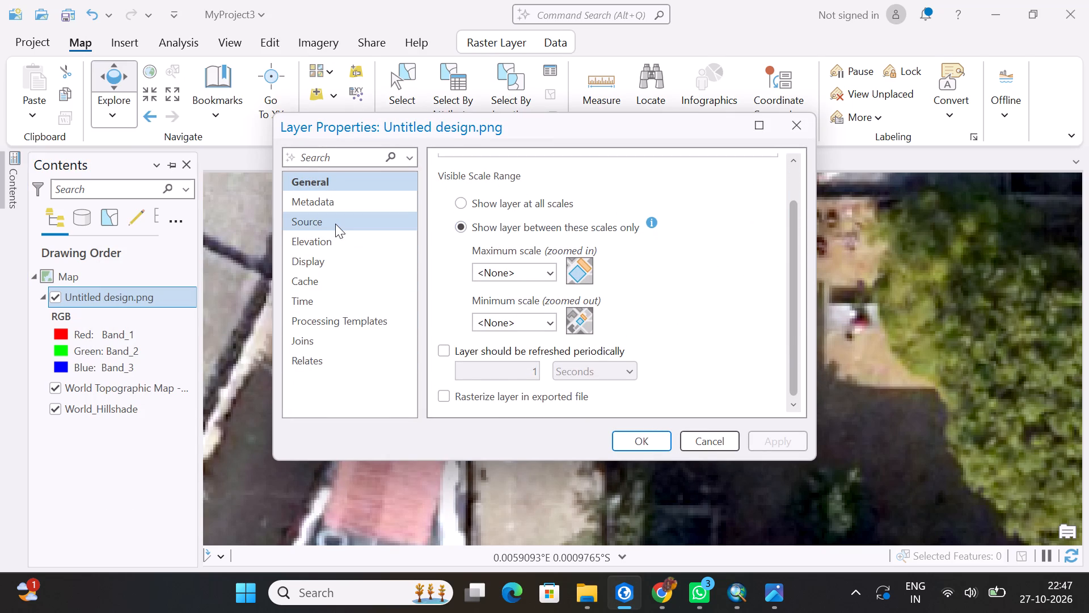
left_click(328, 360)
left_click(305, 189)
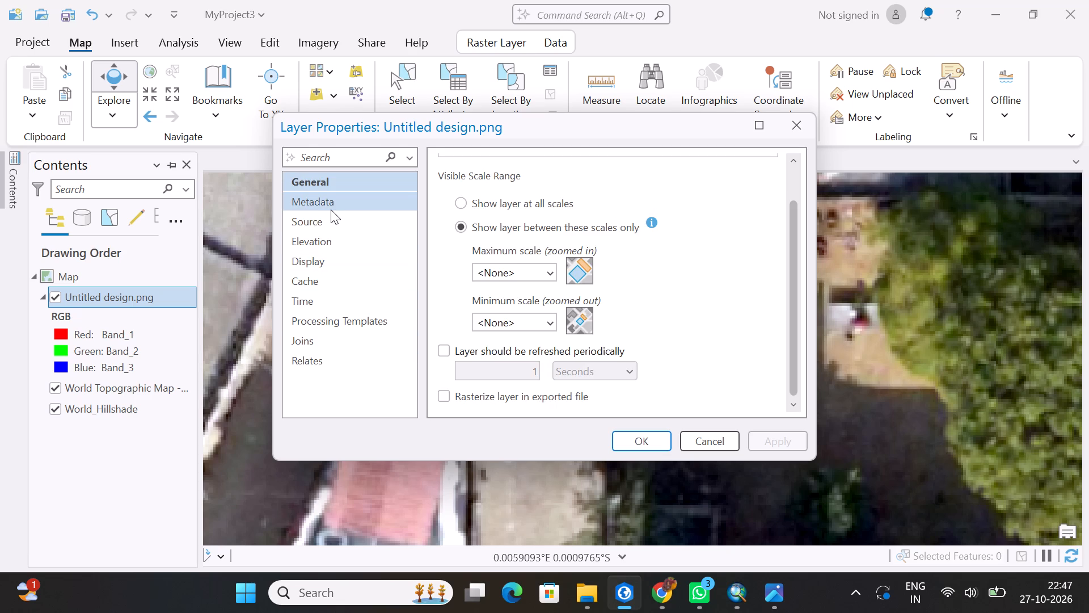
left_click(331, 209)
left_click(356, 236)
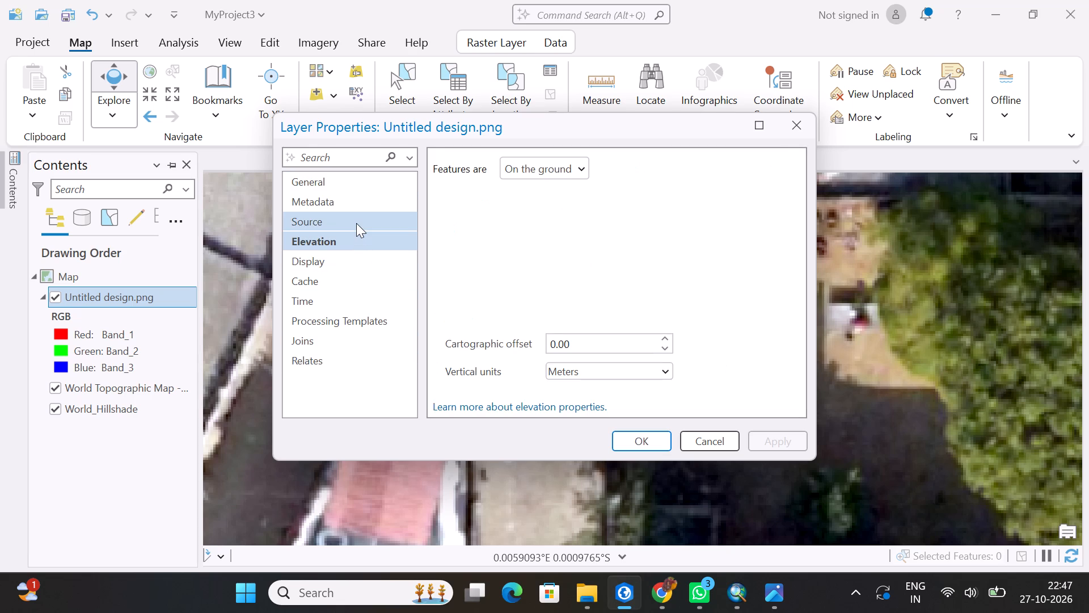
Examine the data source and raster information of Untitled design.png, from its pixel dimensions to compression.
left_click(356, 223)
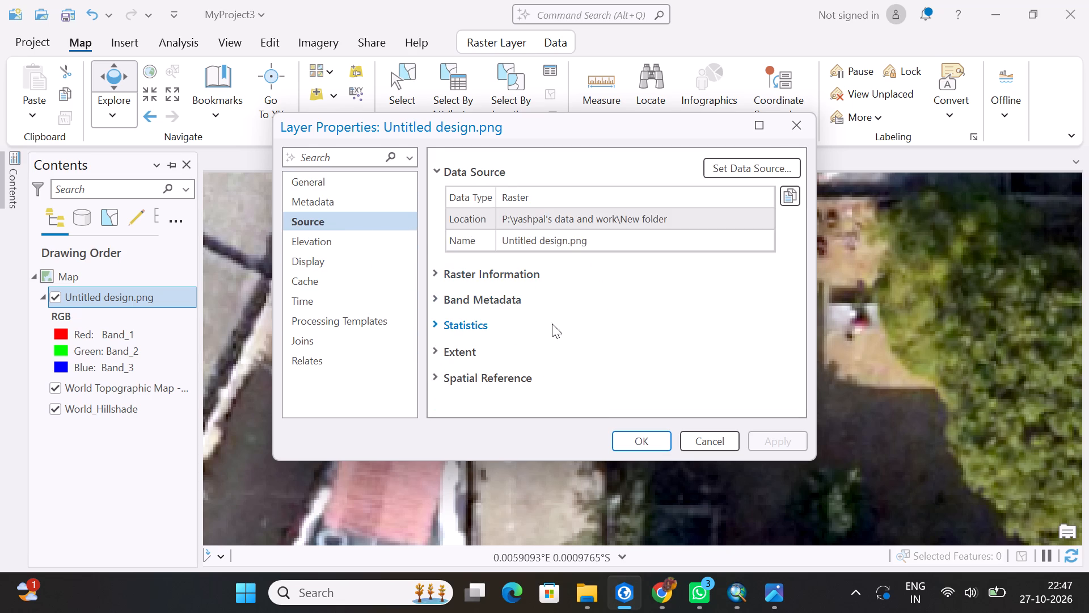
left_click(434, 270)
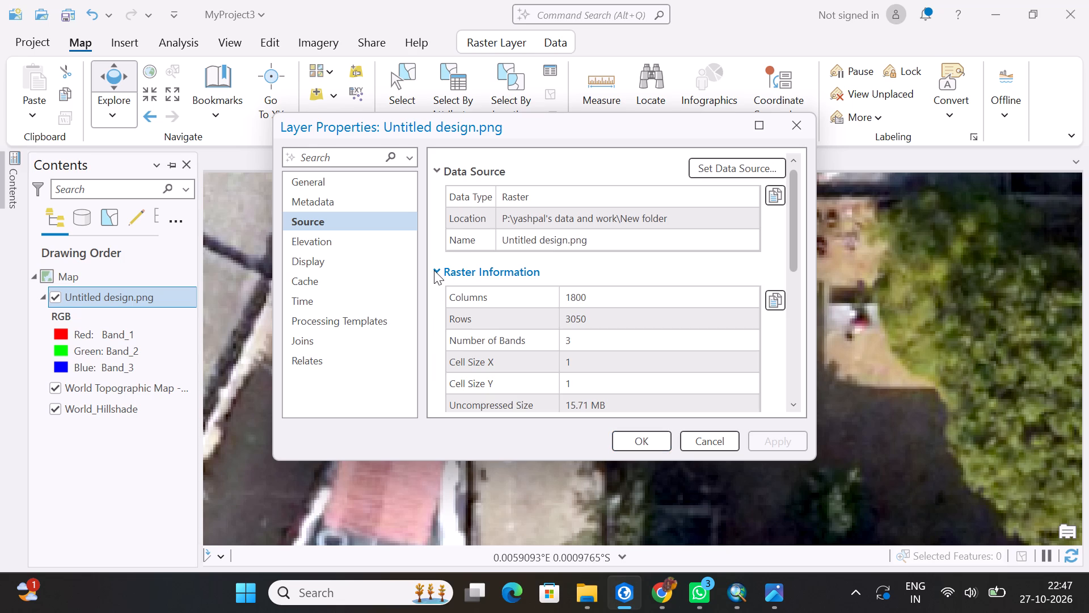
scroll(584, 296, "down", 1)
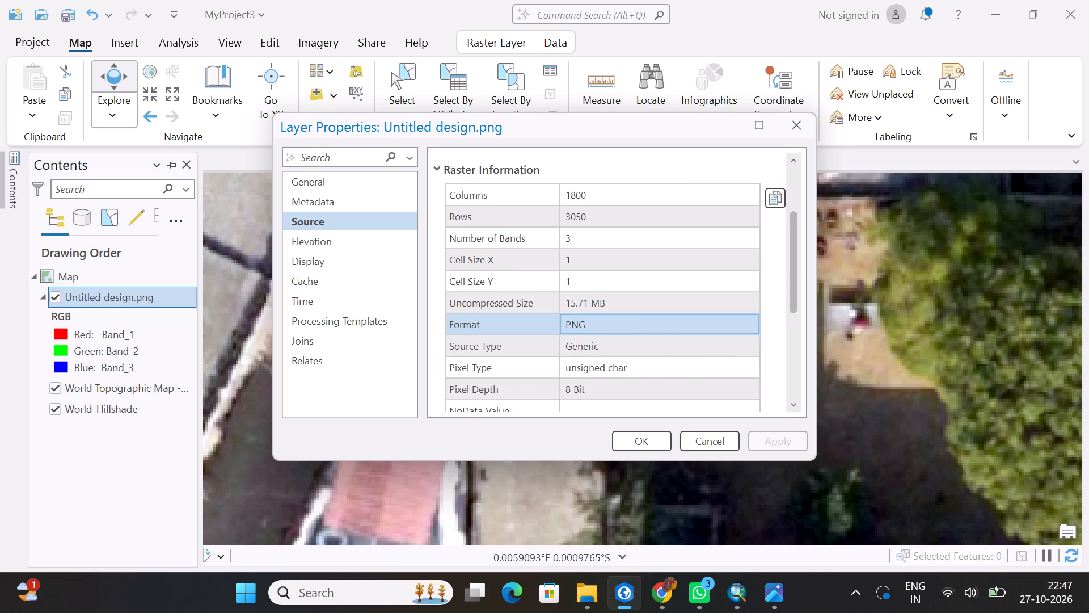
scroll(660, 322, "down", 2)
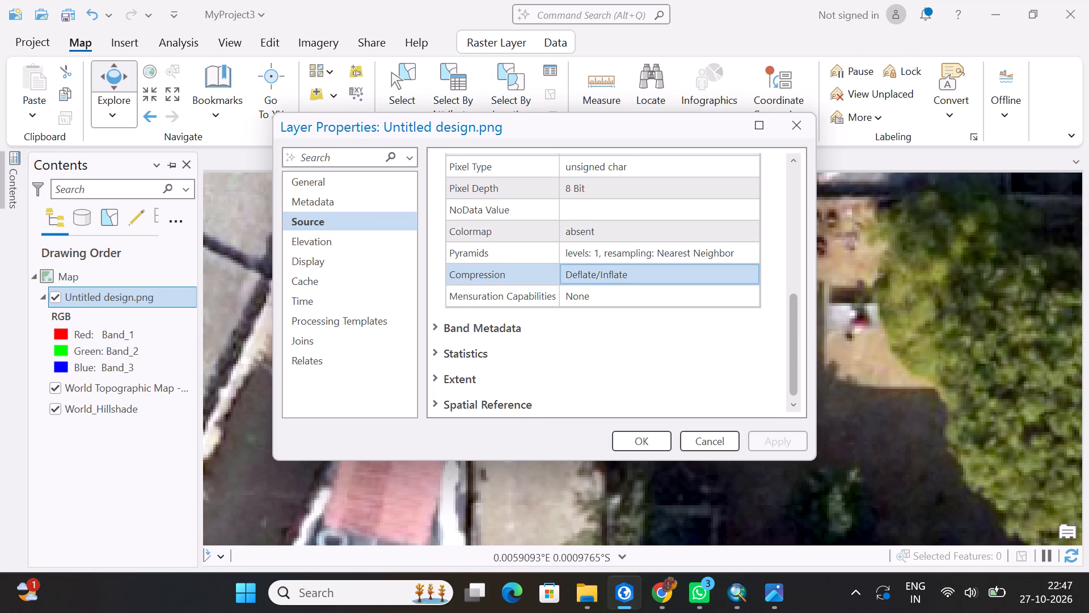
scroll(714, 269, "up", 2)
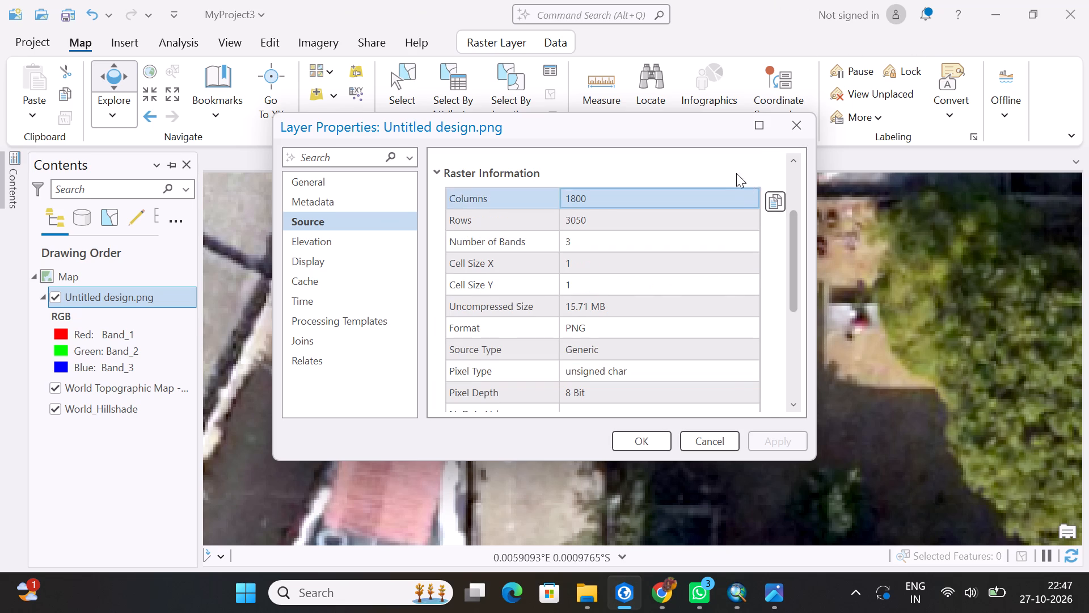
Copy the Raster Information table of Untitled design.png to the clipboard.
left_click(779, 198)
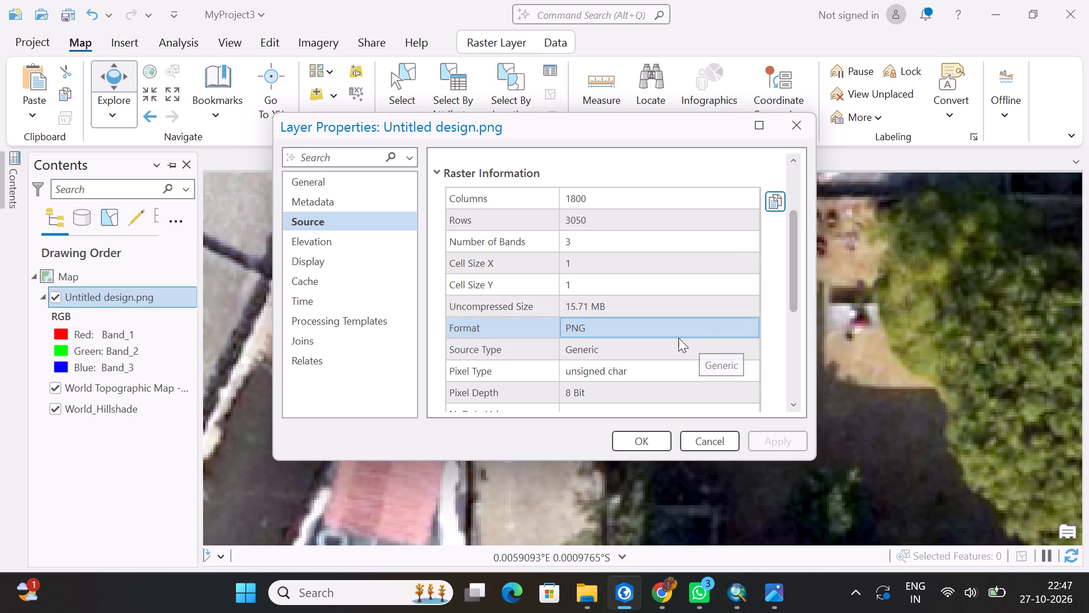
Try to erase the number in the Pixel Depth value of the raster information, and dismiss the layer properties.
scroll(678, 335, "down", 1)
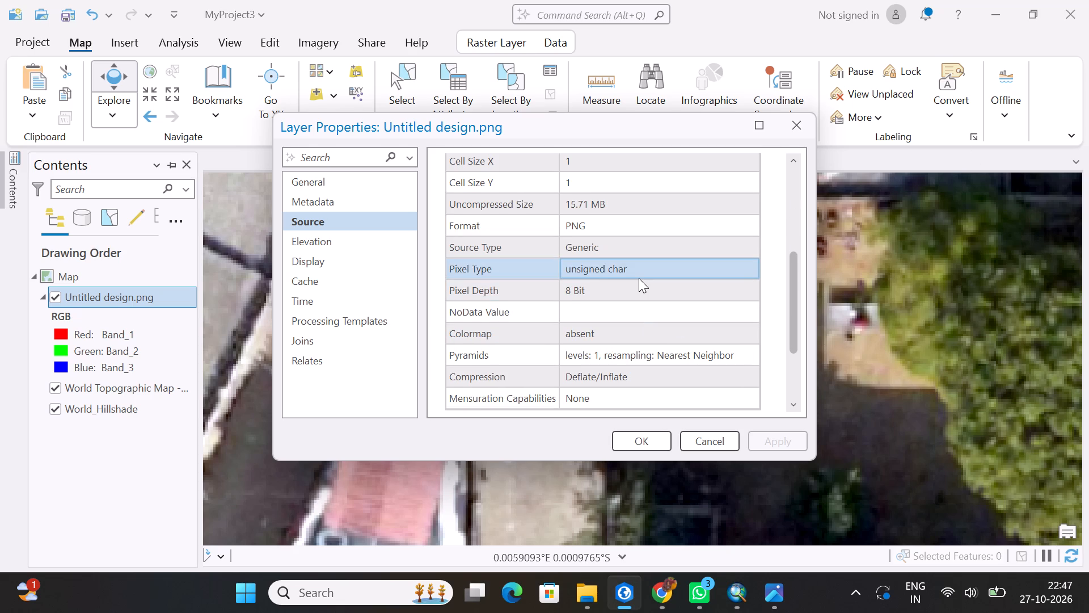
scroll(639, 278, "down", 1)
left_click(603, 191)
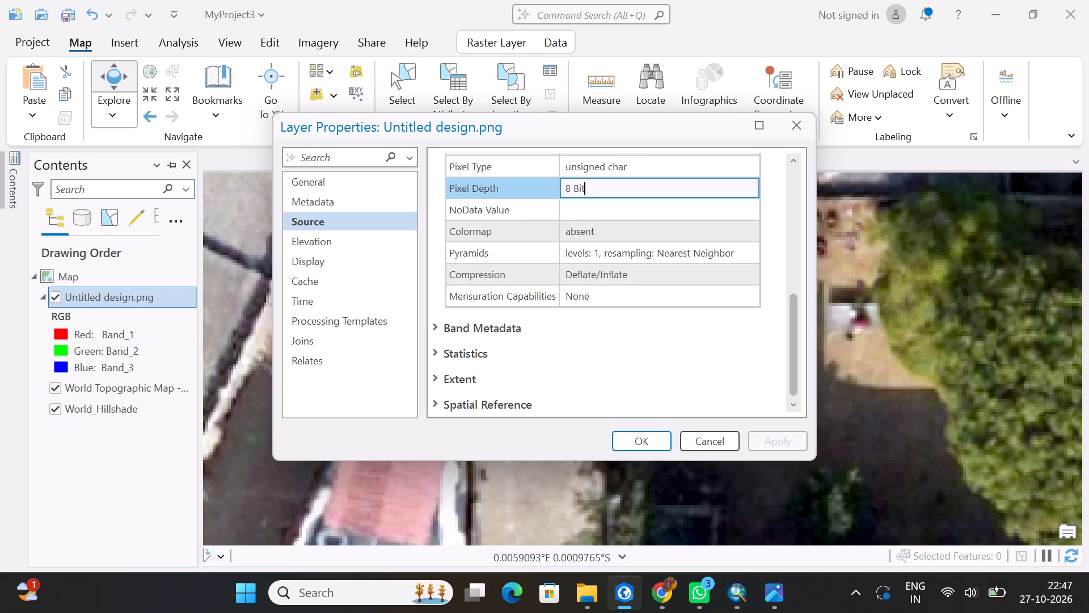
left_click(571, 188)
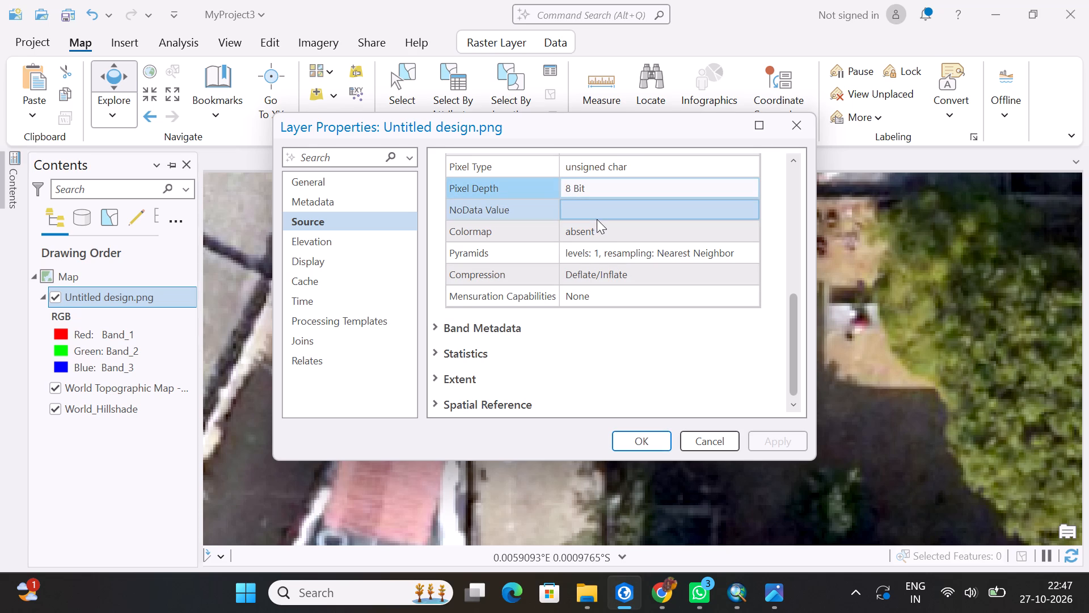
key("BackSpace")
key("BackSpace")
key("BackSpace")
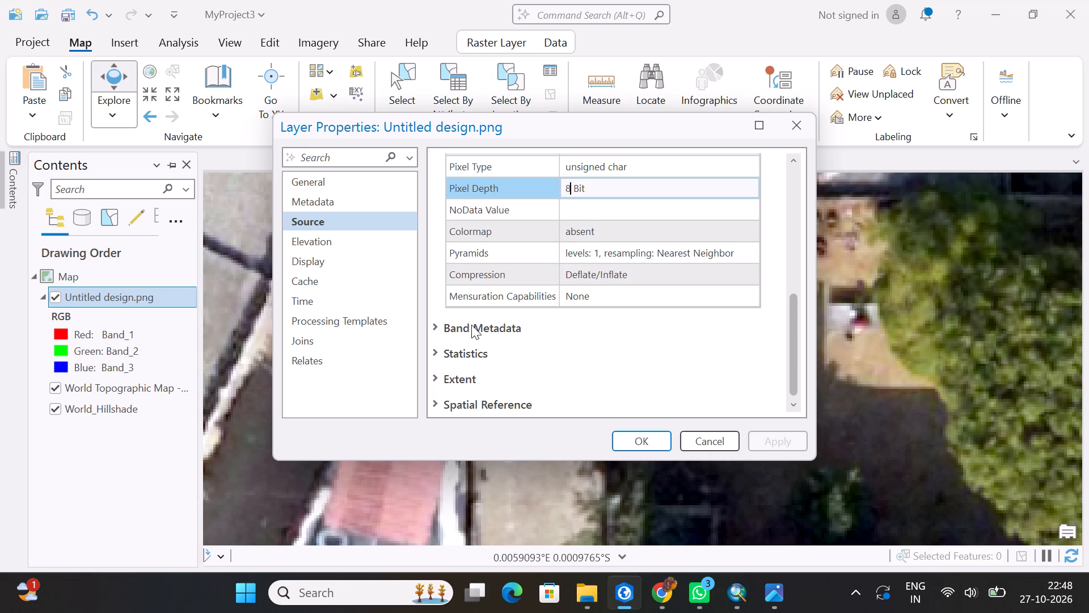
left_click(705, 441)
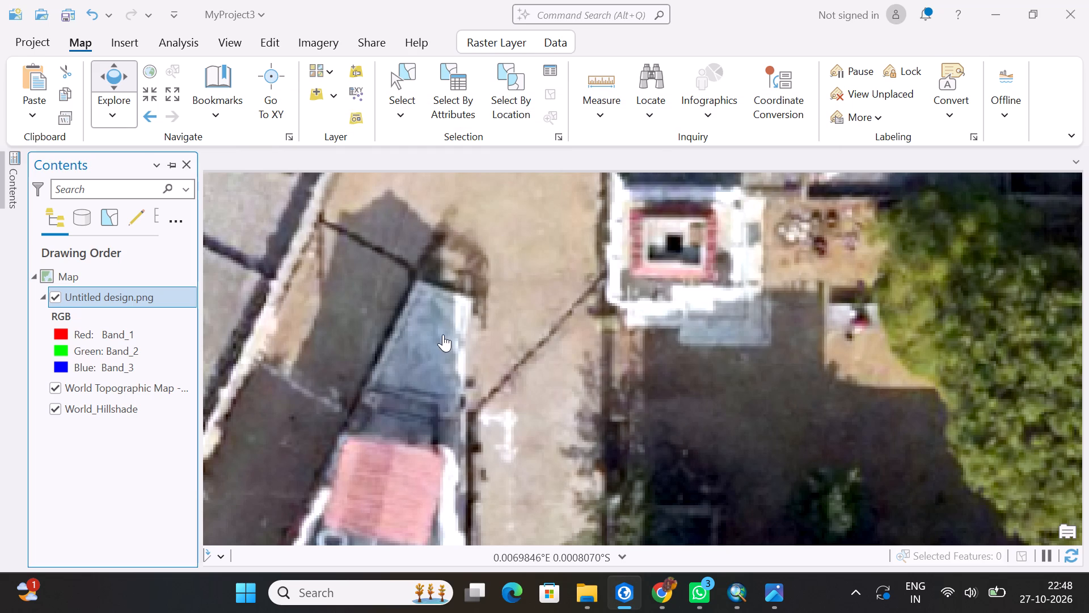
Inspect the pixel detail of Untitled design.png around the blue-grey roof, the road and the neighbouring walled plots.
scroll(443, 334, "up", 1)
scroll(477, 306, "down", 2)
scroll(477, 306, "up", 5)
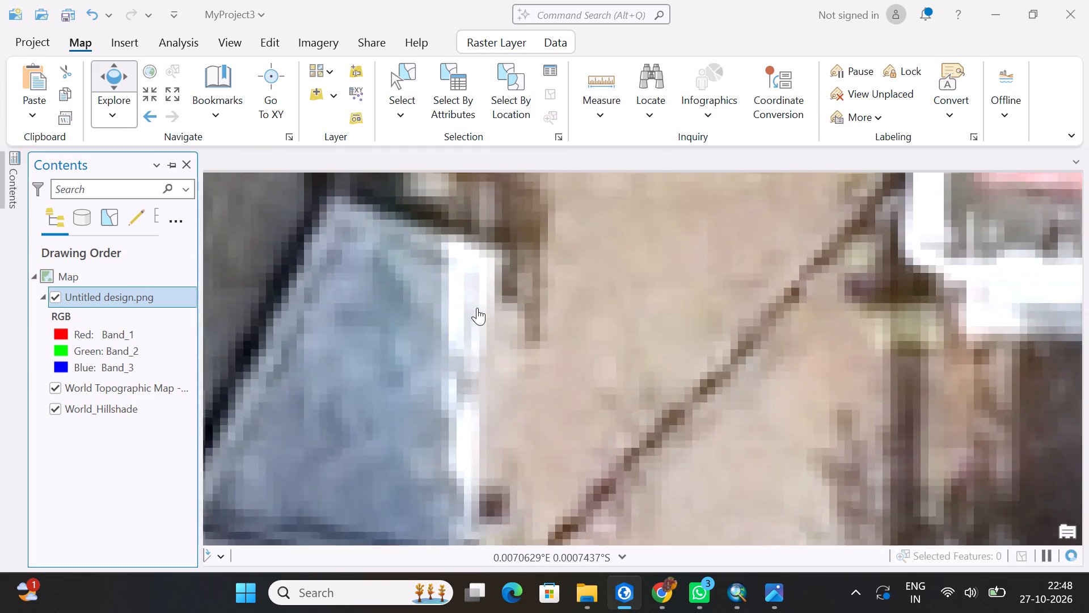
left_click_drag(509, 288, 520, 552)
scroll(530, 326, "up", 4)
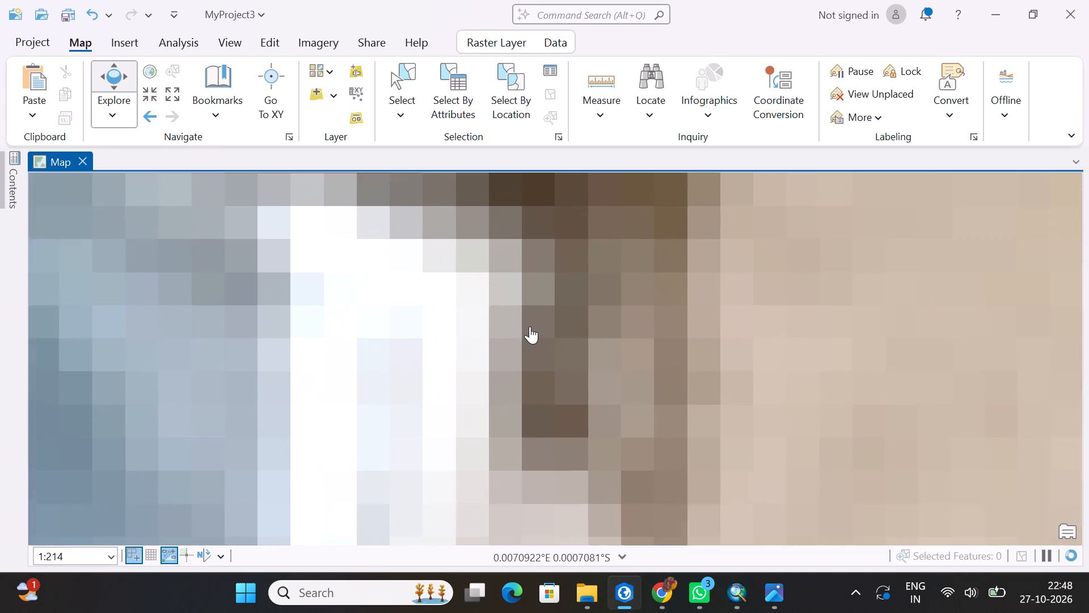
scroll(531, 317, "down", 12)
scroll(552, 375, "up", 3)
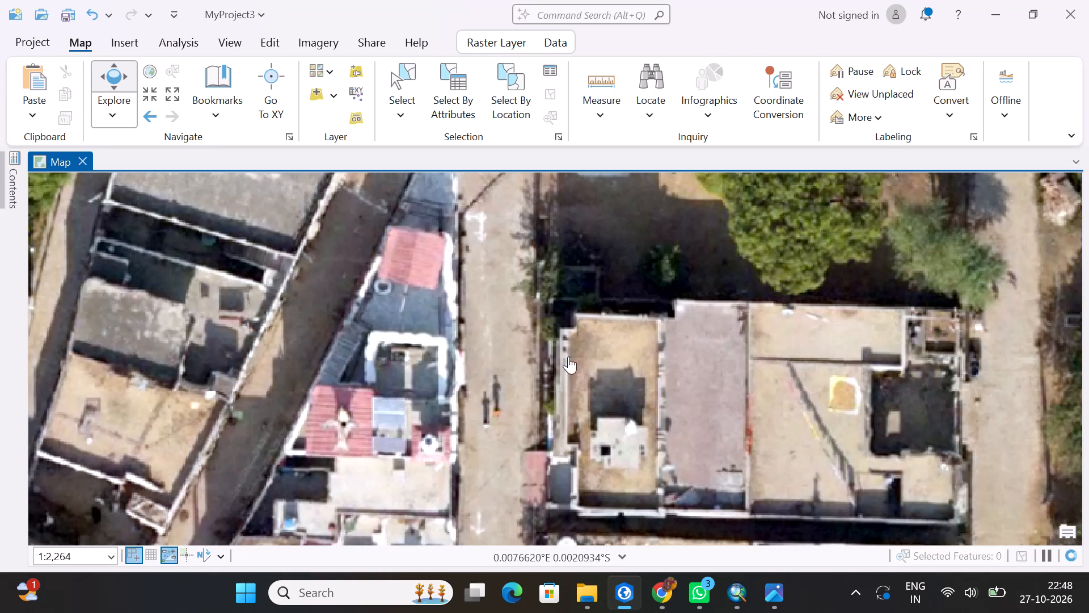
left_click_drag(576, 400, 581, 394)
left_click_drag(581, 394, 591, 364)
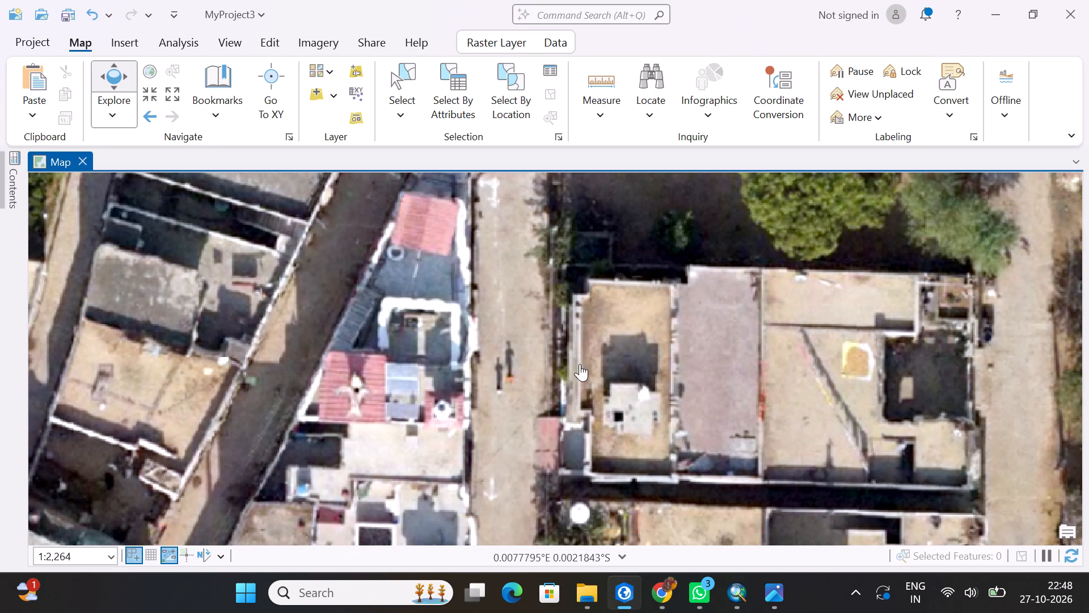
left_click_drag(621, 410, 623, 376)
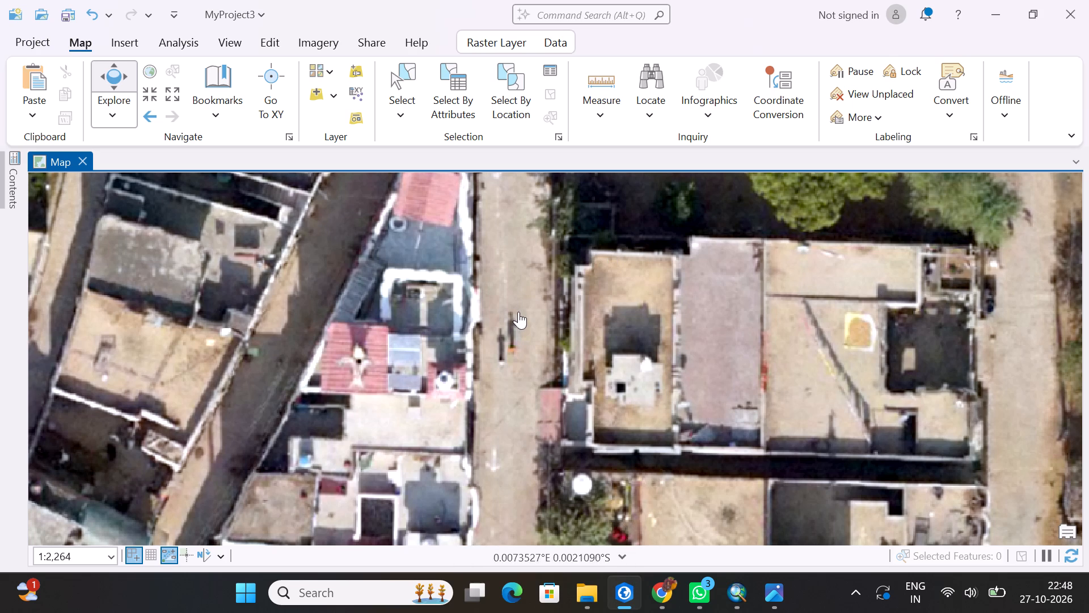
Switch to ArcMap and examine mamanpur_georefrenced.tif around the outlined Built_up plots beside the road for image sharpness.
left_click(745, 594)
scroll(535, 202, "down", 3)
scroll(546, 230, "up", 9)
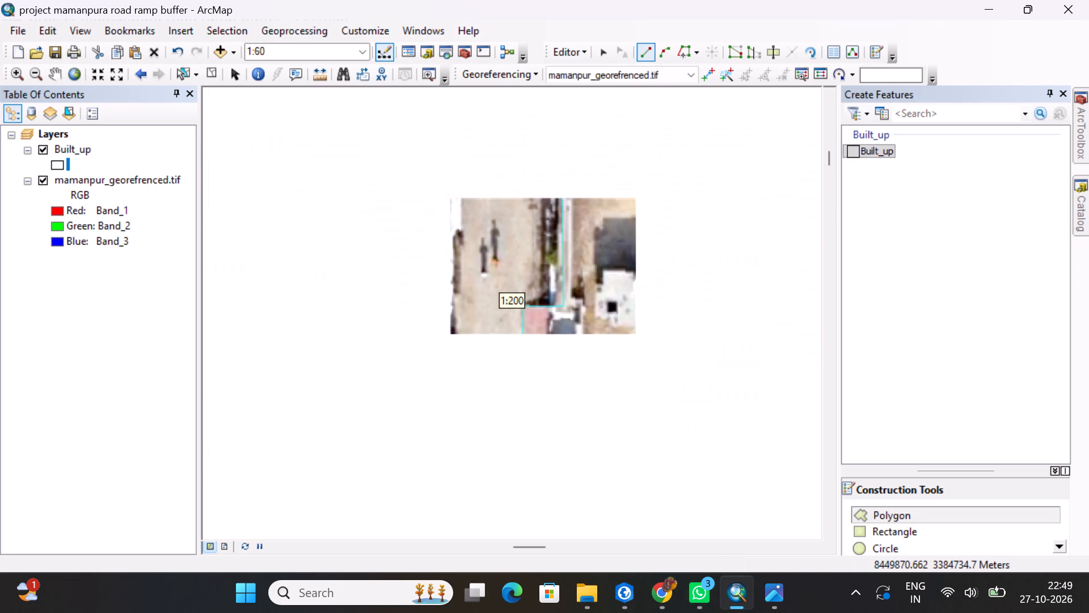
middle_click_drag(586, 200, 511, 335)
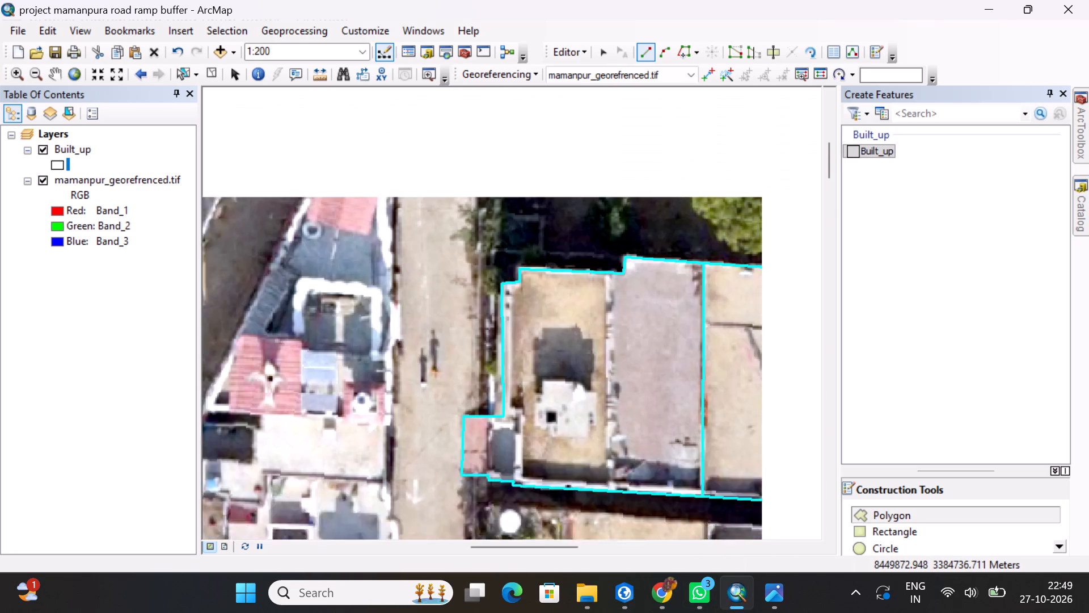
middle_click_drag(511, 335, 509, 338)
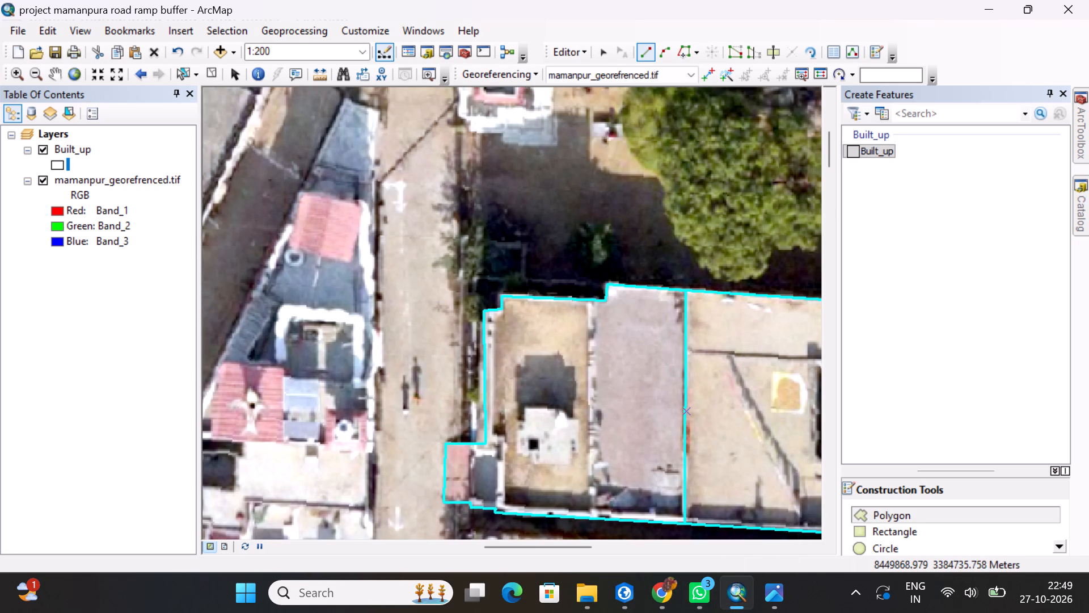
scroll(469, 376, "down", 2)
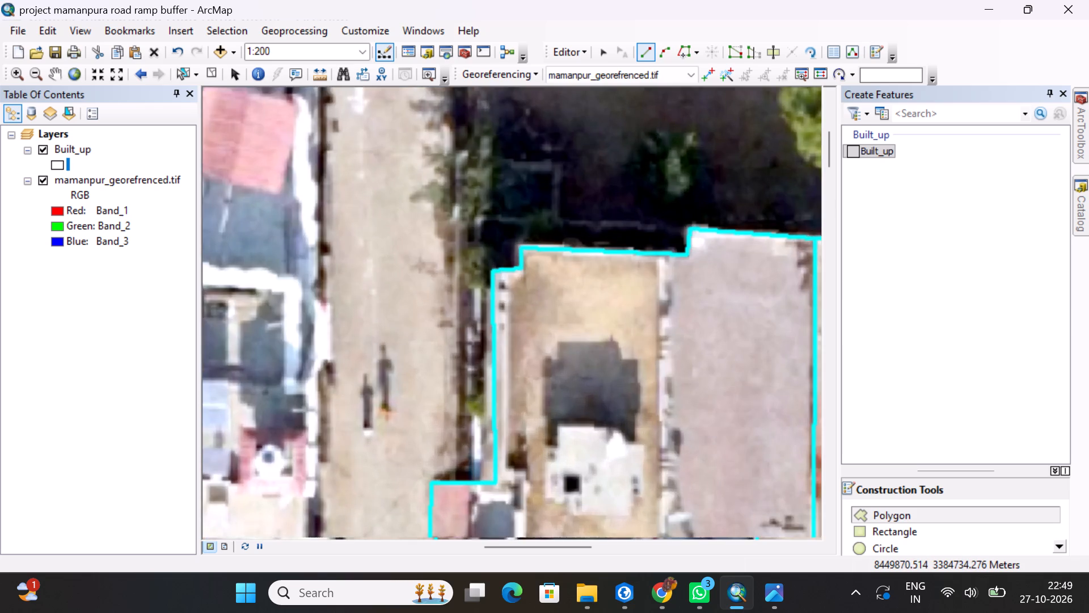
scroll(469, 376, "up", 2)
scroll(474, 383, "down", 1)
scroll(498, 425, "down", 1)
middle_click_drag(497, 423, 496, 411)
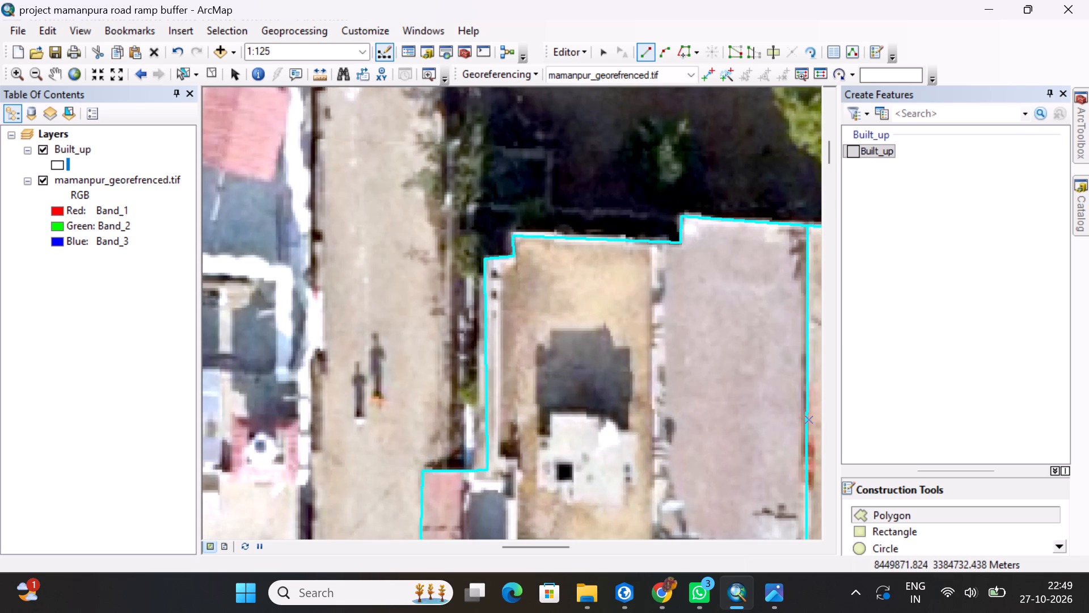
middle_click_drag(496, 411, 512, 354)
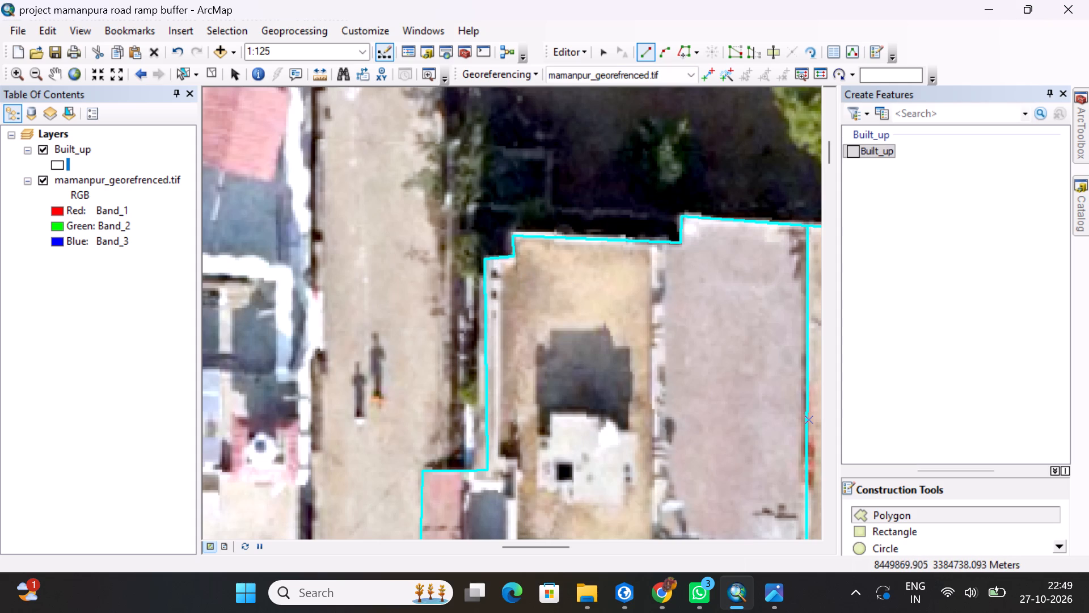
Examine the georeferenced imagery south along the road, past the outlined plots to the tree and dark courtyard.
scroll(437, 276, "down", 1)
scroll(436, 294, "up", 2)
scroll(373, 345, "down", 1)
middle_click_drag(373, 345, 408, 237)
middle_click_drag(396, 342, 487, 166)
middle_click_drag(522, 367, 523, 219)
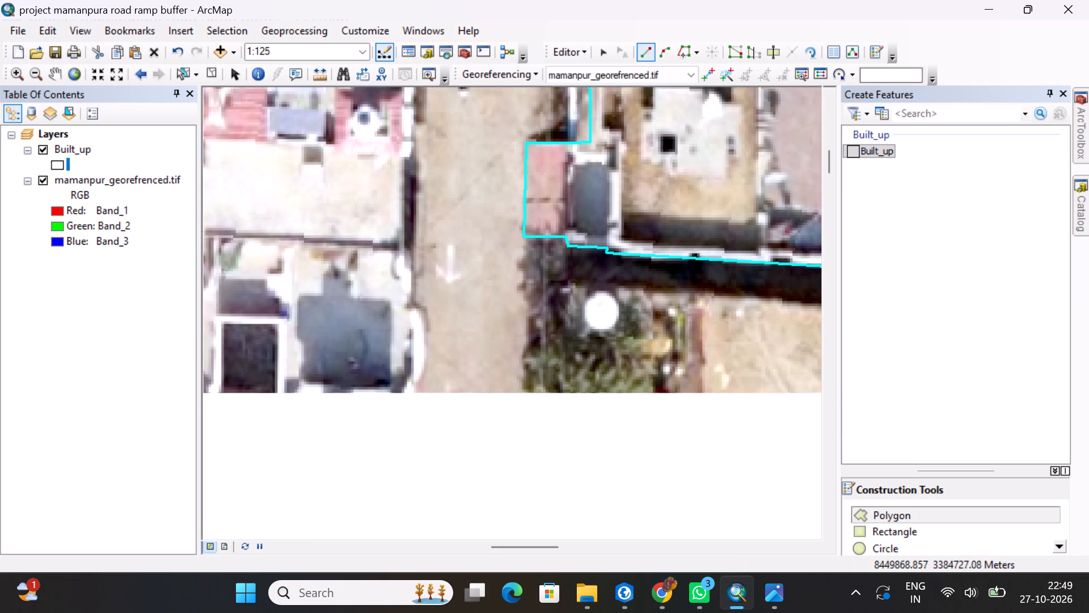
middle_click_drag(523, 219, 522, 217)
middle_click_drag(547, 312, 518, 205)
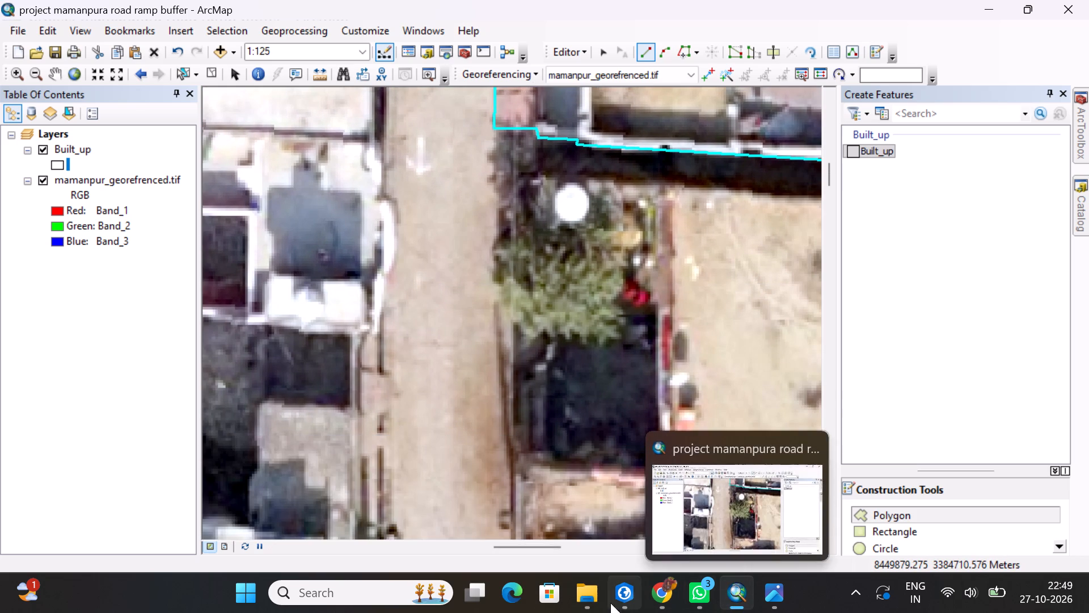
Switch back to ArcGIS Pro and inspect the same tree, white dish and dark courtyard in Untitled design.png for comparison.
left_click(624, 594)
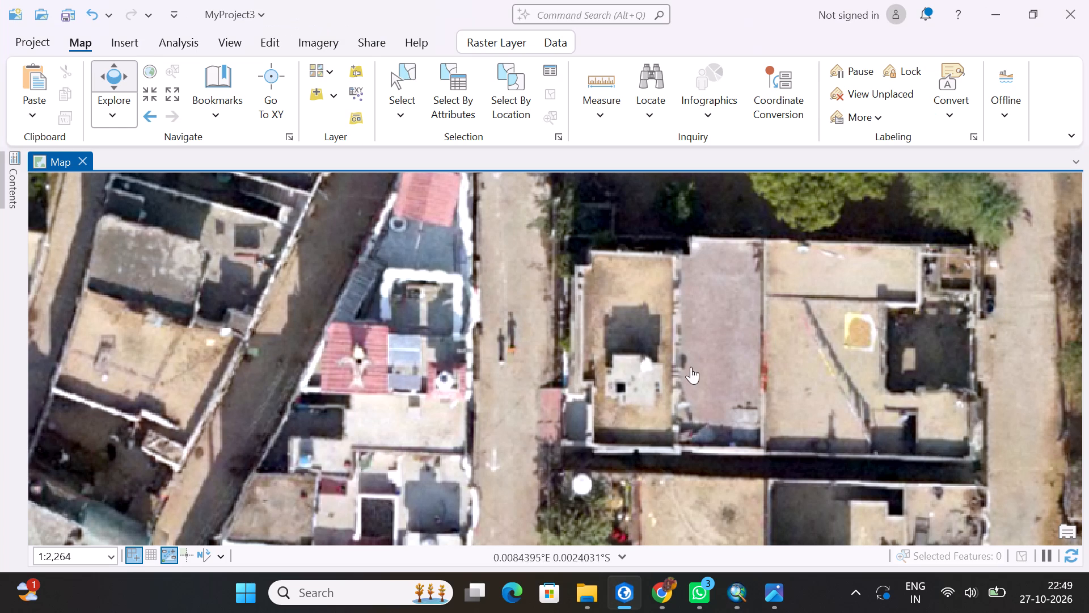
left_click_drag(611, 480, 651, 321)
scroll(638, 356, "up", 3)
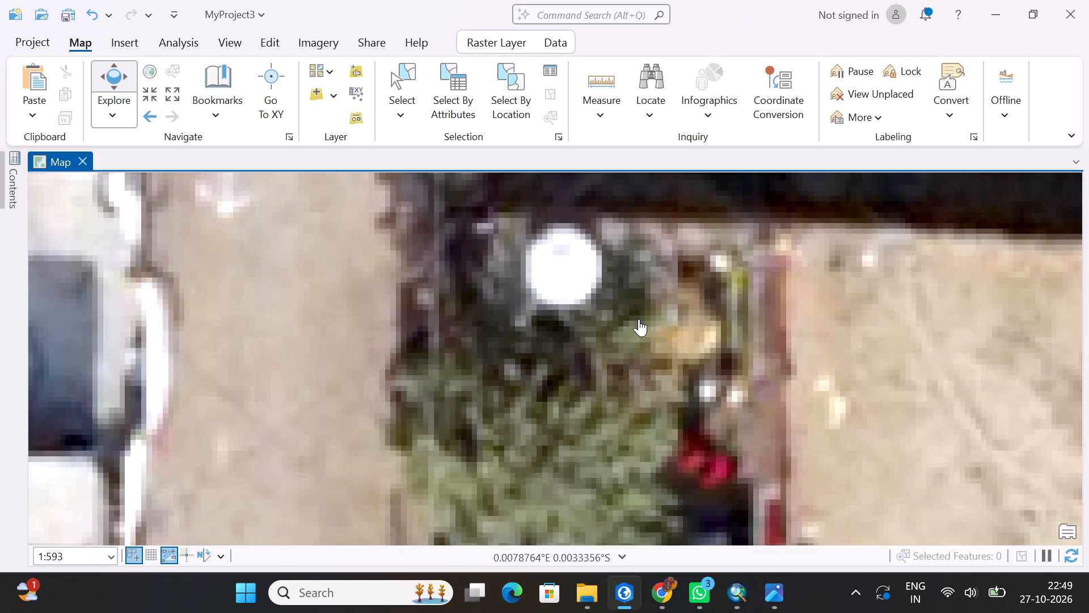
scroll(638, 317, "down", 2)
left_click_drag(606, 392, 620, 294)
left_click_drag(630, 349, 628, 359)
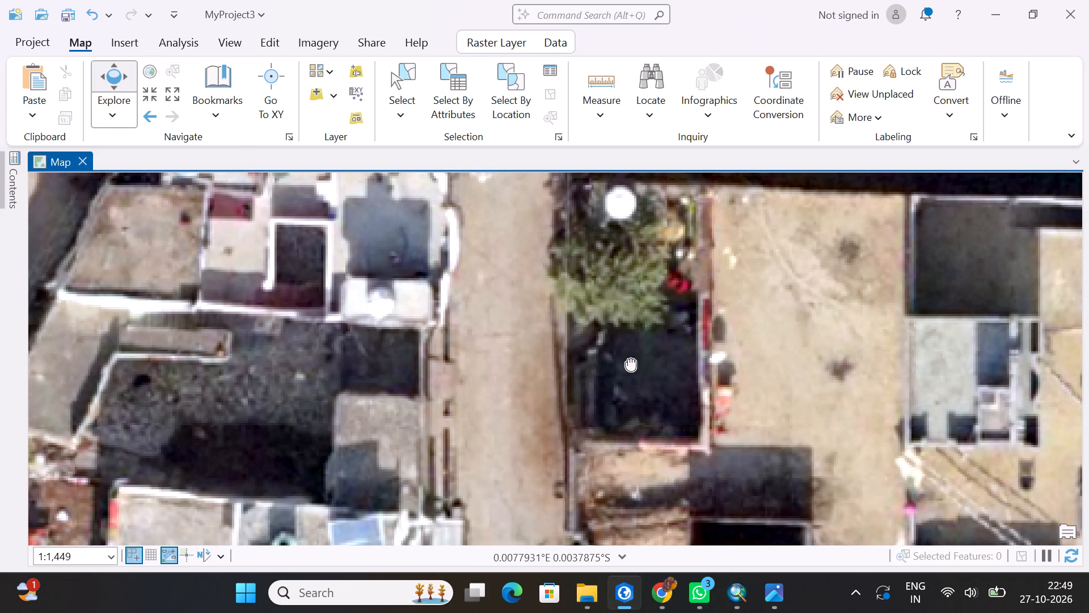
left_click_drag(628, 359, 627, 364)
Switch to the image in Photos and compare the tree and courtyard area, from close-up to an overview of the surrounding blocks.
left_click(769, 591)
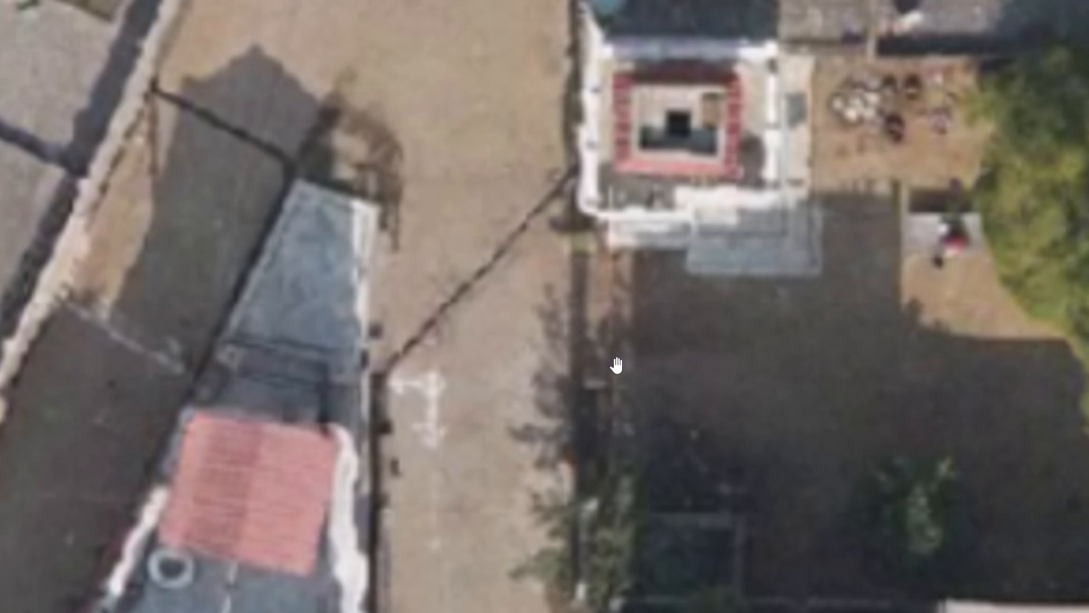
left_click_drag(618, 359, 508, 0)
left_click_drag(609, 430, 608, 120)
left_click_drag(558, 519, 619, 50)
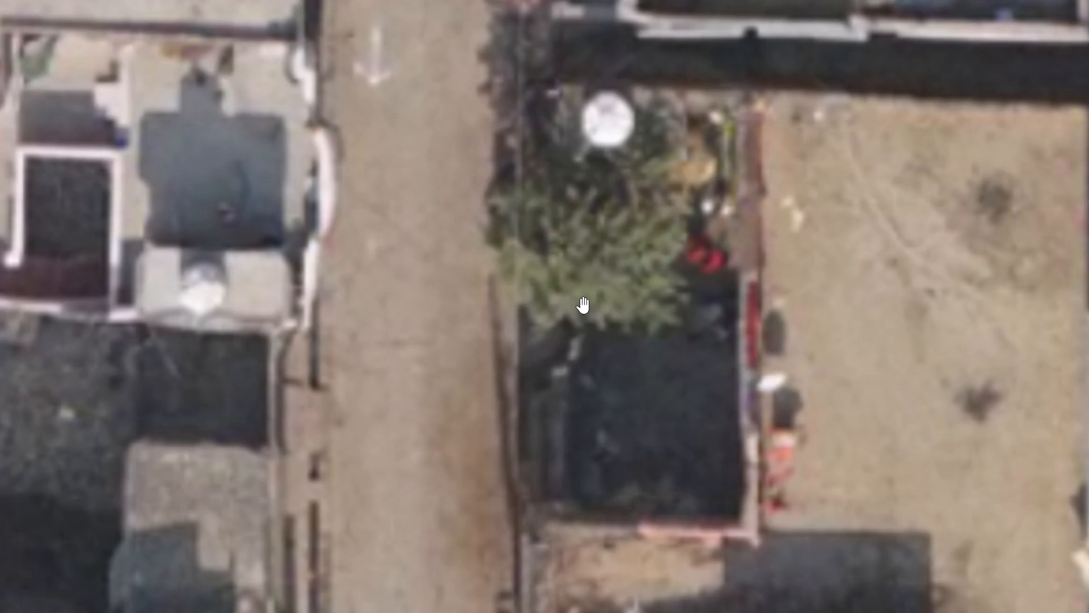
left_click_drag(586, 274, 468, 301)
scroll(537, 285, "down", 9)
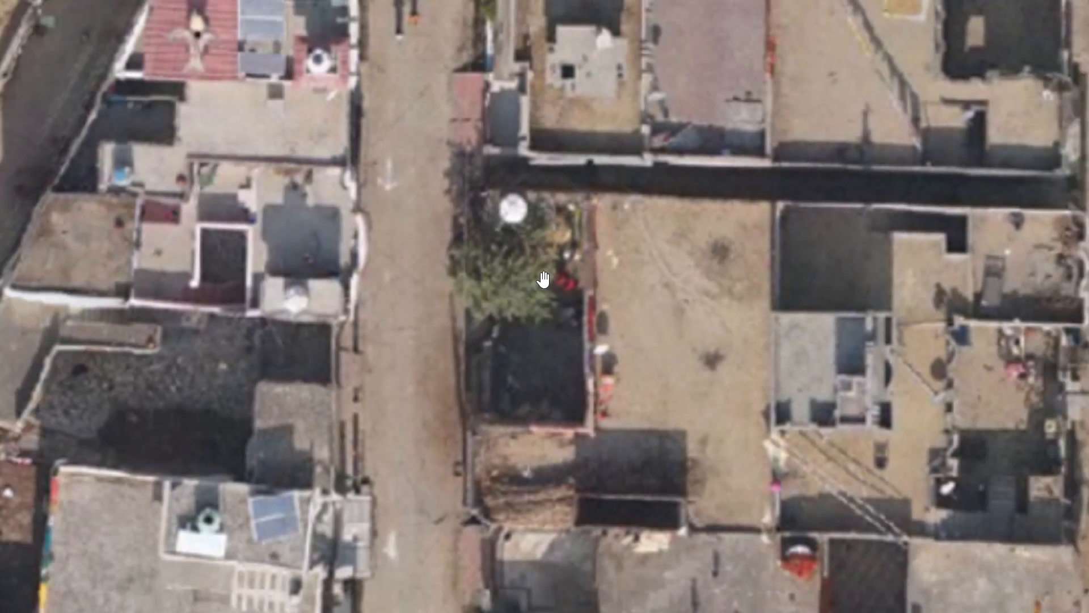
scroll(541, 272, "down", 5)
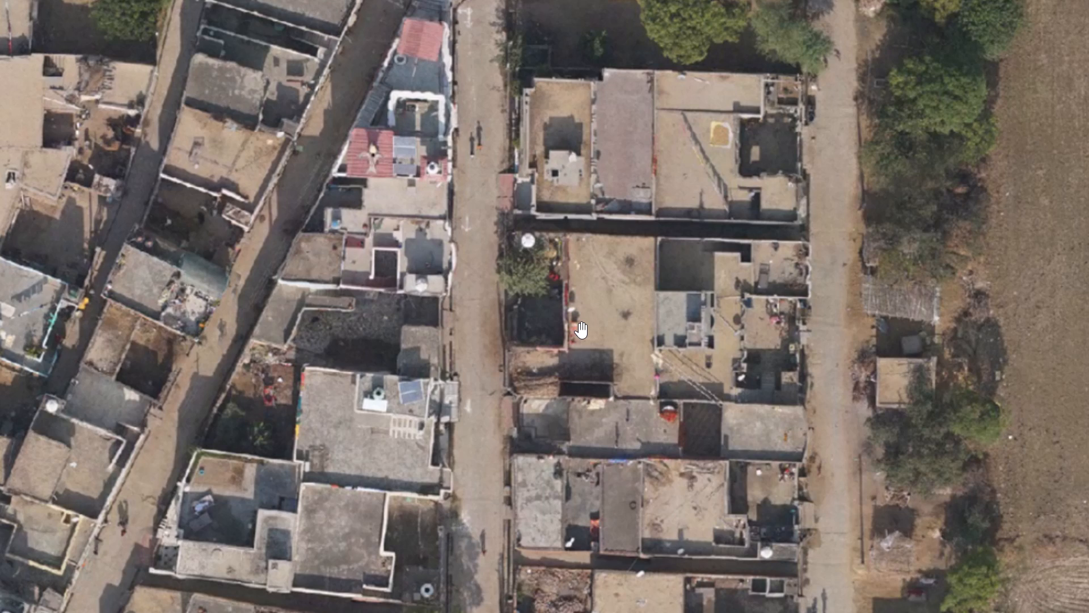
scroll(568, 398, "down", 3)
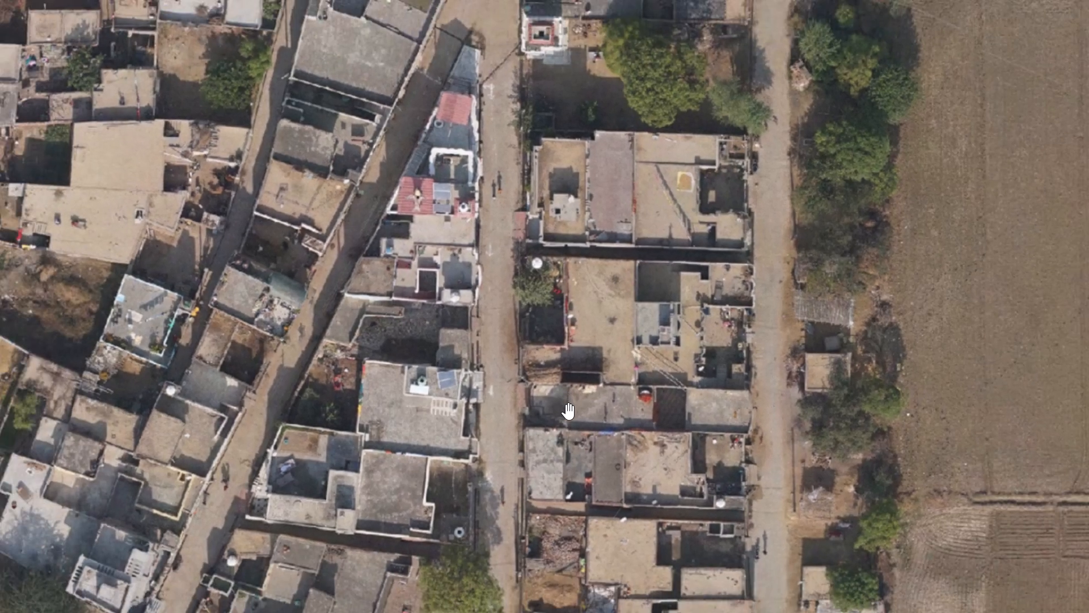
Examine the roadside plots in the photo closely, from the tree and courtyard north to the red-and-white building.
scroll(566, 404, "up", 8)
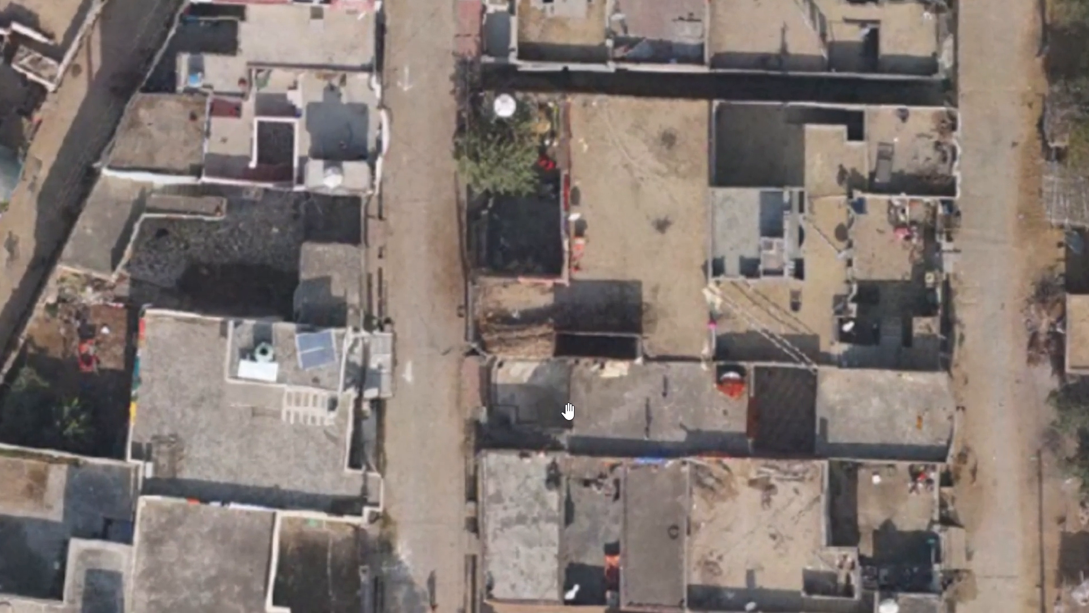
scroll(566, 404, "up", 1)
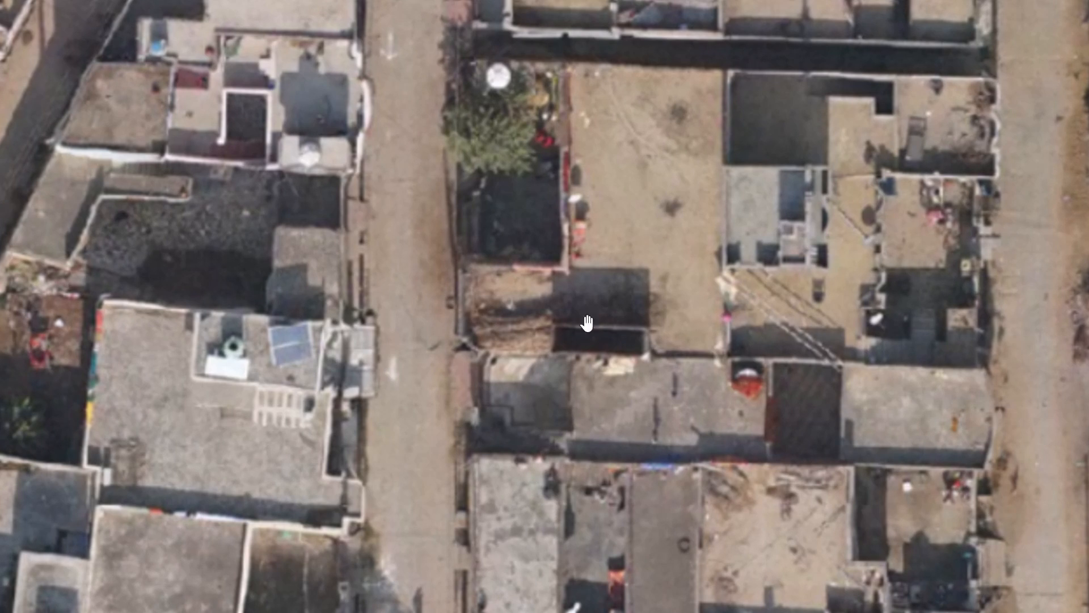
left_click_drag(594, 150, 591, 276)
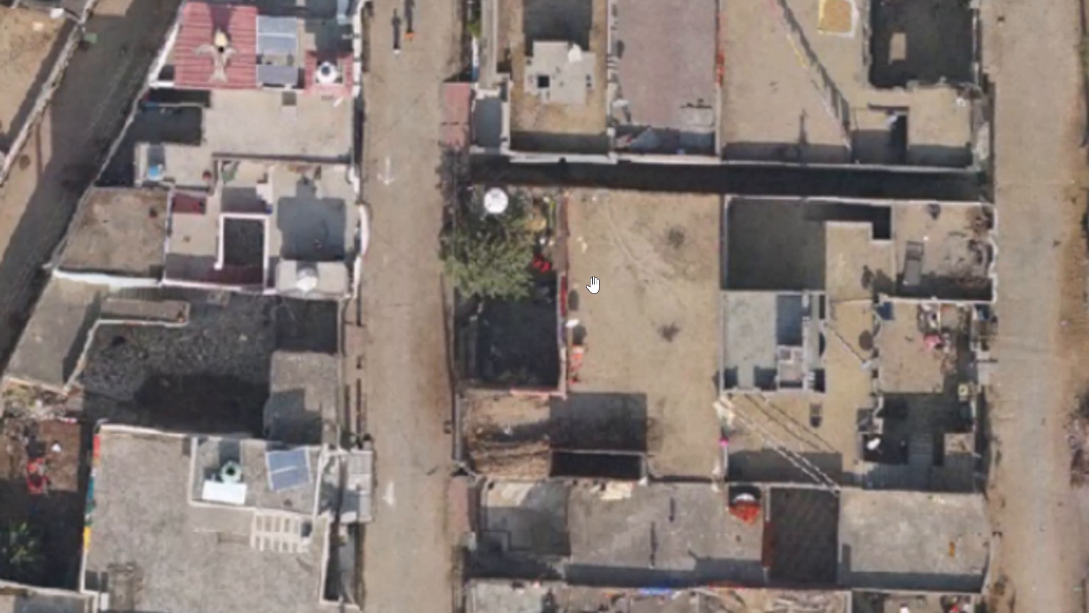
left_click_drag(593, 256, 580, 296)
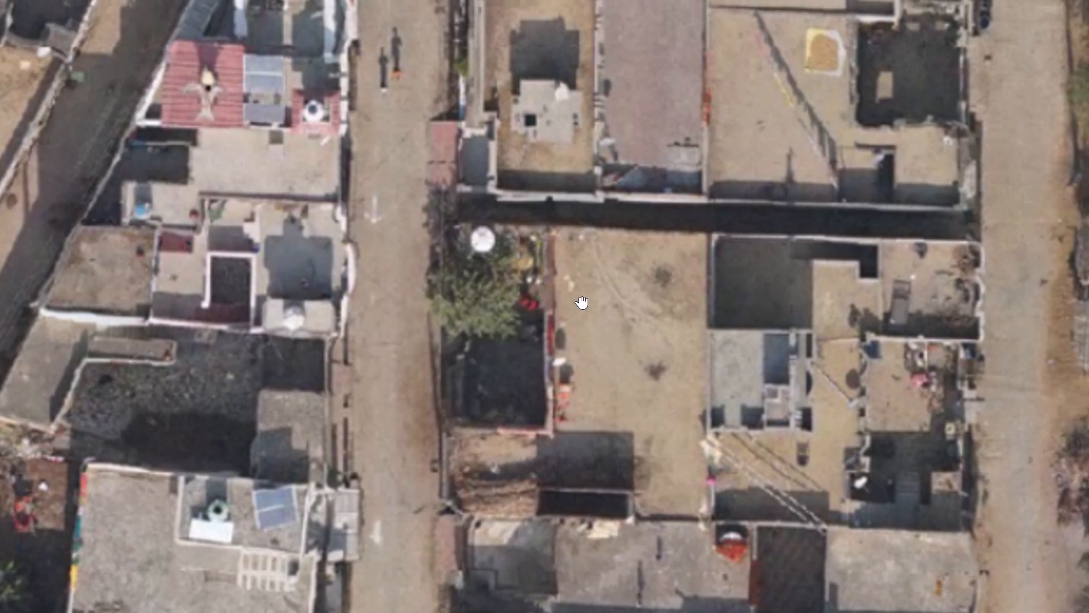
left_click_drag(580, 296, 554, 304)
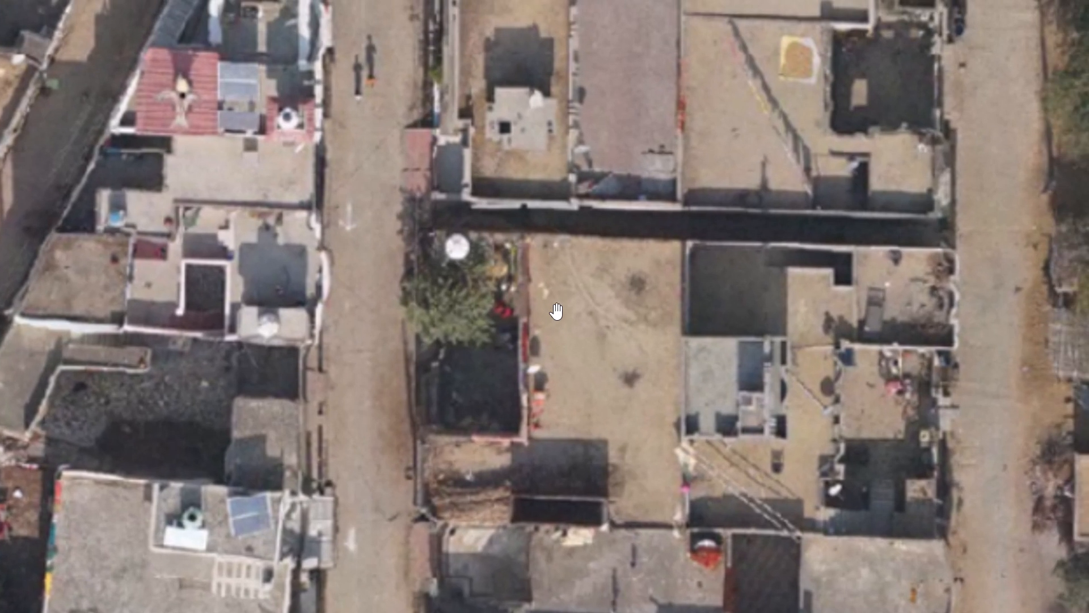
left_click_drag(545, 224, 544, 455)
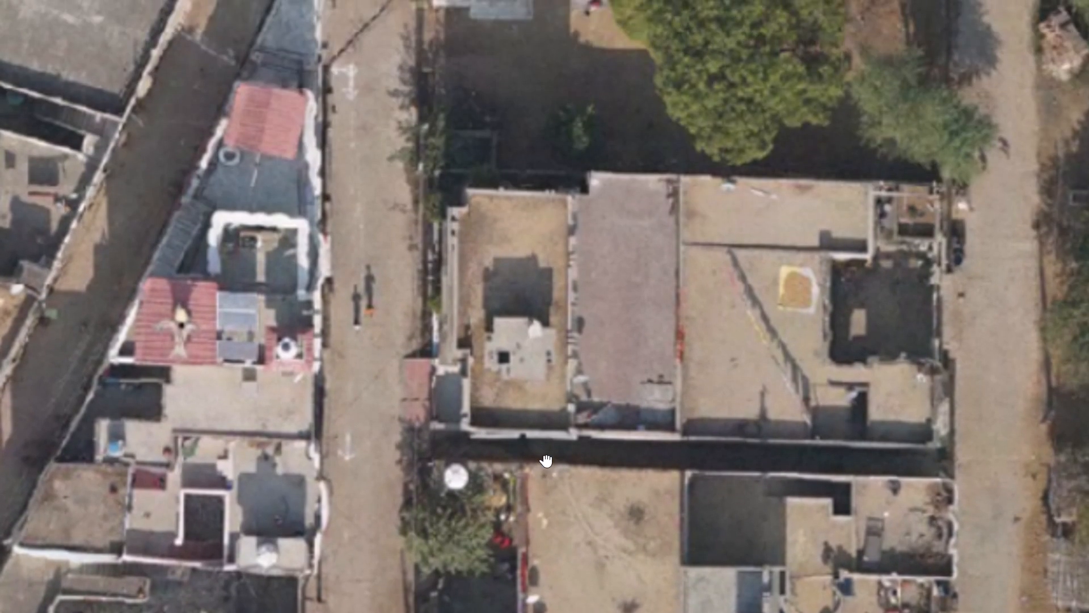
left_click_drag(544, 455, 530, 545)
left_click_drag(503, 221, 508, 420)
left_click_drag(506, 214, 511, 360)
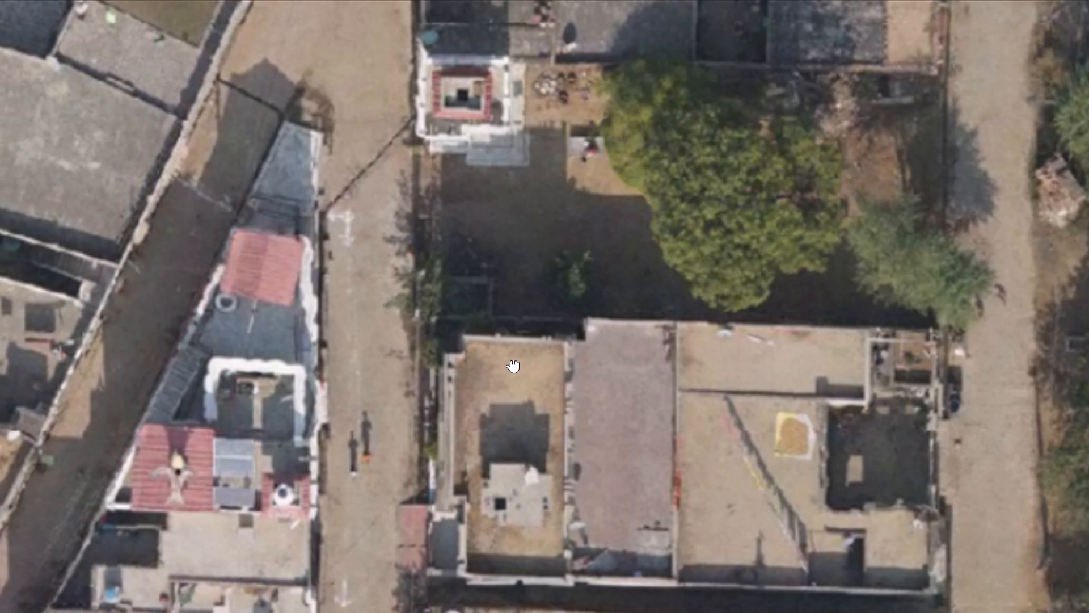
left_click_drag(511, 360, 506, 341)
left_click_drag(511, 153, 497, 275)
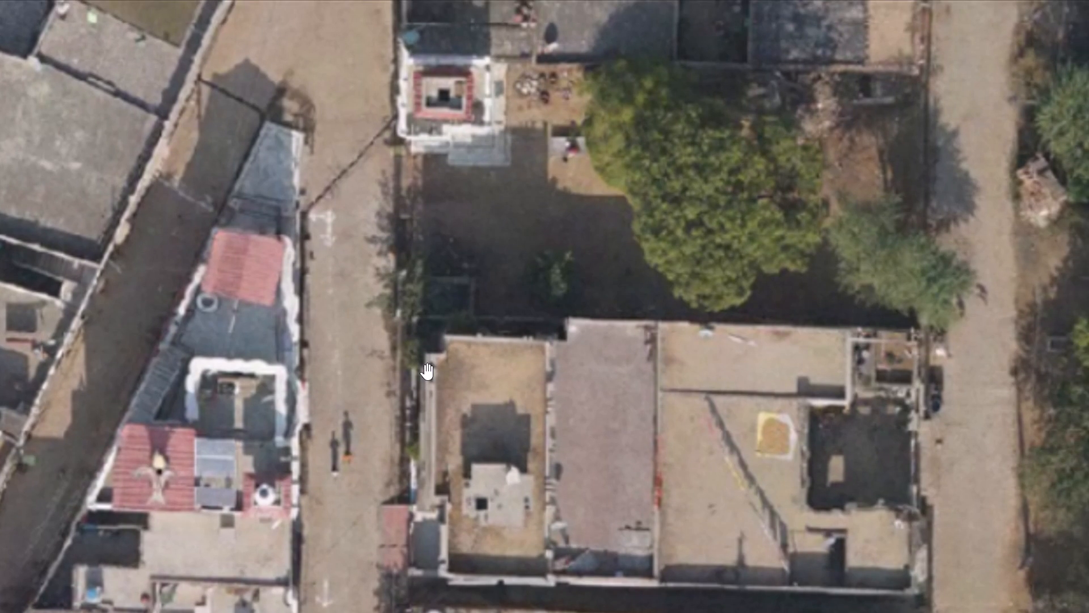
Examine the buildings along the road southwards in the photo, as far as the brick rubble plot and large roadside tree.
left_click_drag(425, 364, 429, 211)
left_click_drag(443, 392, 442, 255)
left_click_drag(443, 349, 444, 265)
left_click_drag(445, 322, 456, 237)
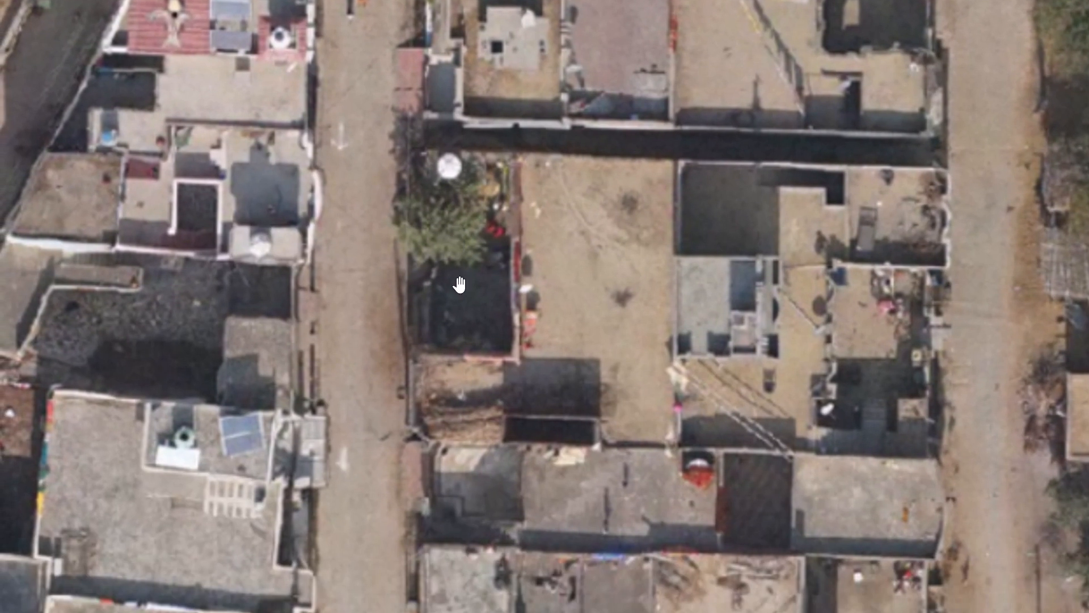
left_click_drag(483, 503, 489, 383)
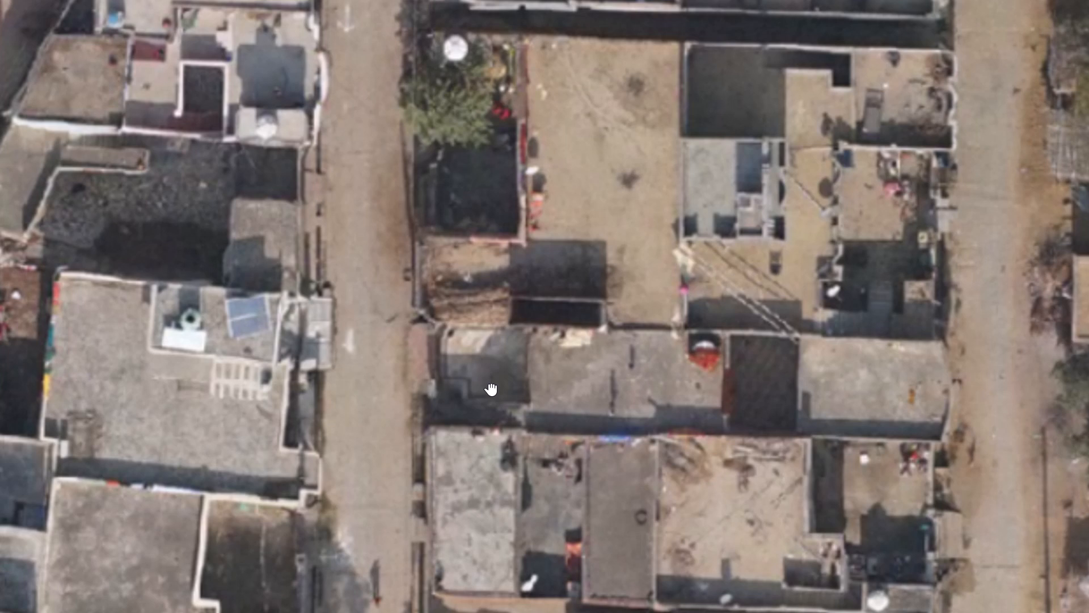
left_click_drag(489, 383, 489, 333)
left_click_drag(496, 414, 494, 293)
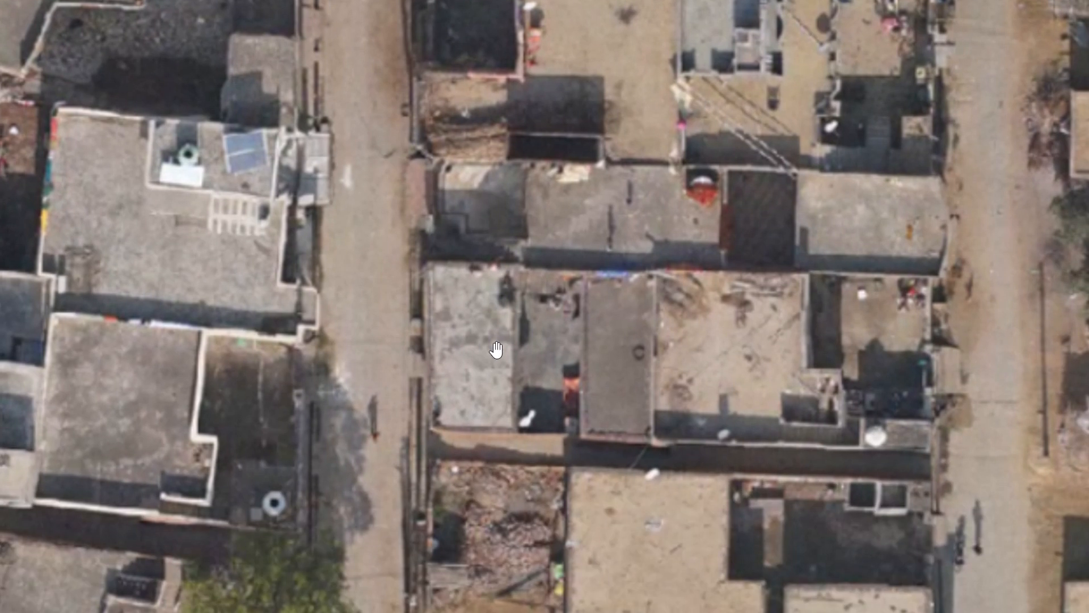
left_click_drag(493, 339, 490, 243)
left_click_drag(474, 492, 475, 324)
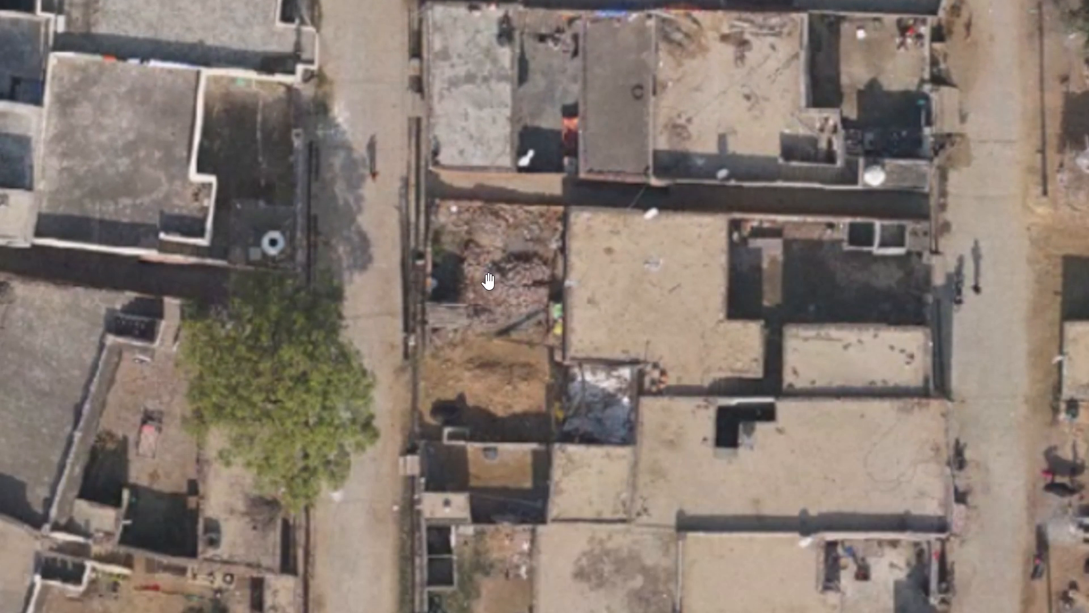
left_click_drag(459, 349, 463, 319)
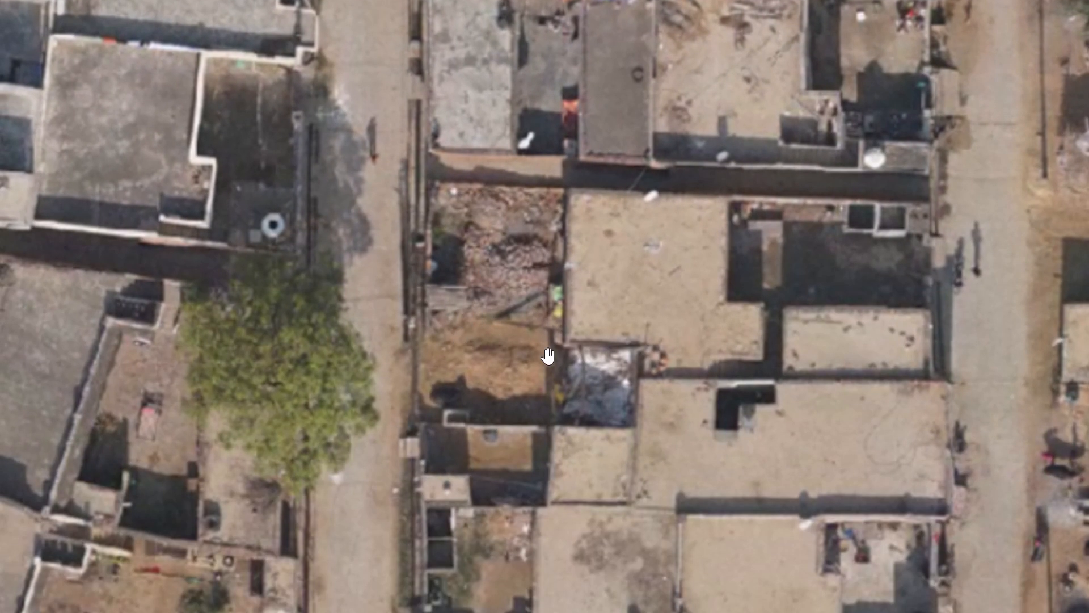
Examine the roadside buildings in the photo from the brick rubble plot north to the red-roofed building and the tree with the white dish.
left_click_drag(540, 362, 529, 318)
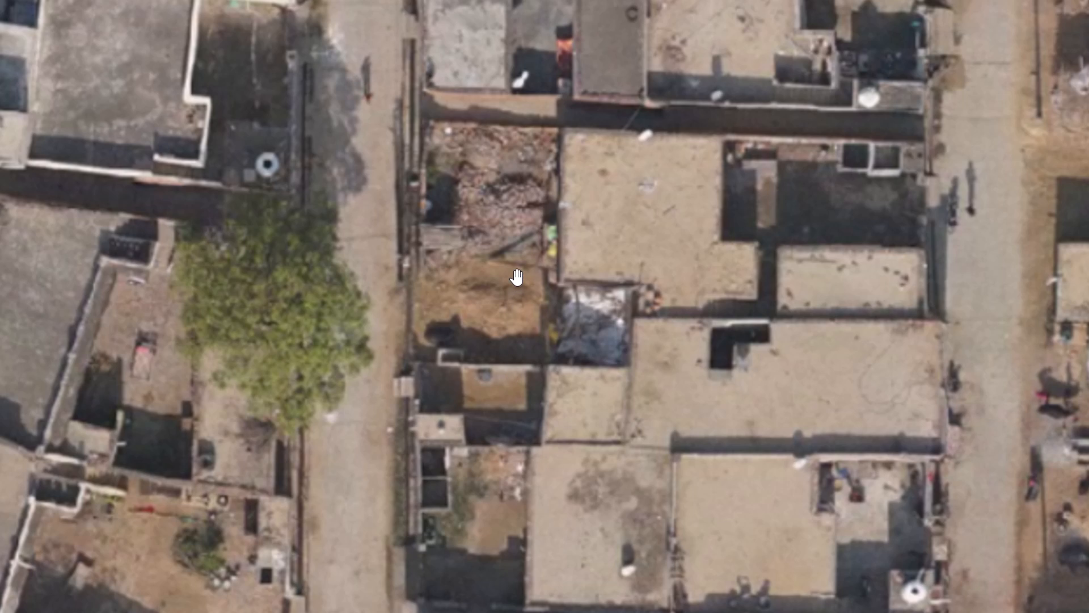
left_click_drag(512, 224, 501, 309)
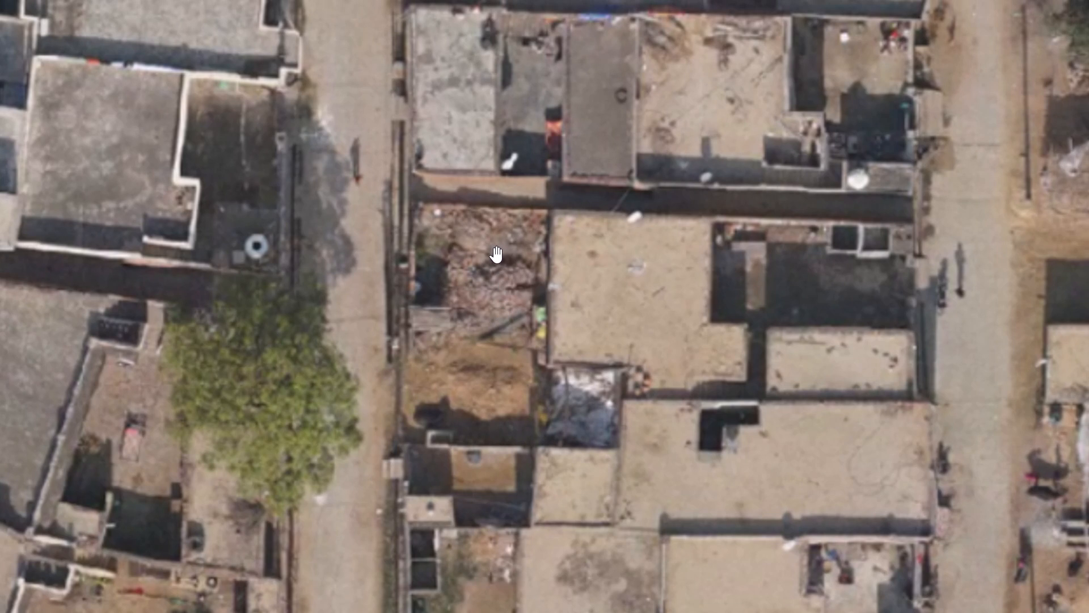
left_click_drag(494, 229, 492, 250)
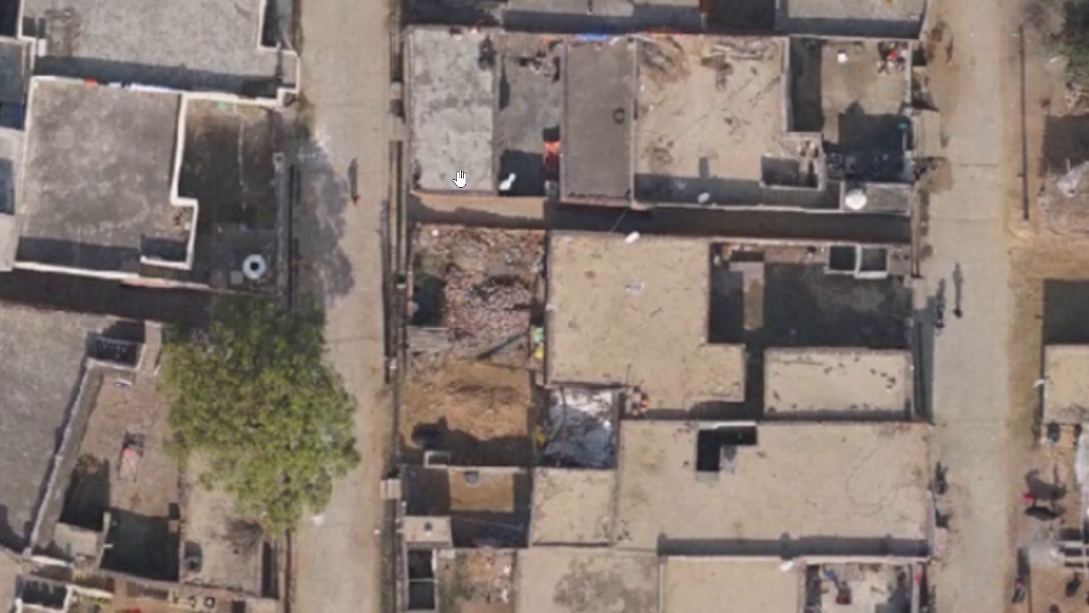
left_click_drag(456, 174, 458, 364)
left_click_drag(450, 181, 453, 292)
left_click_drag(443, 125, 450, 331)
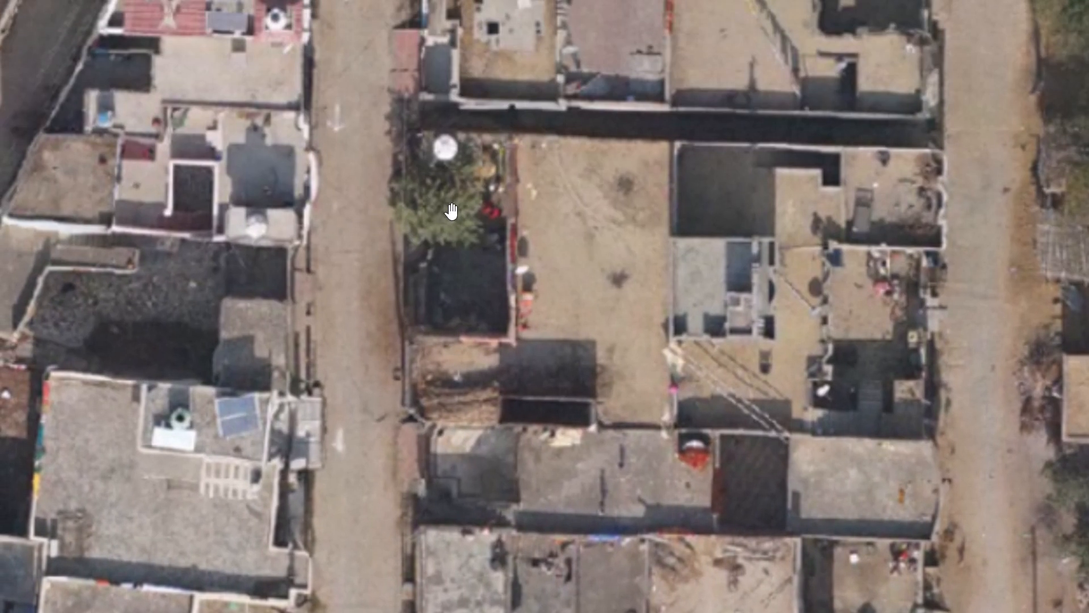
left_click_drag(449, 202, 455, 275)
left_click_drag(455, 191, 460, 279)
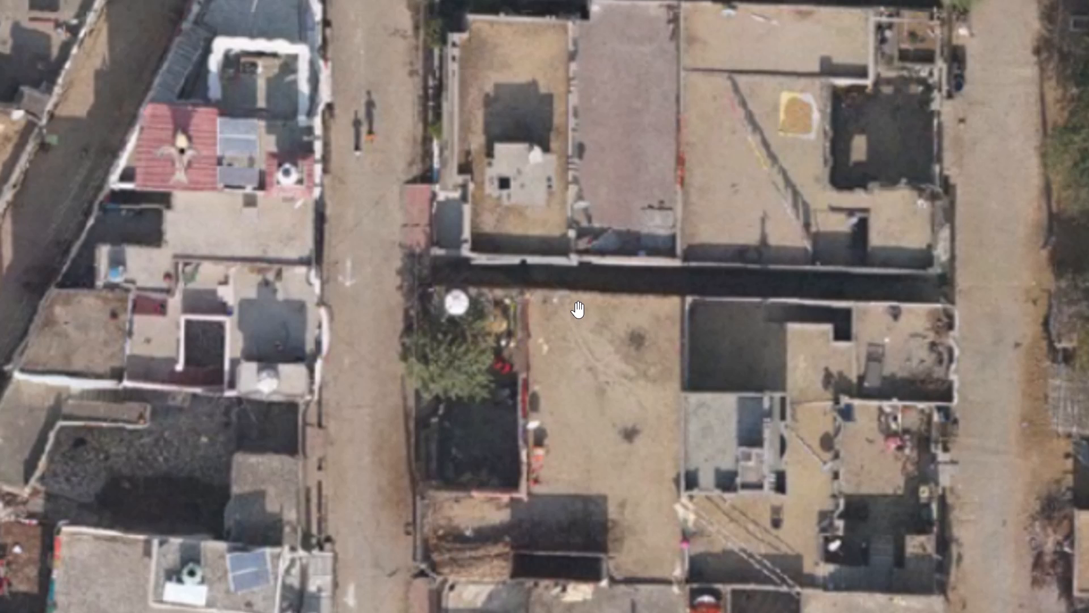
Leave the full-screen view, maximize the photo window and examine the building blocks between the two roads.
key("Escape")
key("Escape")
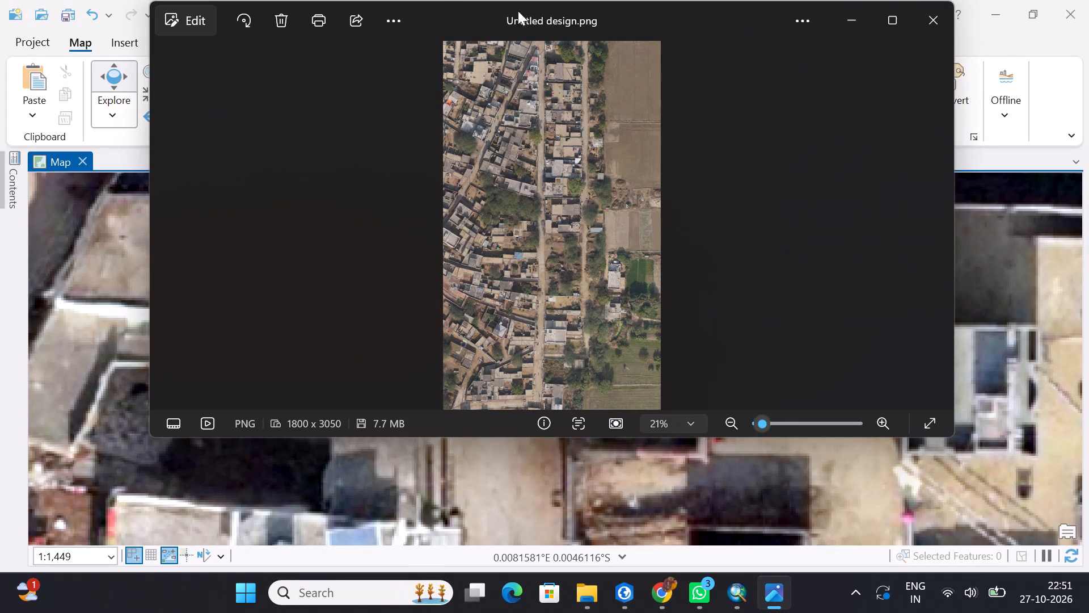
left_click_drag(651, 17, 648, 104)
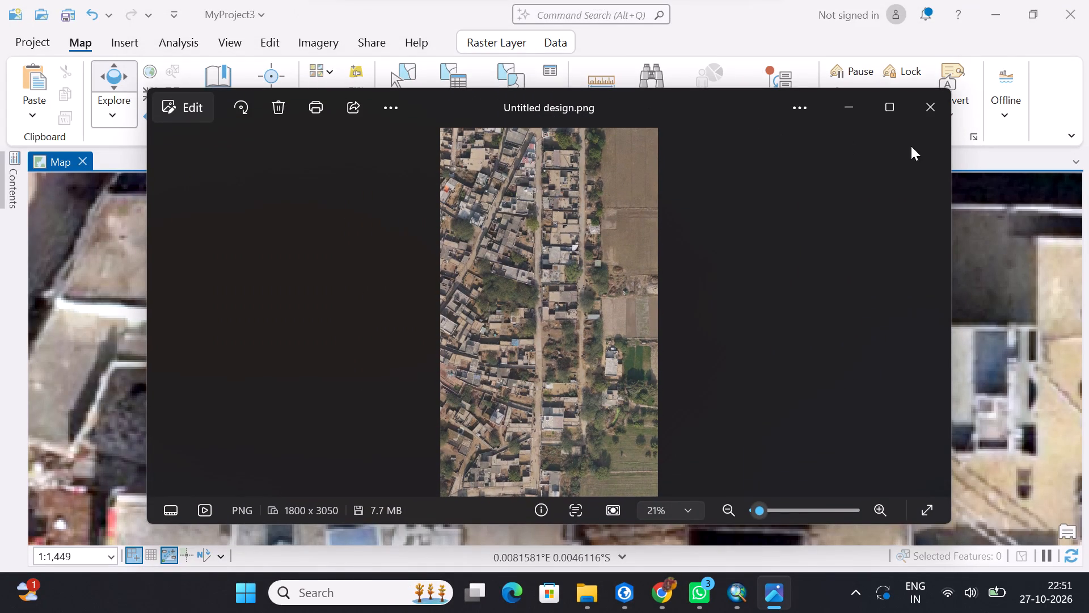
left_click(897, 105)
double_click(541, 151)
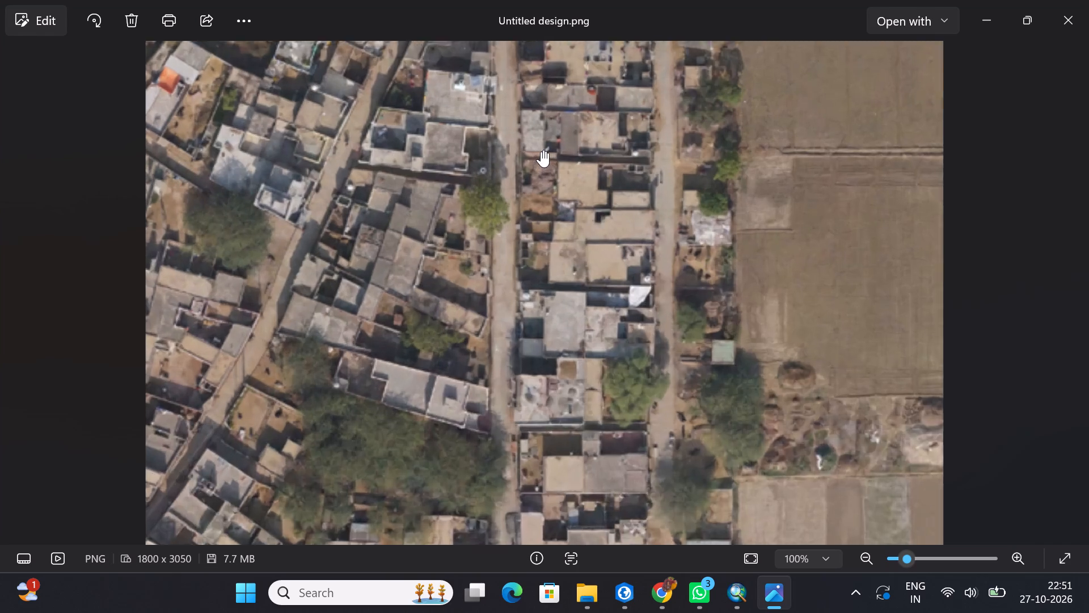
left_click_drag(528, 180, 515, 411)
left_click_drag(552, 207, 570, 349)
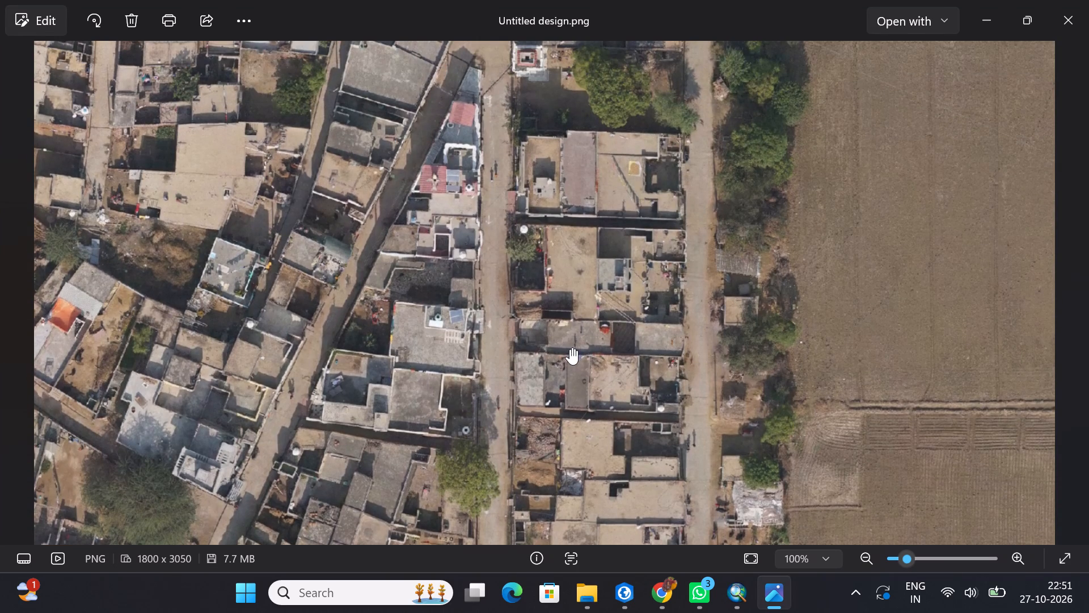
scroll(529, 234, "up", 3)
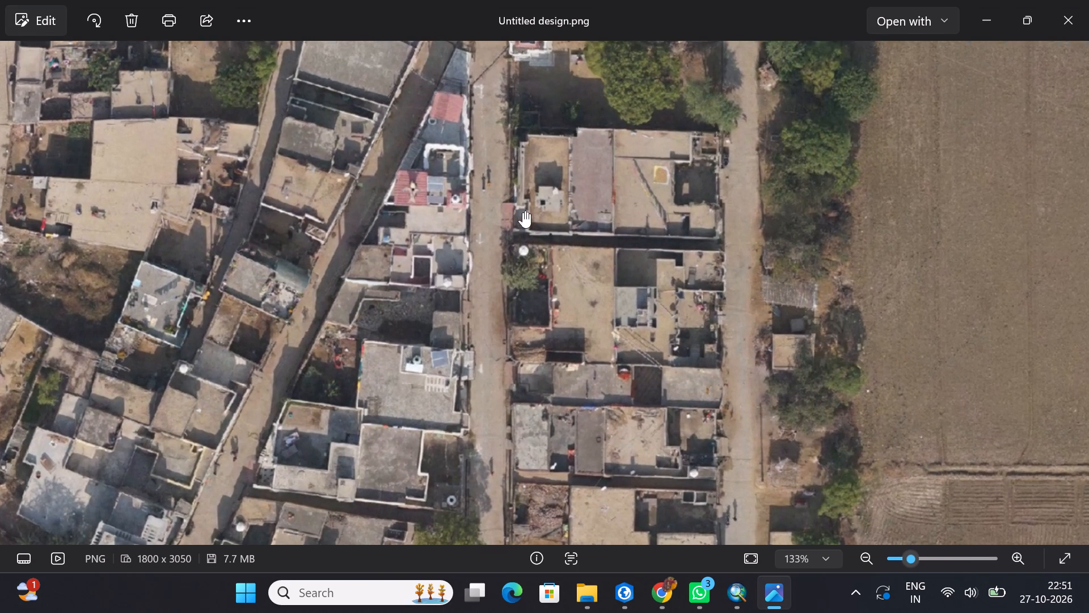
left_click_drag(536, 401, 538, 381)
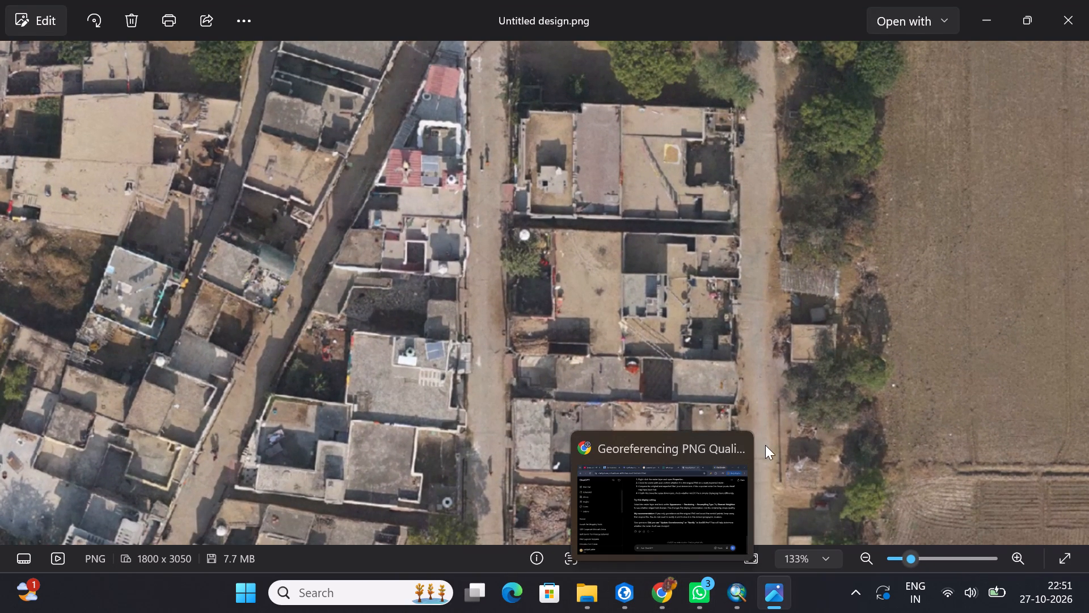
Switch to ArcMap and start a Built_up polygon along the sandy plot's north edge, about 13.3 m long, from beside the white dish.
left_click(743, 604)
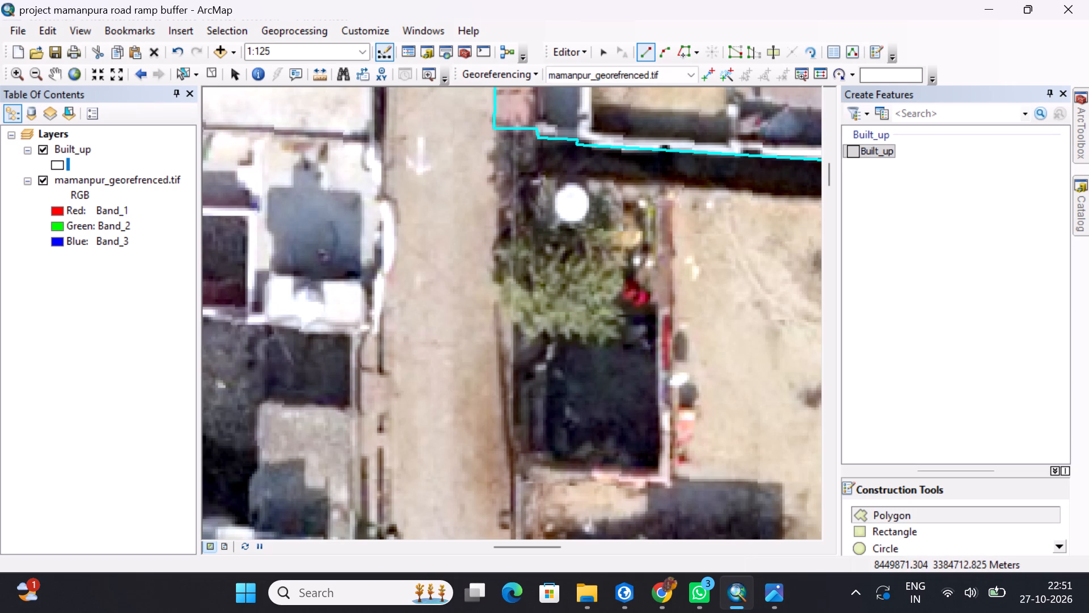
scroll(526, 456, "down", 1)
scroll(527, 456, "up", 2)
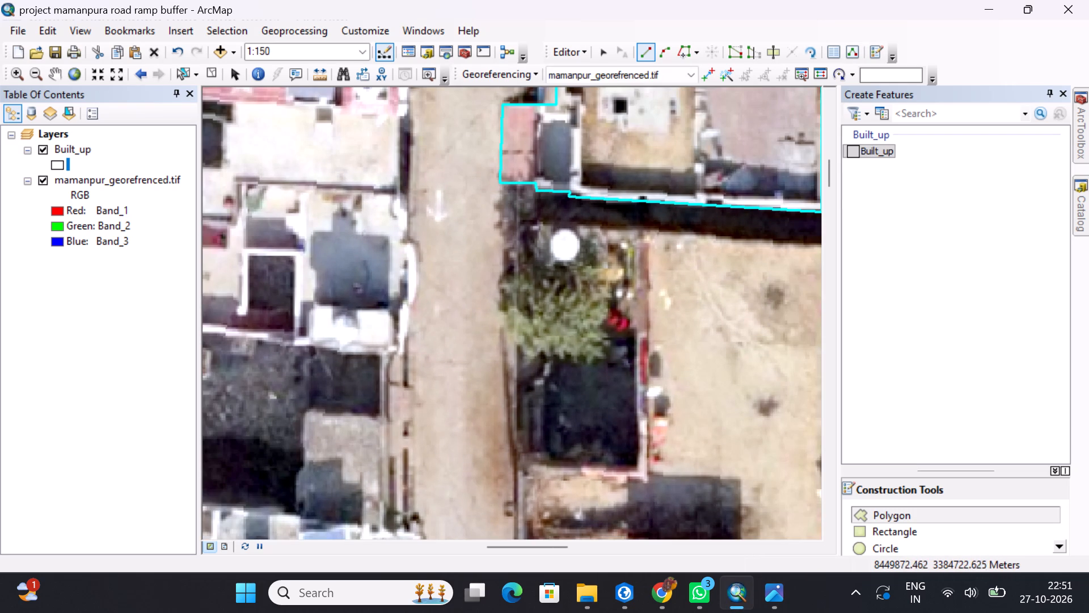
left_click(538, 226)
scroll(652, 237, "up", 4)
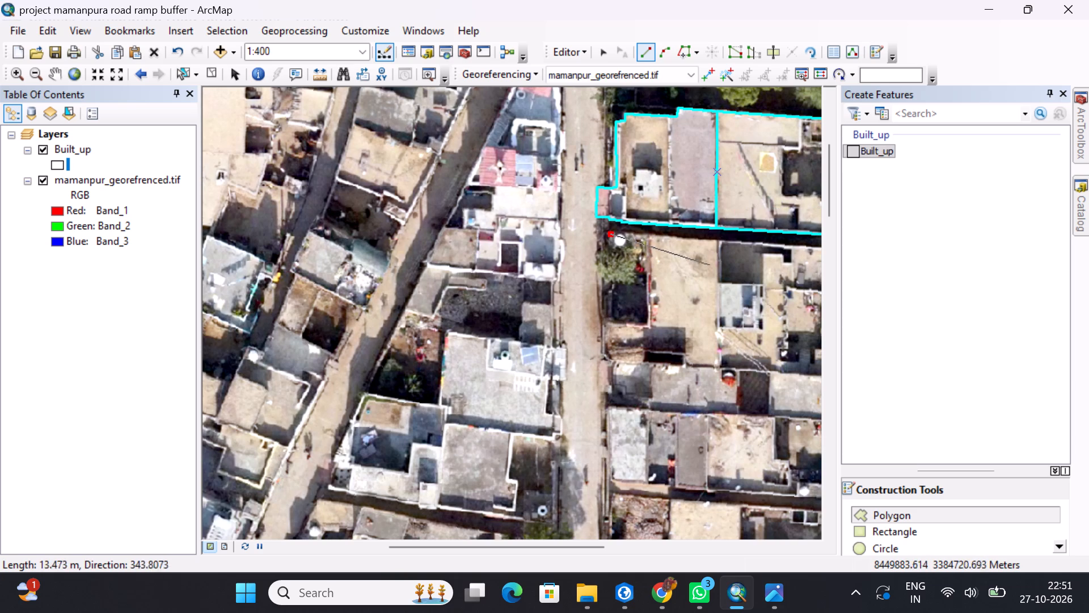
middle_click_drag(719, 257, 605, 251)
scroll(597, 241, "down", 7)
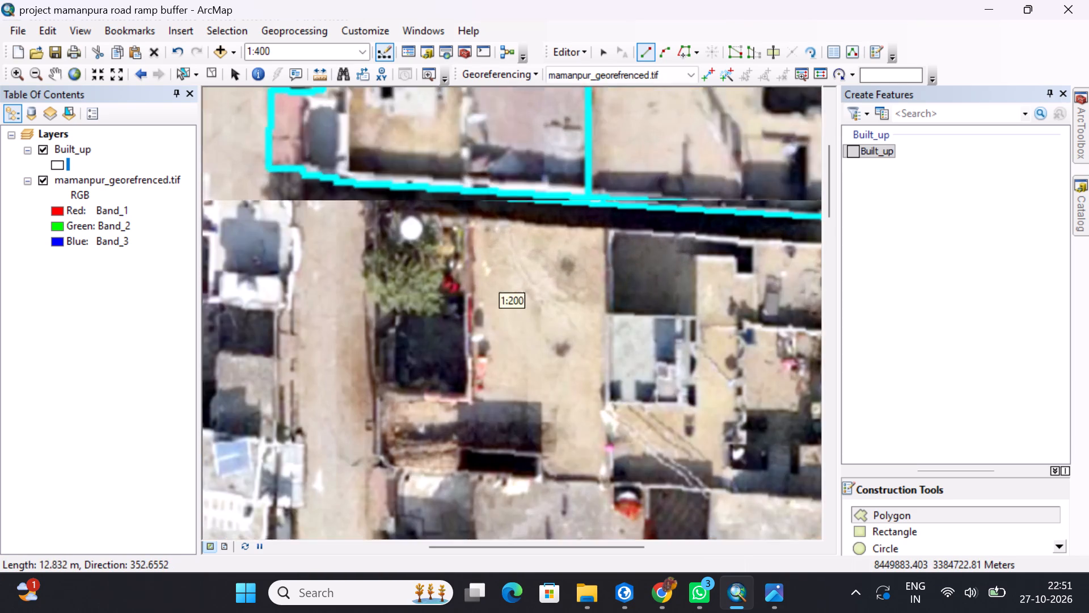
scroll(624, 230, "down", 1)
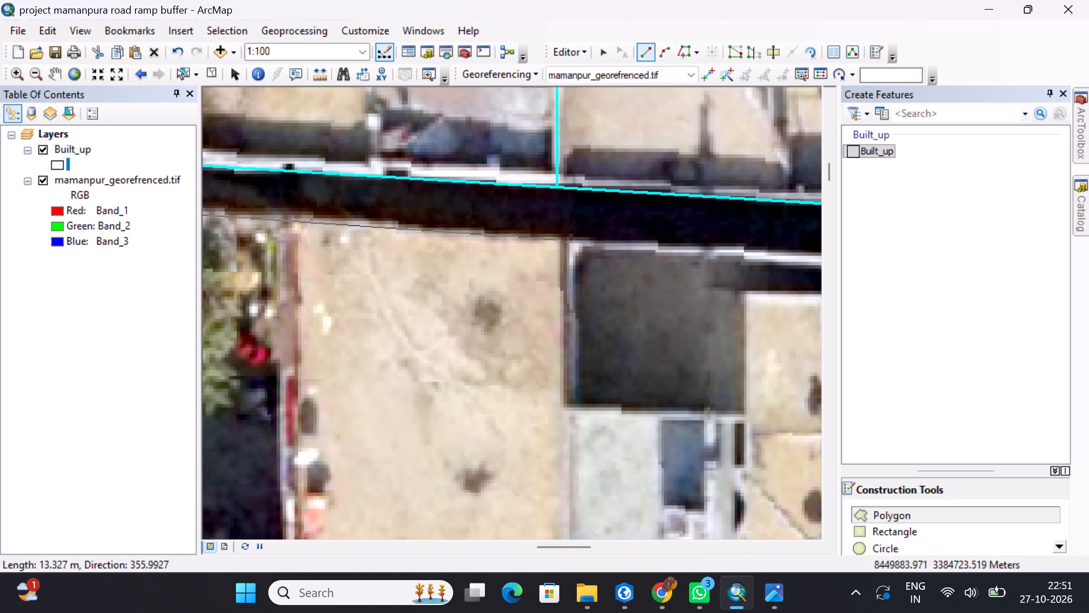
left_click(561, 238)
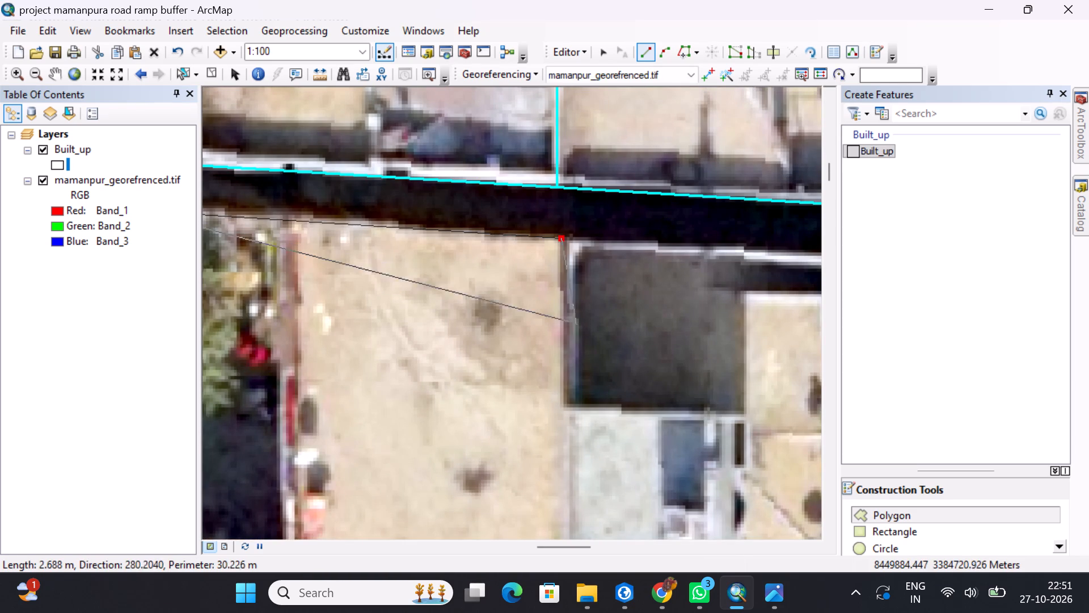
Trace the polygon's east edge, about 15.8 m, and its south edge back to the road, about 14.6 m.
middle_click_drag(572, 333, 563, 159)
scroll(558, 252, "down", 6)
scroll(558, 258, "up", 12)
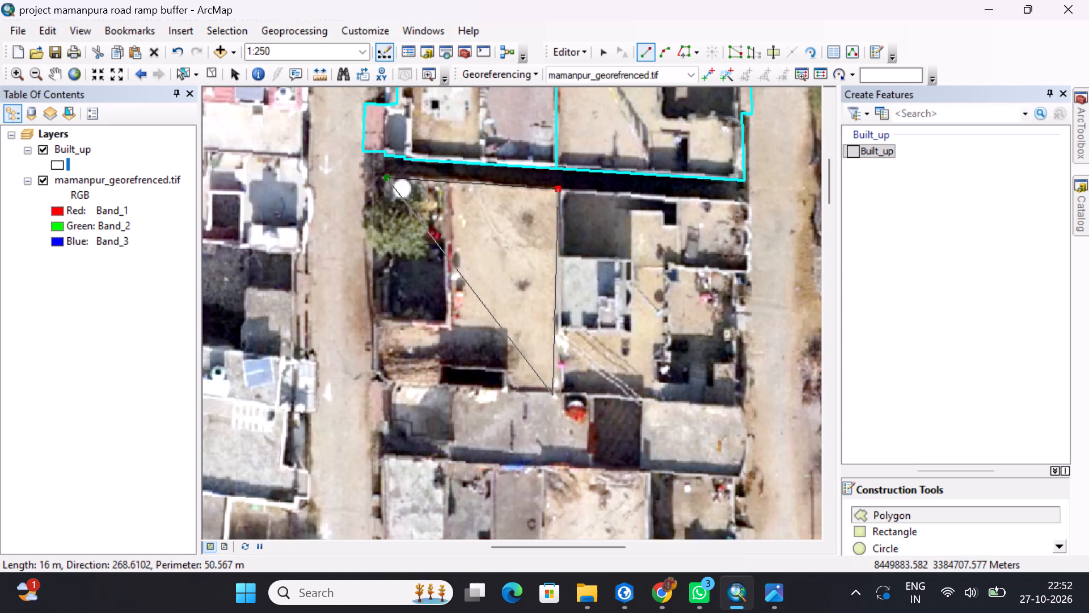
scroll(552, 394, "down", 4)
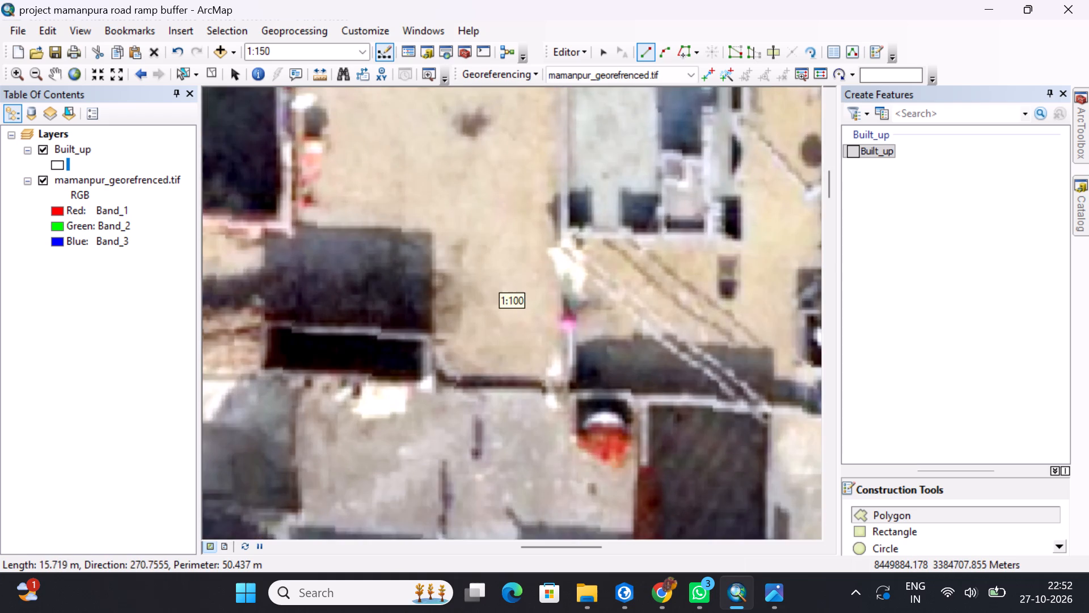
scroll(565, 388, "down", 1)
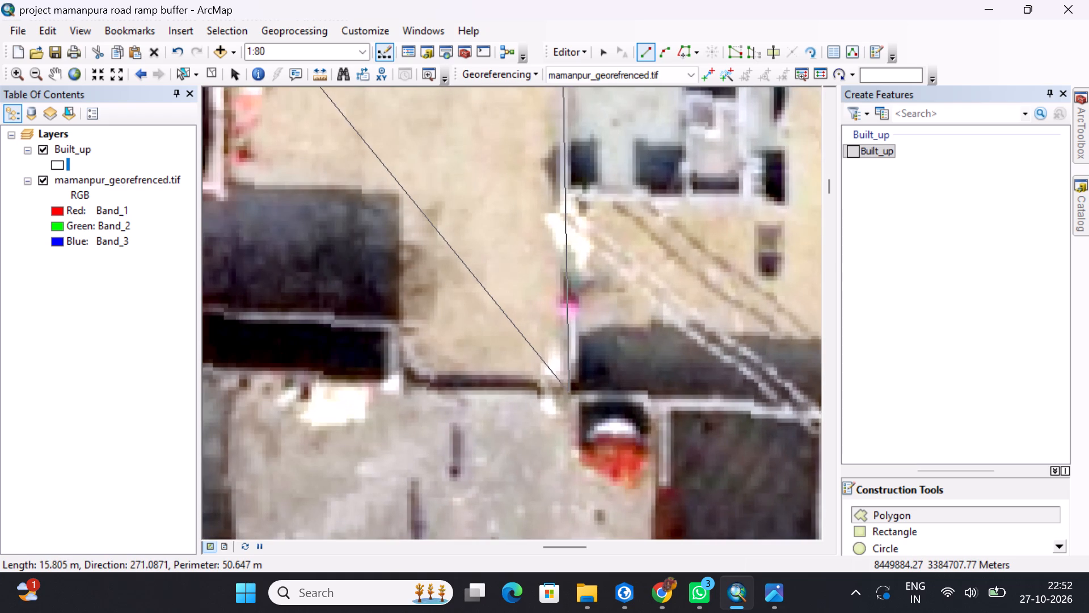
left_click(569, 391)
scroll(543, 397, "up", 9)
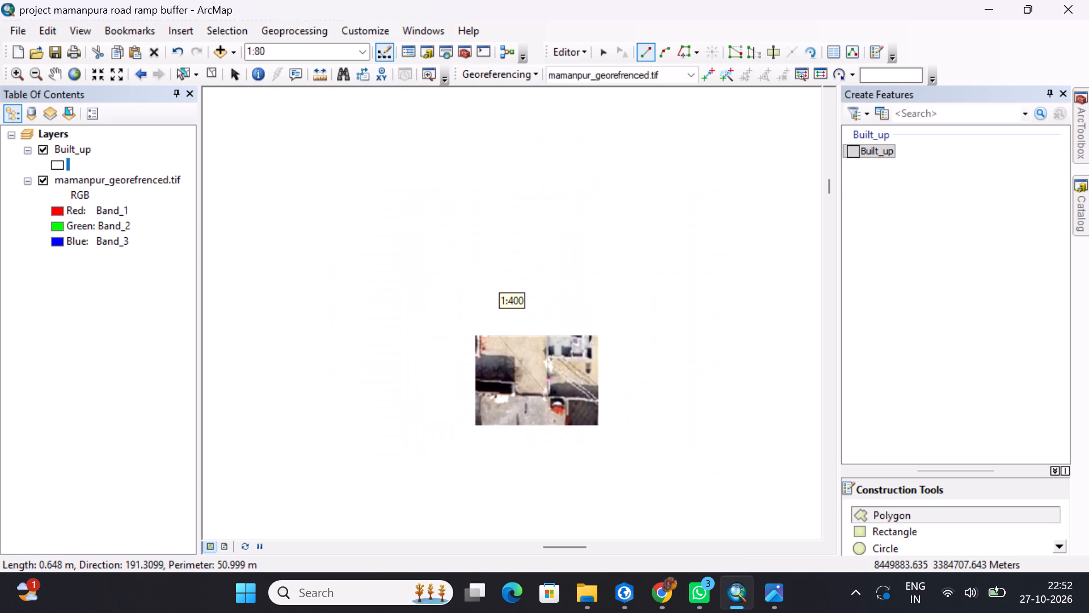
middle_click_drag(485, 385, 611, 389)
scroll(570, 390, "down", 11)
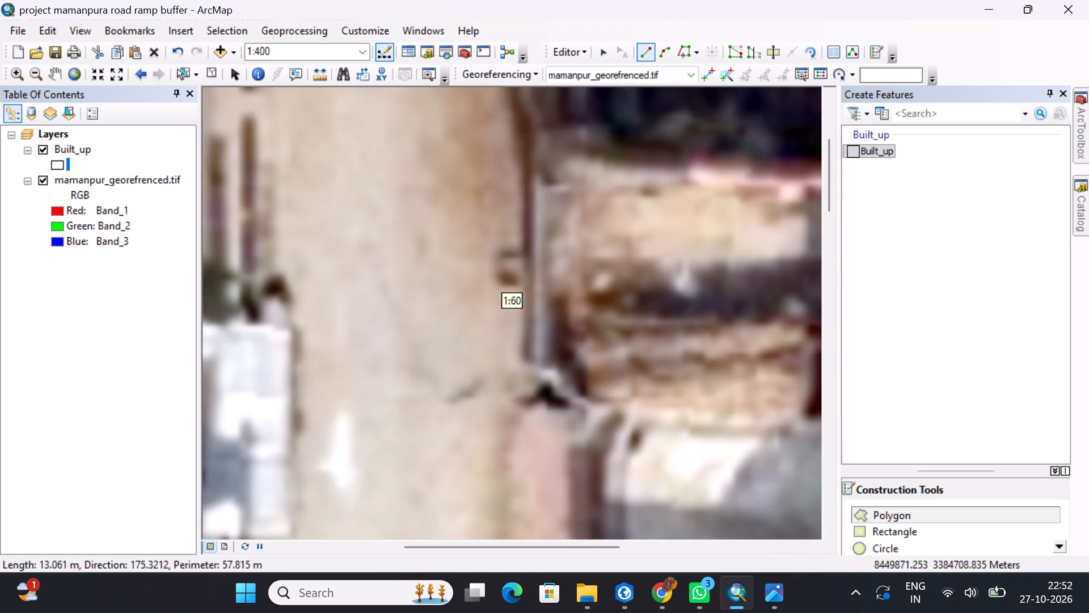
scroll(558, 388, "up", 3)
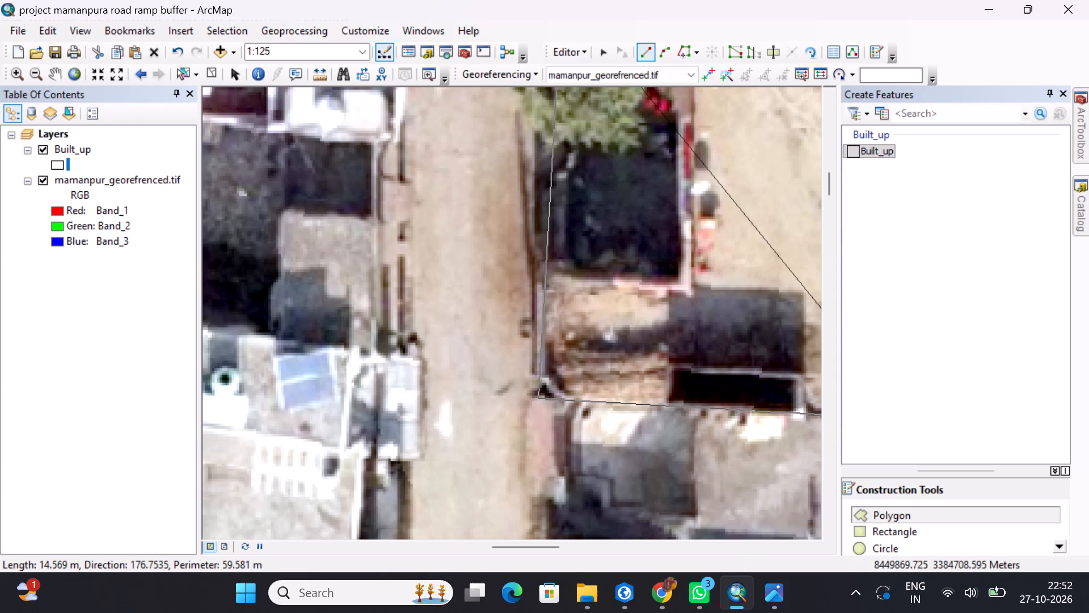
left_click(540, 397)
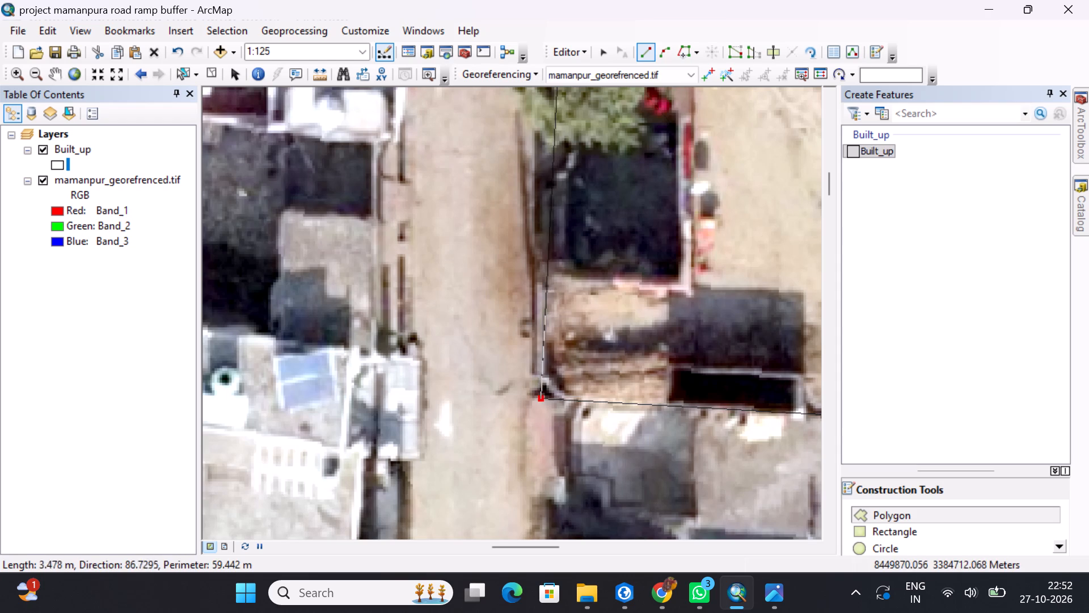
Trace the road side of the polygon, stepping in around the dark courtyard and back out at the tree, and finish the Built_up polygon.
left_click(542, 276)
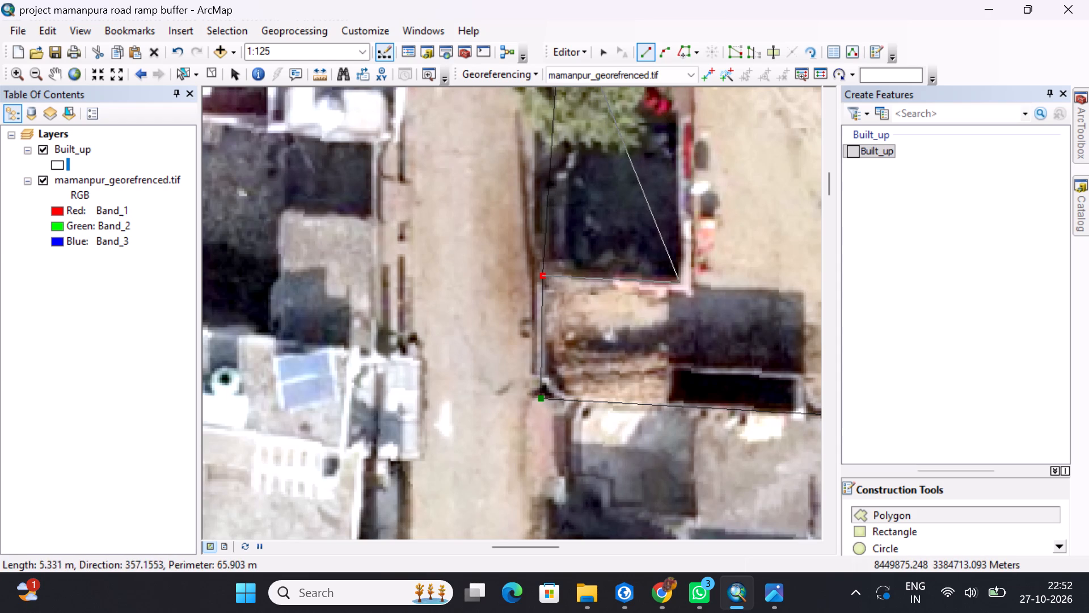
left_click(681, 282)
middle_click_drag(682, 244, 683, 242)
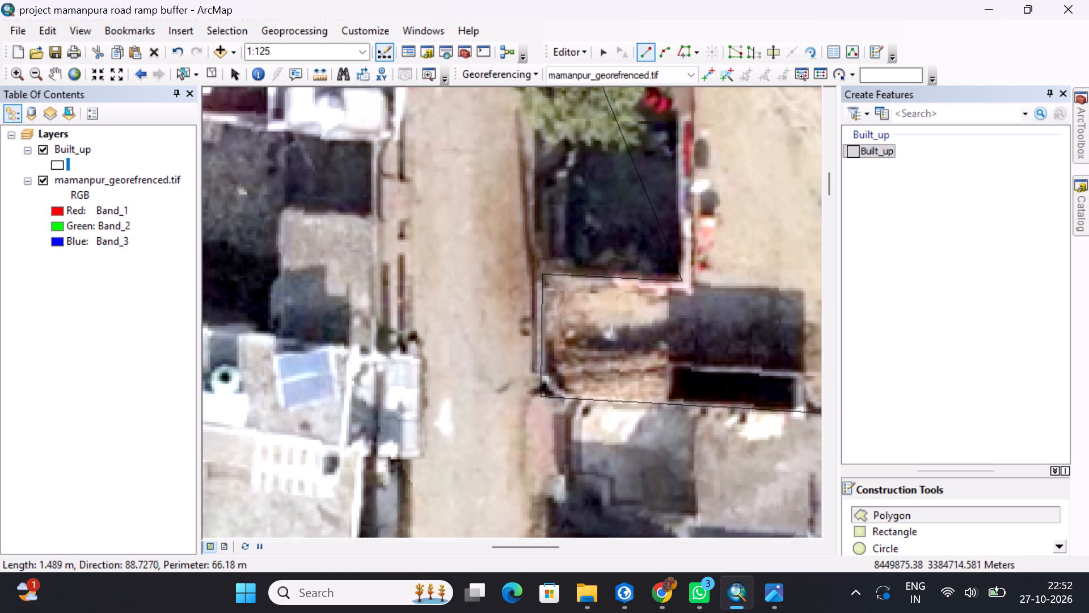
middle_click_drag(683, 242, 614, 358)
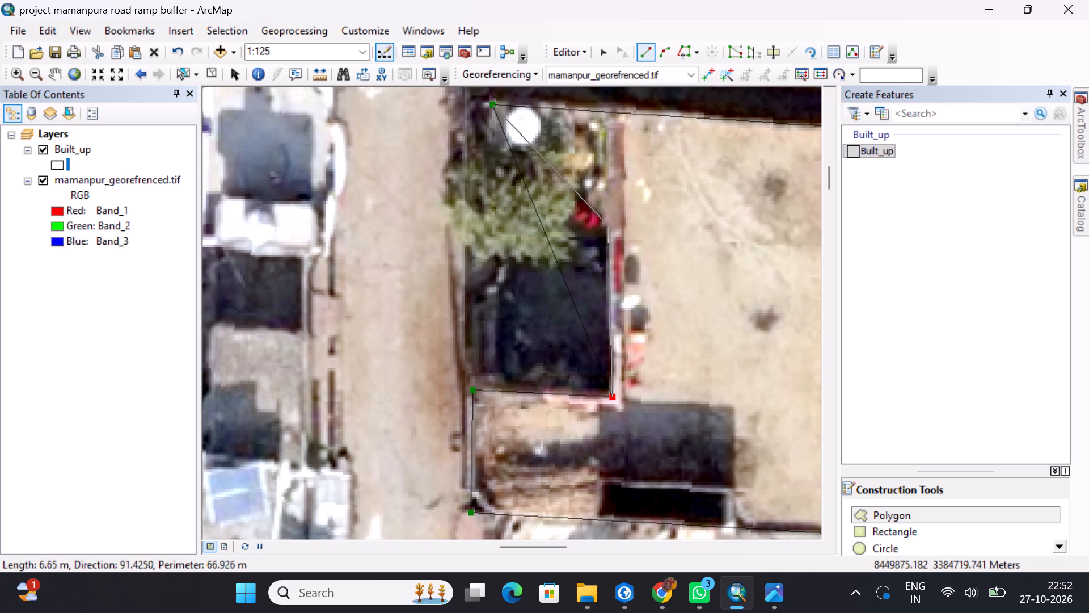
left_click(609, 231)
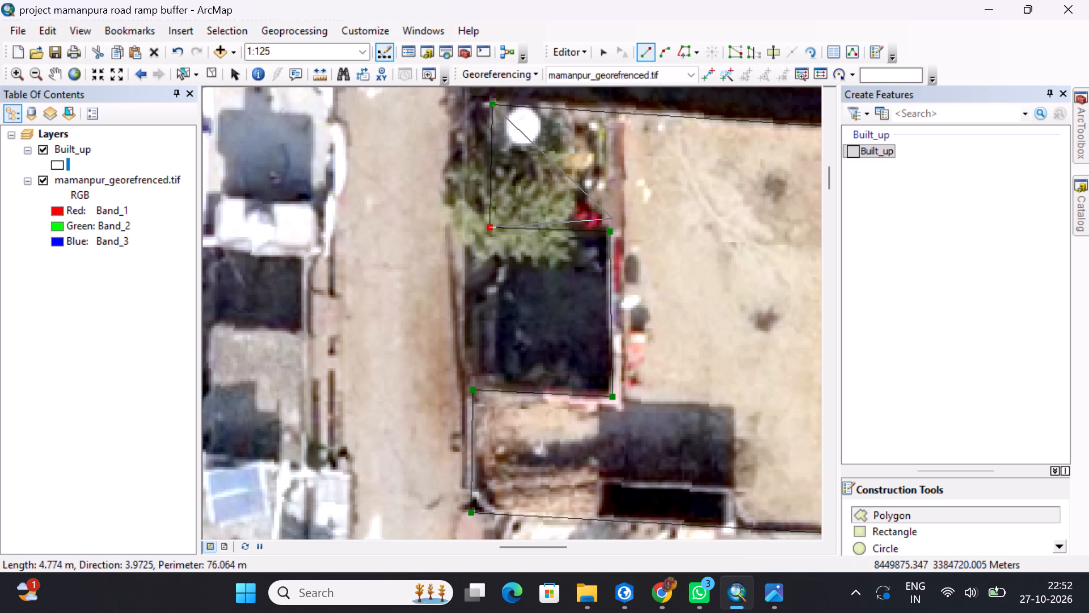
key("F2")
Examine the grey-roofed plot directly south of the new polygon, especially the shared corner beside the road.
scroll(584, 281, "up", 1)
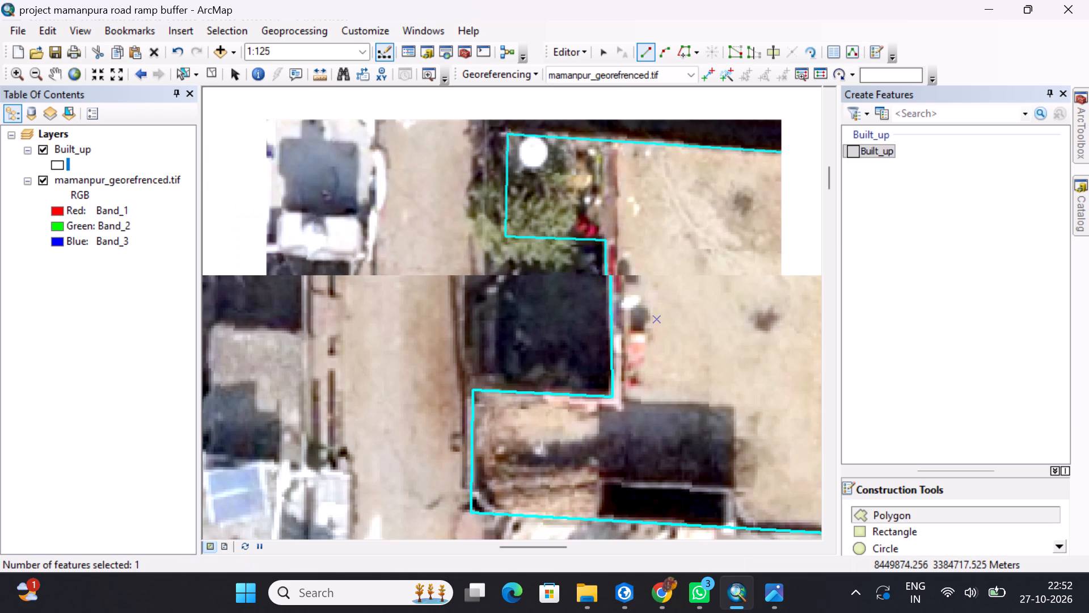
scroll(584, 281, "up", 2)
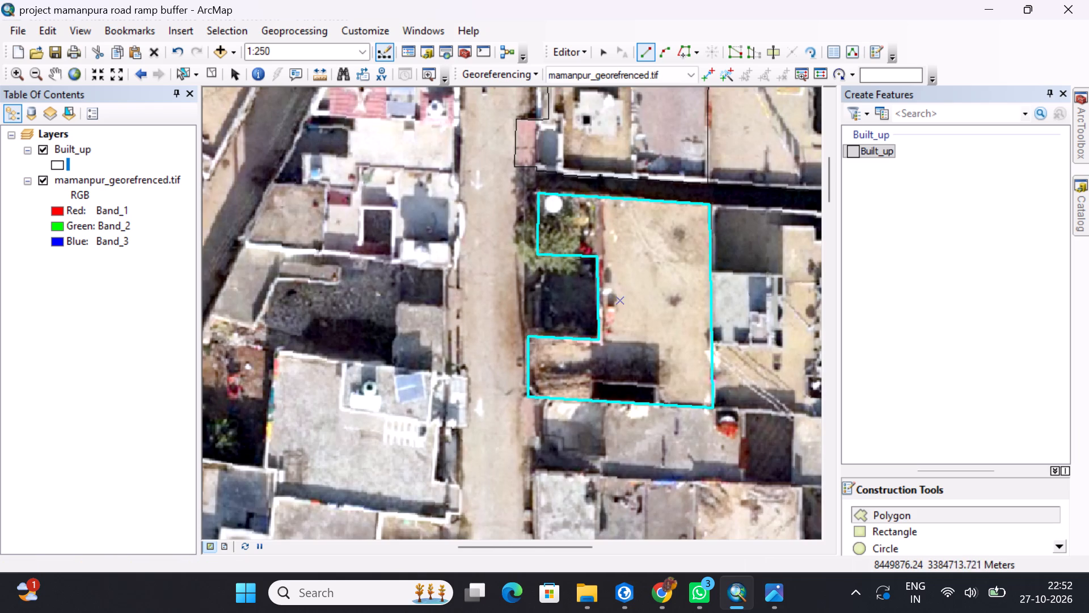
middle_click_drag(568, 360, 581, 298)
middle_click_drag(556, 412, 551, 394)
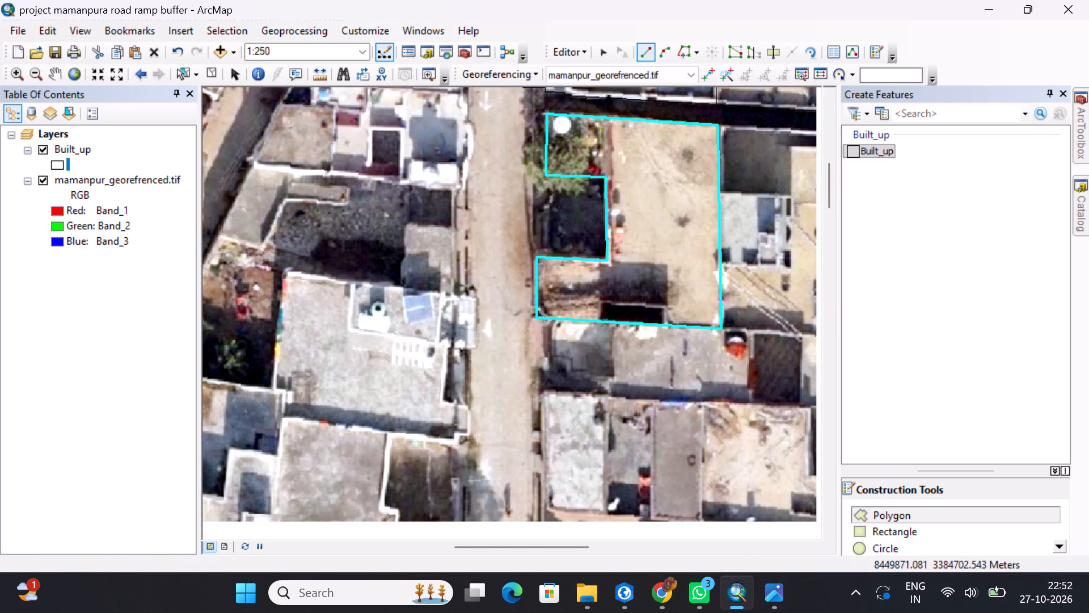
middle_click_drag(551, 394, 550, 392)
scroll(556, 324, "up", 2)
scroll(556, 323, "down", 10)
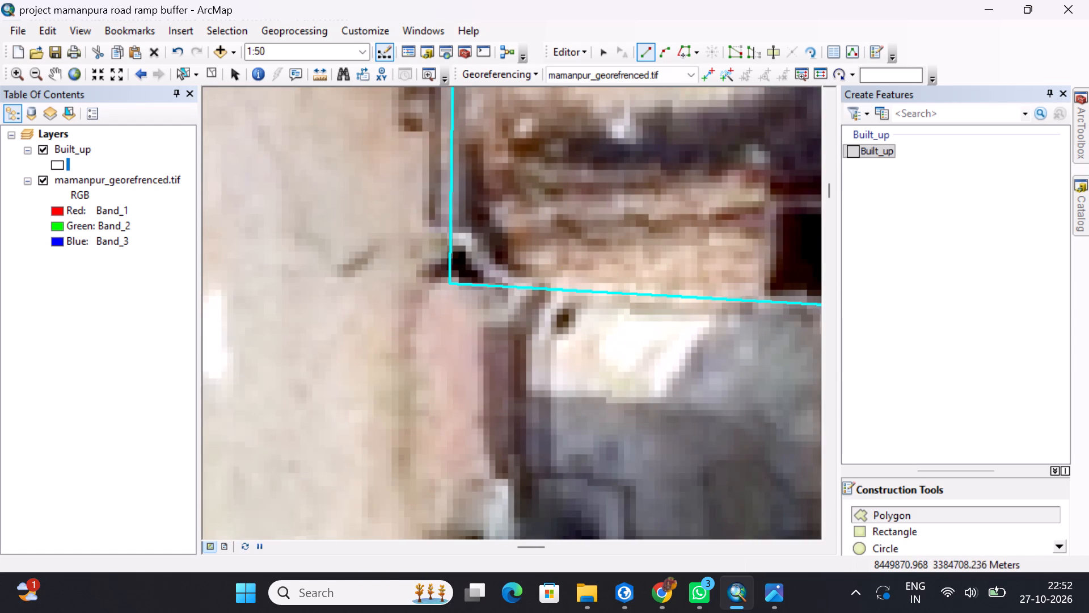
scroll(520, 310, "down", 2)
scroll(520, 313, "up", 9)
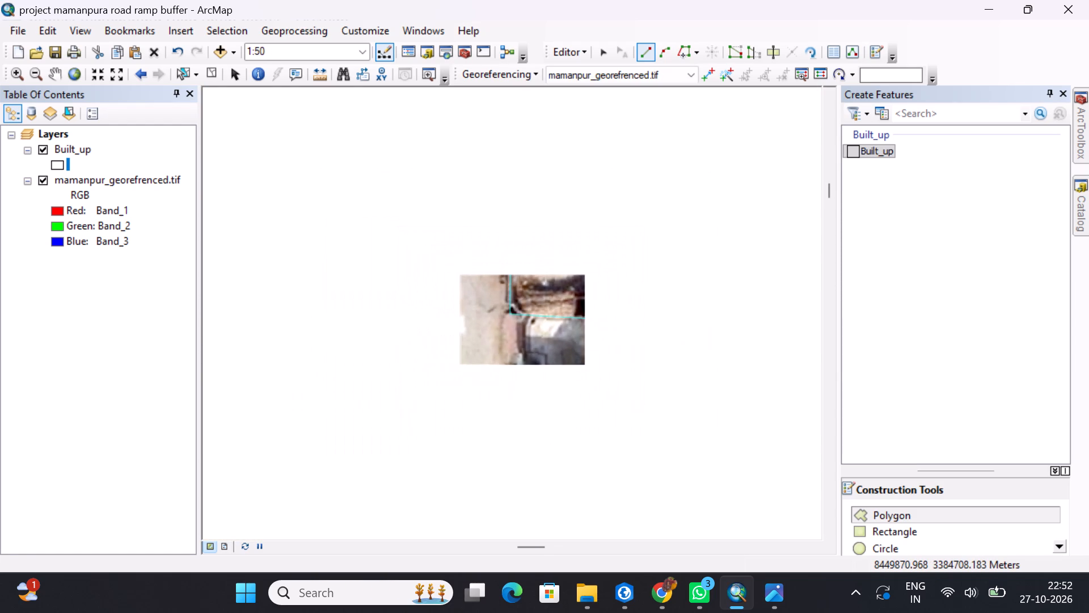
Switch to Photos and examine the grey-roofed plot's roadside boundary and its shared corner with the sandy plot.
left_click(775, 601)
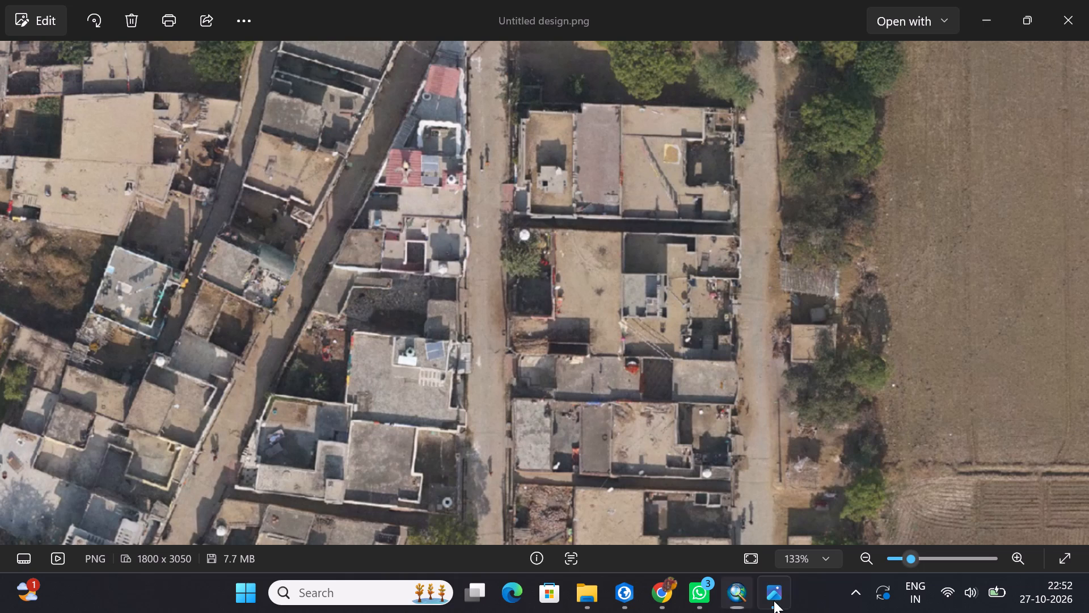
scroll(523, 347, "down", 4)
scroll(522, 352, "up", 12)
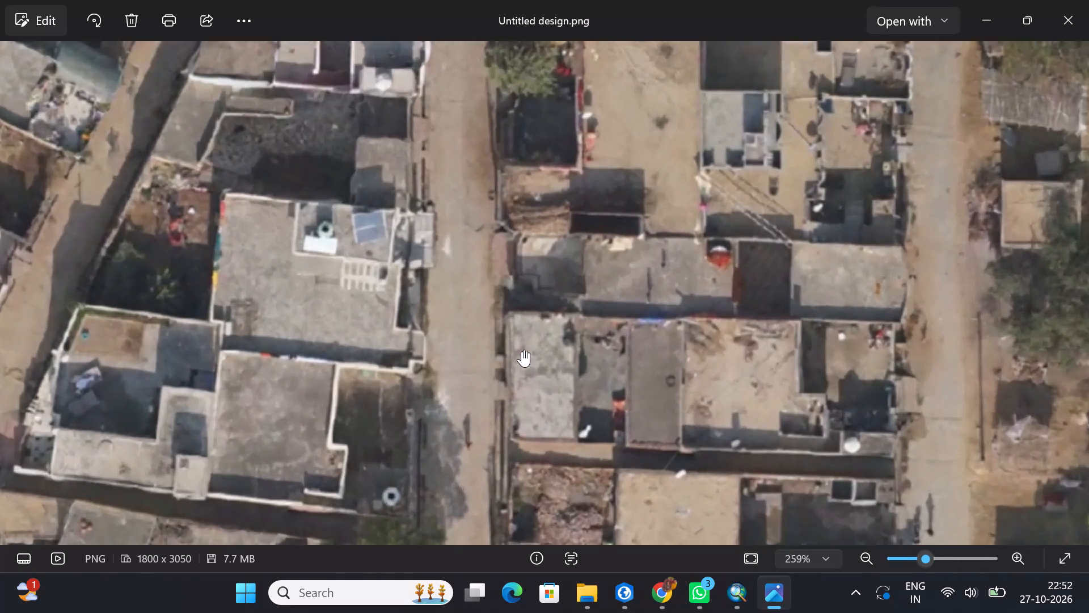
scroll(522, 351, "up", 2)
left_click_drag(542, 211, 545, 305)
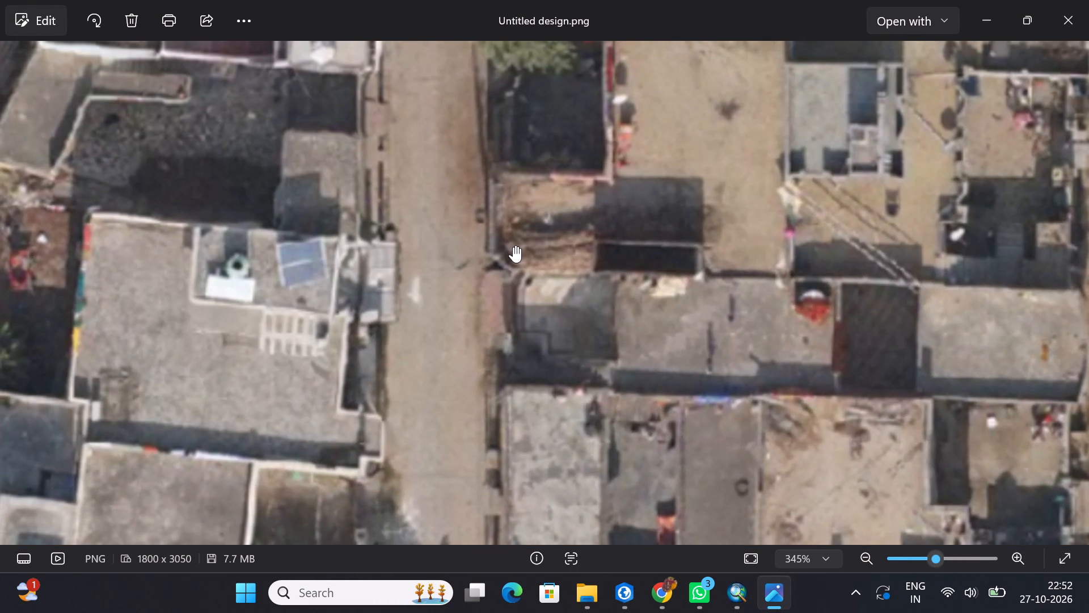
left_click_drag(513, 249, 502, 321)
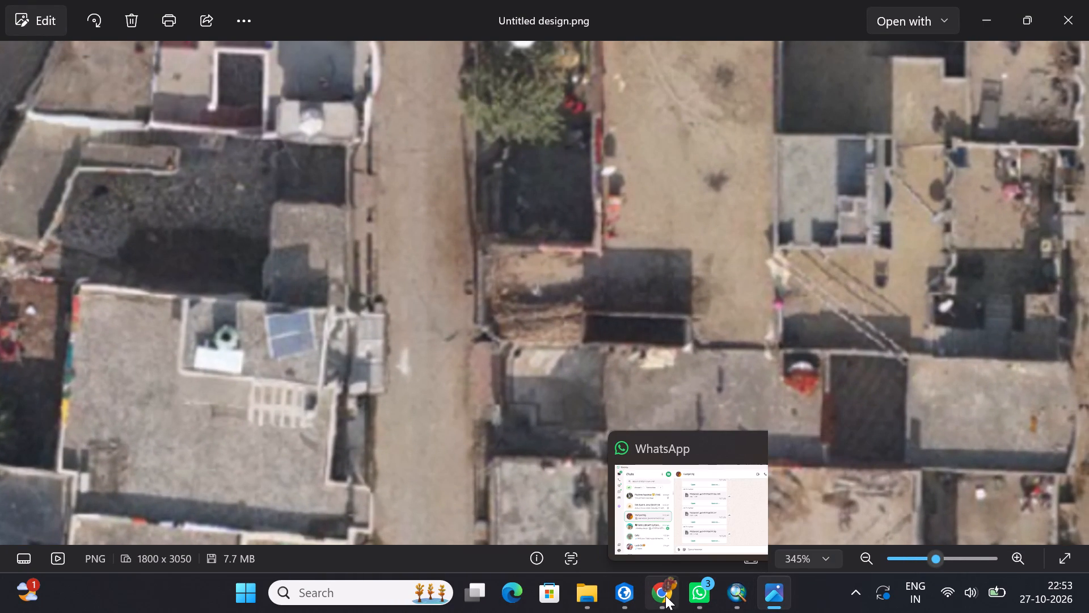
Return to ArcMap, display the Snapping toolbar and dock it at the end of the Editor toolbar's row.
left_click(735, 593)
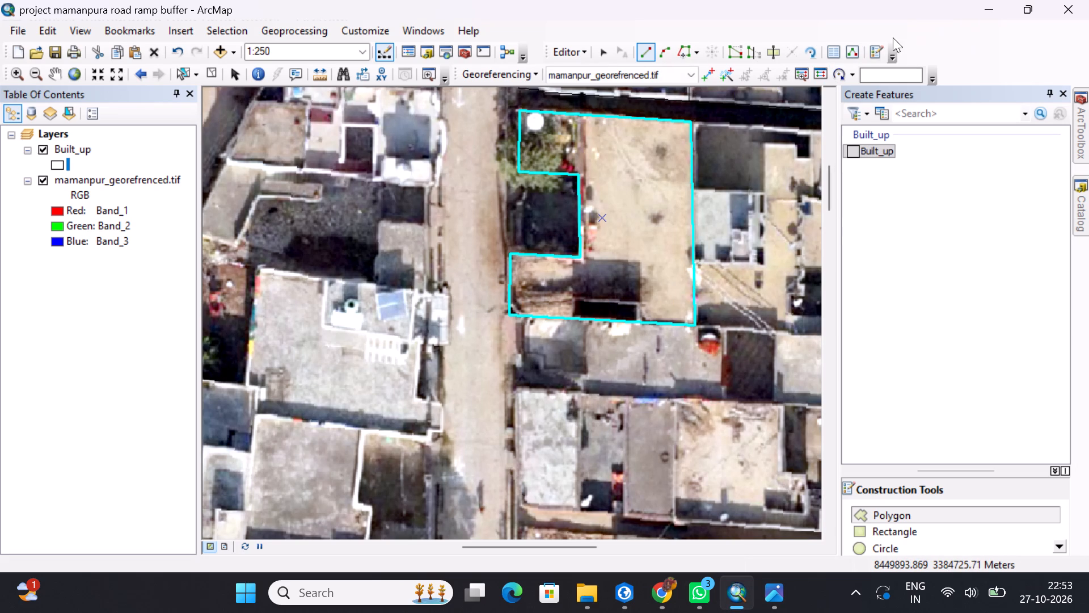
right_click(981, 54)
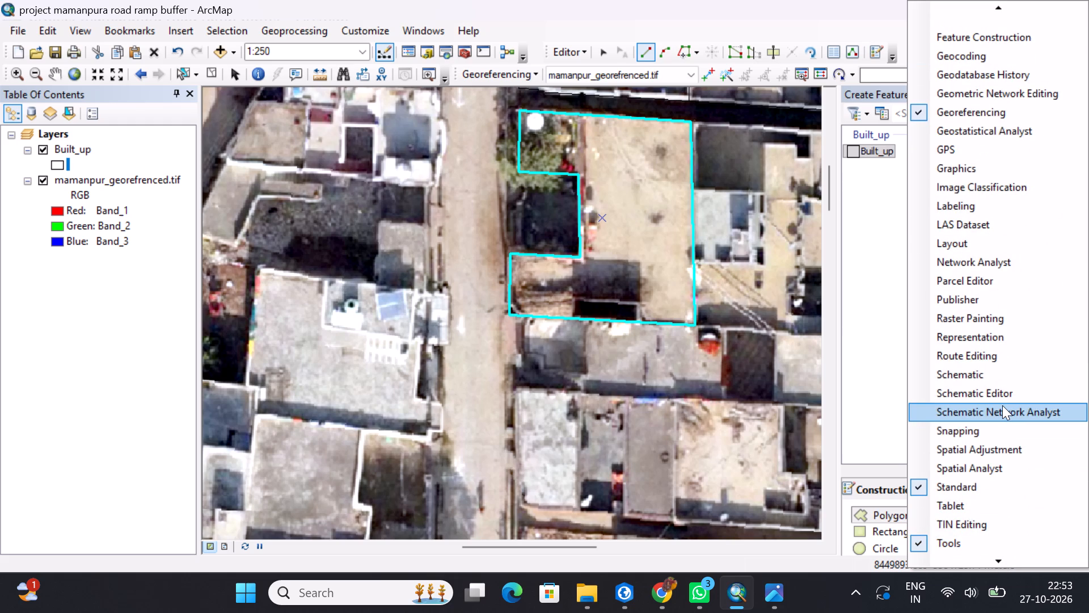
left_click(994, 430)
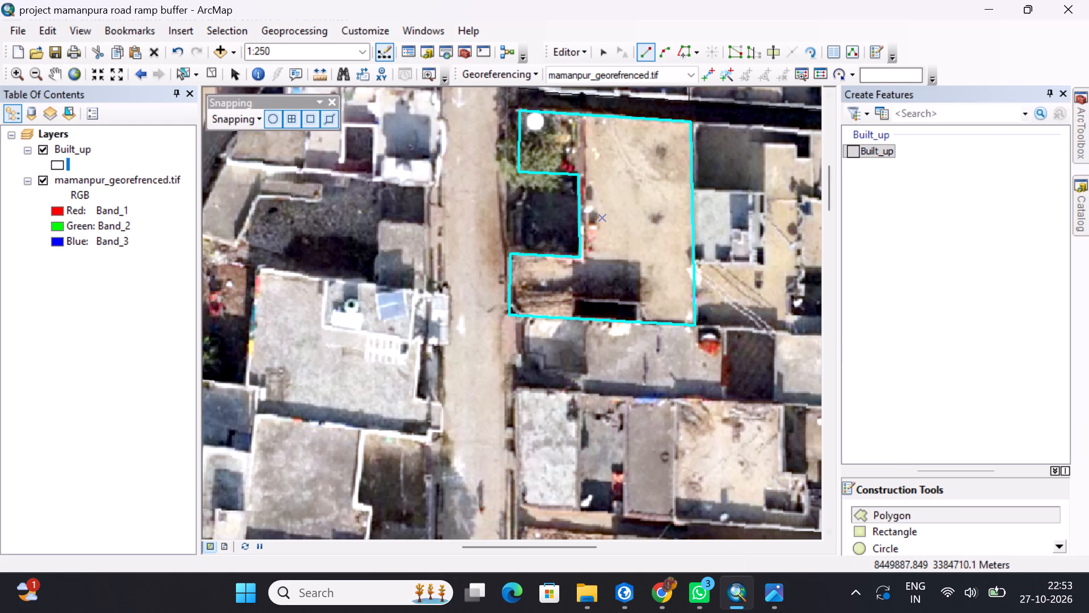
left_click_drag(261, 103, 1082, 111)
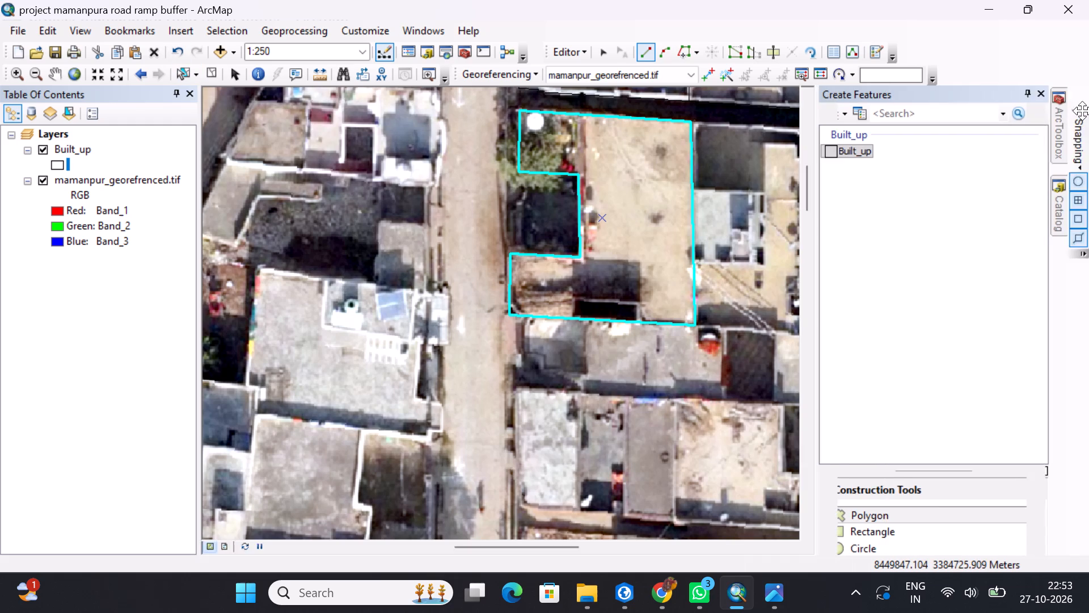
left_click_drag(1082, 111, 914, 48)
left_click(974, 67)
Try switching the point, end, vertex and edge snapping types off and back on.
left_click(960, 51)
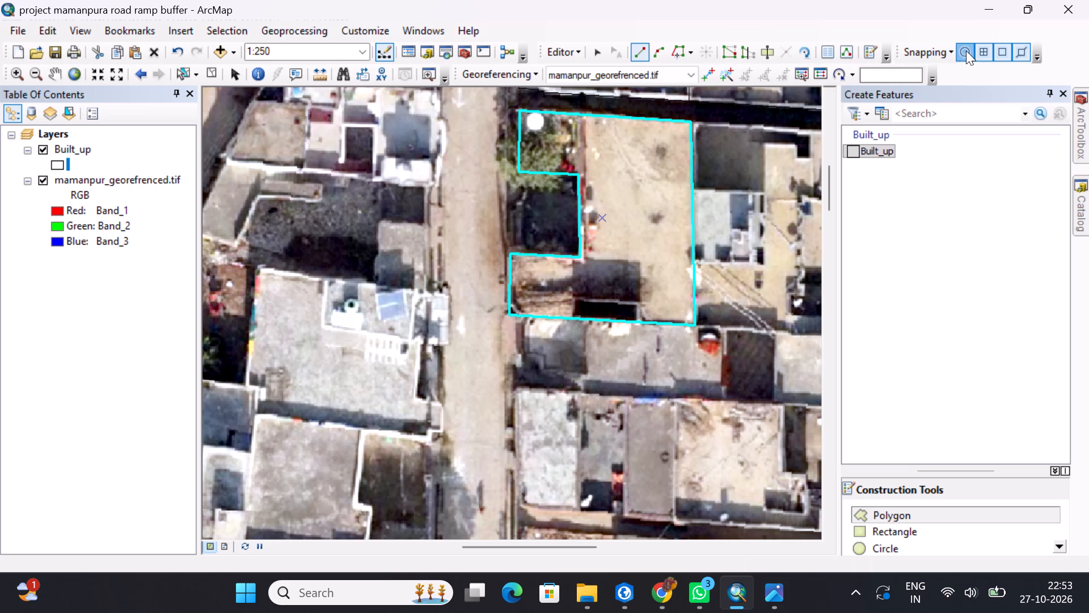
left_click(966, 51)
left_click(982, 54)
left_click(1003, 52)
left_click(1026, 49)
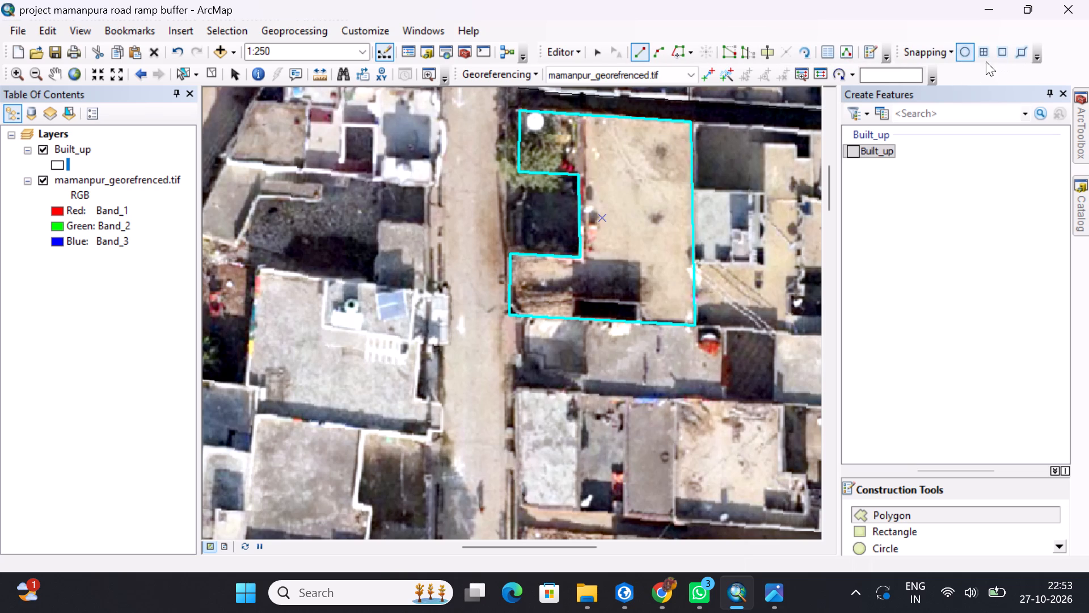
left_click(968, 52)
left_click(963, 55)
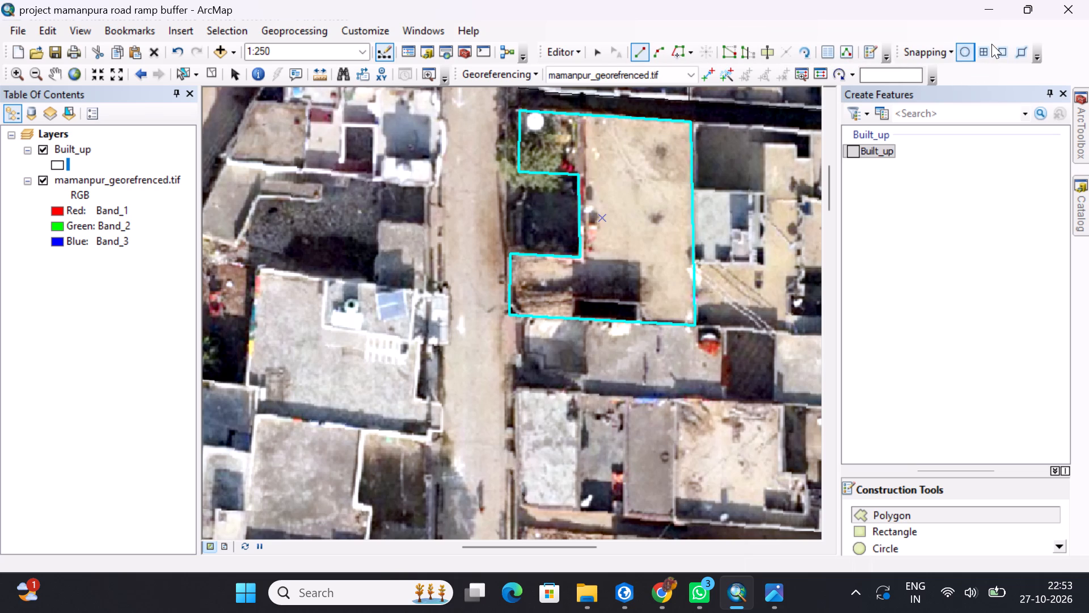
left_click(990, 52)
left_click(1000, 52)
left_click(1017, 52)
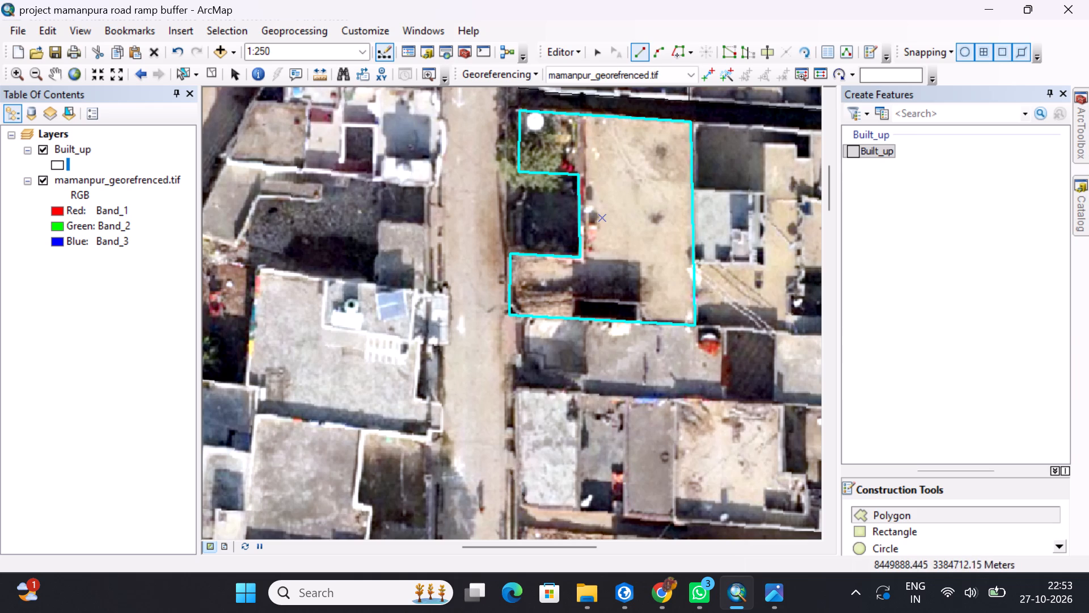
Start a Built_up polygon at the sandy polygon's roadside southwest vertex, tracing the pinkish ramp about 0.5 m west, 3.1 m south and 1.2 m east.
scroll(526, 310, "down", 3)
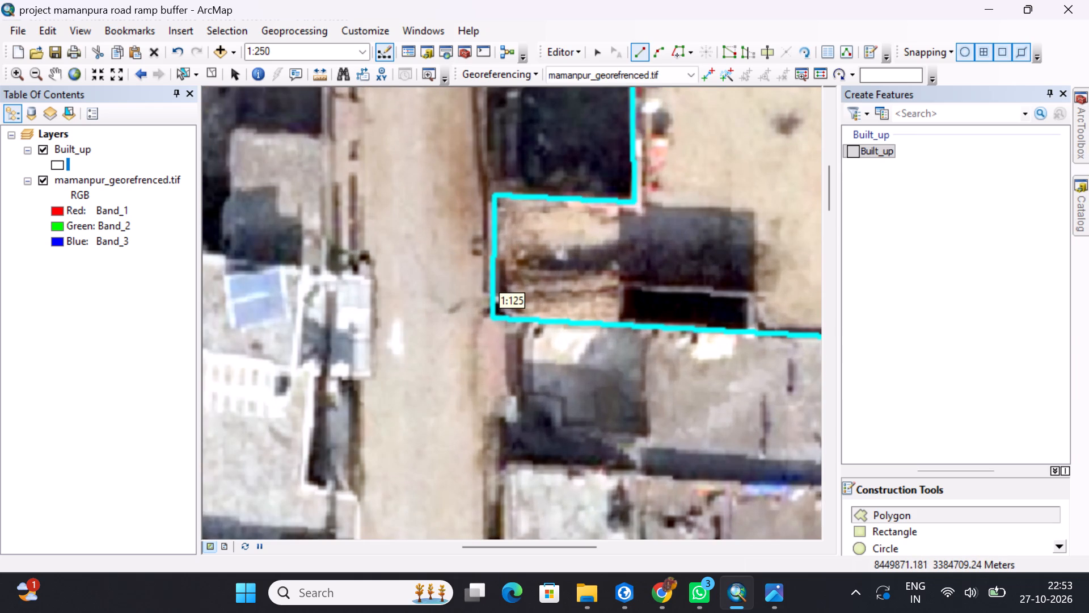
scroll(486, 324, "down", 3)
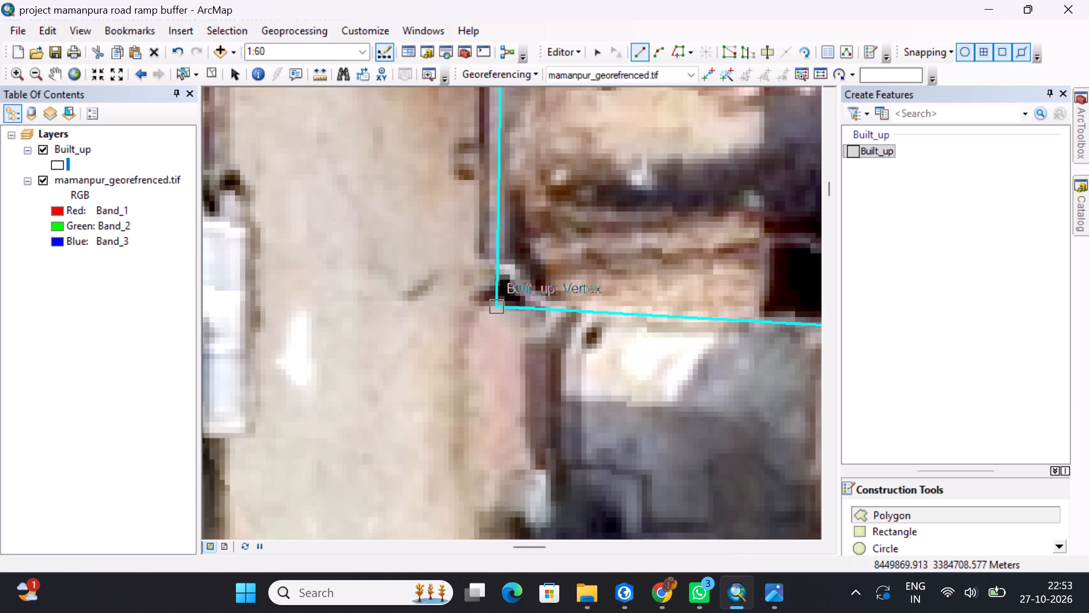
left_click(499, 307)
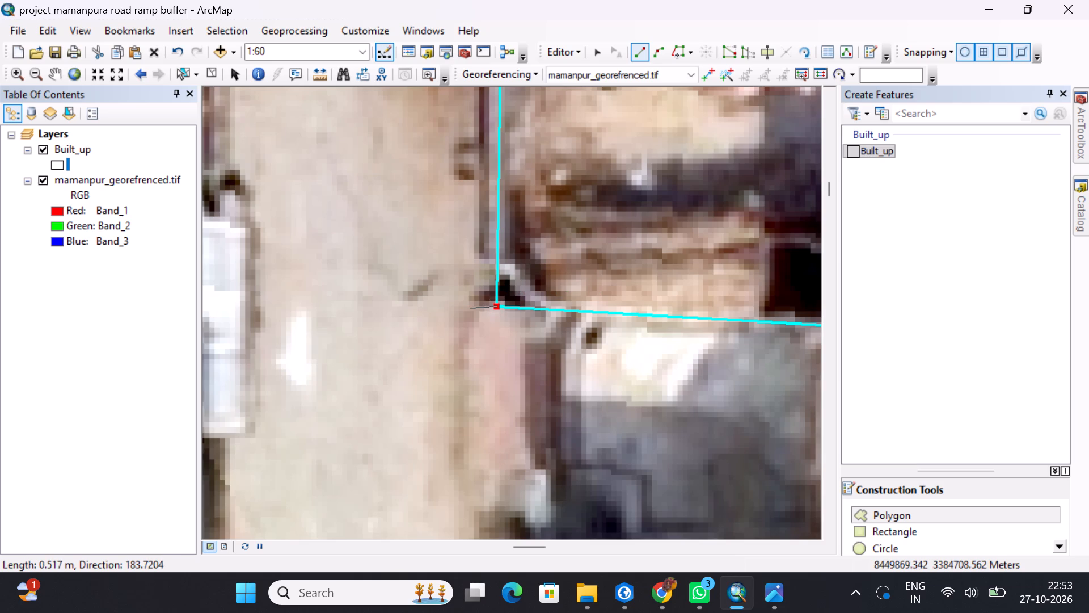
left_click(469, 307)
scroll(457, 428, "down", 3)
scroll(458, 434, "up", 7)
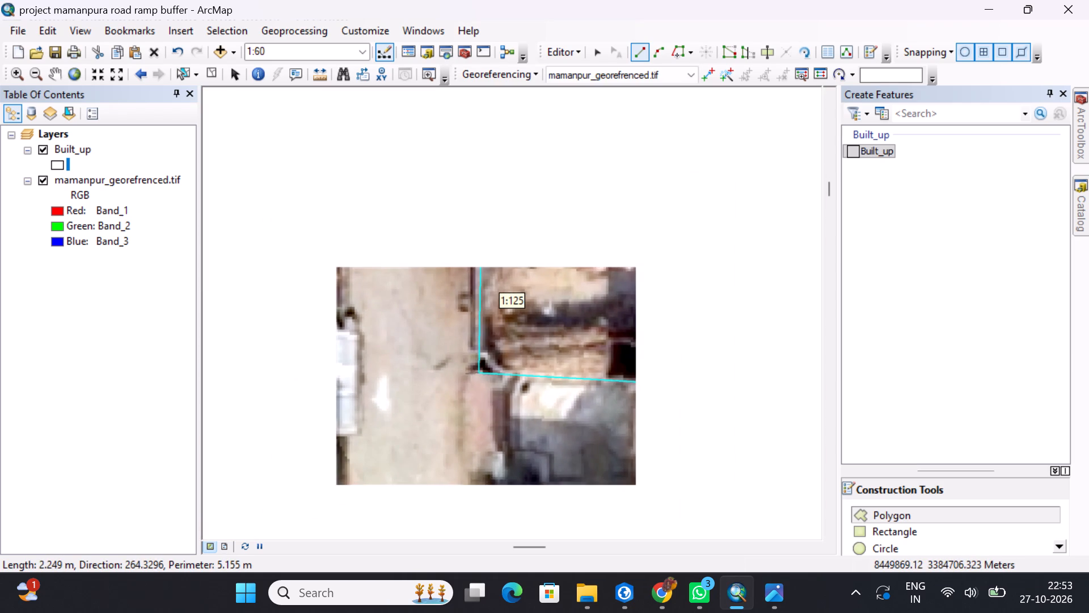
scroll(455, 453, "down", 1)
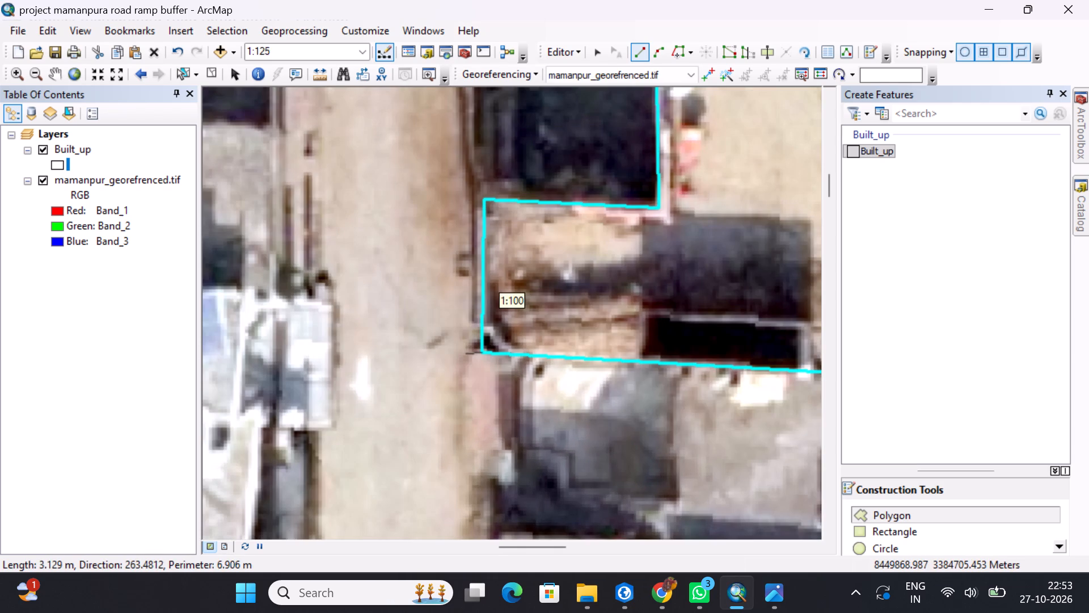
left_click(466, 450)
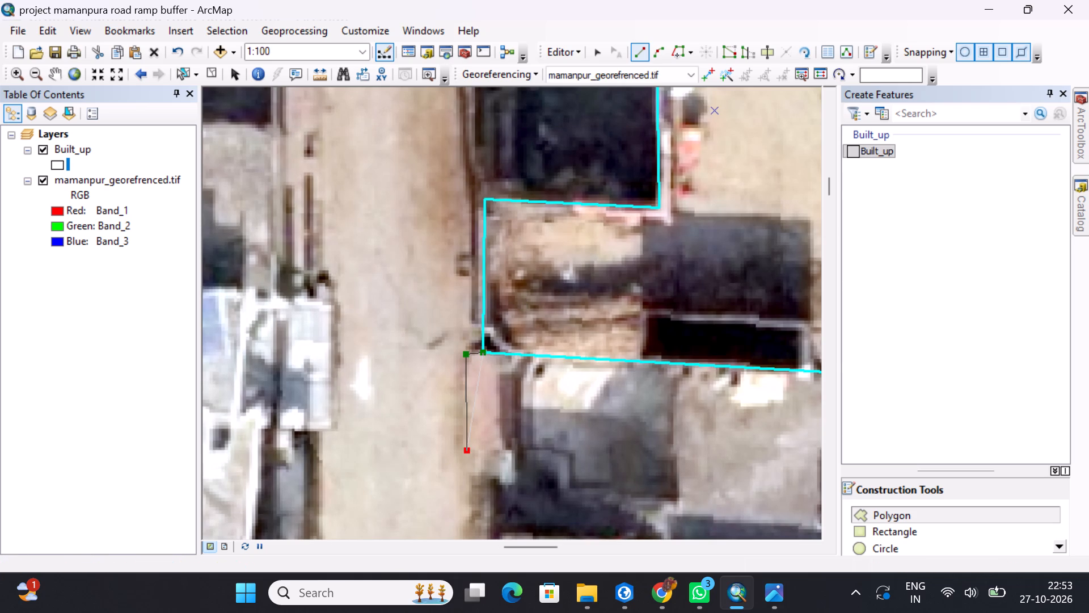
left_click(502, 451)
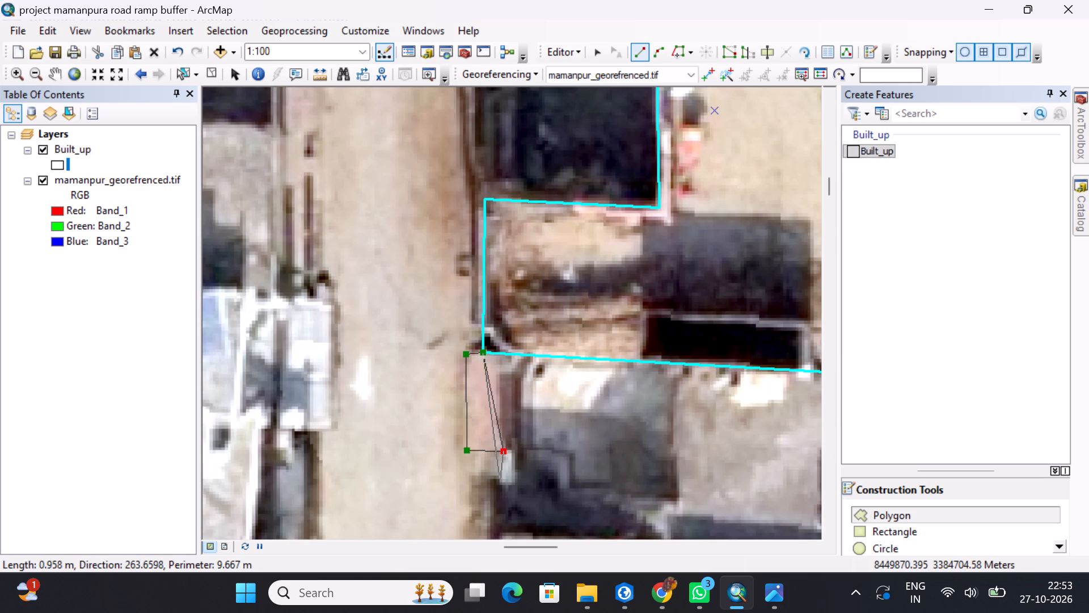
Extend the polygon's road side about 2.7 m south from the ramp to the grey-roofed plot's southwest corner.
scroll(499, 482, "down", 2)
scroll(498, 485, "up", 5)
middle_click_drag(543, 476, 539, 468)
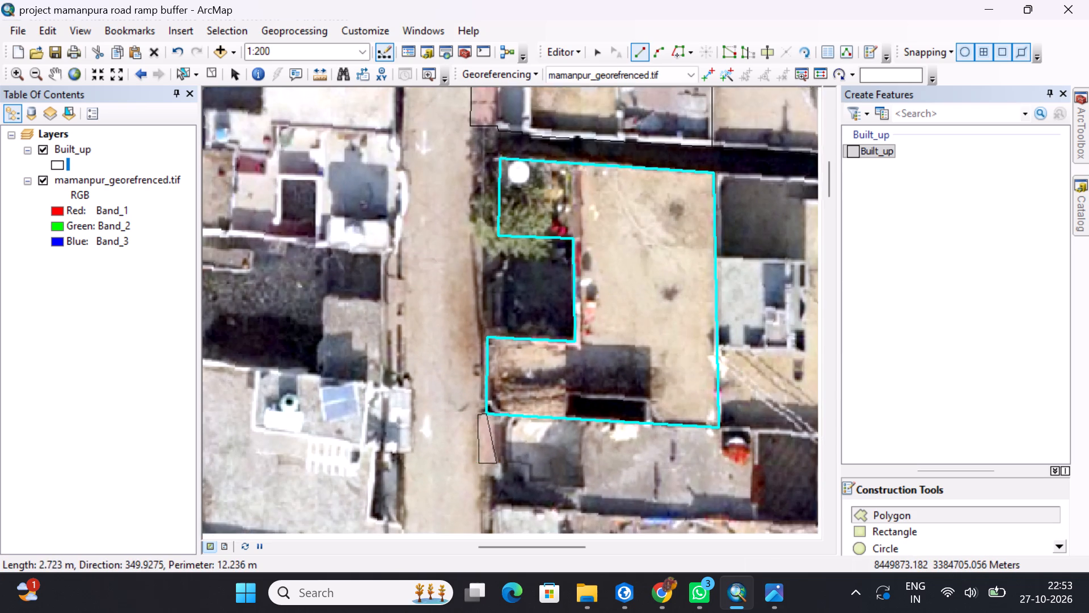
middle_click_drag(539, 468, 542, 360)
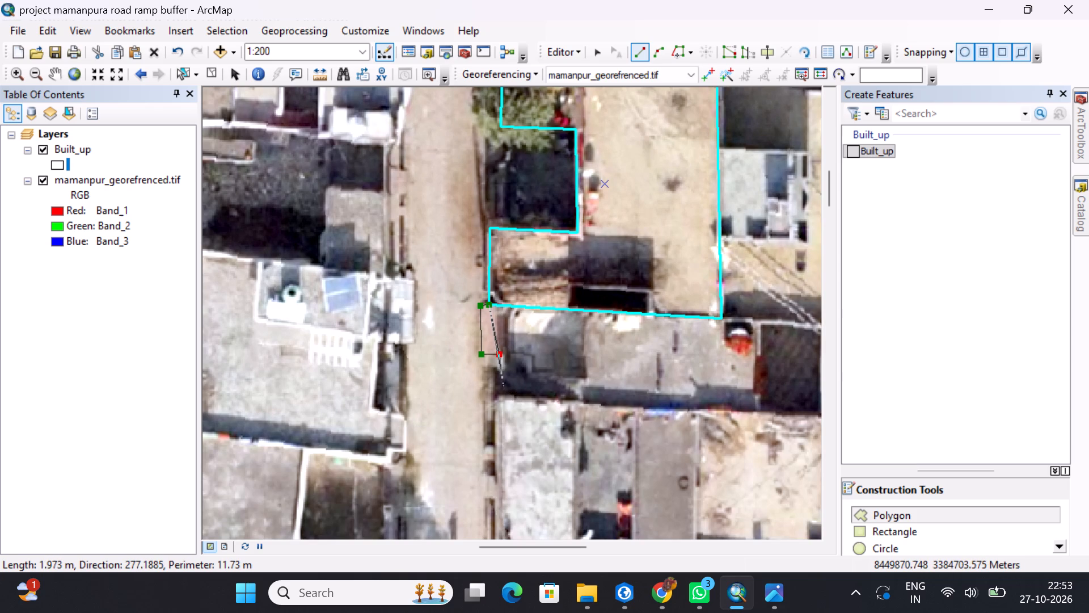
scroll(503, 385, "down", 2)
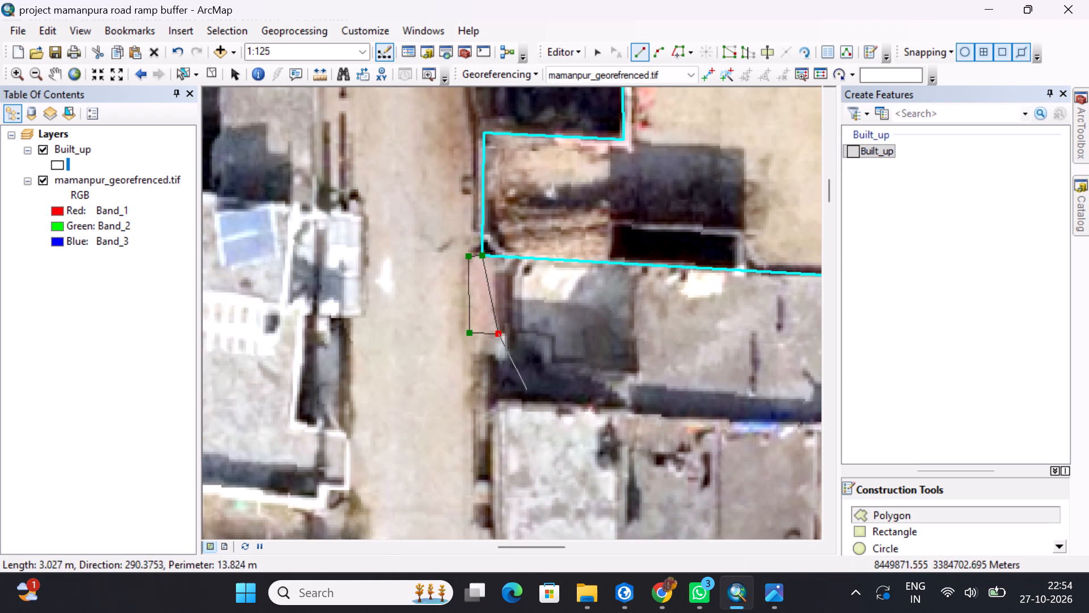
left_click(503, 404)
Trace the polygon's south edge, about 15.9 m, and east edge, about 5.7 m, returning to the sandy polygon's southeast vertex.
middle_click_drag(659, 388, 605, 384)
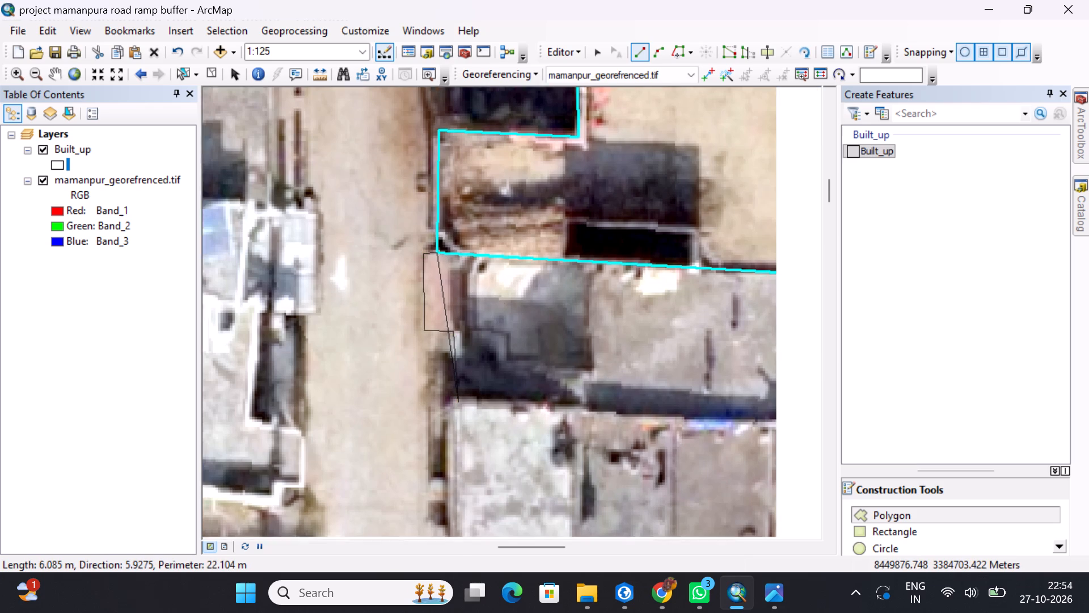
middle_click_drag(605, 384, 484, 362)
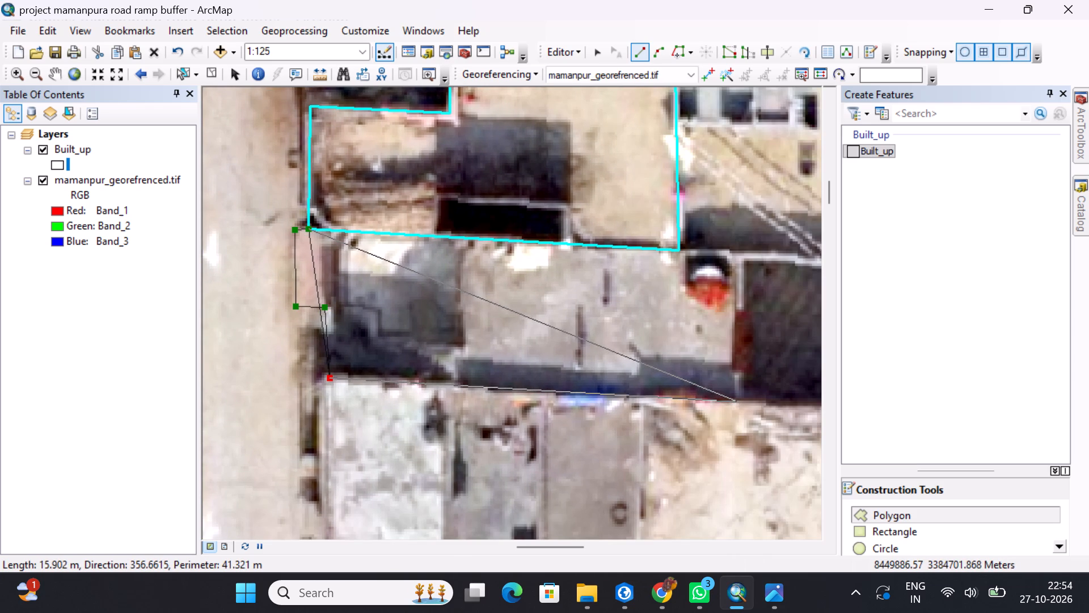
left_click(738, 401)
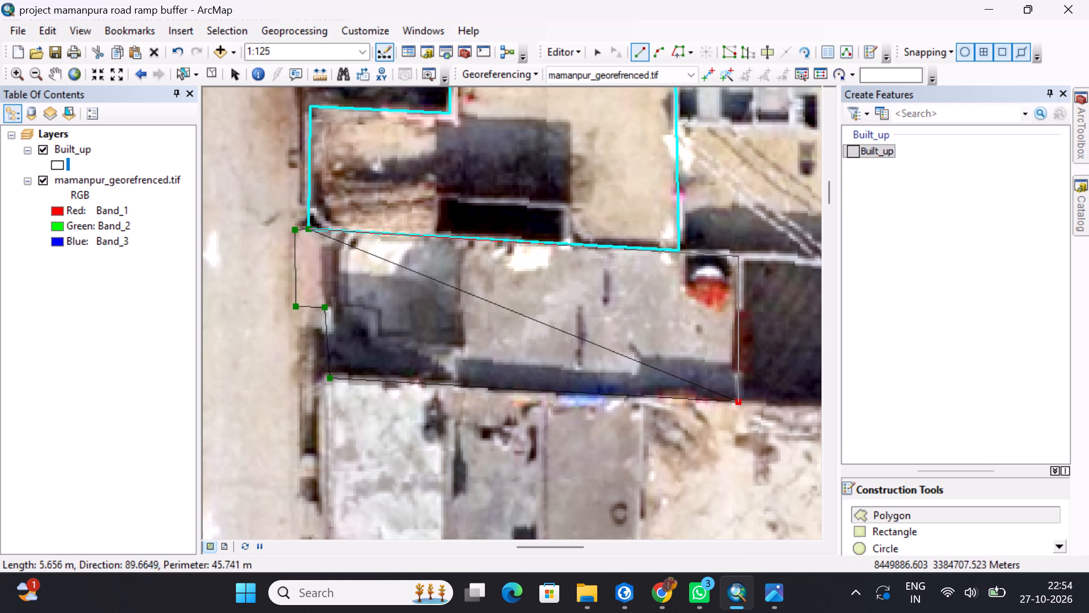
left_click(736, 254)
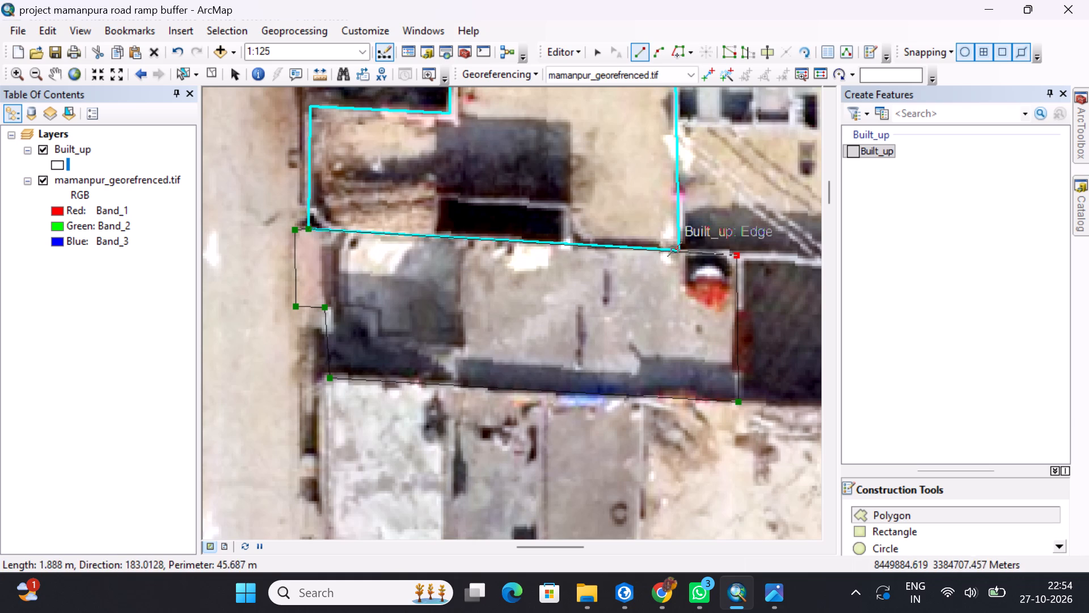
left_click(679, 246)
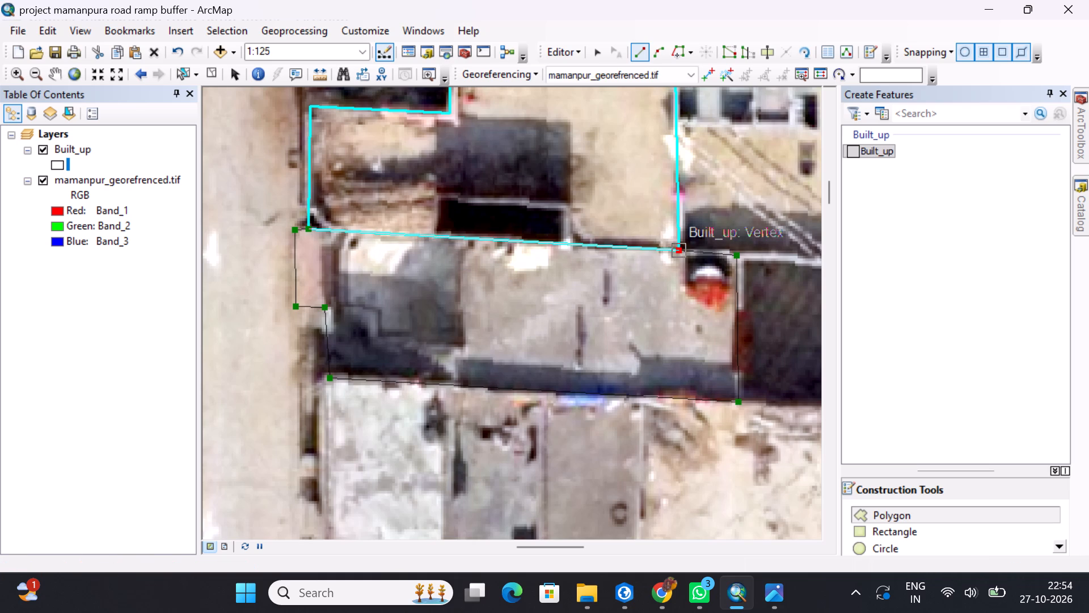
Examine closely how the new polygon's north side lines up with the sandy polygon's south edge.
scroll(501, 268, "up", 4)
scroll(501, 269, "down", 13)
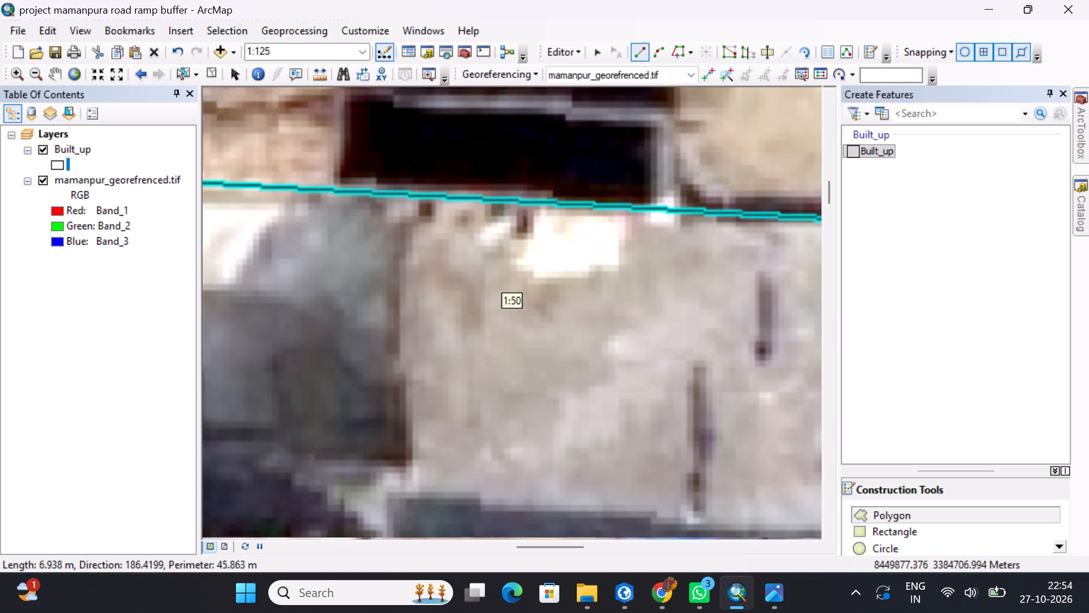
scroll(545, 200, "down", 7)
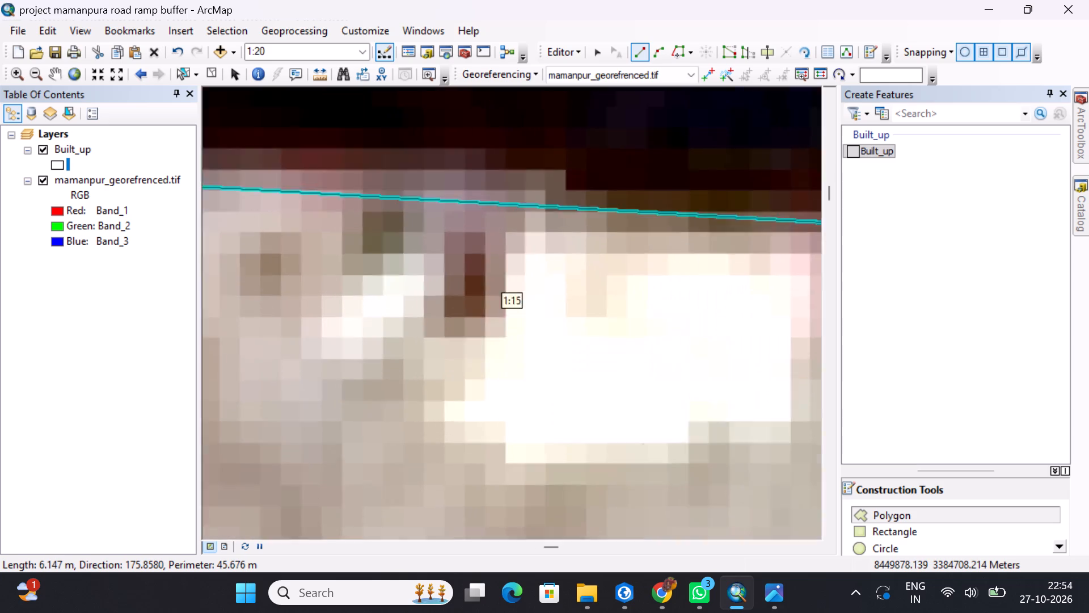
scroll(560, 189, "down", 8)
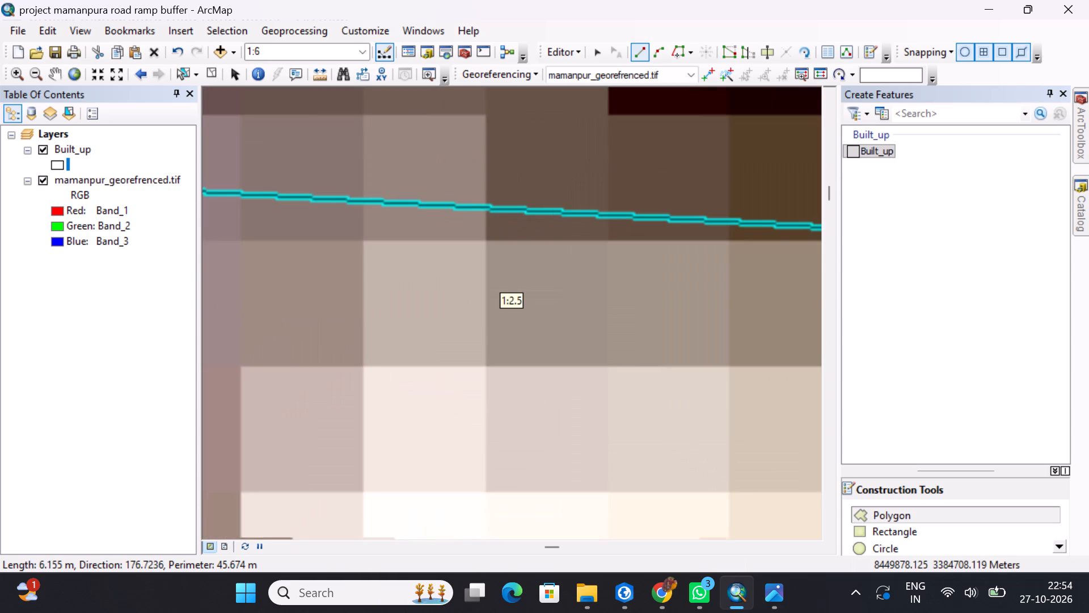
scroll(594, 247, "down", 6)
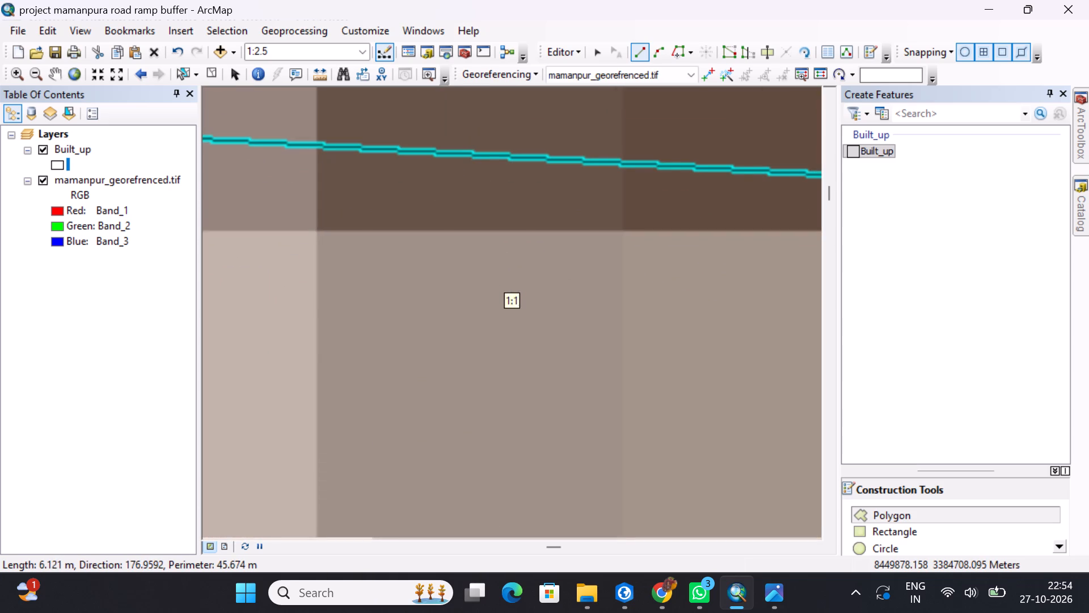
scroll(609, 200, "down", 7)
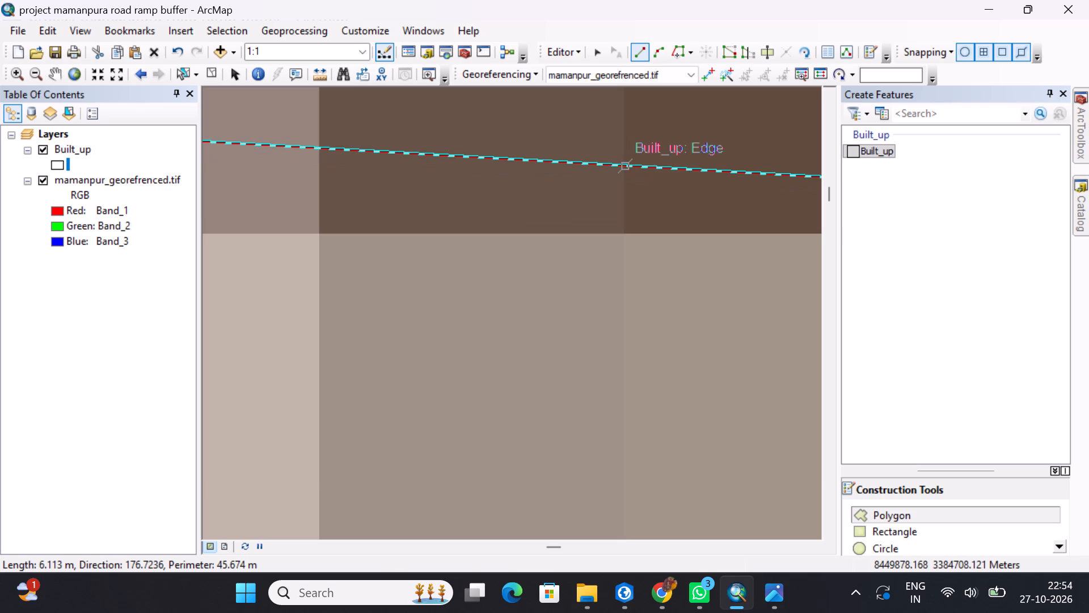
scroll(624, 166, "down", 6)
scroll(623, 166, "up", 13)
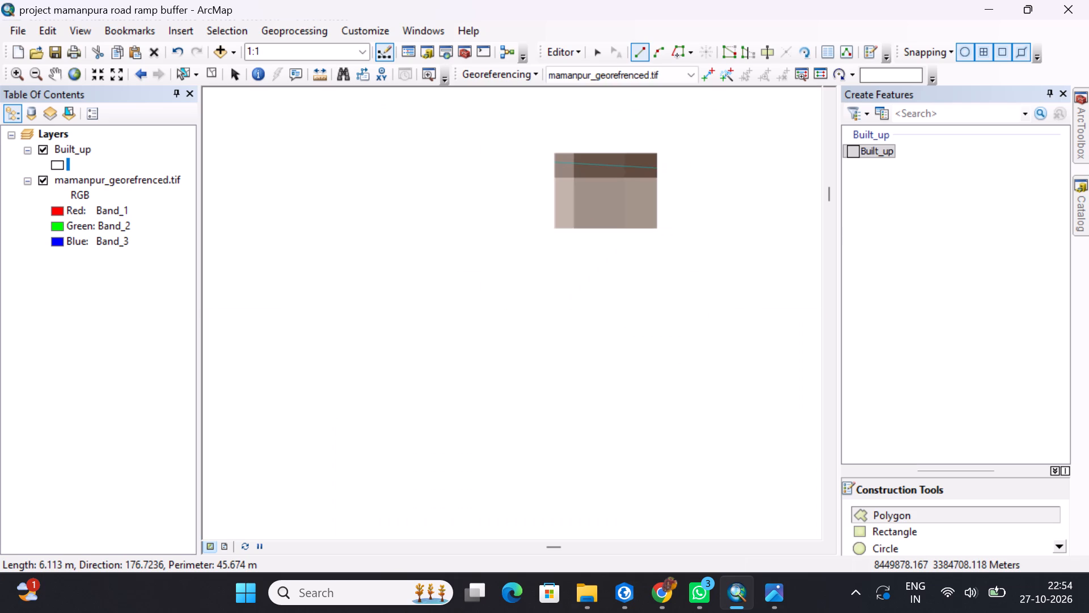
scroll(356, 158, "up", 8)
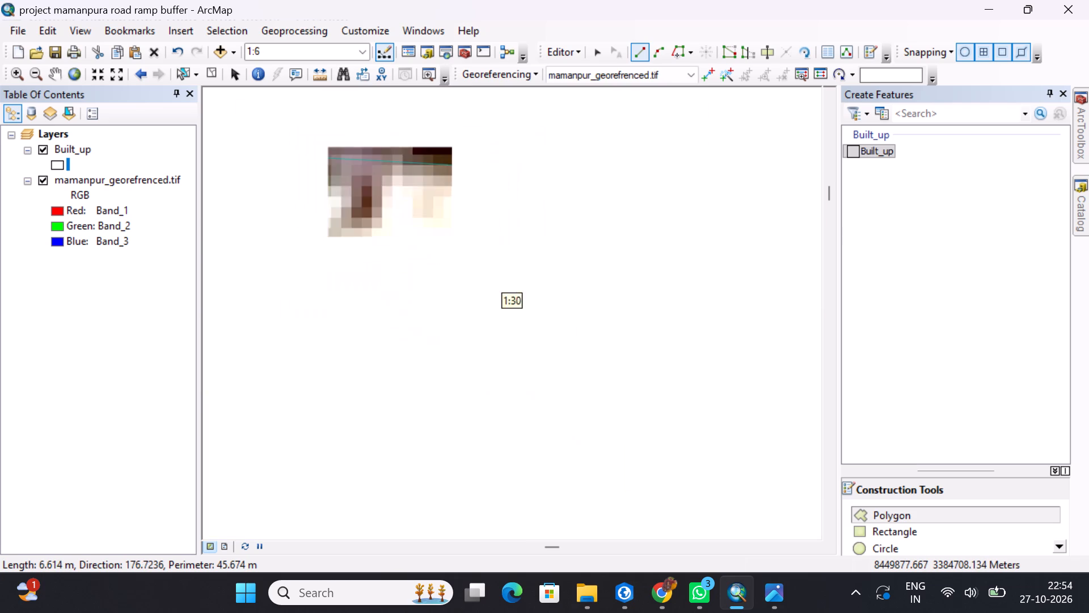
scroll(374, 169, "up", 4)
middle_click_drag(314, 178, 383, 200)
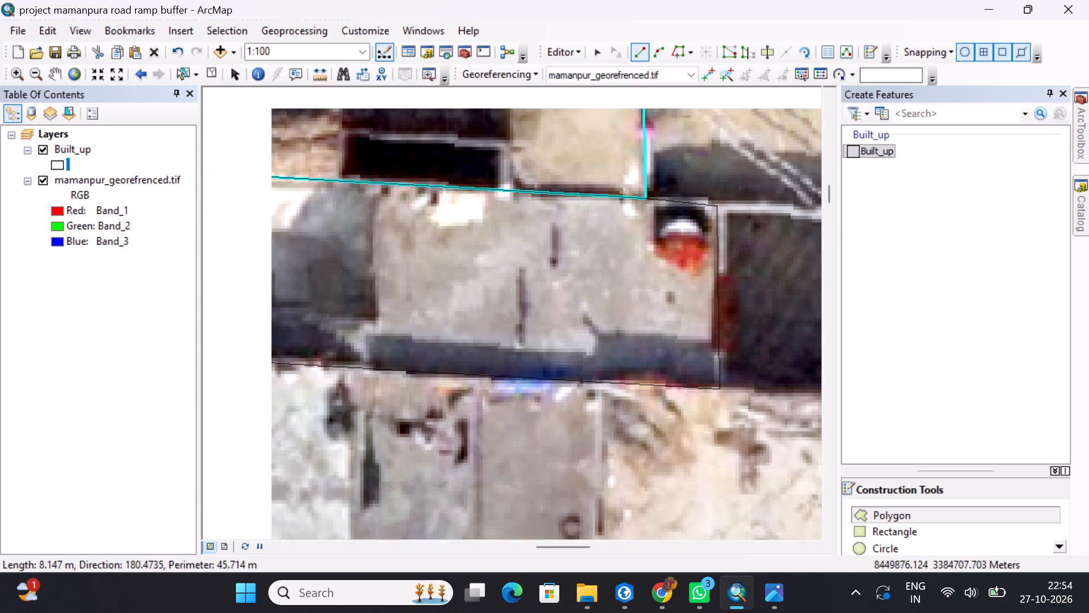
Complete the new Built_up polygon at the pinkish ramp, closing its north side along the sandy polygon's south edge.
middle_click_drag(383, 200, 801, 258)
scroll(617, 239, "up", 7)
scroll(616, 241, "down", 11)
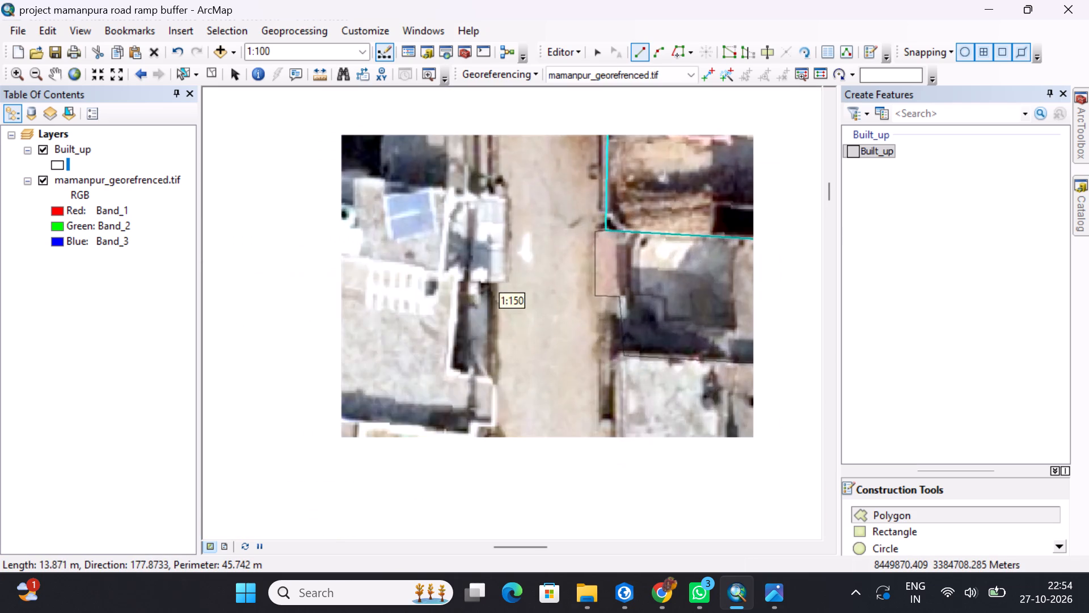
scroll(616, 242, "down", 12)
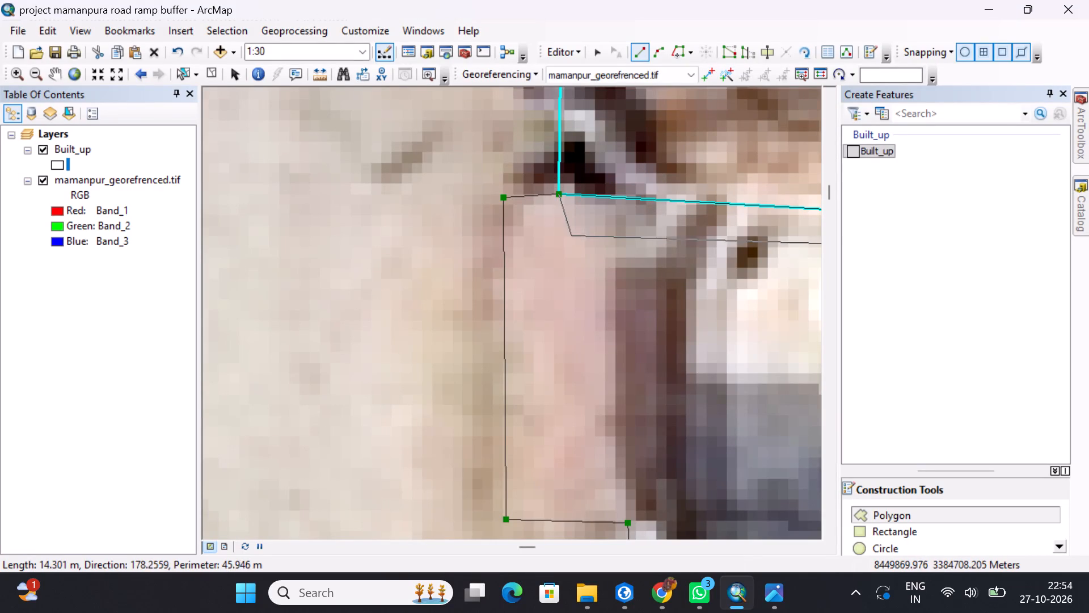
key("F2")
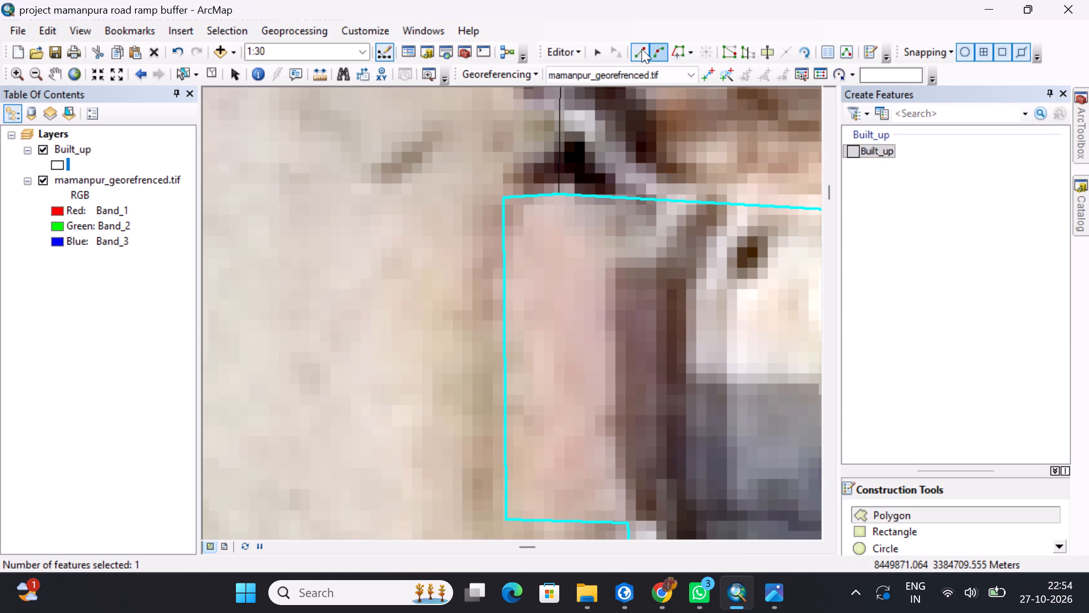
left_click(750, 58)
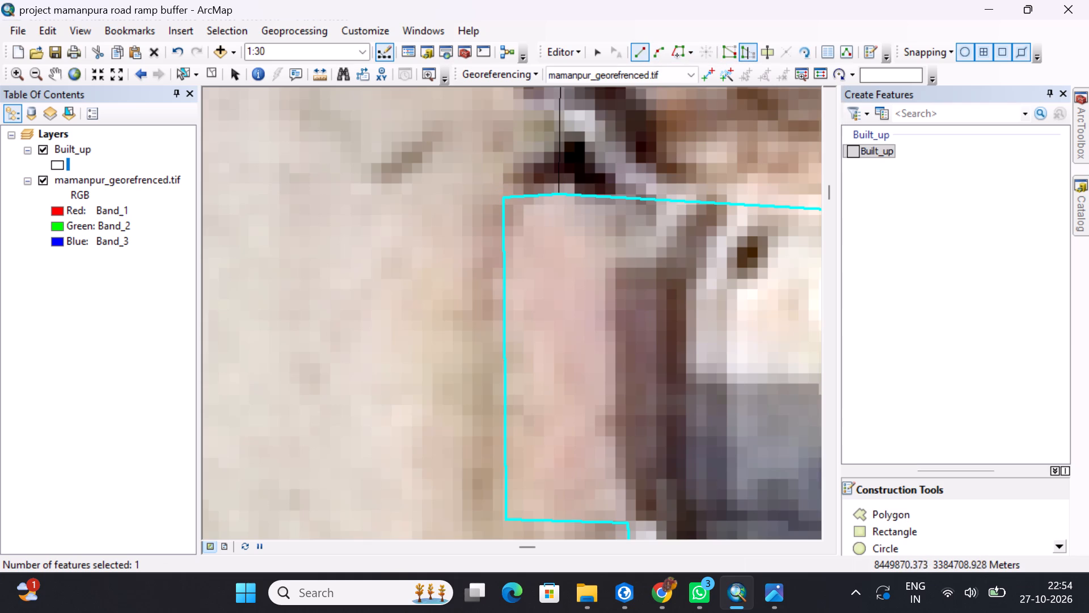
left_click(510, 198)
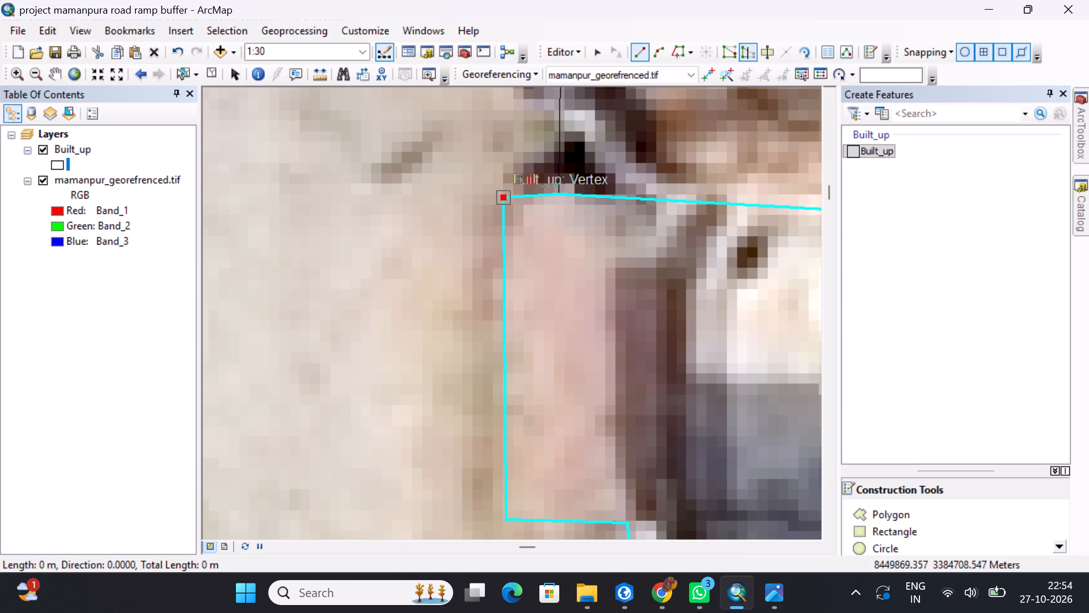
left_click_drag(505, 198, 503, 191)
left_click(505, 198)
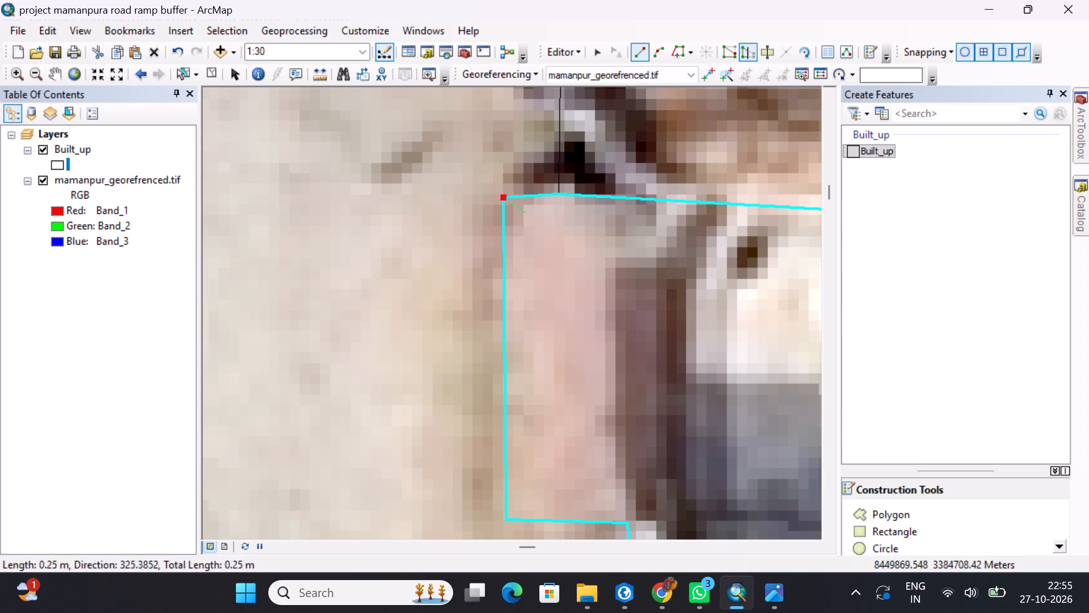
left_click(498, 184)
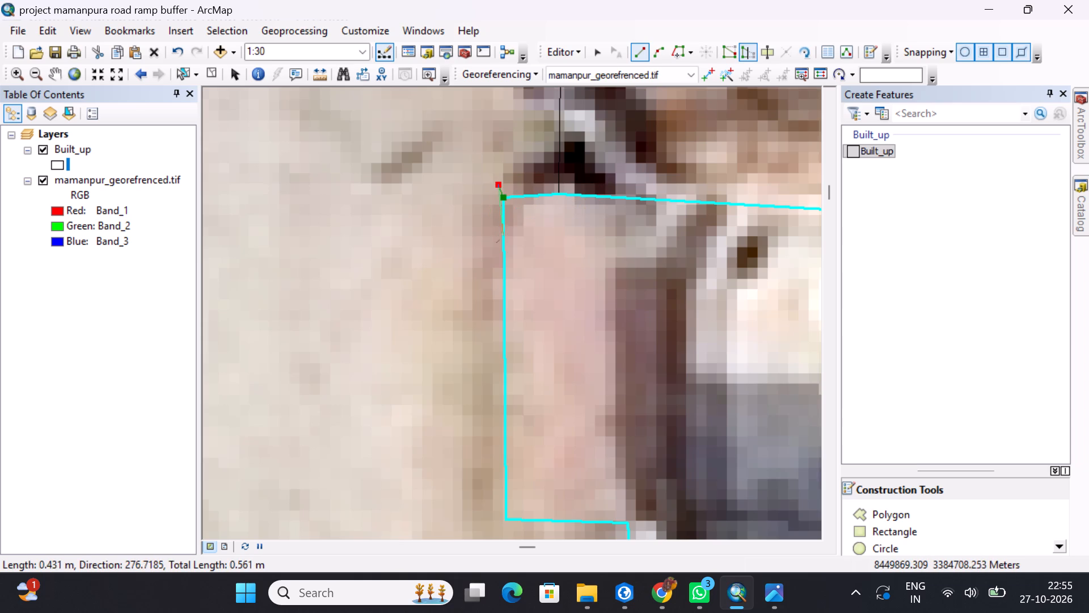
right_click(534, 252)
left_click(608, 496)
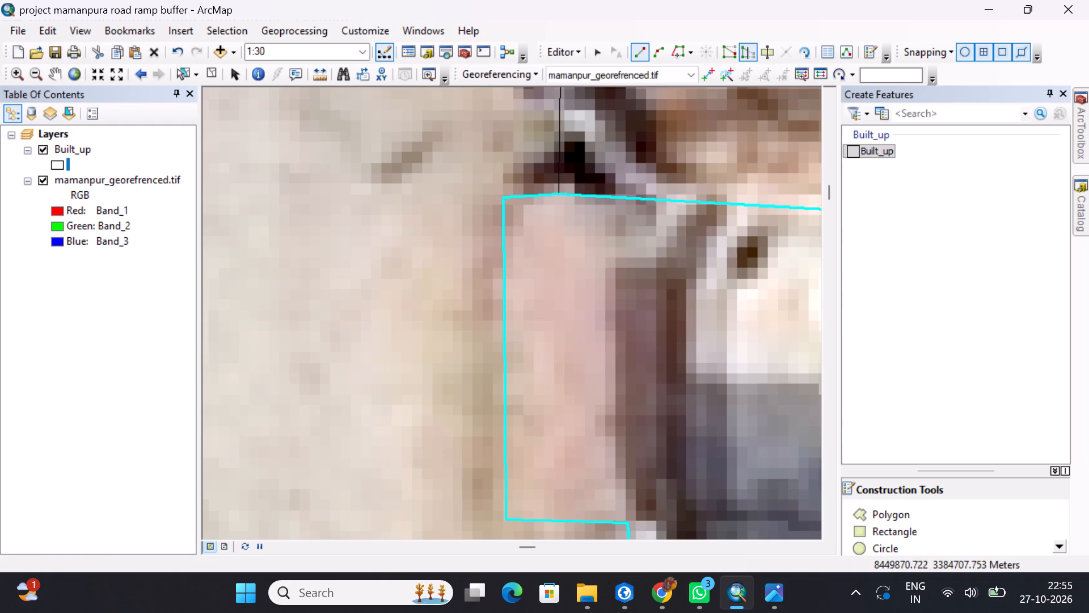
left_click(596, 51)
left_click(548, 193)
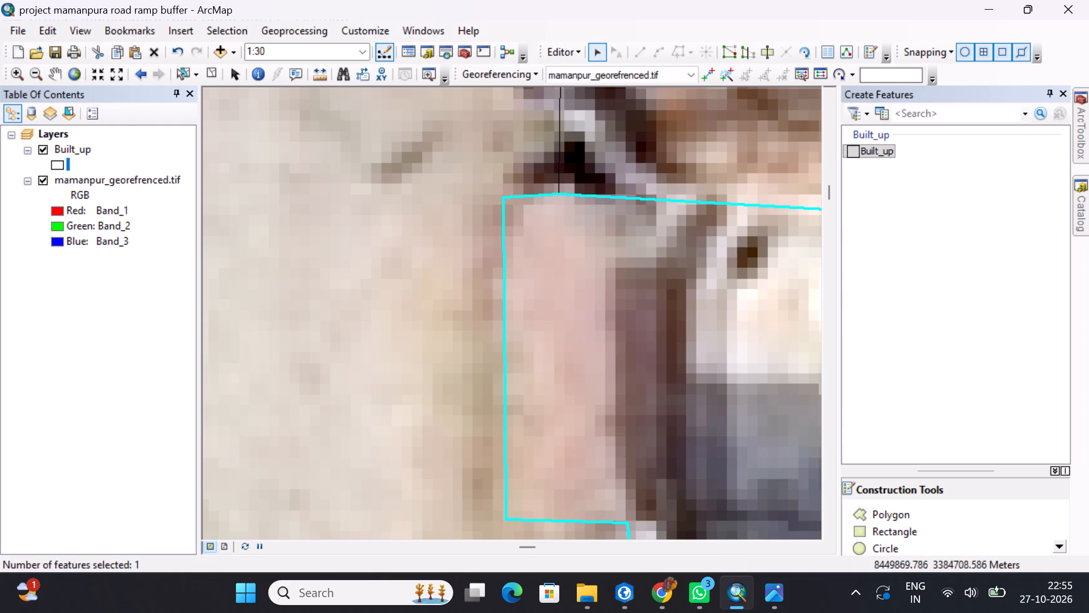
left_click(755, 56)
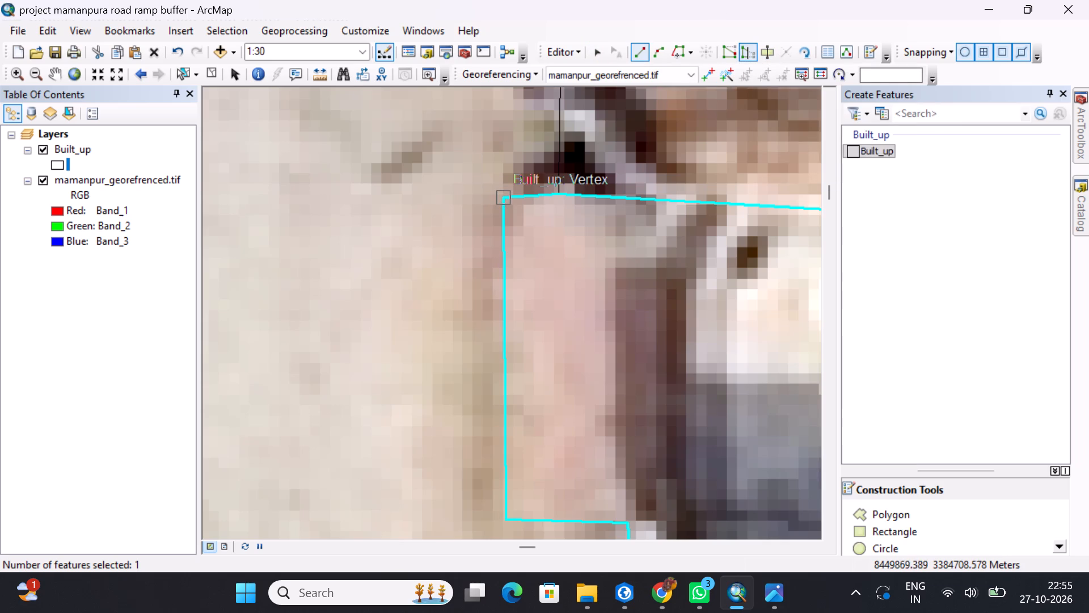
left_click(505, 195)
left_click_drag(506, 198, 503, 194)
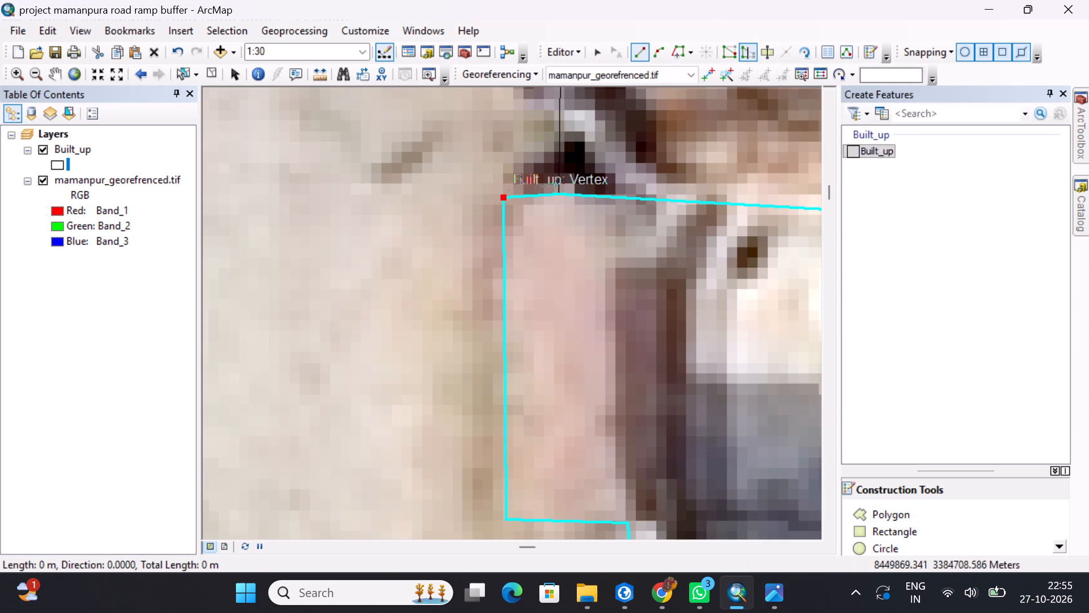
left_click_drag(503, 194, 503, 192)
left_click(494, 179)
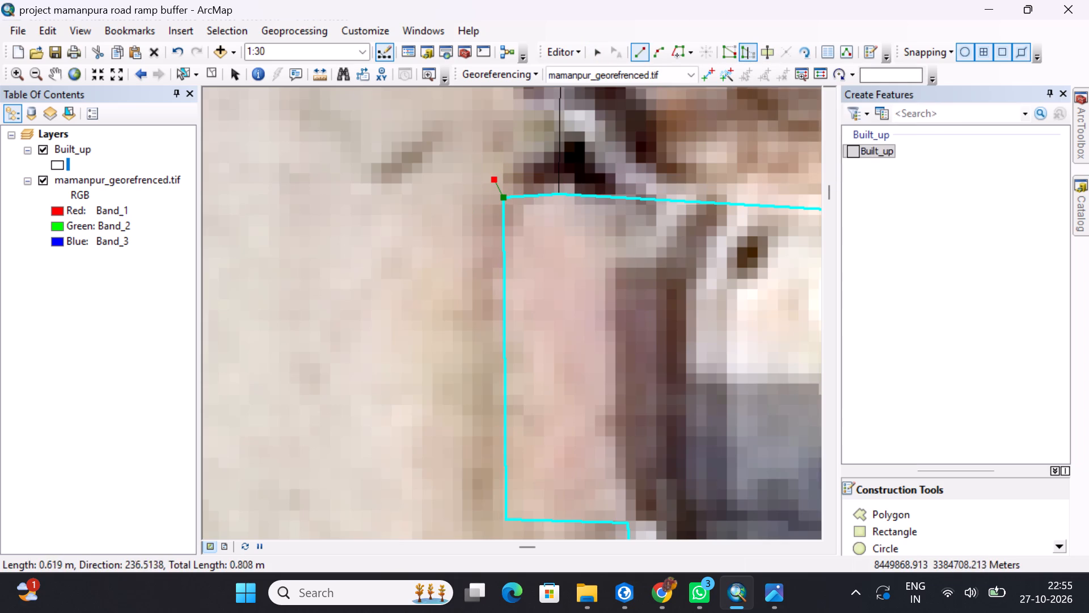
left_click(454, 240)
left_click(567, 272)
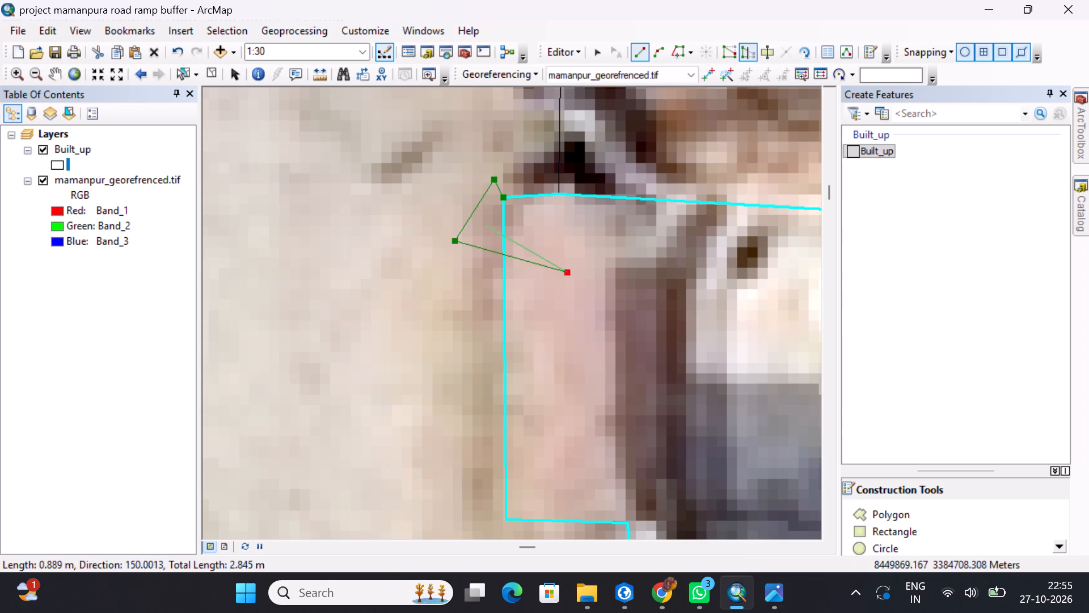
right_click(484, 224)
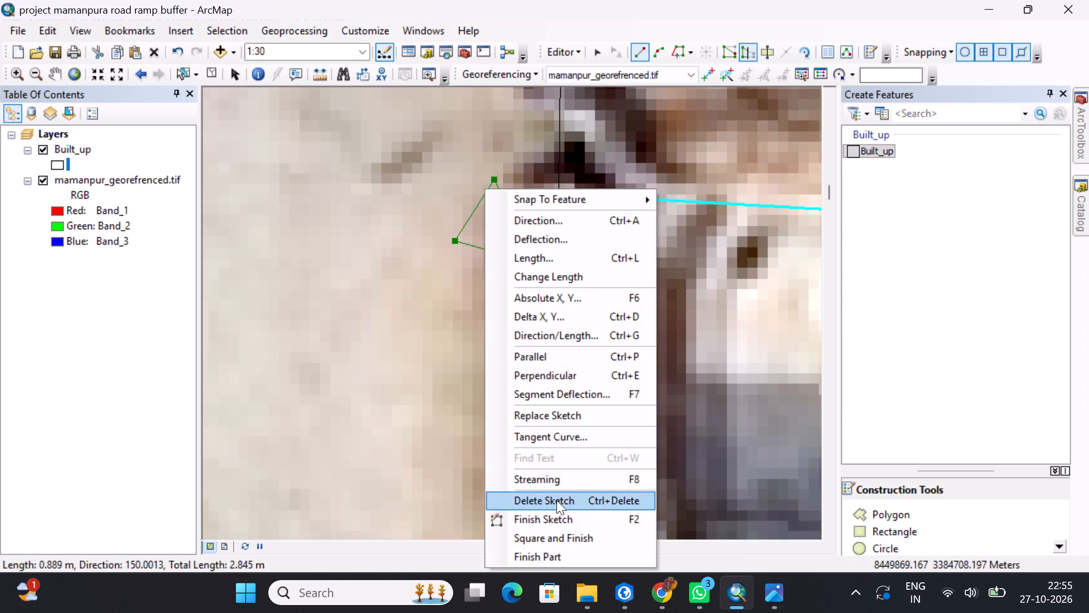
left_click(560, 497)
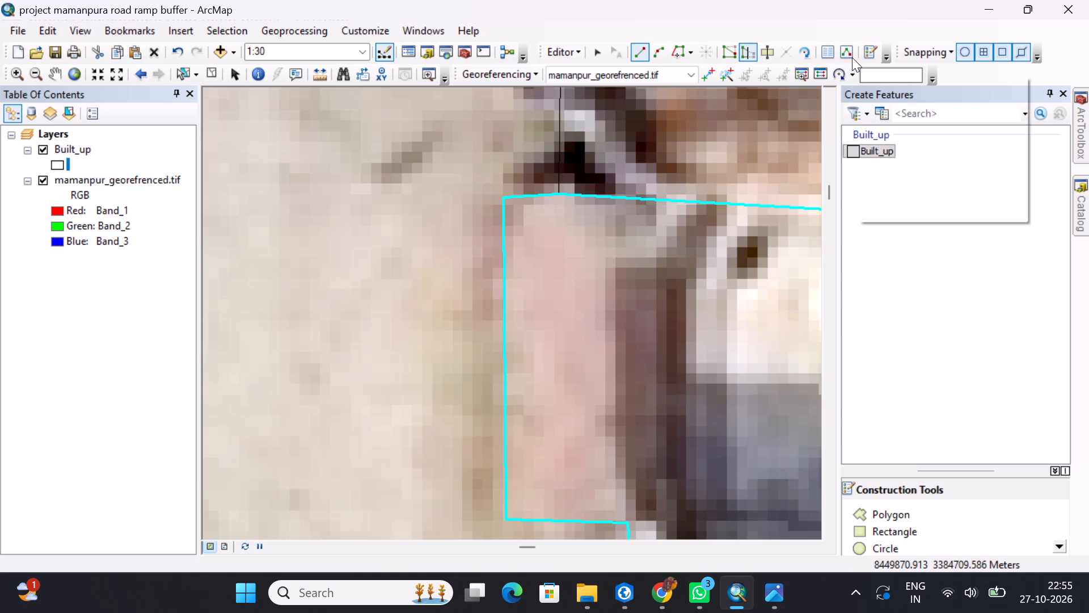
Edit the new polygon's vertices, nudging the ramp's northwest corner slightly north in line with the shared edge.
left_click(728, 49)
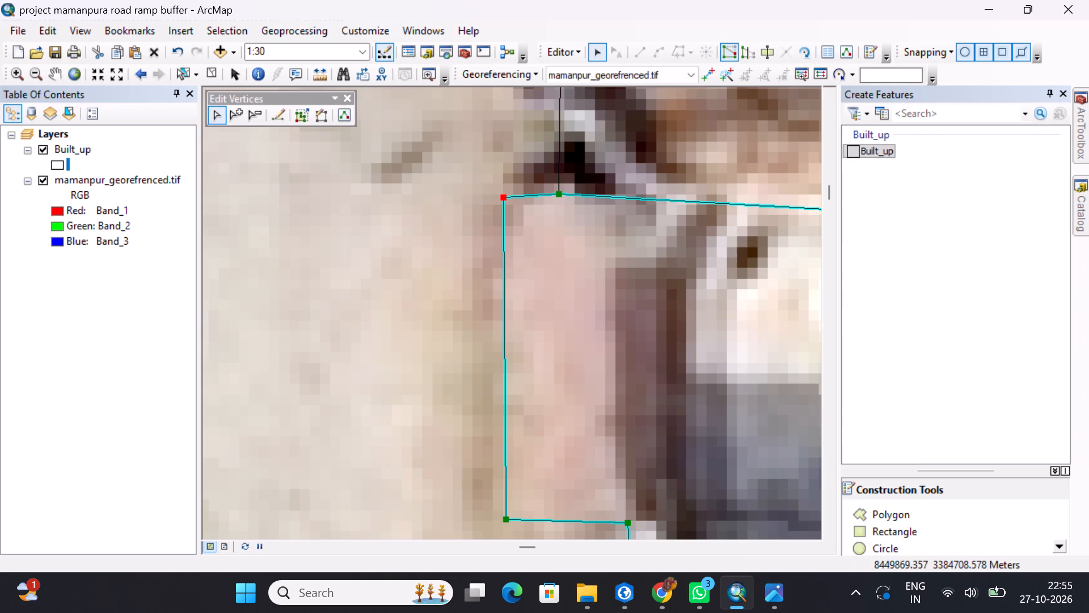
left_click_drag(505, 196, 502, 190)
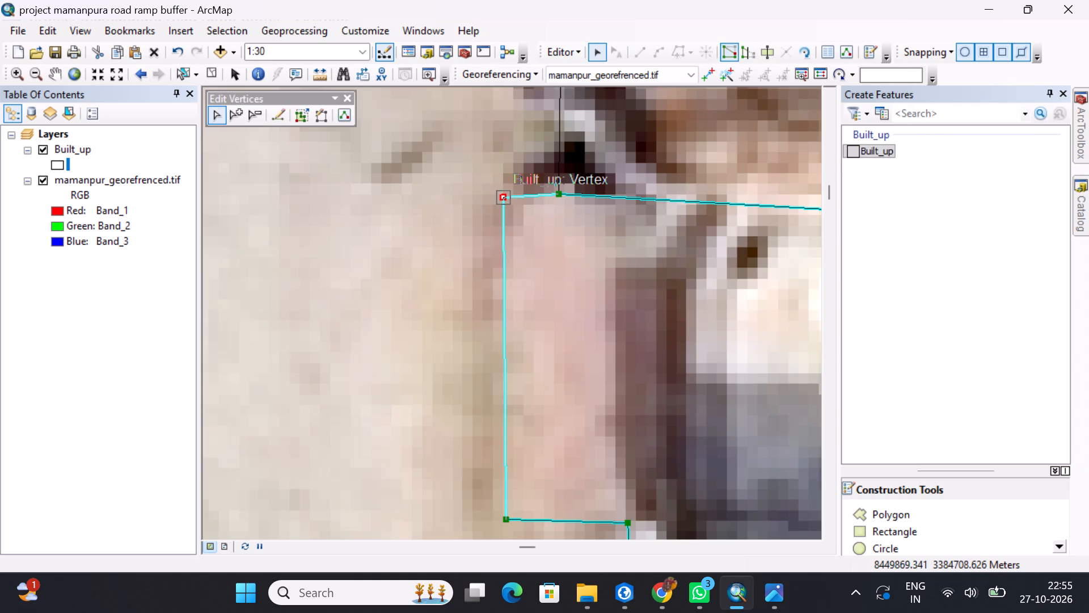
left_click_drag(502, 190, 503, 191)
scroll(506, 192, "up", 5)
scroll(508, 191, "down", 13)
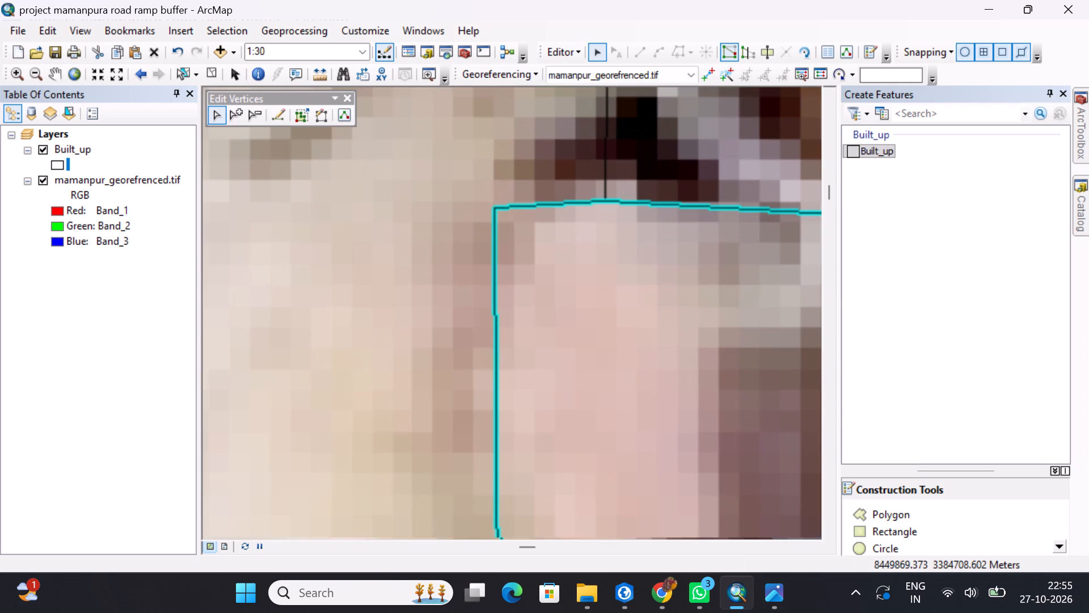
left_click_drag(496, 207, 496, 205)
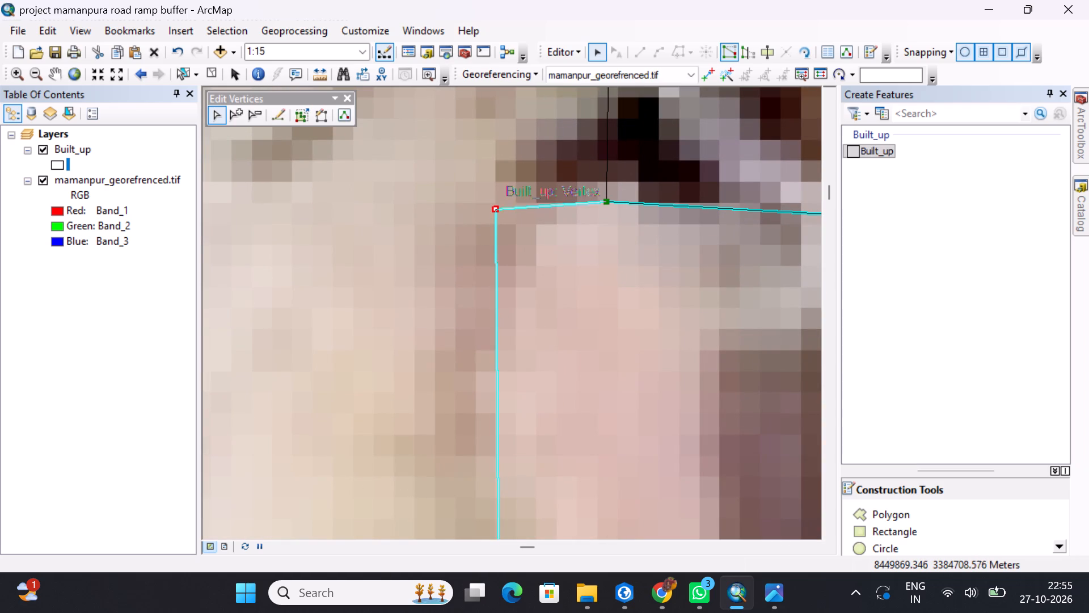
left_click_drag(496, 205, 495, 197)
scroll(558, 228, "up", 5)
scroll(558, 229, "down", 9)
scroll(558, 234, "up", 10)
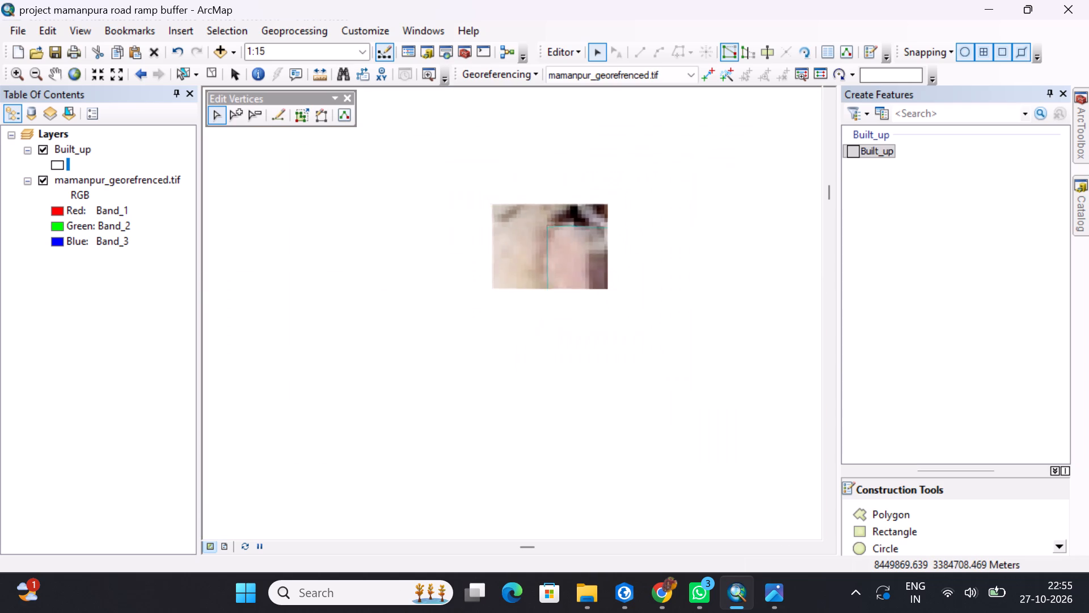
scroll(565, 237, "up", 7)
scroll(573, 247, "down", 1)
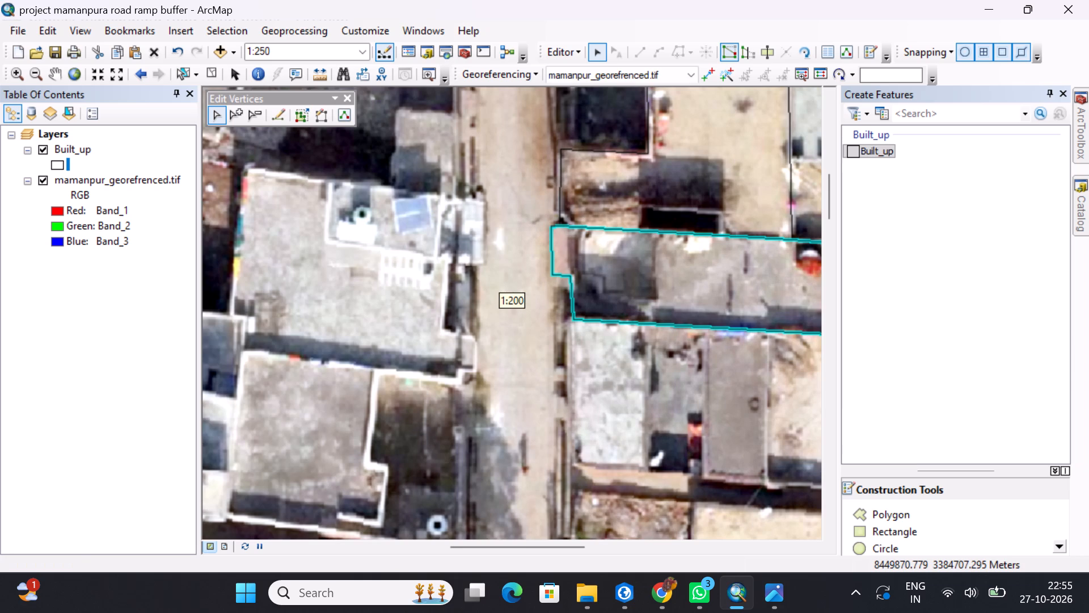
left_click(544, 300)
Examine the new Built_up polygon's outline against the aerial image, including the houses adjoining its south edge along the road.
scroll(576, 318, "down", 2)
scroll(584, 292, "up", 1)
scroll(584, 291, "down", 2)
scroll(585, 289, "up", 3)
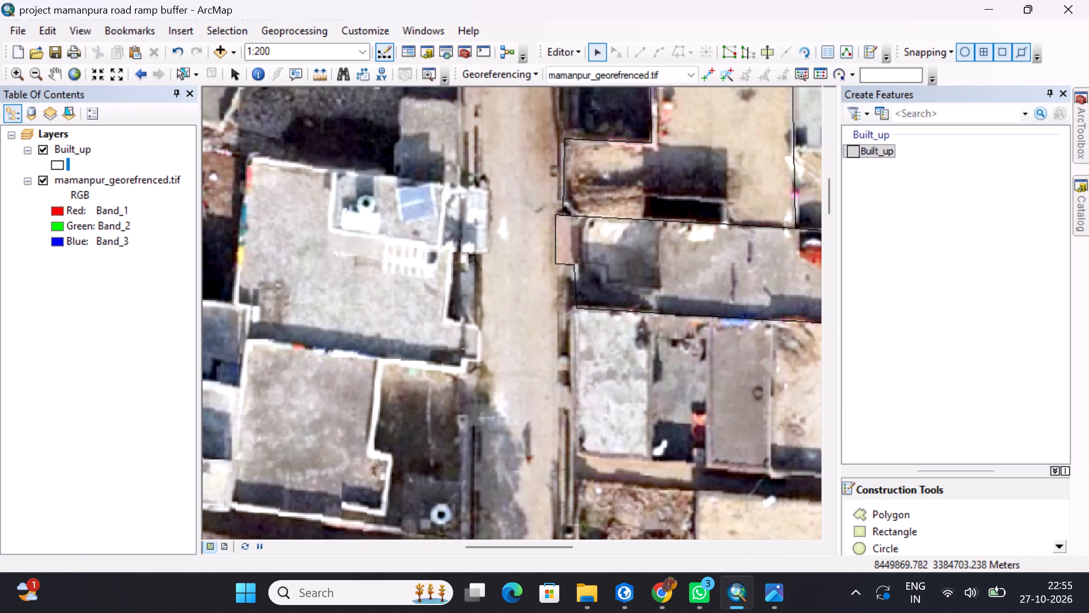
middle_click_drag(531, 221, 437, 270)
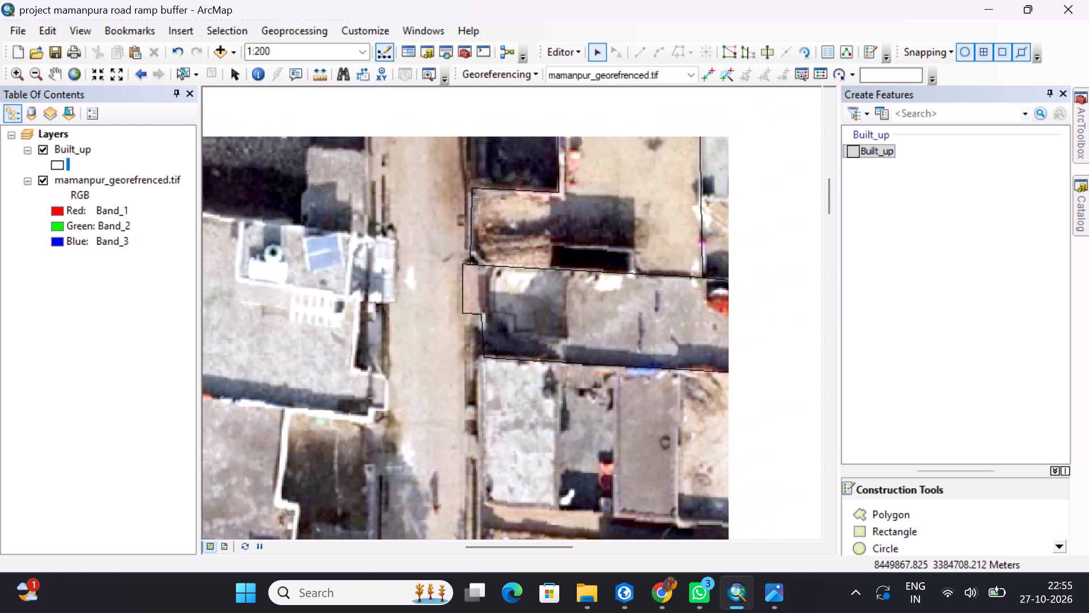
middle_click_drag(437, 270, 436, 270)
middle_click_drag(621, 254, 590, 308)
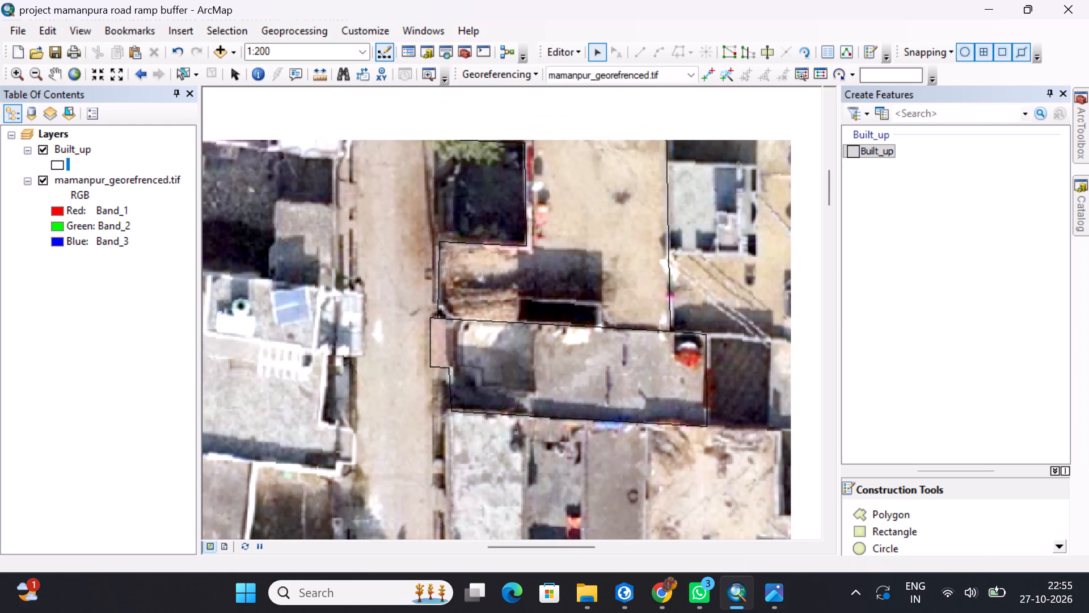
middle_click_drag(466, 381, 488, 275)
middle_click_drag(488, 329, 491, 325)
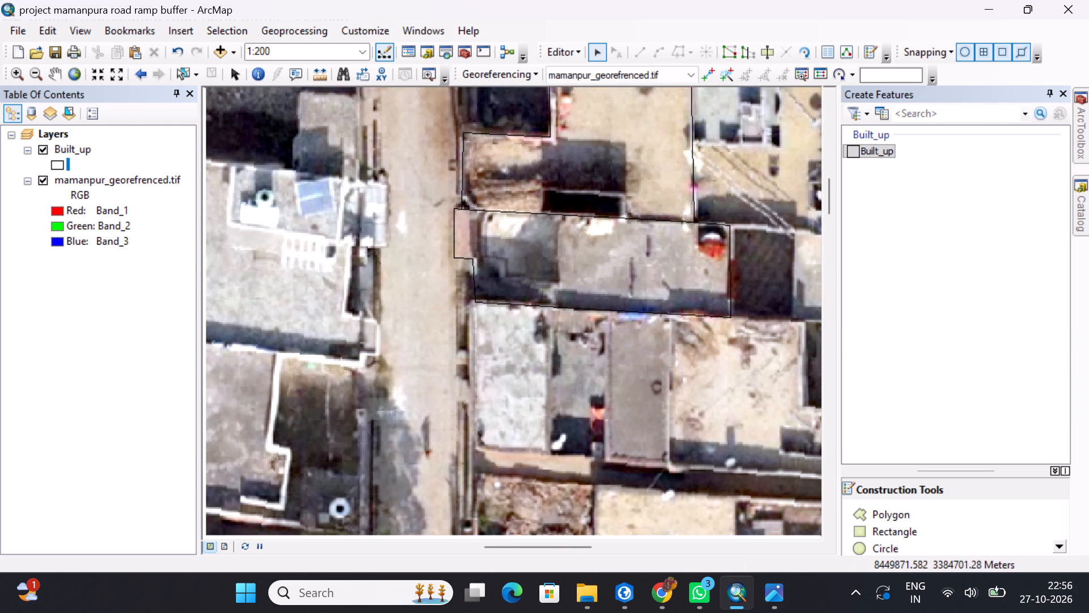
middle_click_drag(491, 325, 518, 305)
Open the new Built_up polygon's vertices for editing, focusing on its southwest corner south of the pinkish ramp.
scroll(512, 306, "down", 2)
scroll(512, 306, "up", 5)
scroll(512, 306, "down", 6)
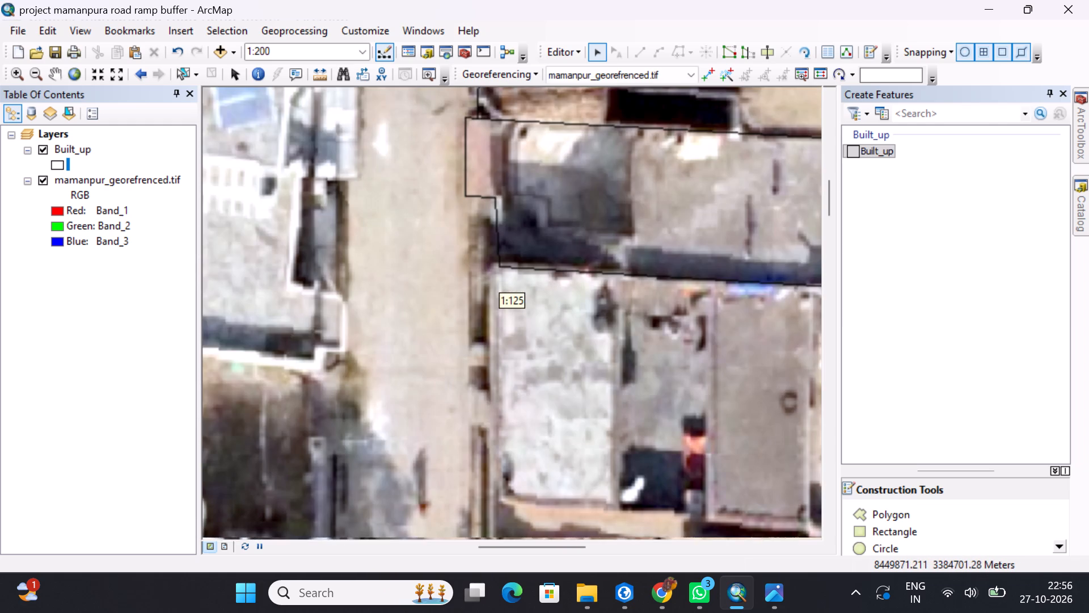
scroll(512, 305, "down", 1)
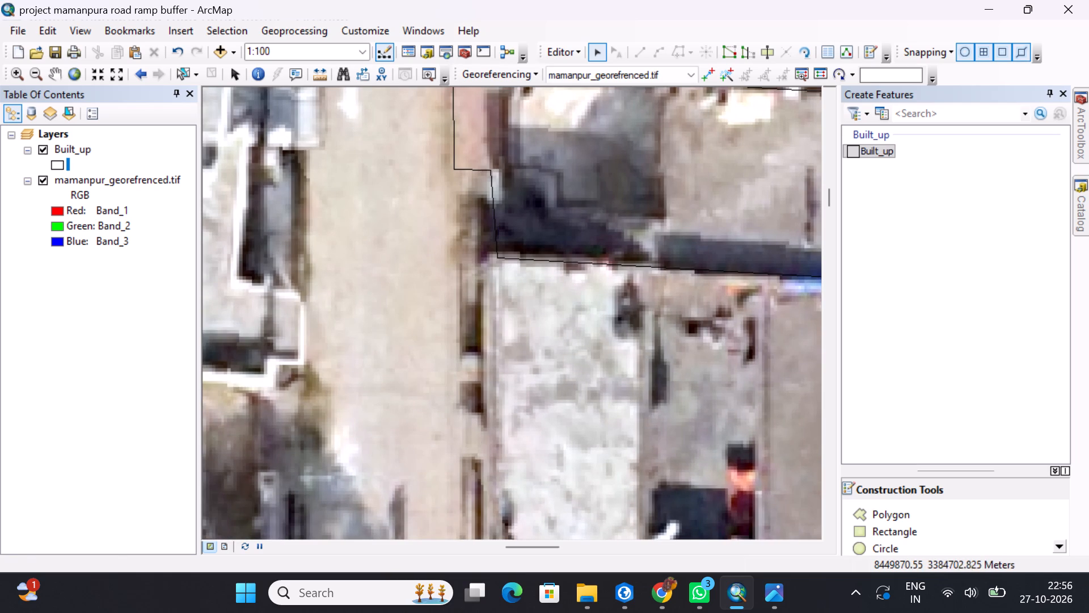
left_click(505, 253)
left_click(496, 258)
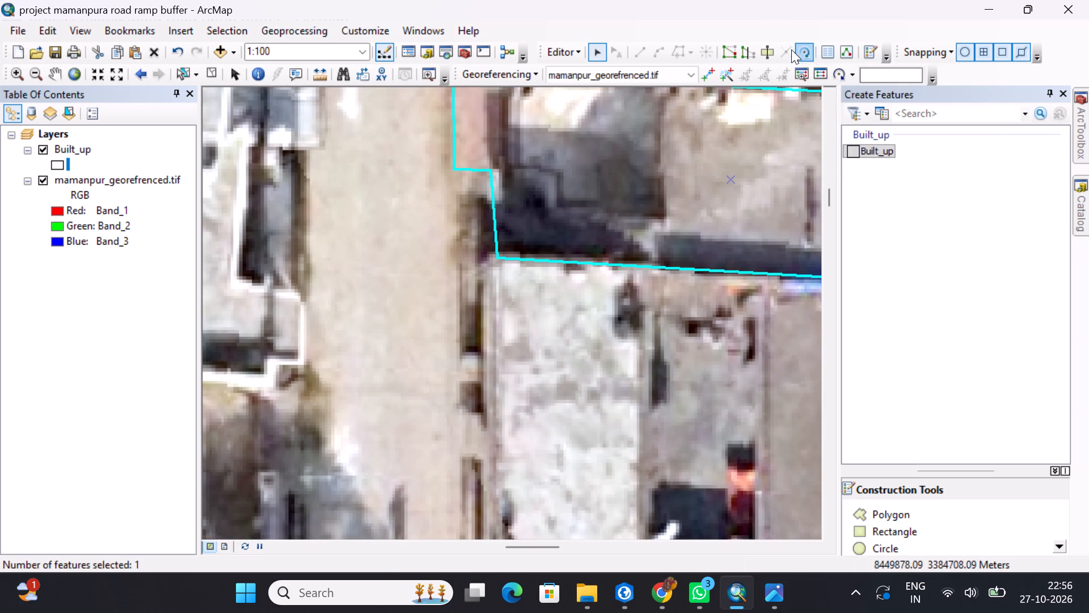
left_click(731, 51)
scroll(507, 245, "down", 2)
scroll(507, 246, "up", 3)
scroll(507, 246, "down", 4)
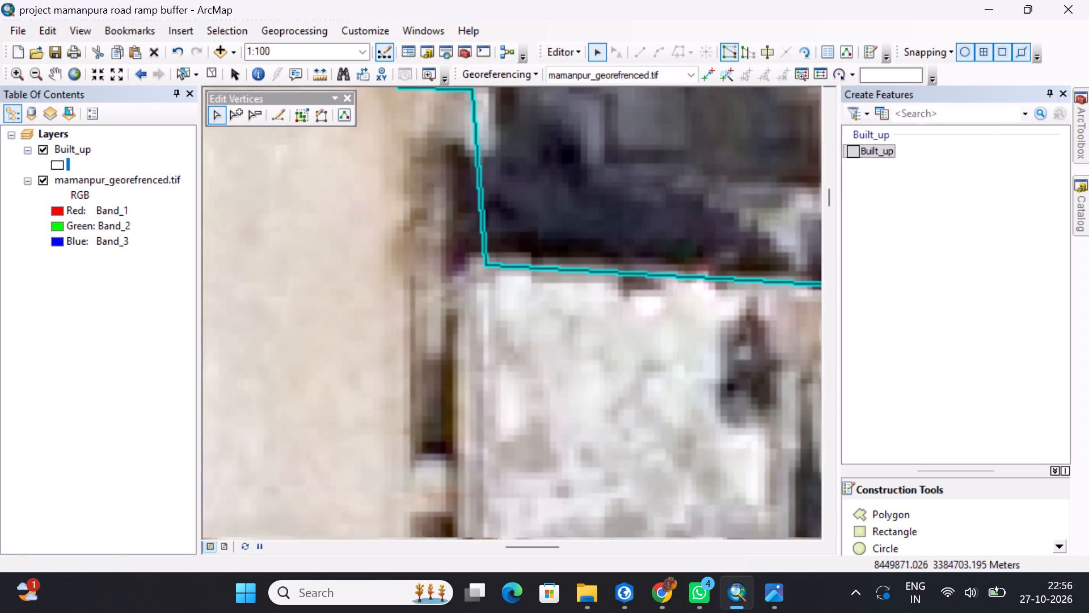
scroll(509, 247, "down", 3)
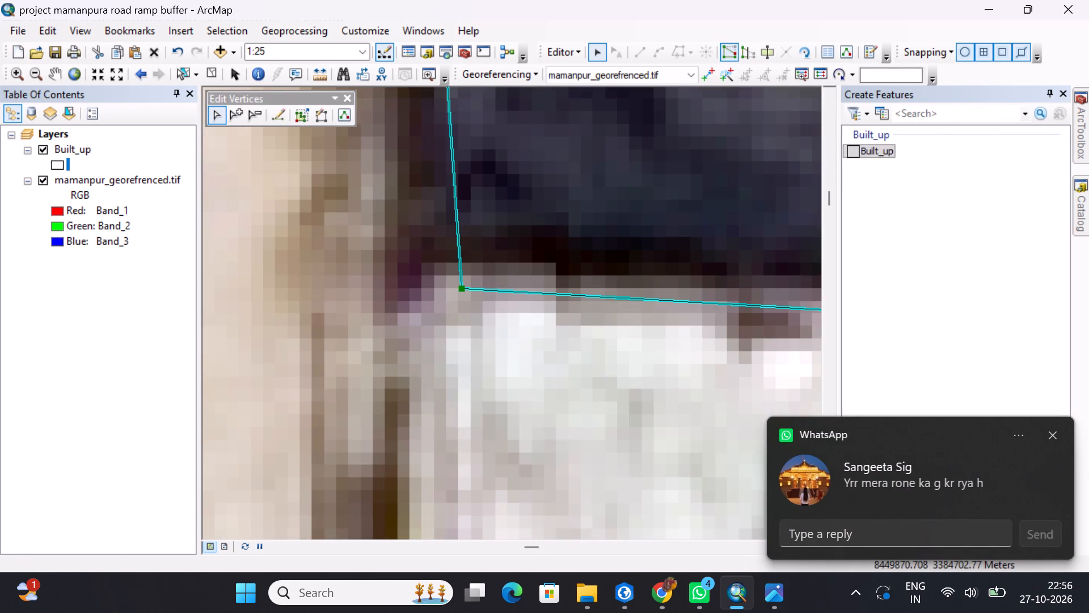
Mute notifications for the incoming WhatsApp chat.
left_click(1026, 435)
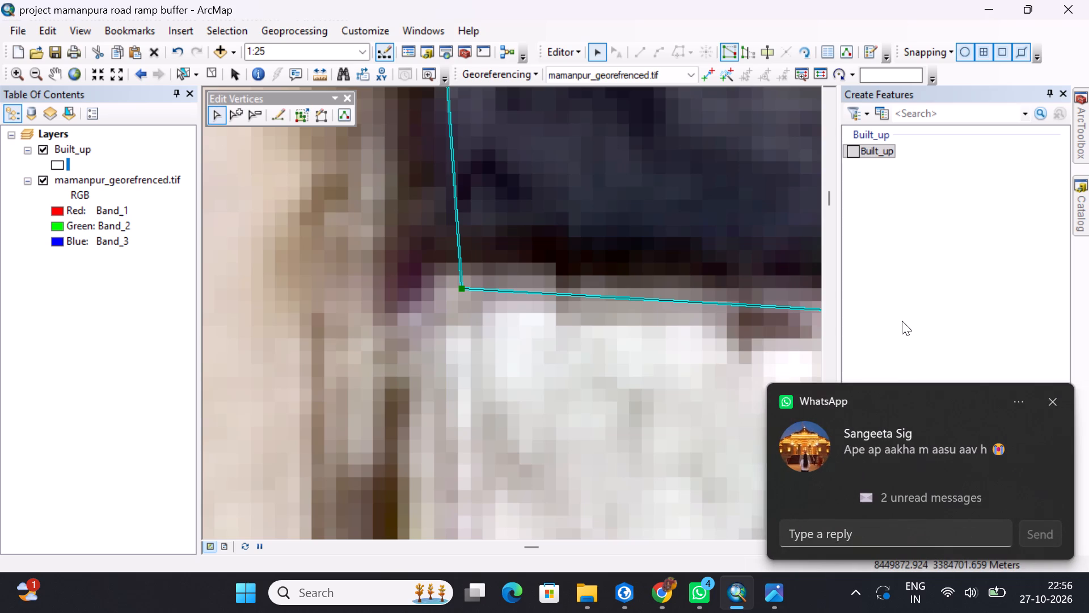
left_click(1011, 404)
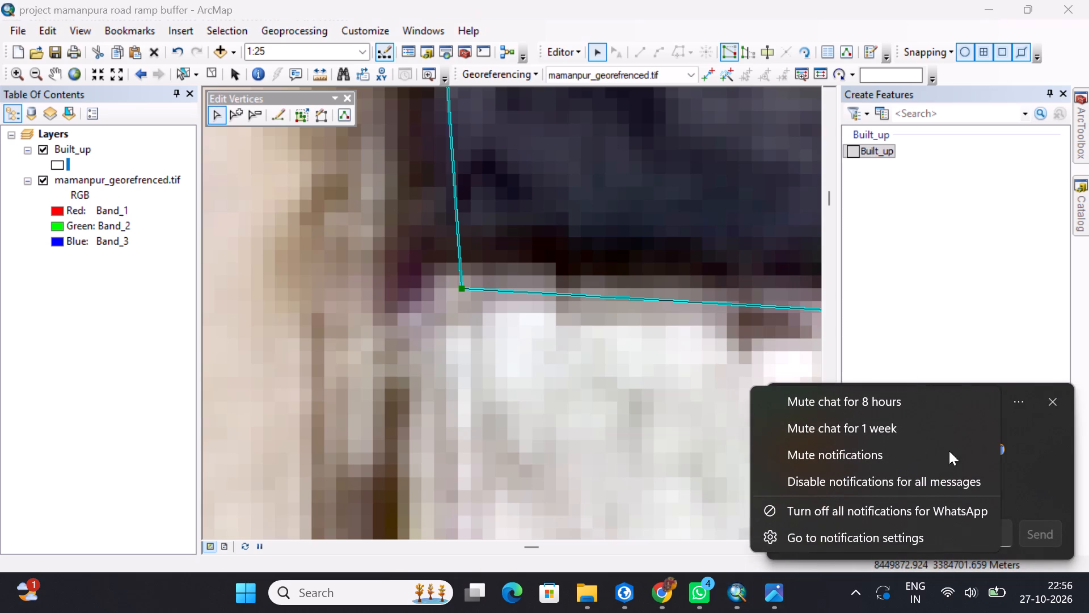
left_click(845, 451)
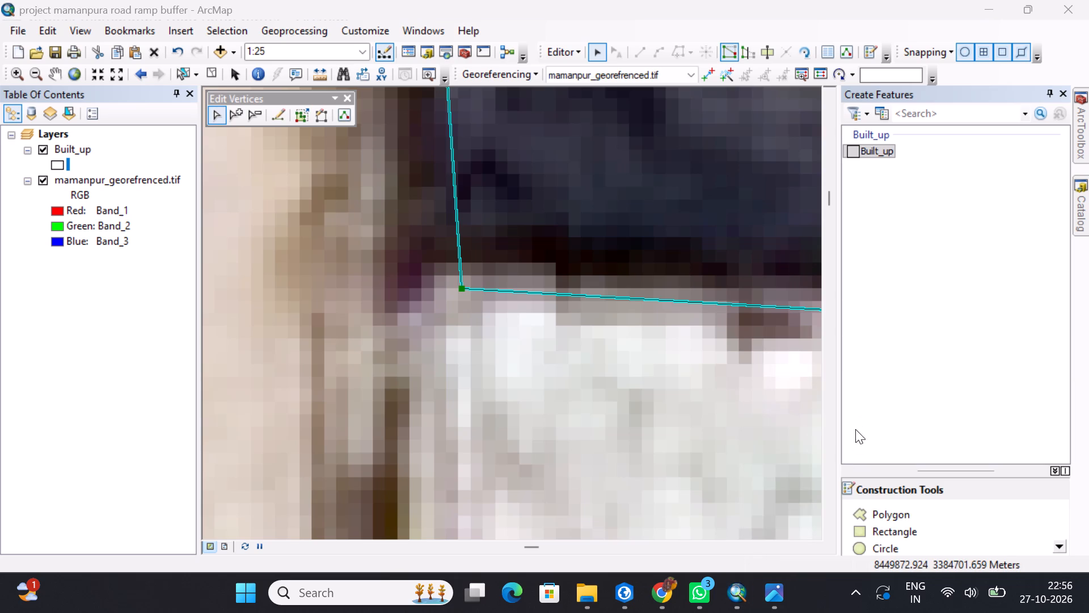
Move the polygon's southwest corner vertex slightly west toward the roadside wall, finish the sketch and clear the selection.
left_click_drag(463, 288, 423, 286)
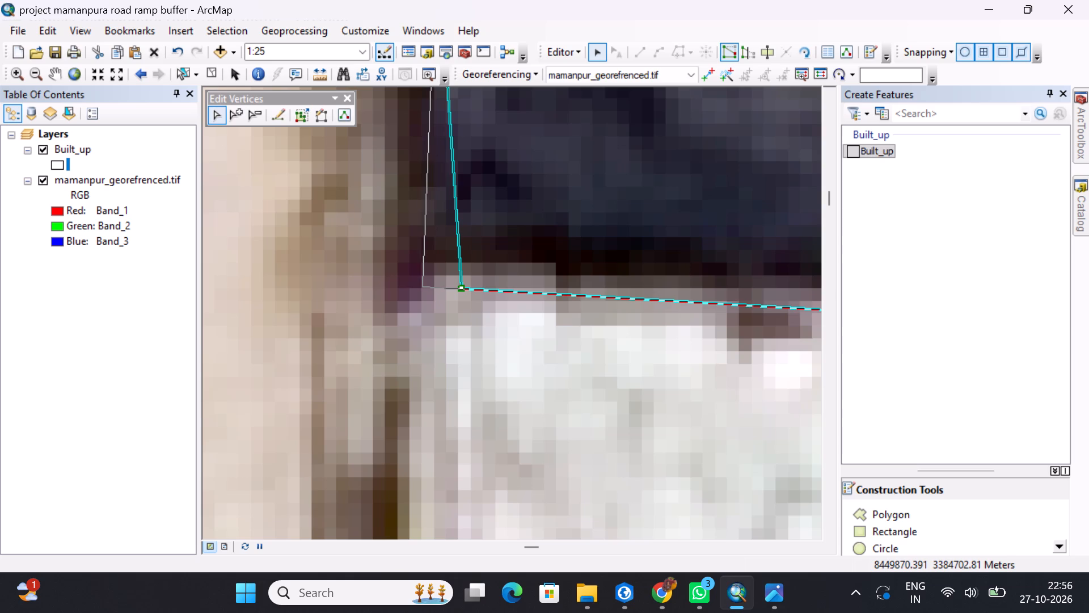
left_click_drag(423, 286, 425, 286)
scroll(527, 329, "up", 4)
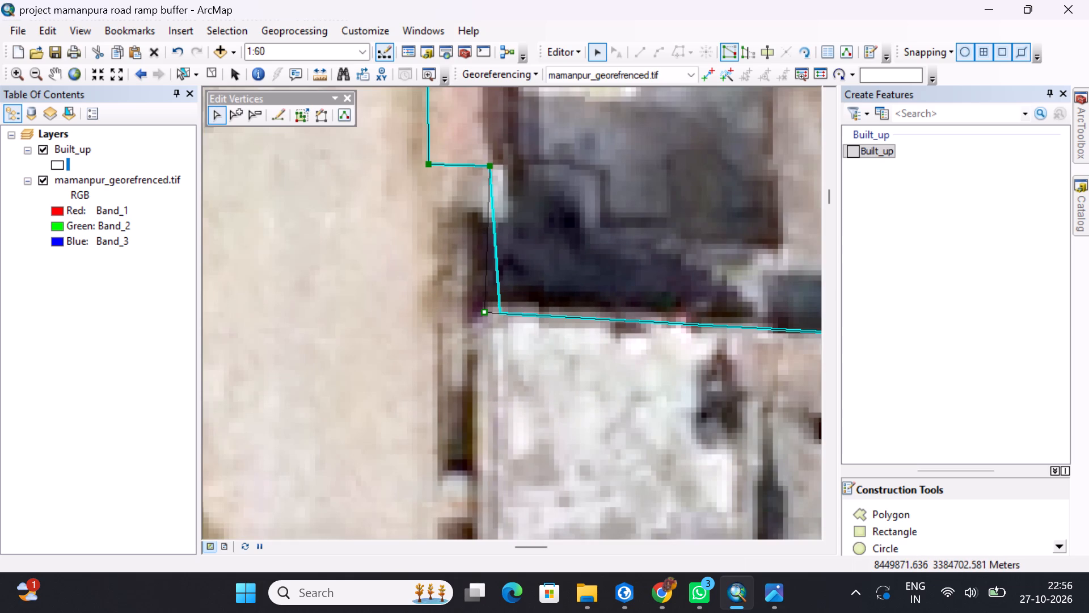
scroll(549, 325, "up", 4)
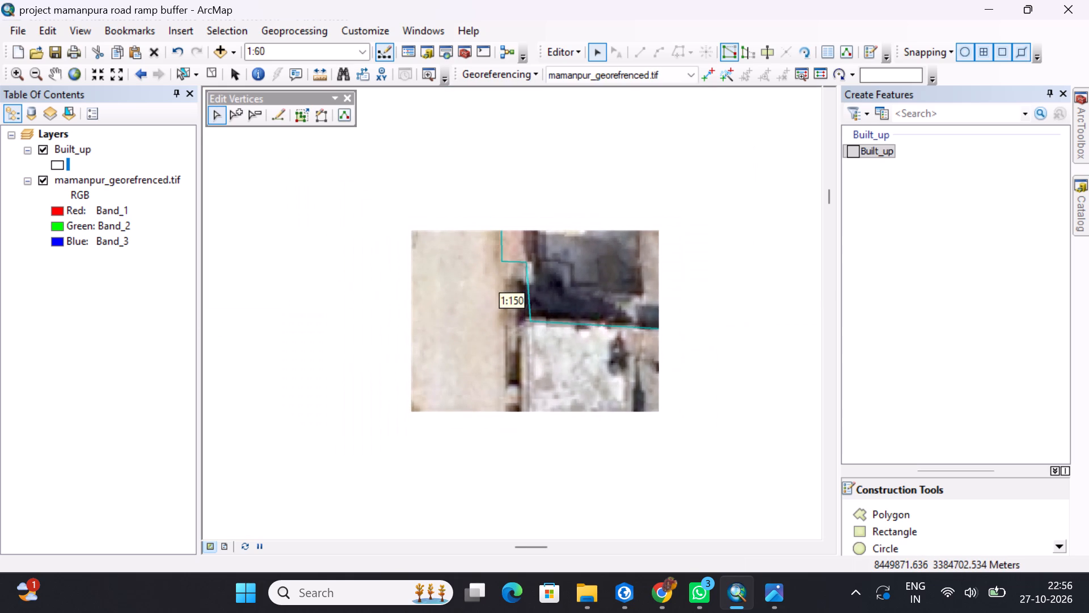
key("F2")
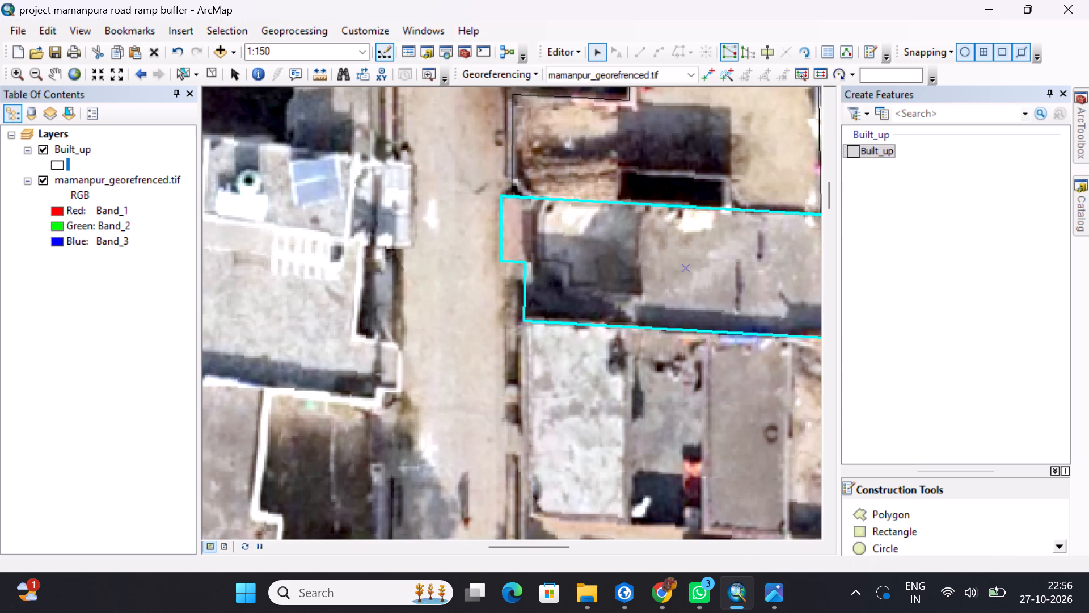
scroll(556, 341, "up", 4)
scroll(556, 341, "down", 2)
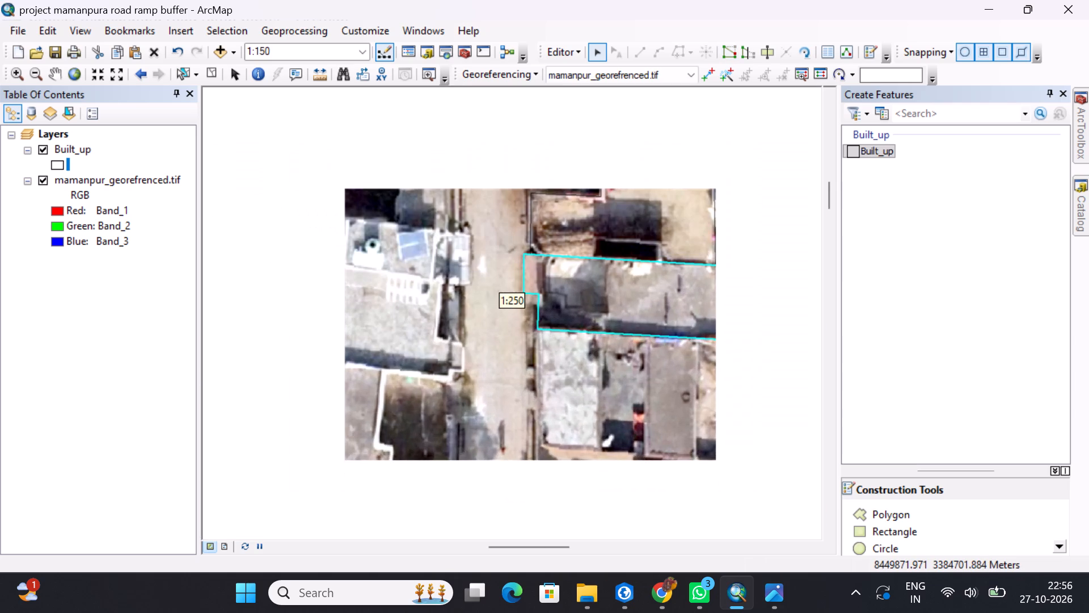
left_click(556, 341)
left_click(560, 361)
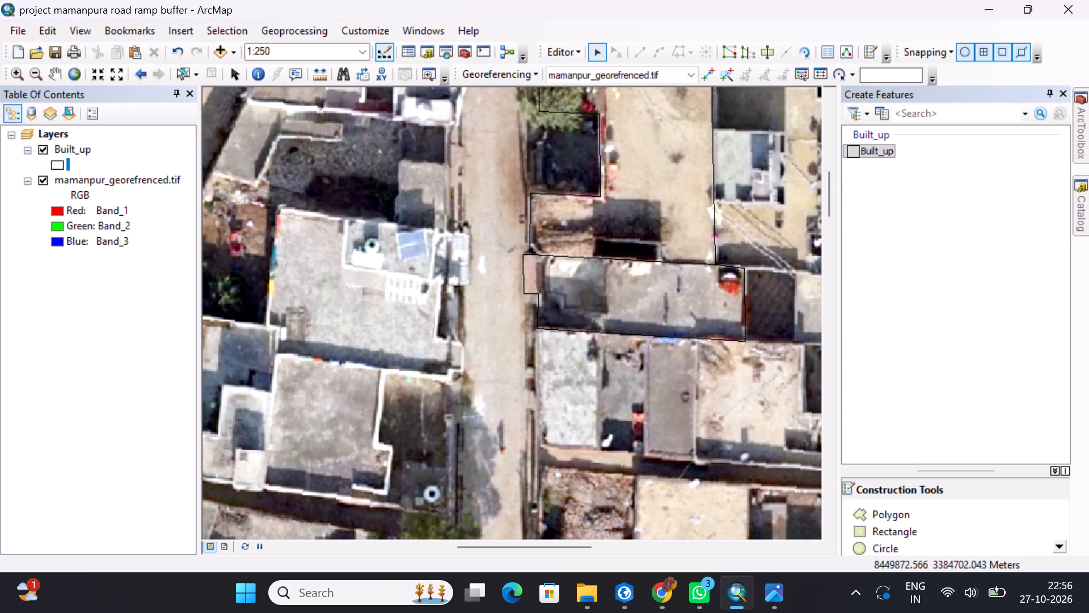
Set up a new Built_up polygon over the light grey-roofed plot directly south of the finished polygon.
scroll(564, 338, "down", 1)
scroll(564, 338, "up", 2)
scroll(564, 338, "down", 5)
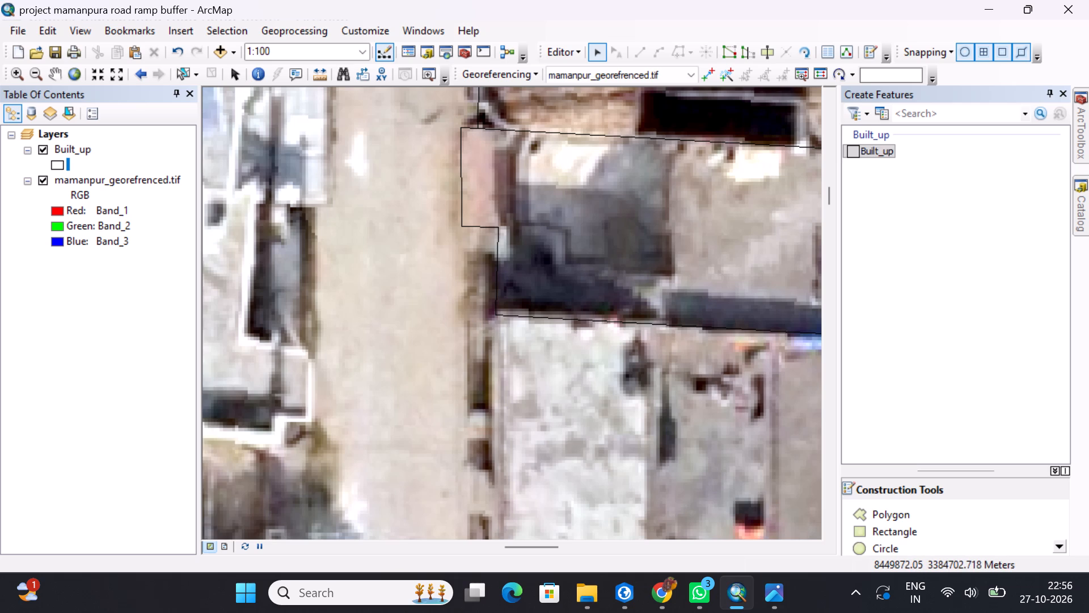
scroll(515, 350, "down", 1)
scroll(513, 354, "up", 1)
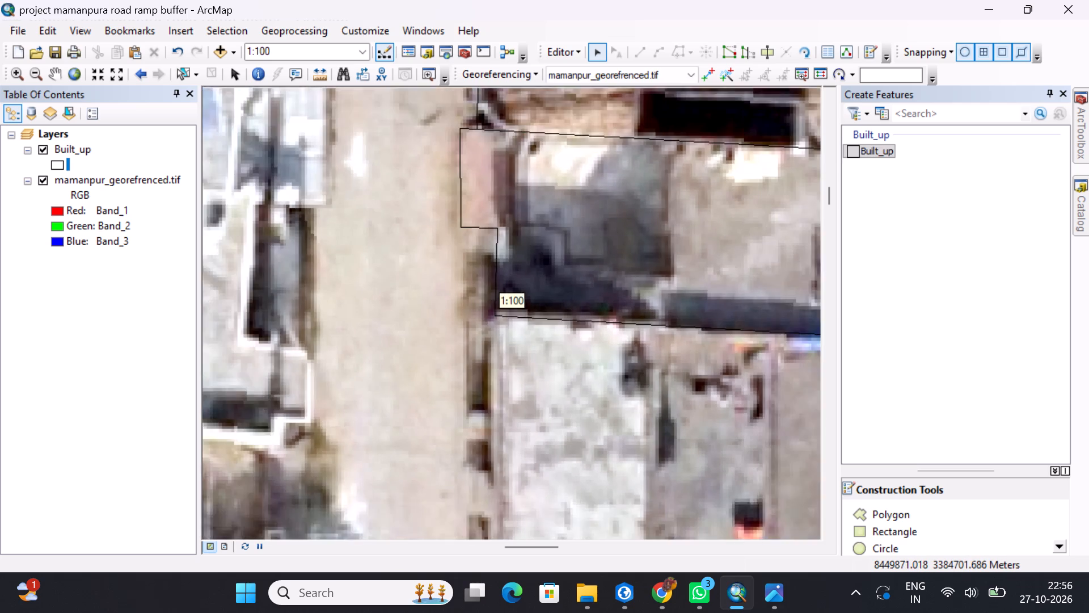
scroll(513, 354, "up", 1)
left_click_drag(526, 367, 530, 334)
scroll(525, 368, "down", 1)
middle_click_drag(523, 368, 528, 314)
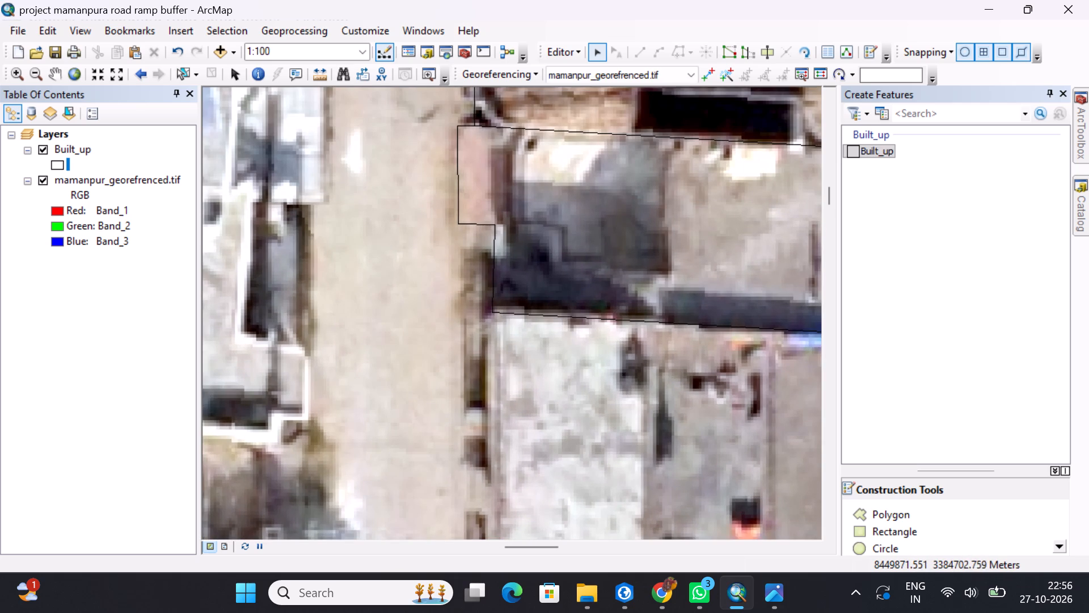
middle_click_drag(516, 394, 534, 331)
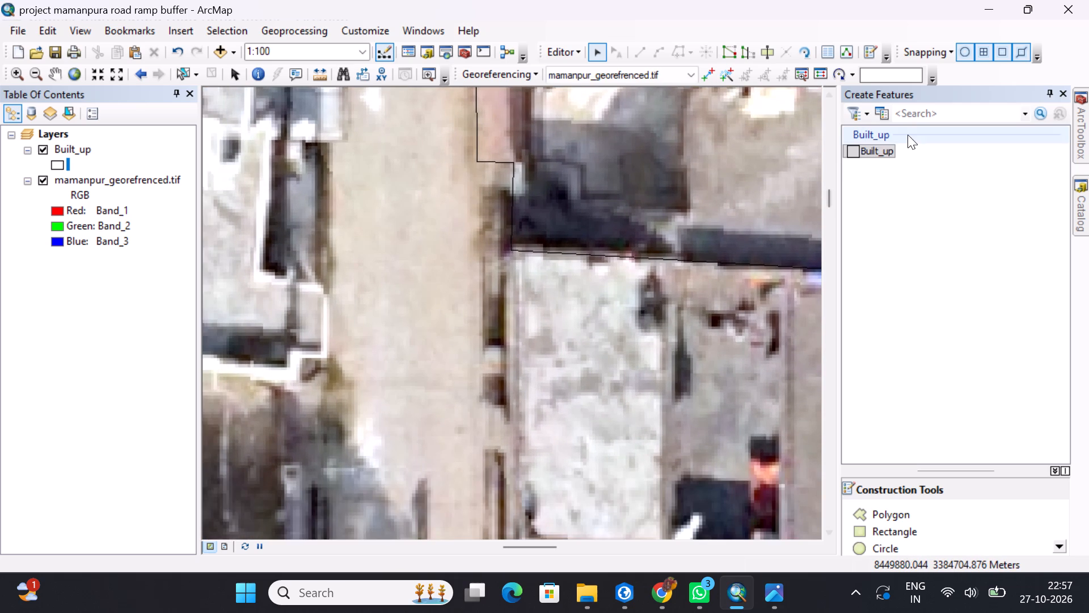
left_click(892, 150)
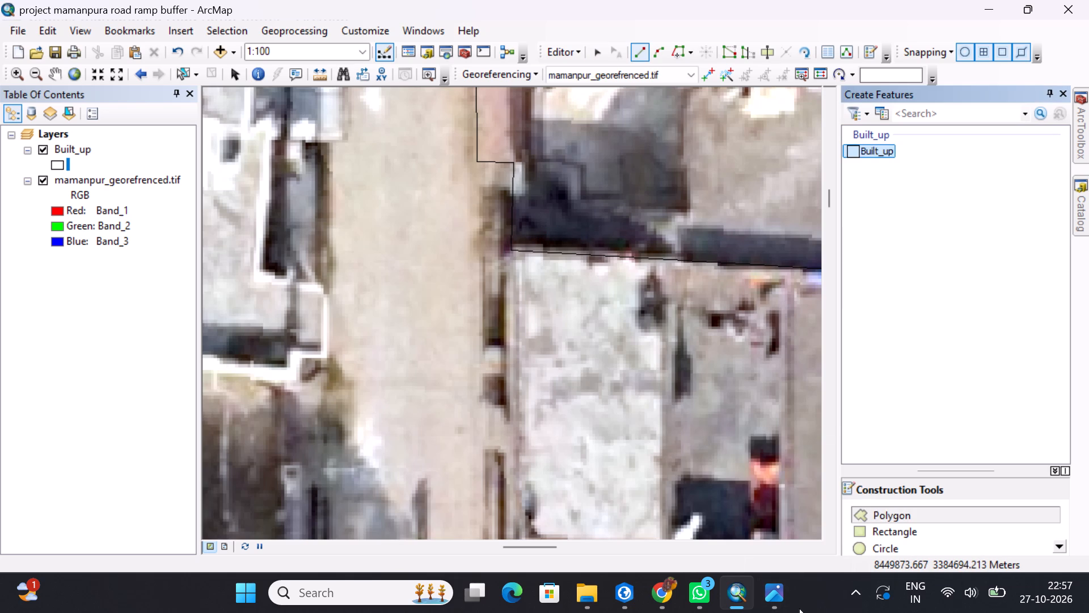
Switch to Photos to examine the light grey-roofed roadside building and its neighbouring plots, then return to ArcMap.
left_click(774, 593)
left_click_drag(613, 419, 620, 219)
left_click_drag(569, 400, 583, 326)
left_click_drag(564, 399, 554, 310)
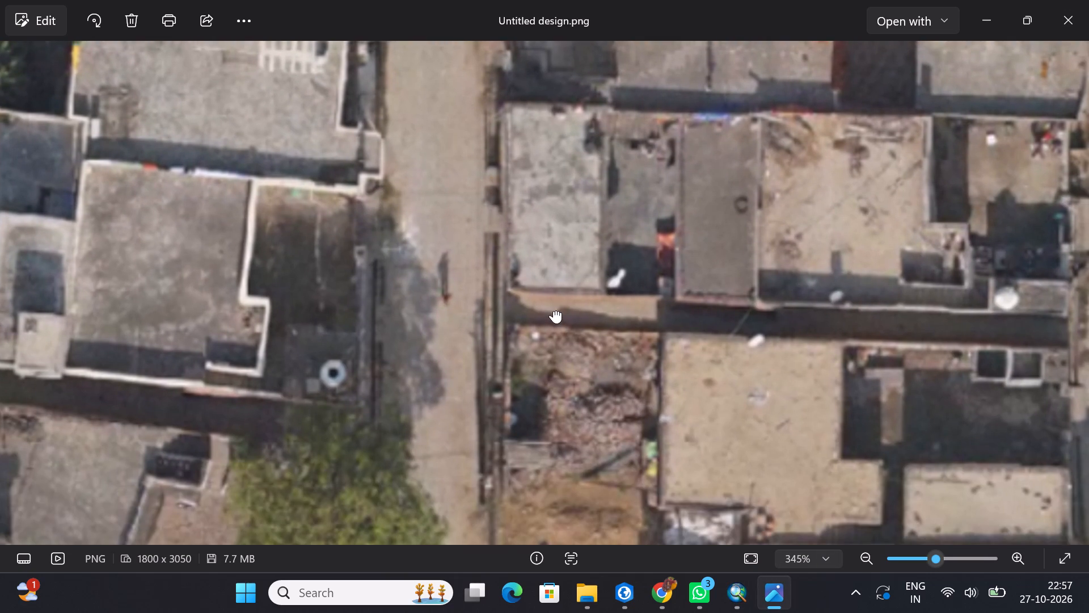
left_click_drag(554, 310, 554, 293)
left_click_drag(556, 284, 528, 431)
left_click_drag(528, 436, 524, 554)
left_click_drag(562, 338, 551, 487)
left_click_drag(568, 274, 589, 453)
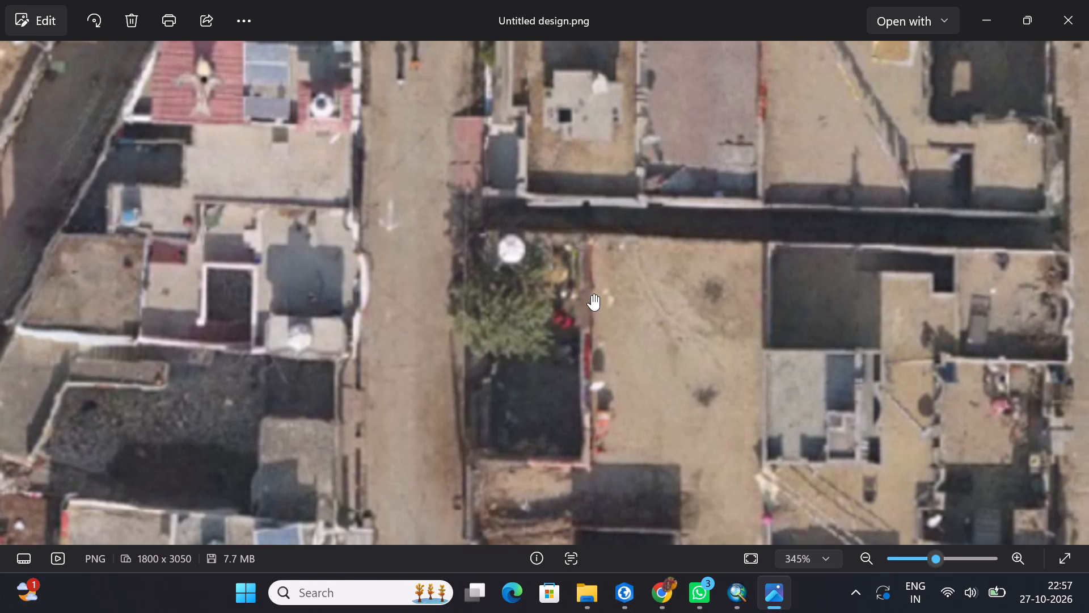
left_click_drag(592, 269, 600, 195)
left_click_drag(539, 548, 546, 381)
left_click_drag(544, 411, 519, 222)
left_click_drag(520, 300, 543, 161)
left_click_drag(525, 277, 522, 222)
left_click_drag(522, 264, 526, 231)
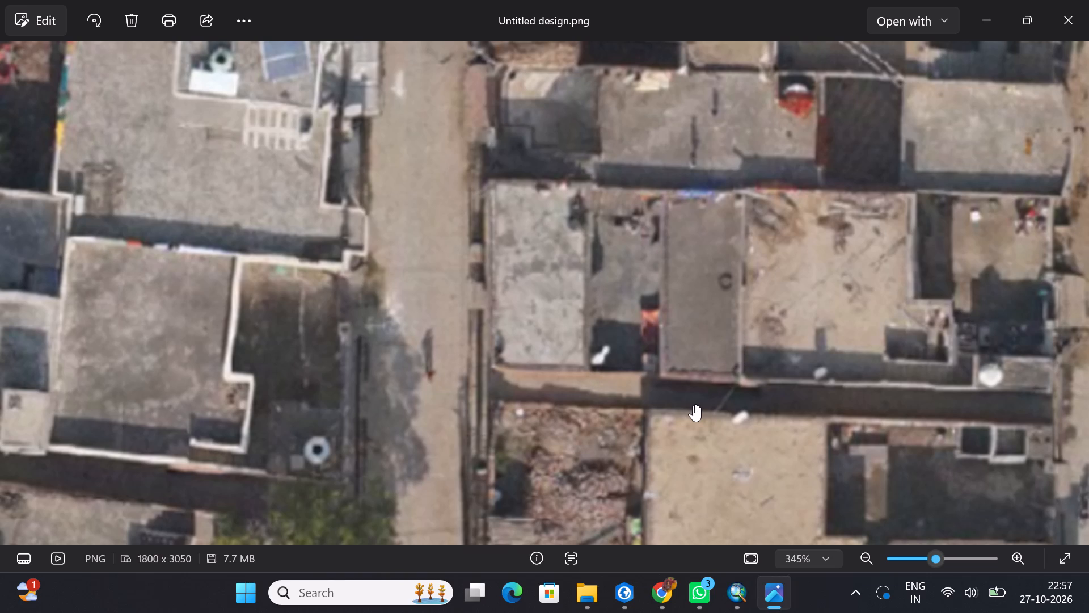
left_click(733, 593)
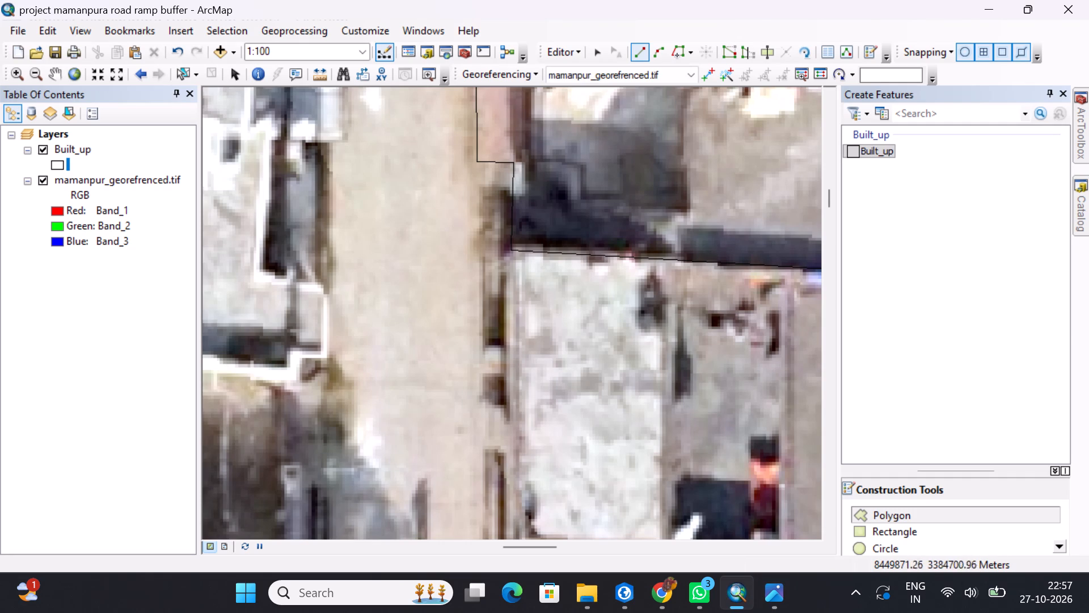
Start the Built_up polygon at the shared northwest corner, following the west wall and outlining the first ramp, about 0.65 m by 0.9 m.
left_click(511, 250)
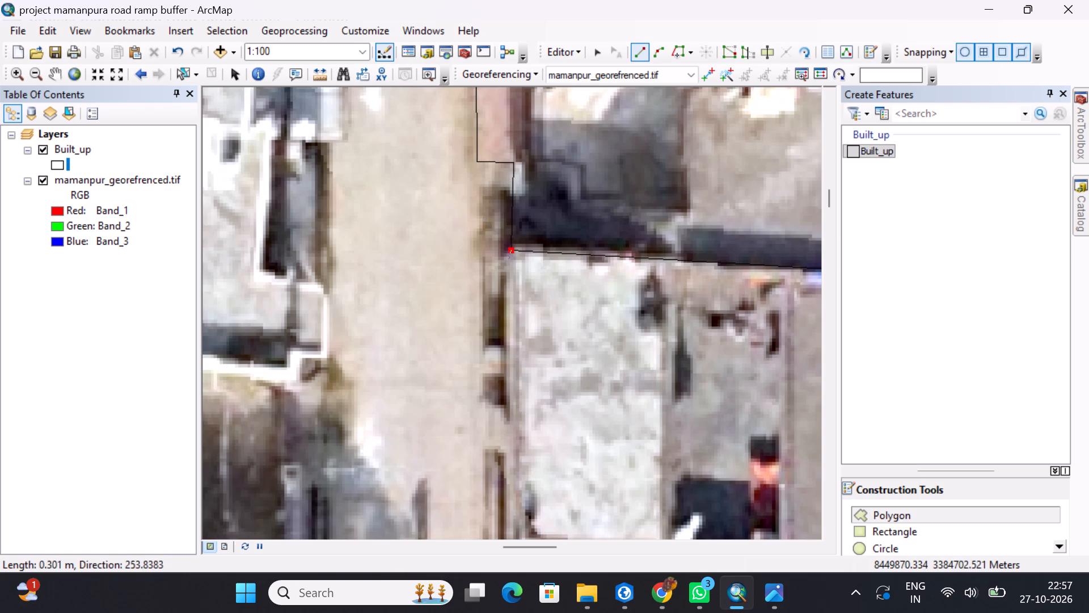
scroll(508, 259, "up", 1)
scroll(508, 259, "down", 5)
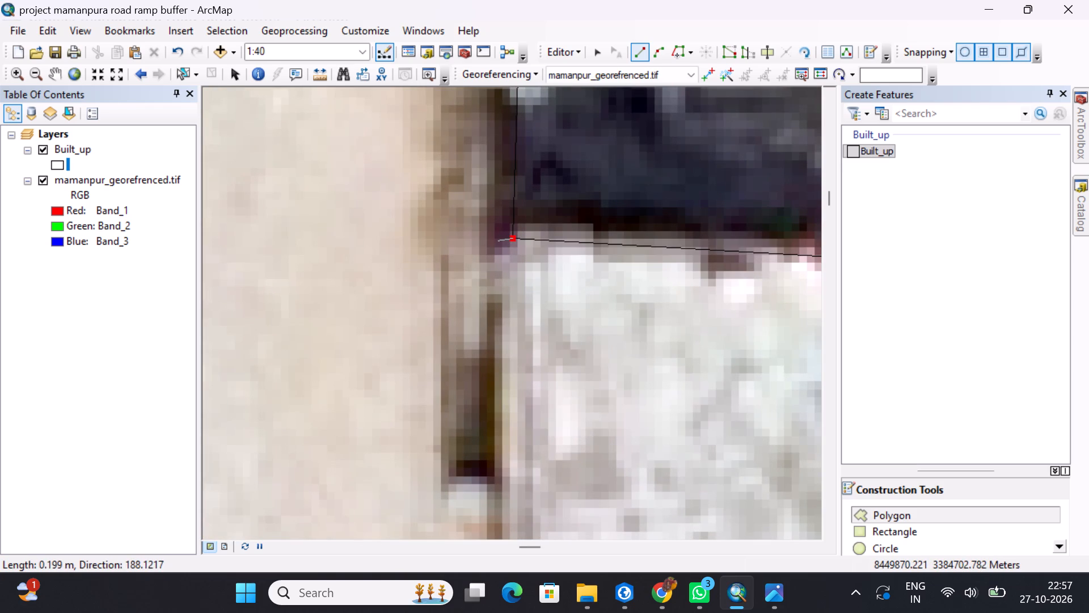
left_click(499, 239)
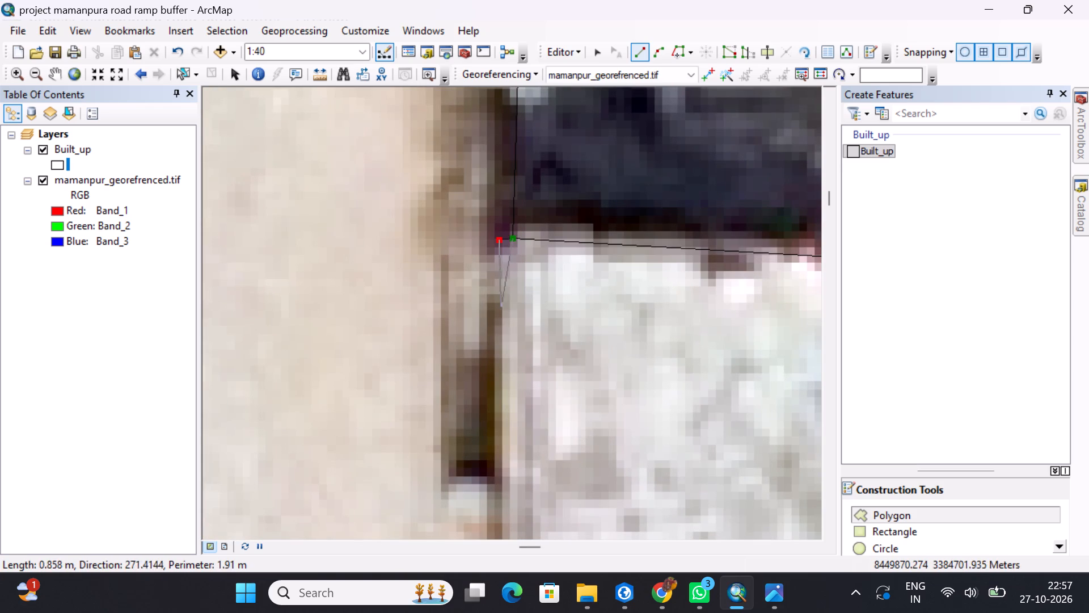
scroll(500, 326, "up", 6)
scroll(502, 376, "down", 3)
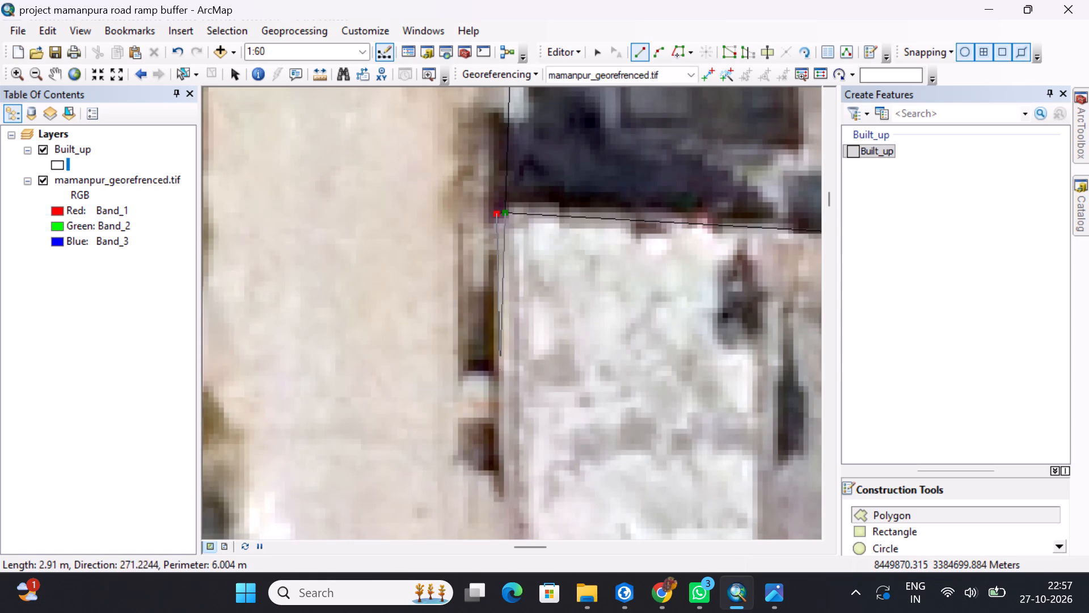
left_click(496, 373)
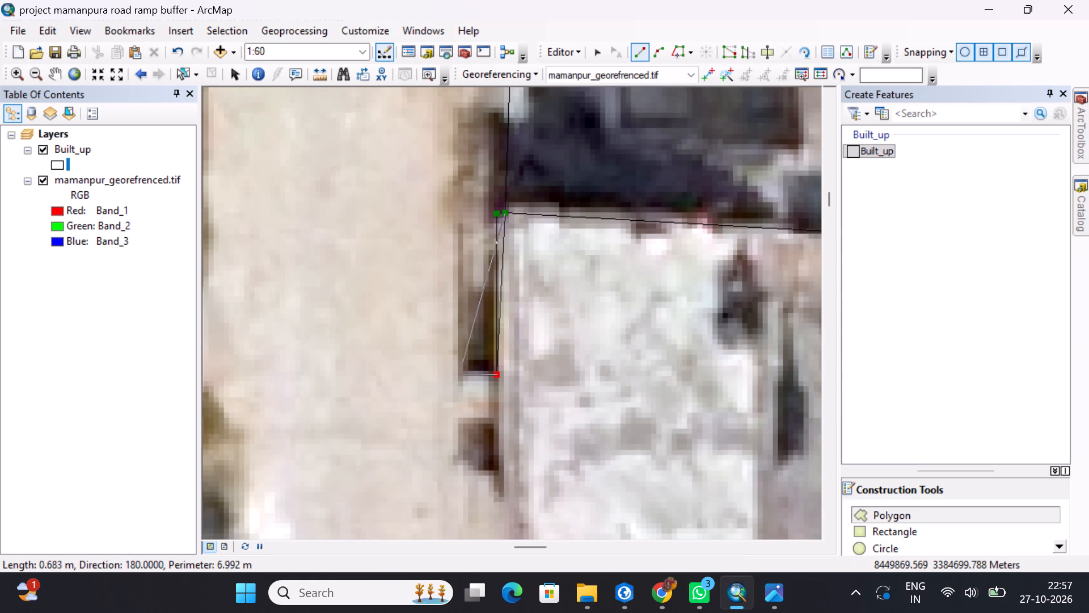
left_click(462, 375)
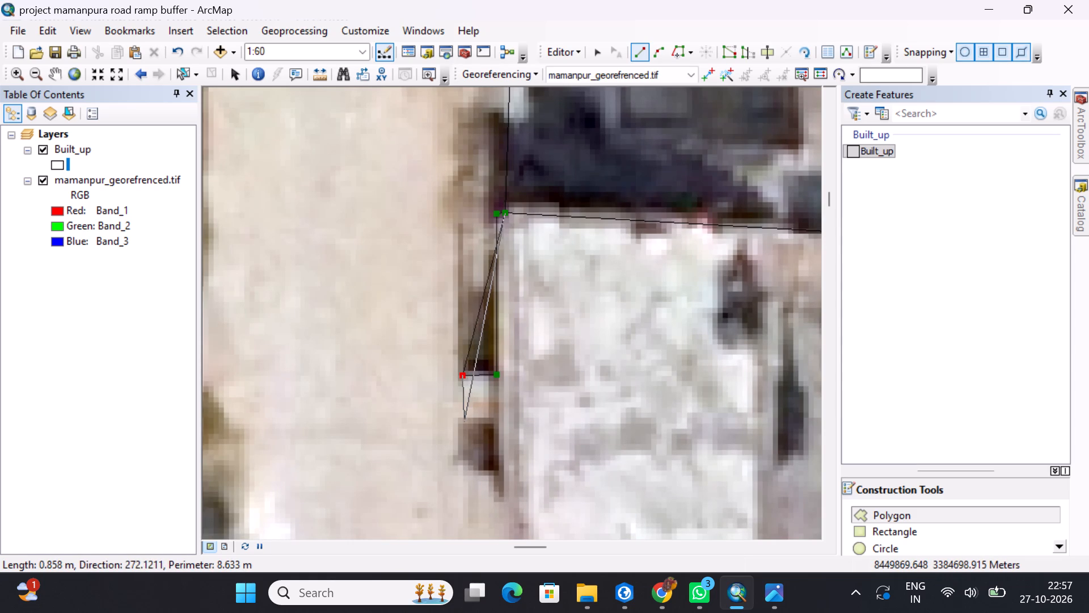
left_click(463, 420)
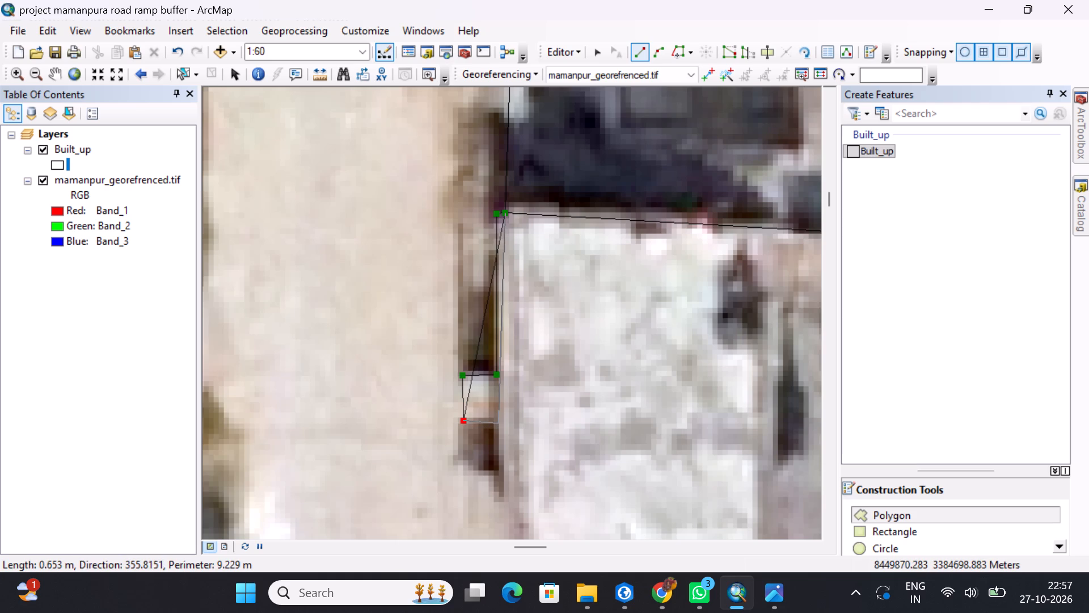
left_click(497, 422)
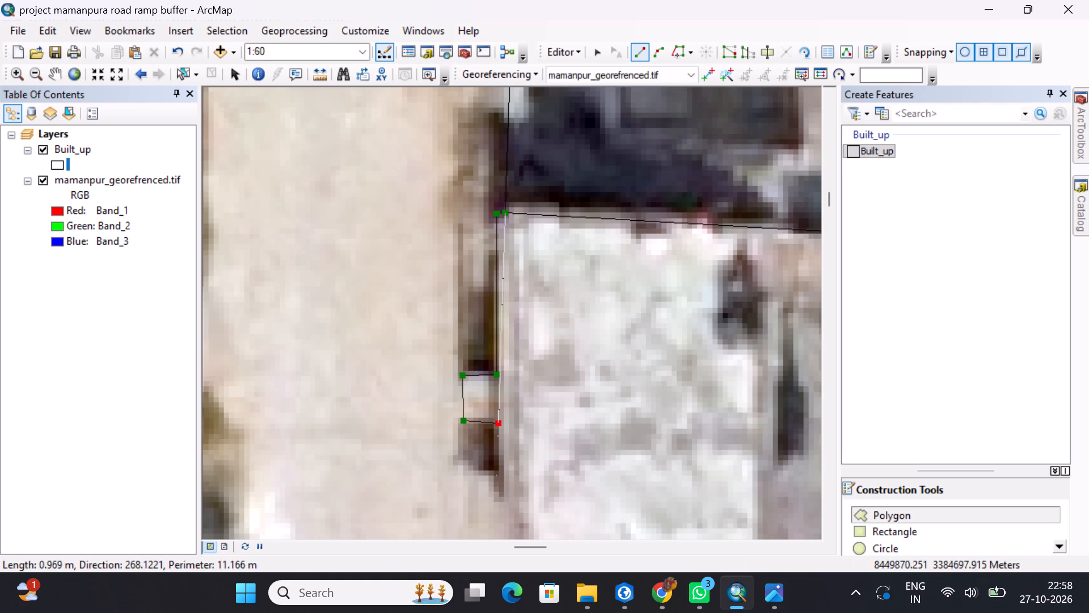
Continue the sketch south along the wall and outline the second ramp, about 0.6 m deep and 1.4 m long.
left_click(496, 474)
middle_click_drag(524, 335, 562, 242)
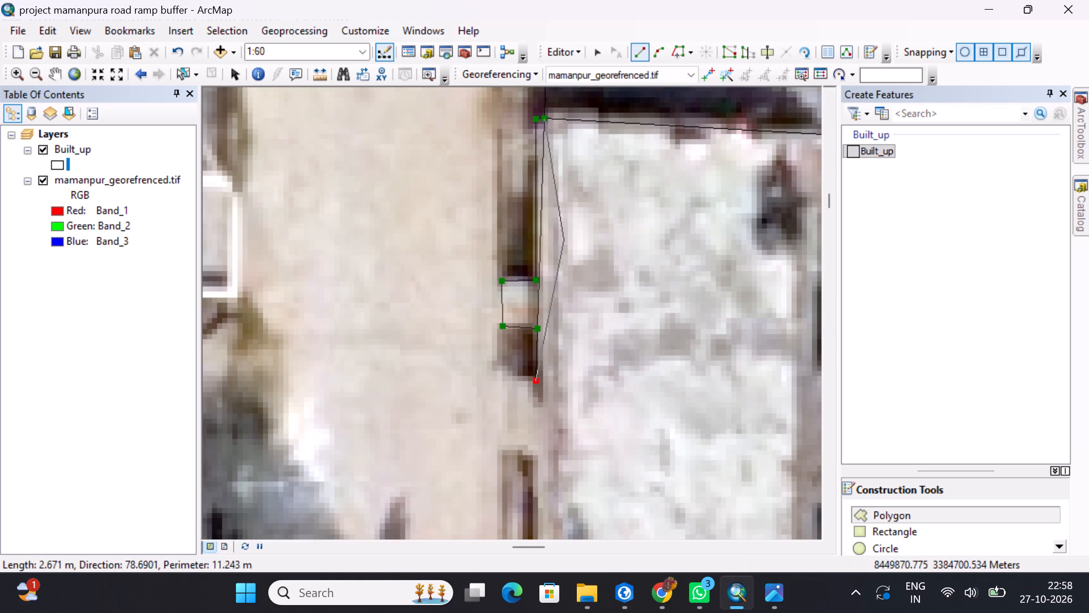
middle_click_drag(606, 193, 584, 279)
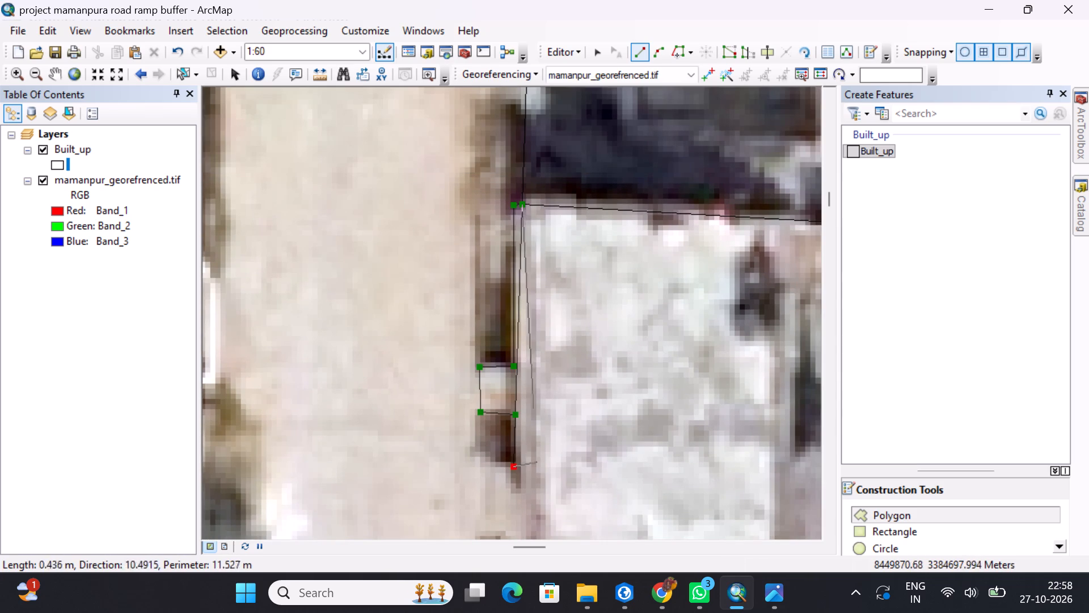
middle_click_drag(558, 397, 585, 207)
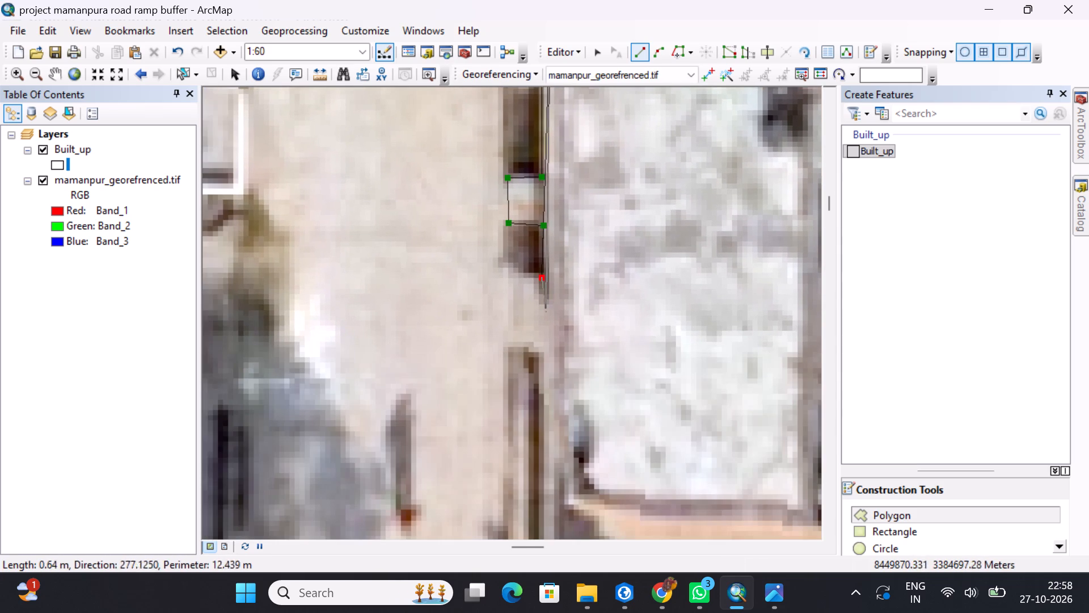
left_click(508, 276)
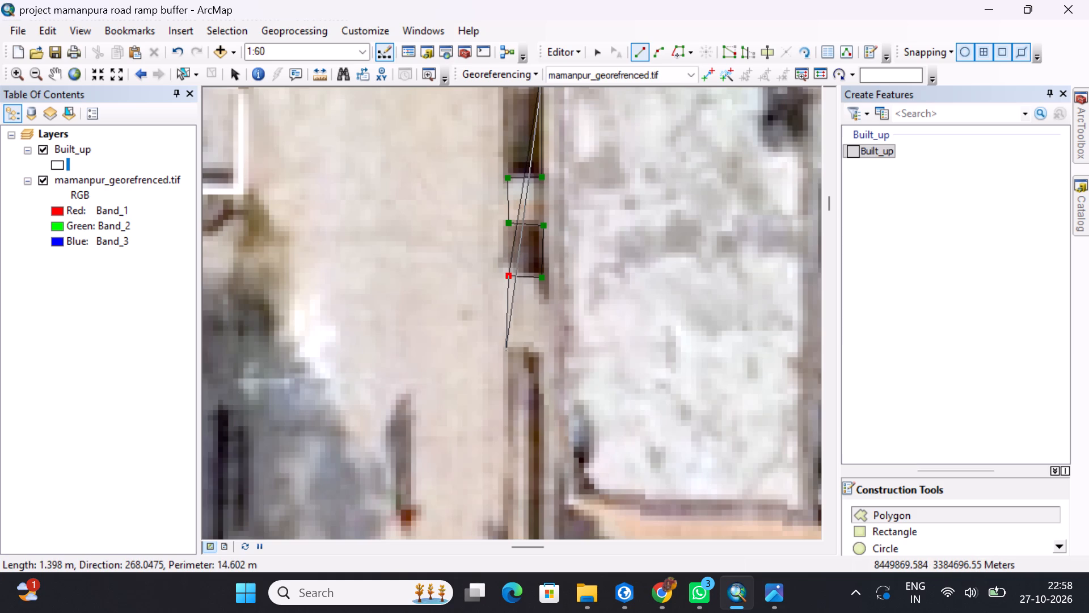
left_click(506, 350)
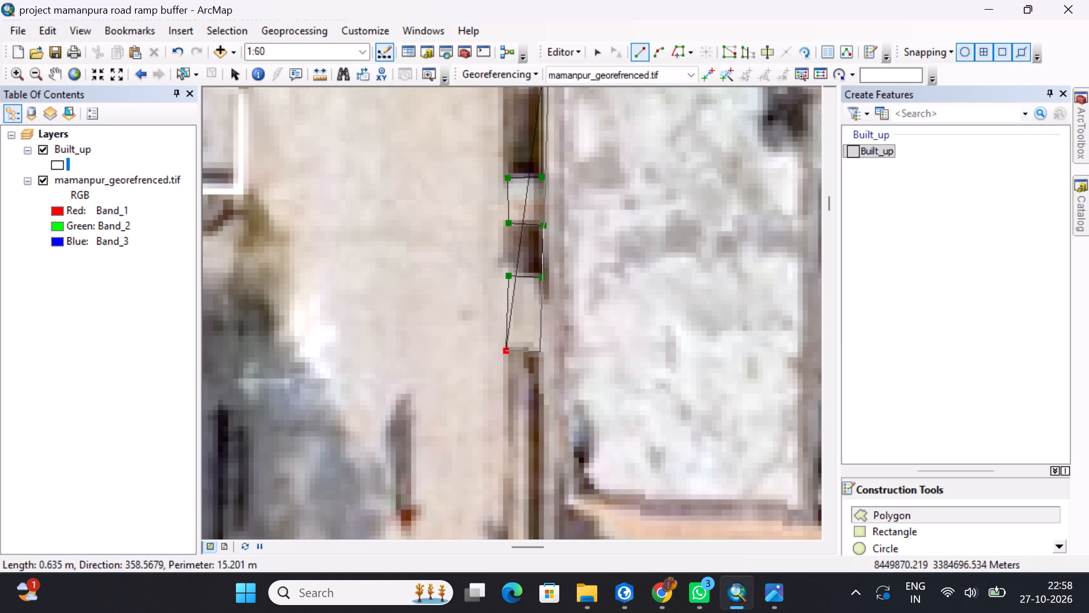
left_click(540, 351)
middle_click_drag(585, 341, 491, 333)
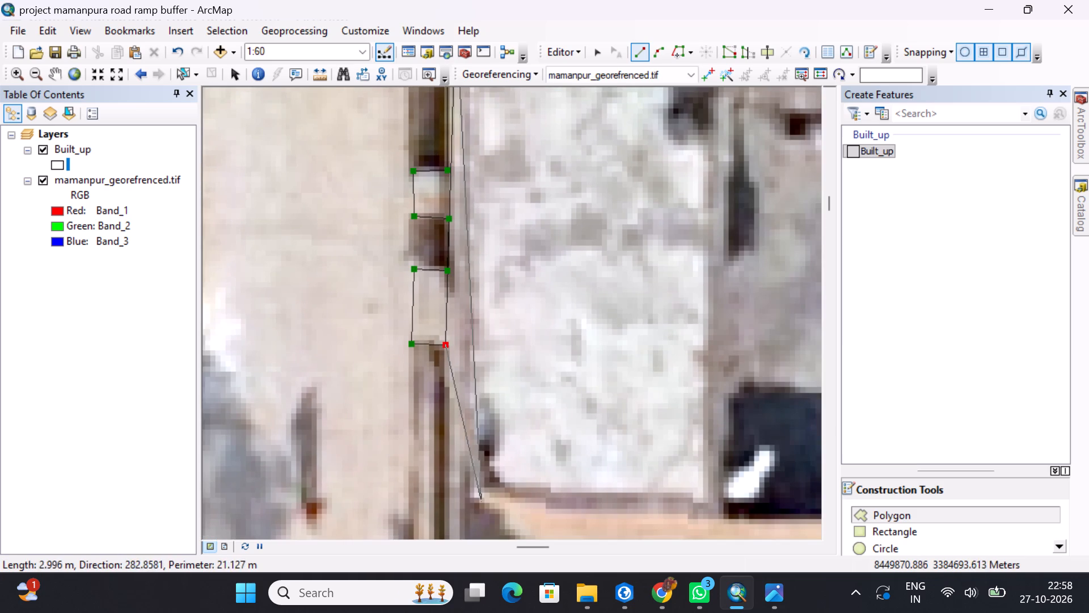
Trace the grey-roofed plot's southern edge, about 4.8 m, and eastern edge, about 9.1 m, up to the neighbouring polygon, and finish the sketch.
scroll(522, 341, "up", 6)
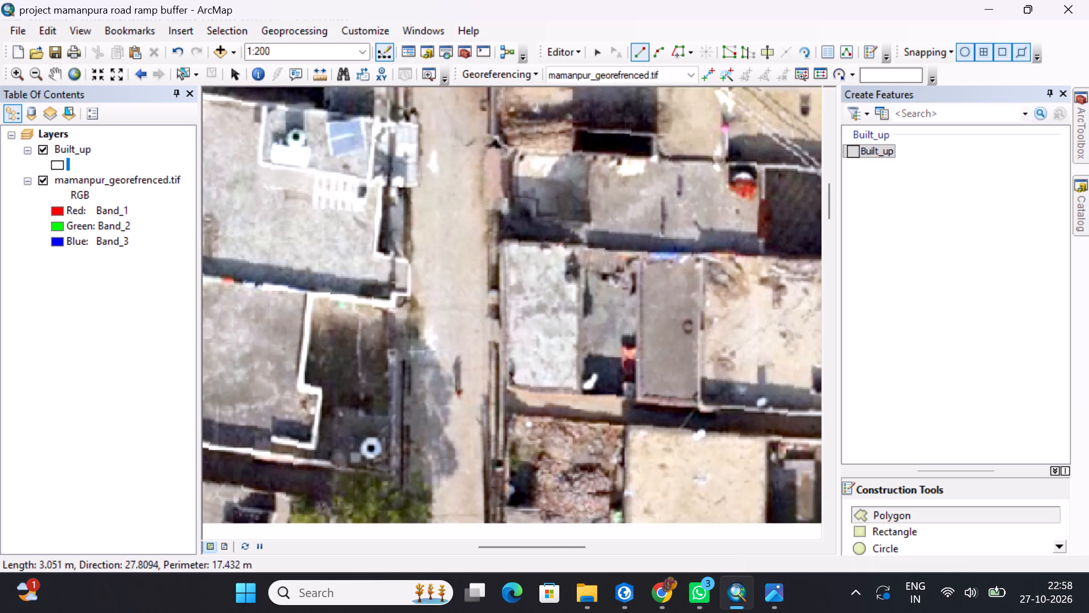
scroll(514, 387, "down", 3)
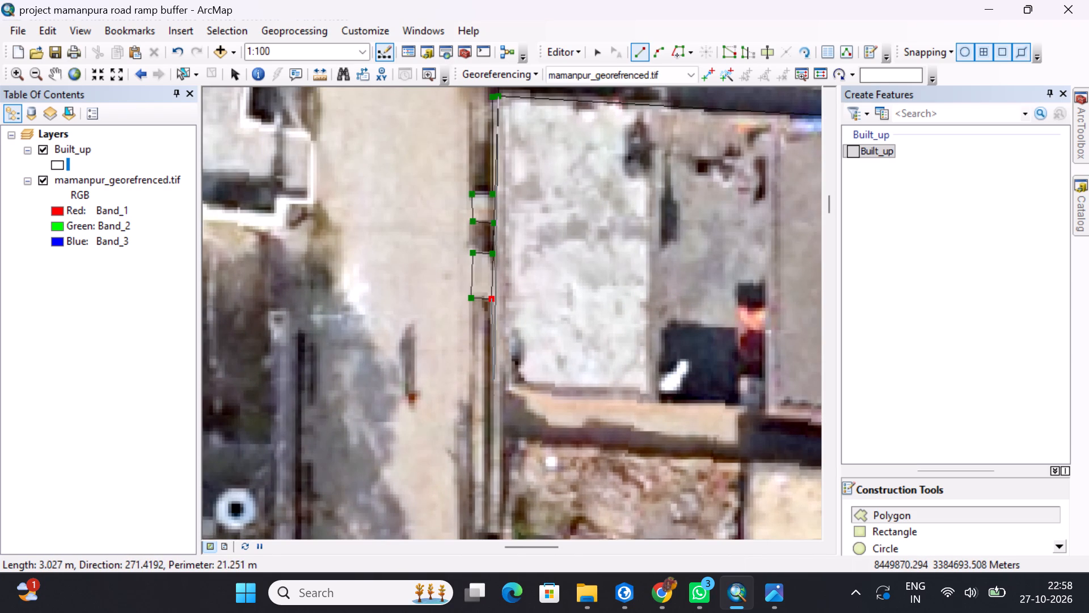
left_click(493, 394)
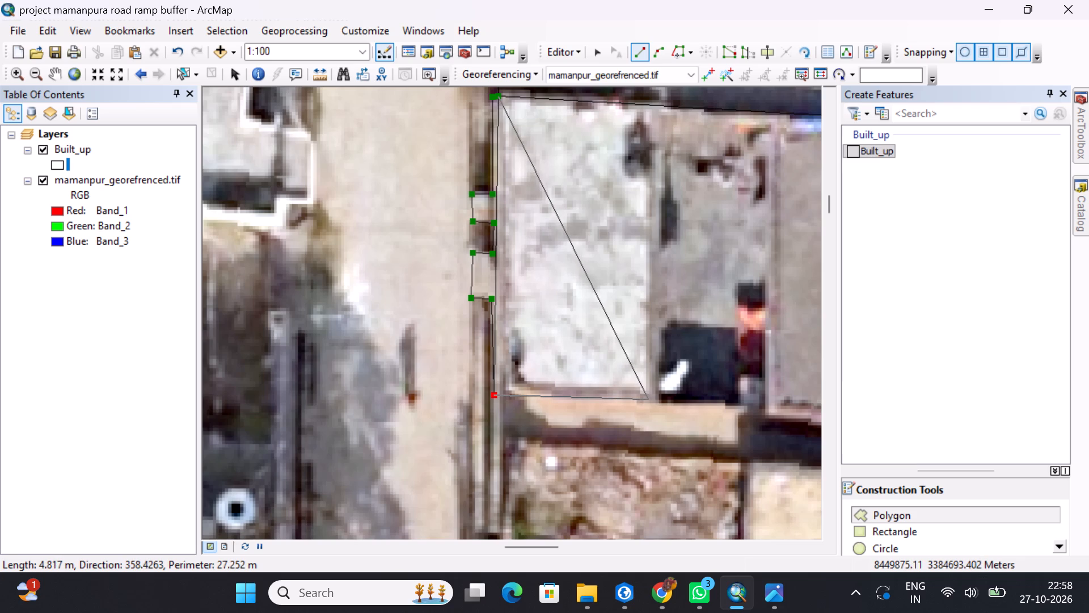
left_click(648, 398)
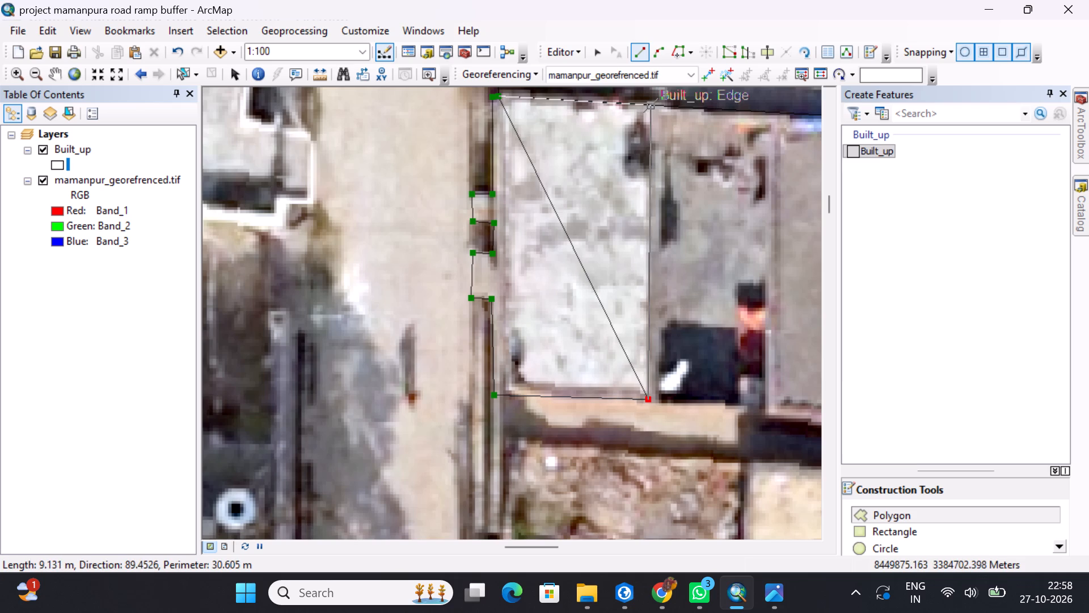
left_click(647, 107)
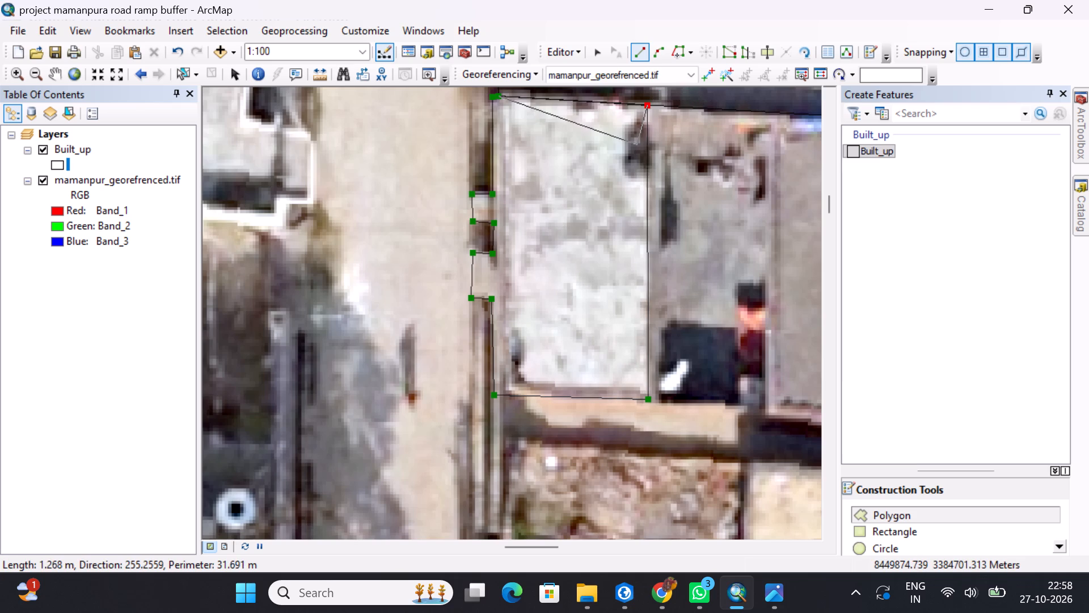
key("F2")
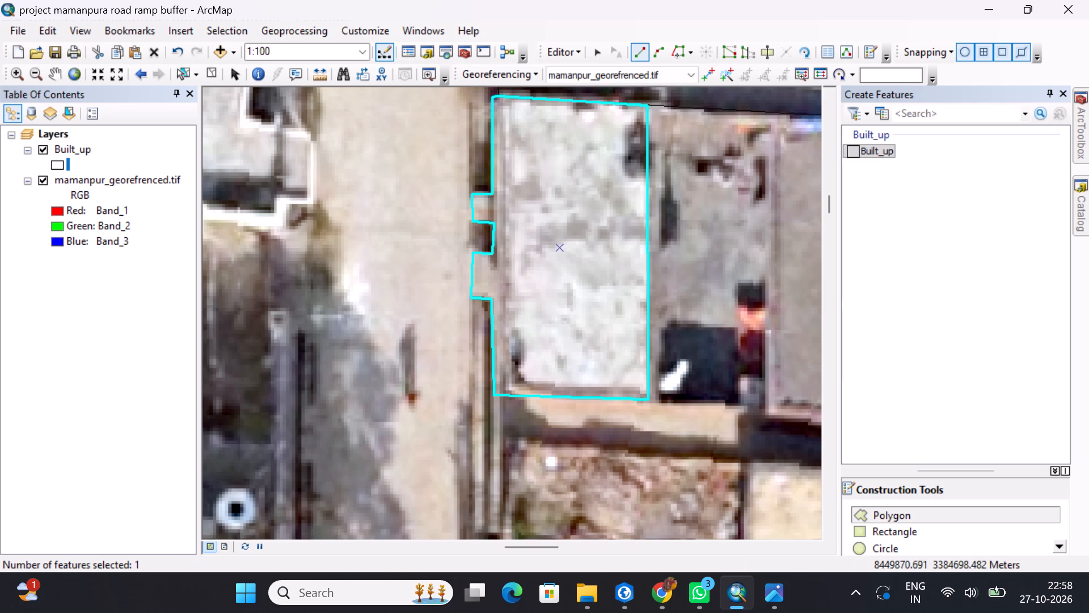
Examine the rubble, bare-soil and walled plots farther south along the road's east side in Photos, then return to ArcMap.
scroll(495, 217, "up", 4)
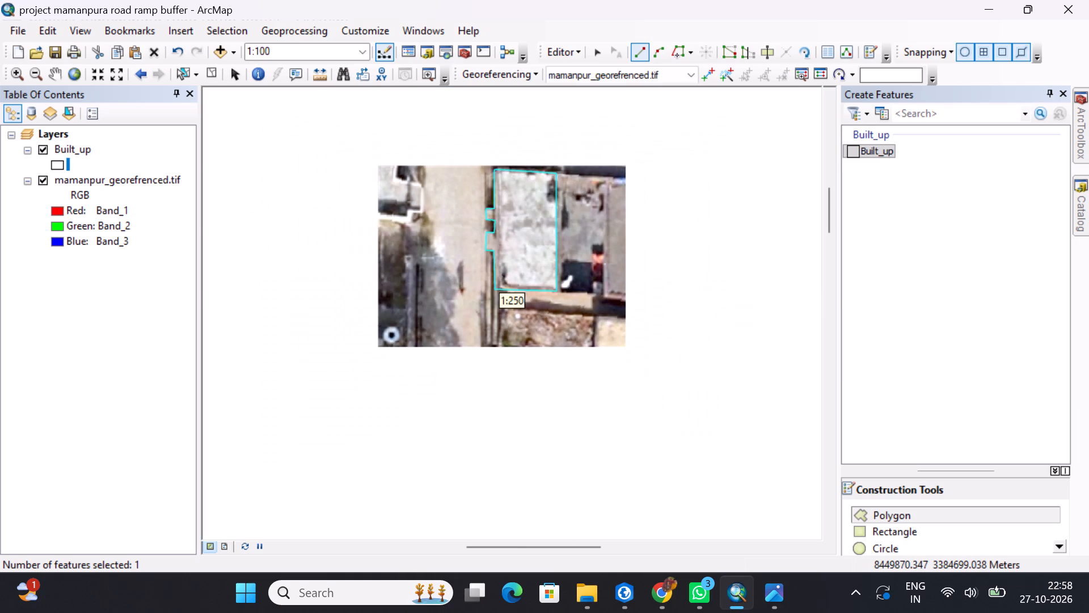
middle_click_drag(526, 295, 546, 183)
middle_click_drag(582, 213, 560, 245)
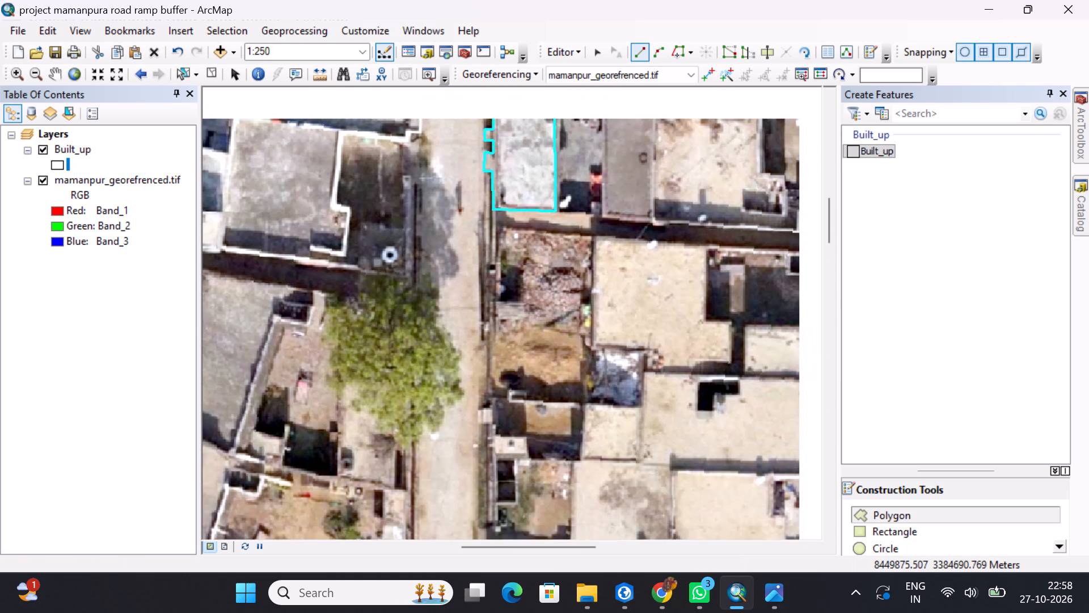
middle_click_drag(560, 245, 559, 248)
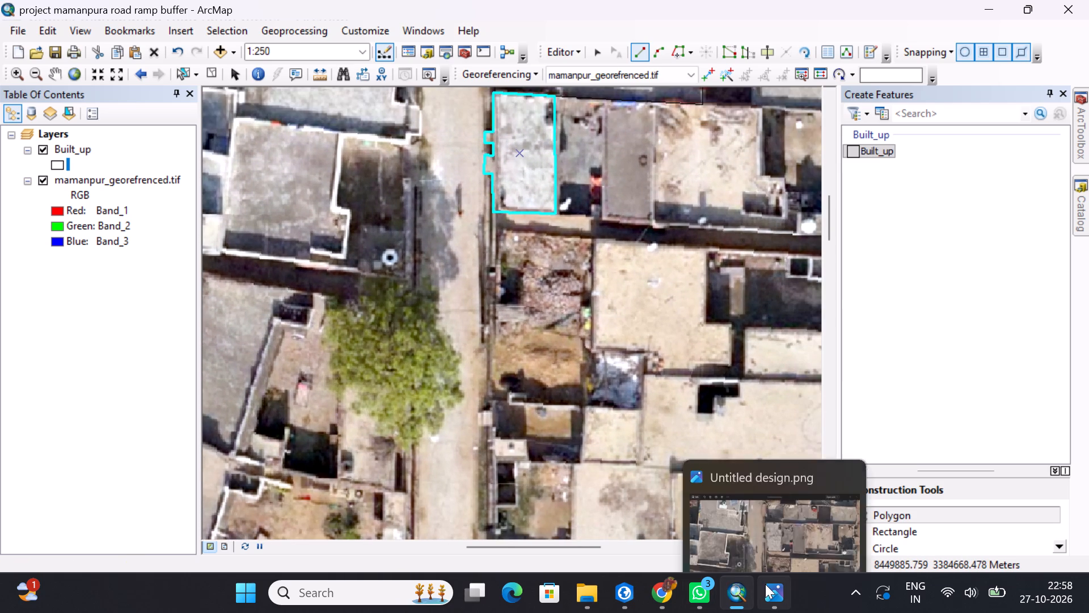
left_click(765, 584)
left_click_drag(548, 357, 572, 60)
left_click_drag(562, 176, 529, 90)
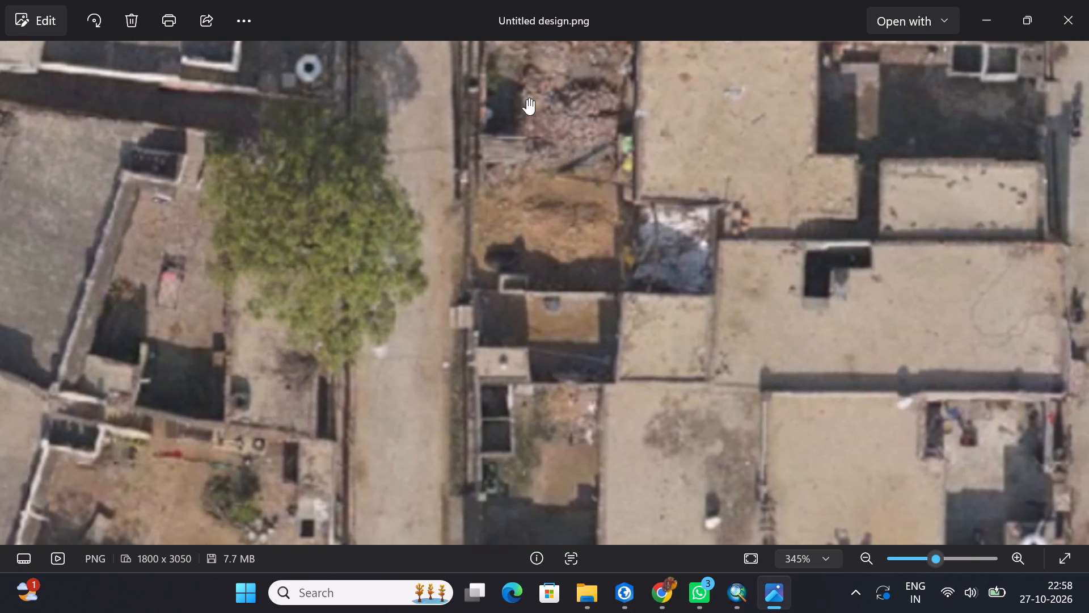
left_click_drag(518, 285, 547, 220)
left_click_drag(559, 279, 562, 224)
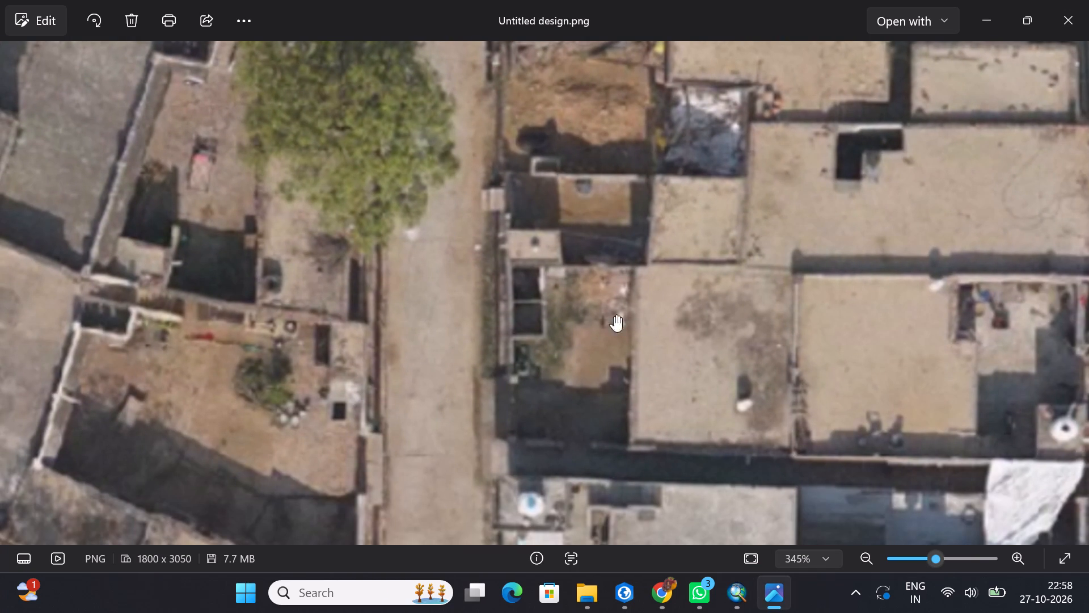
left_click_drag(645, 197, 643, 344)
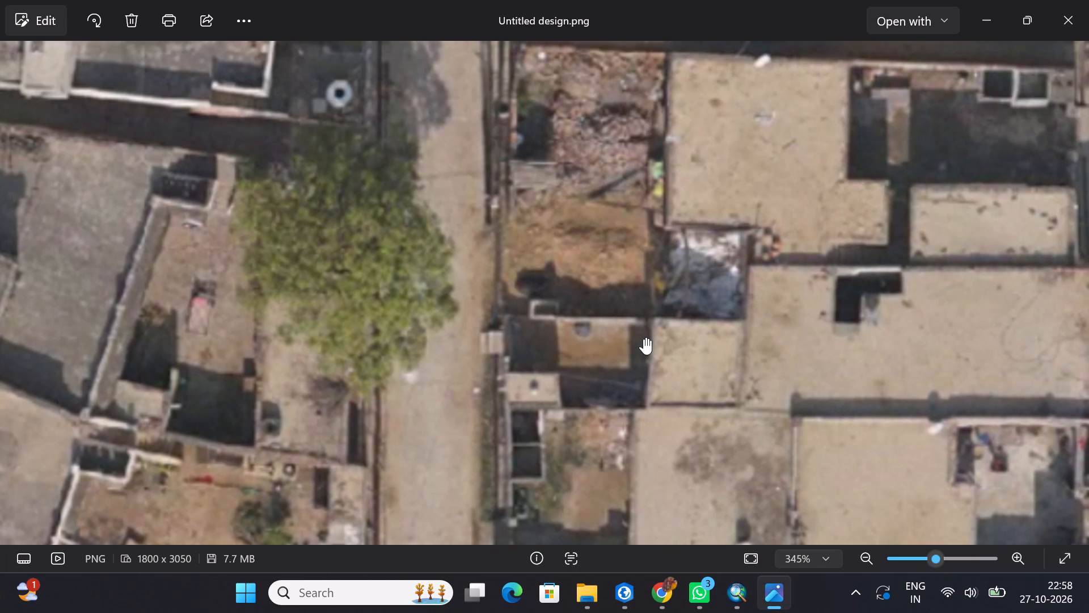
left_click_drag(623, 253, 623, 335)
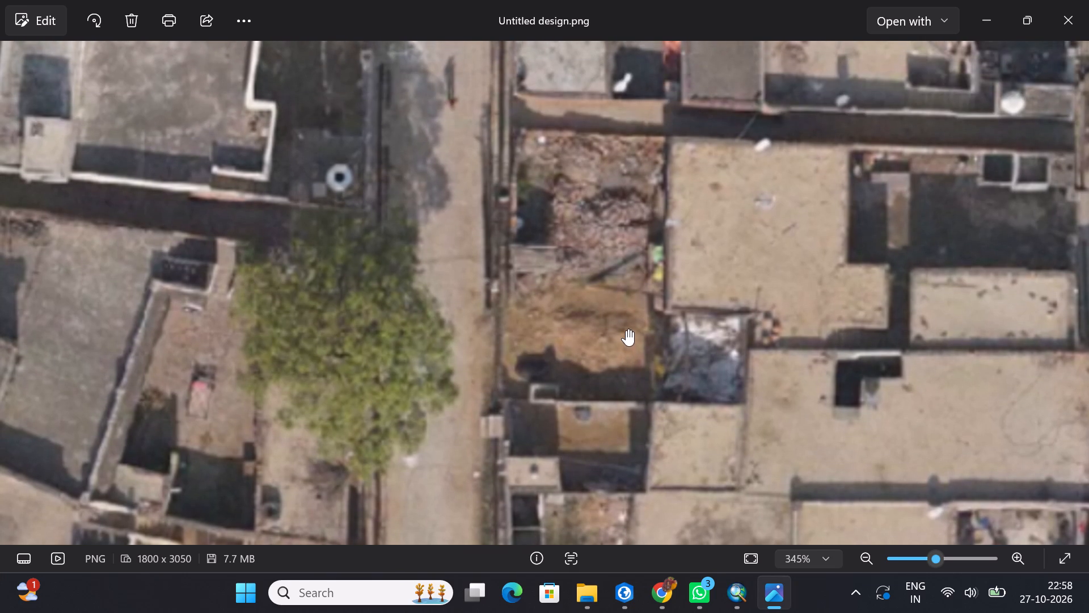
left_click_drag(580, 366, 590, 310)
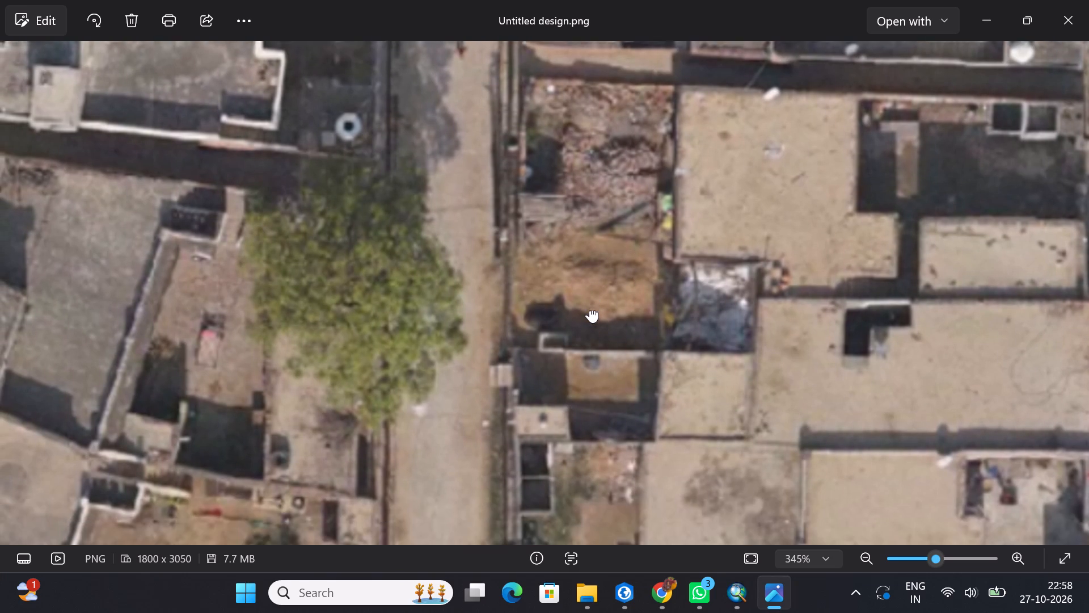
left_click_drag(590, 310, 573, 371)
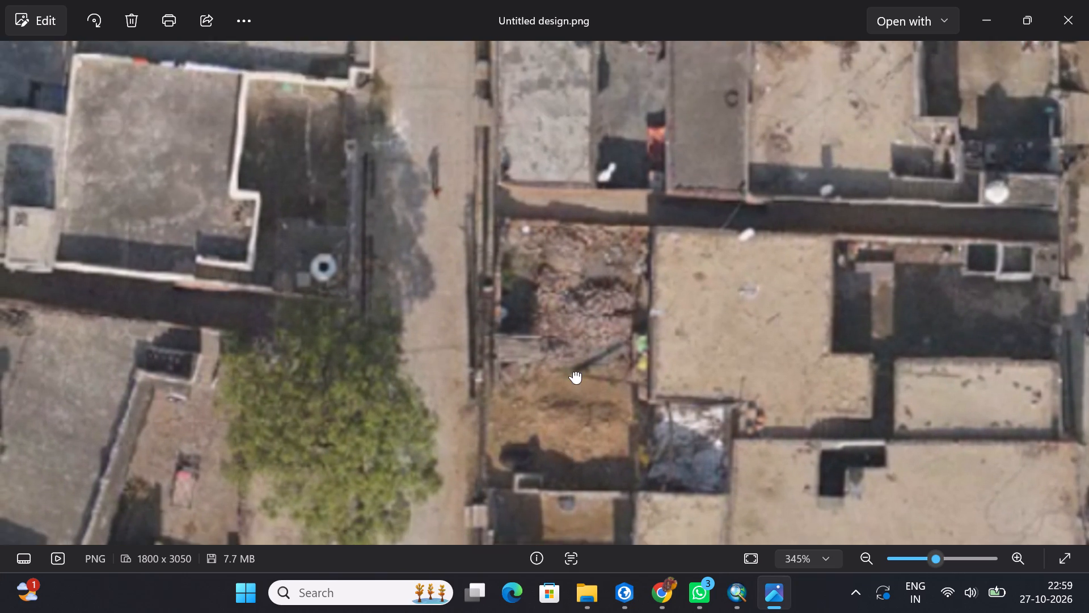
left_click_drag(573, 371, 577, 275)
left_click_drag(550, 331, 551, 287)
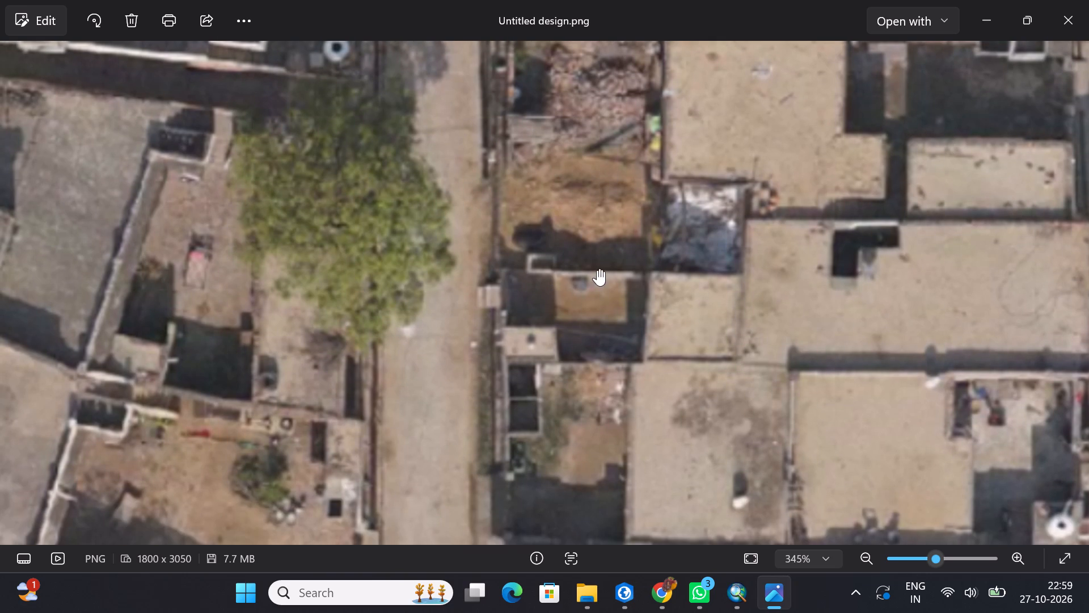
left_click_drag(536, 341, 541, 308)
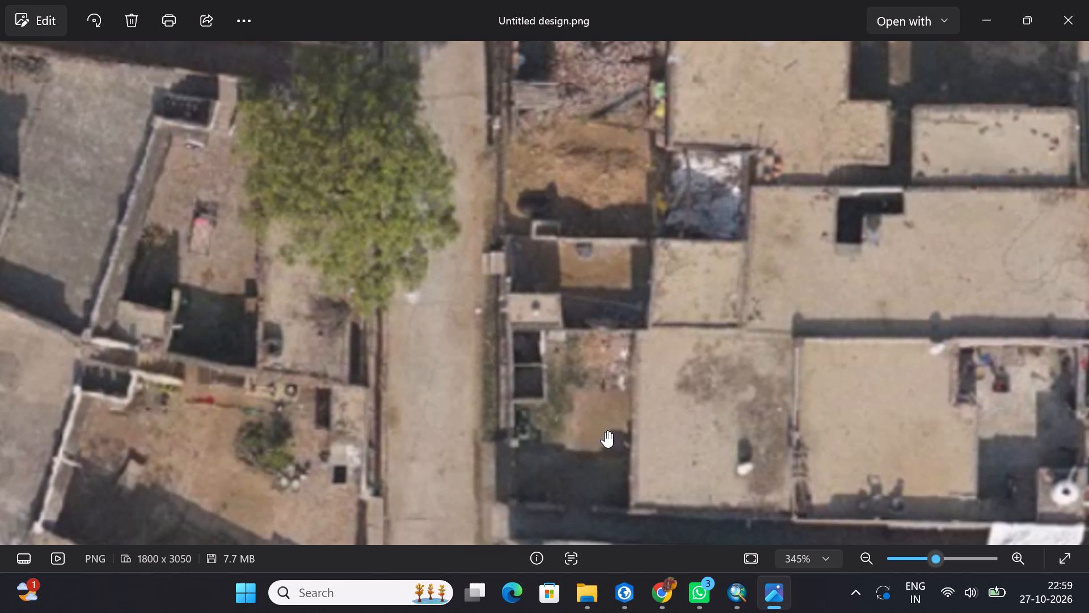
left_click(737, 595)
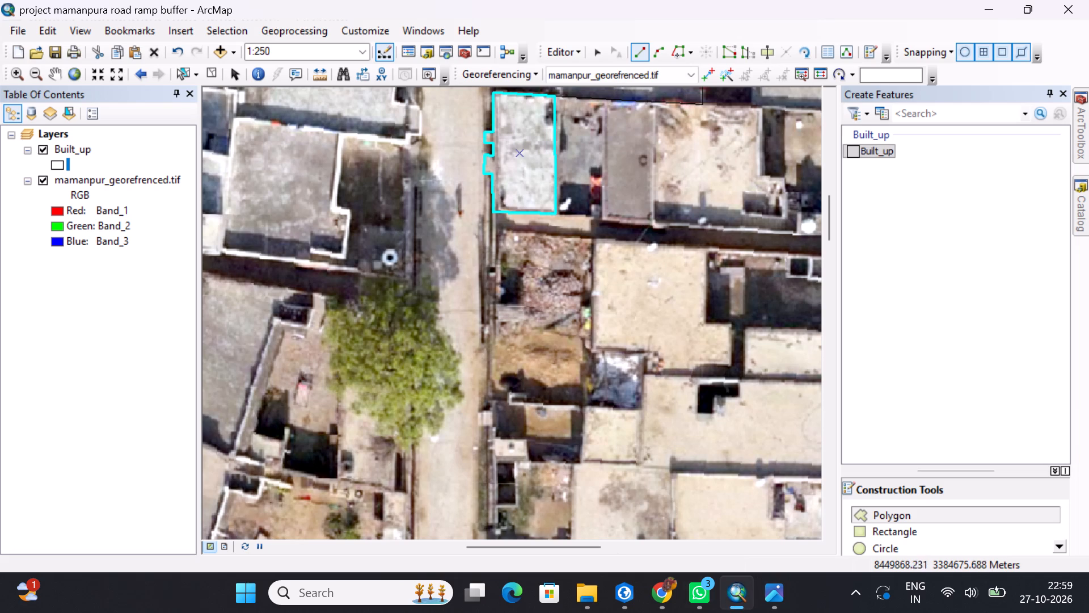
Start a Built_up polygon at the walled plot south of the bare-soil plot, outlining its roadside ramp, about 0.9 m deep and 1 m long.
scroll(490, 394, "down", 4)
middle_click_drag(486, 399, 504, 275)
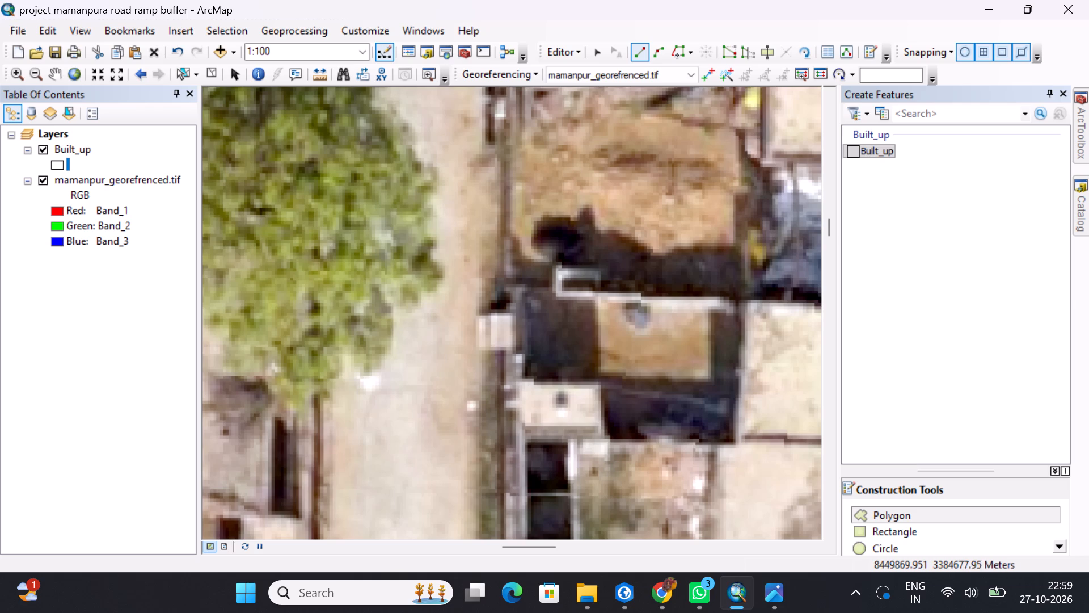
left_click(506, 313)
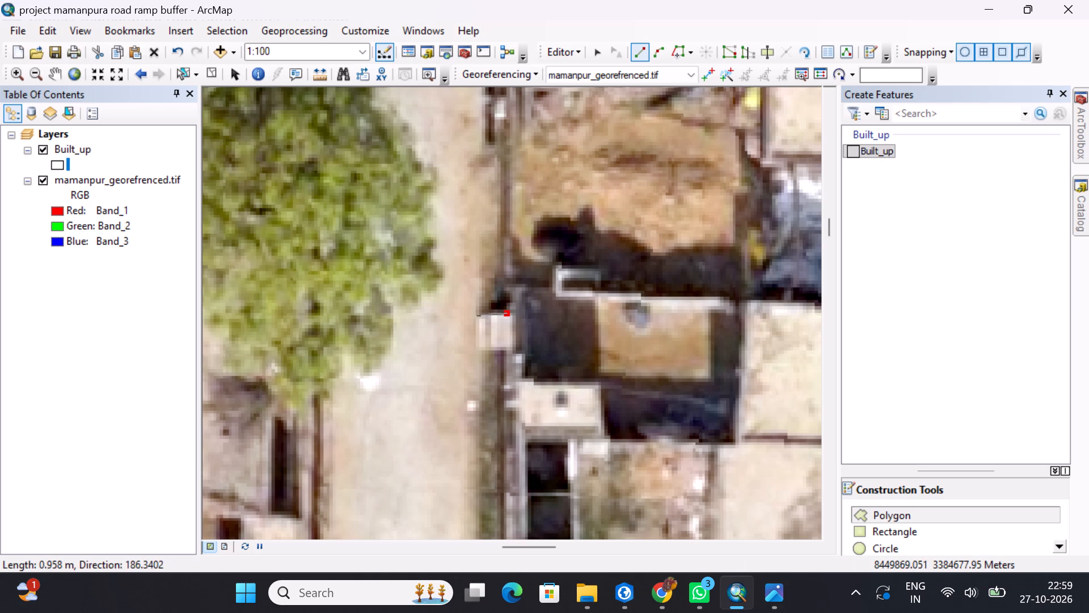
left_click(475, 316)
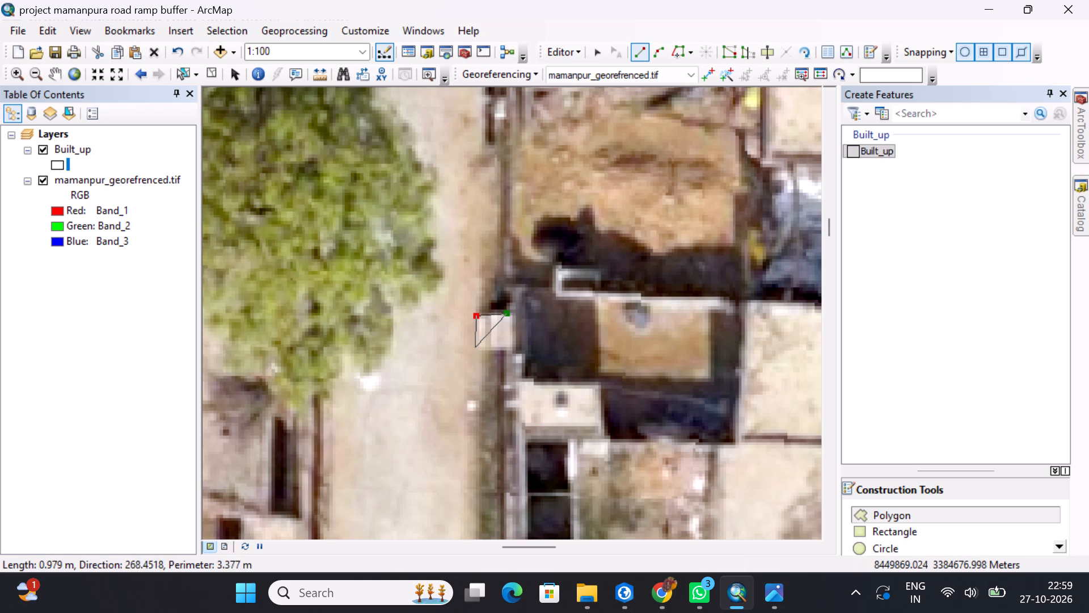
left_click(477, 349)
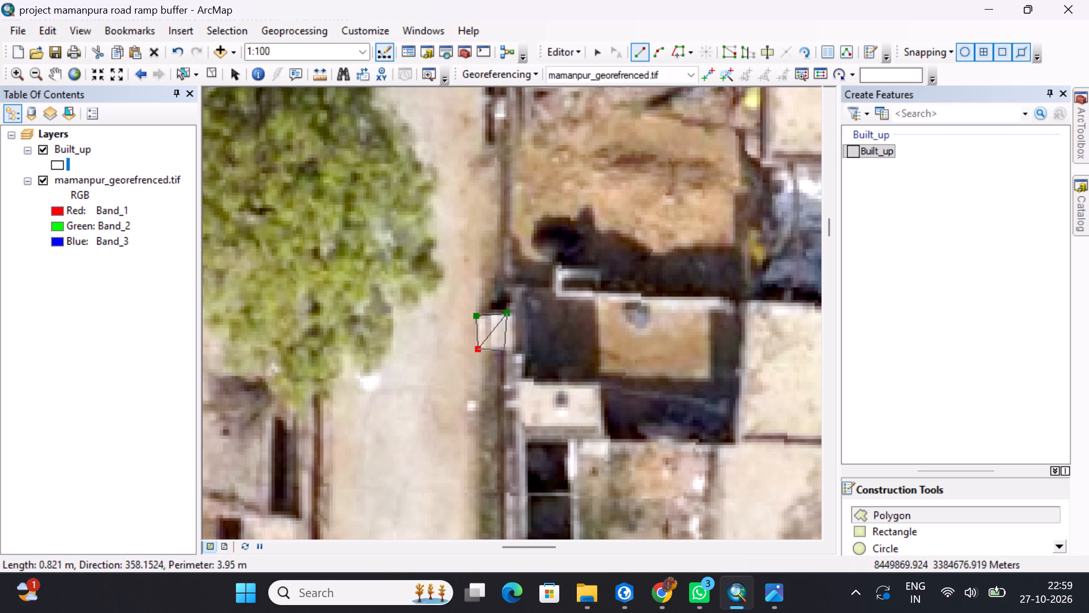
left_click(504, 349)
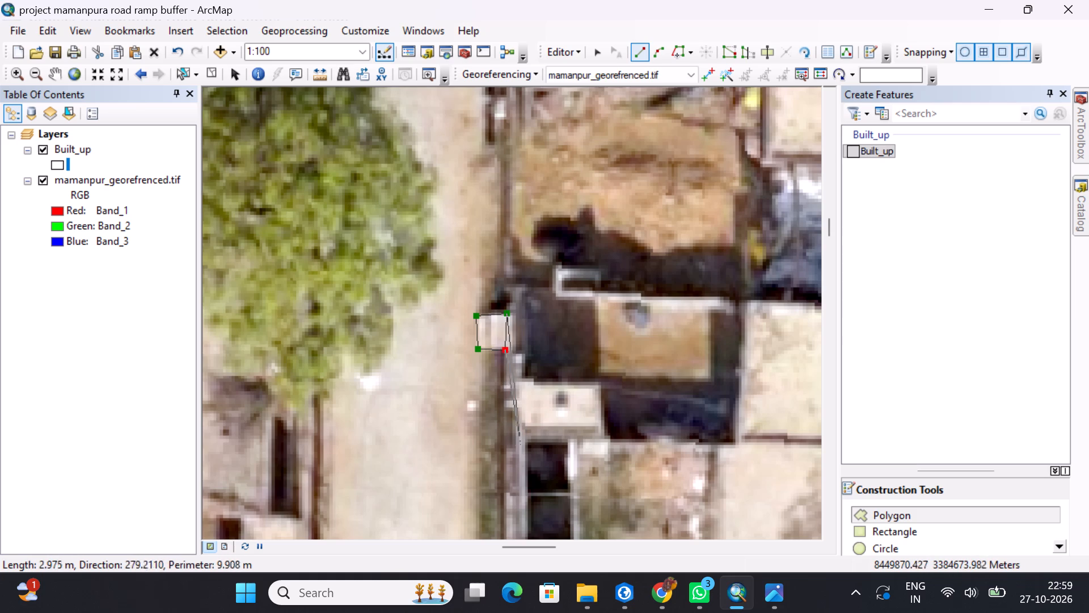
Trace the walled plot's west wall, 7.4 m southern edge, 4.55 m eastern edge and 7.26 m northern edge, and finish the sketch.
left_click(501, 443)
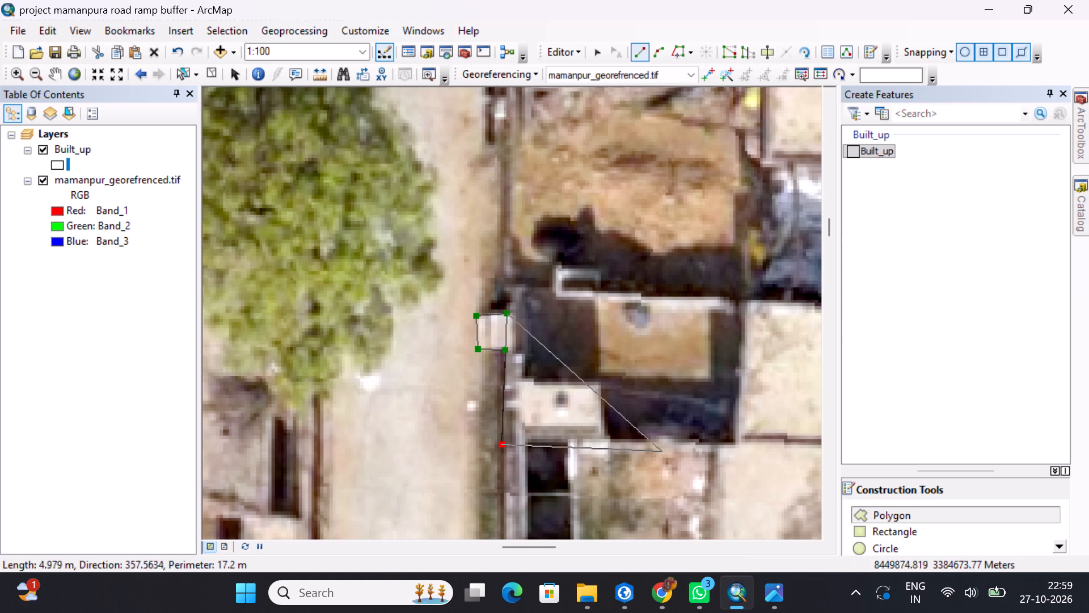
left_click(732, 446)
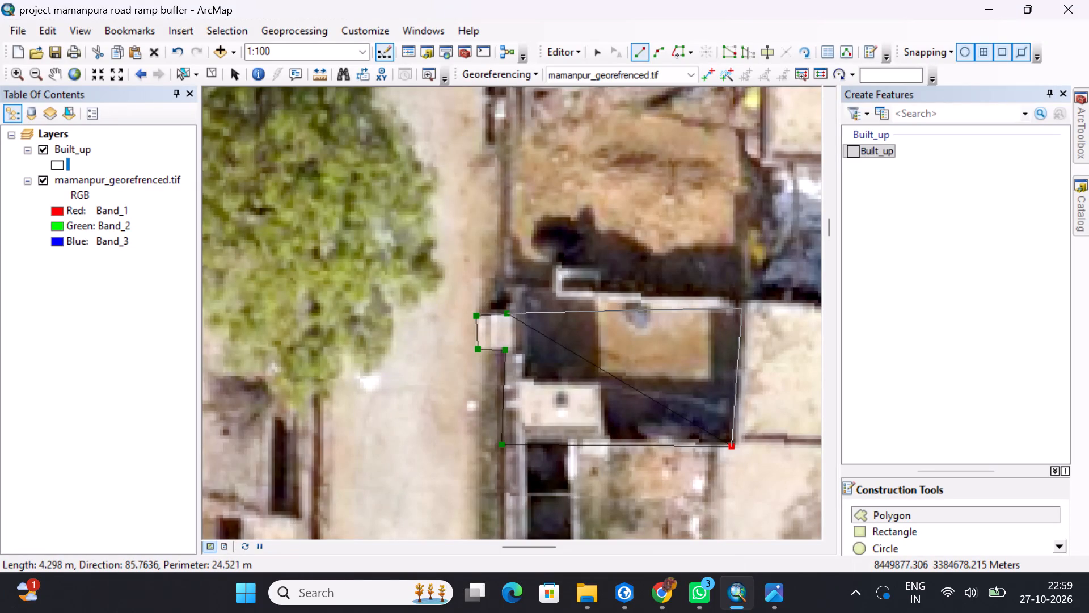
key("ctrl+z")
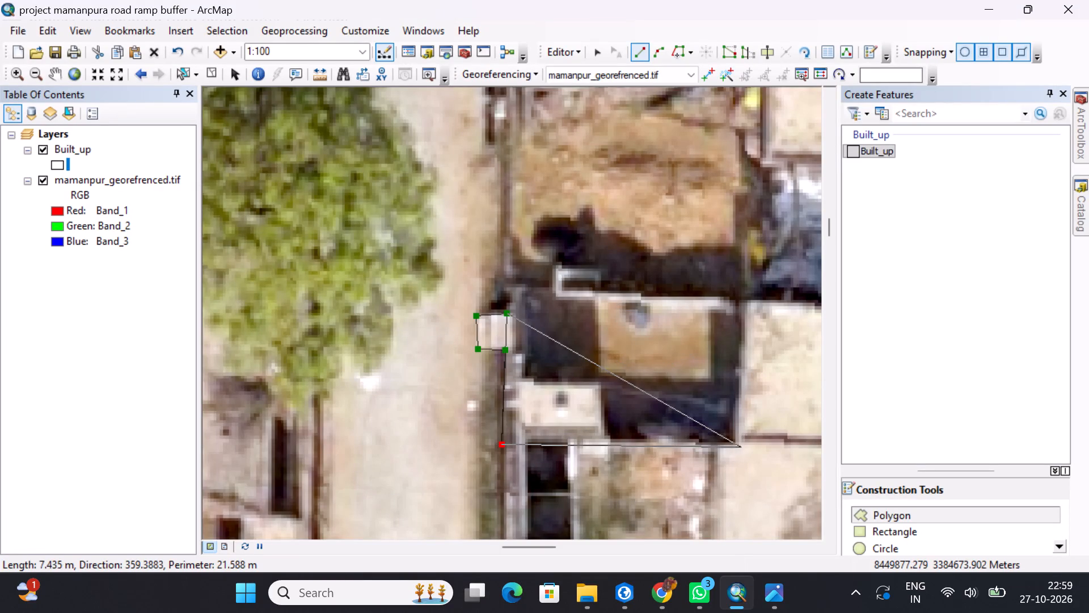
left_click(740, 446)
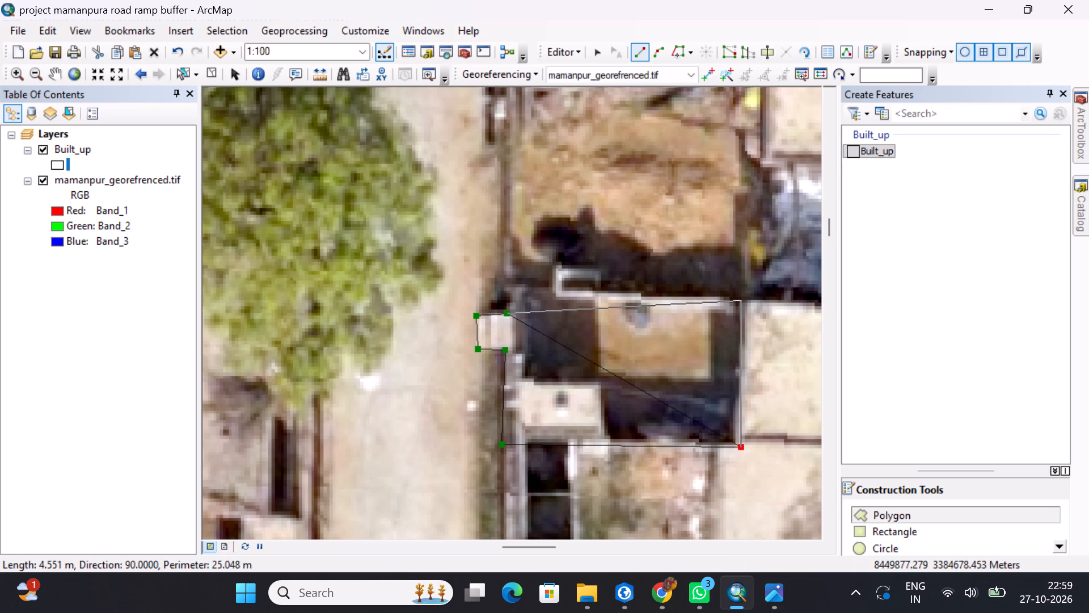
left_click(741, 300)
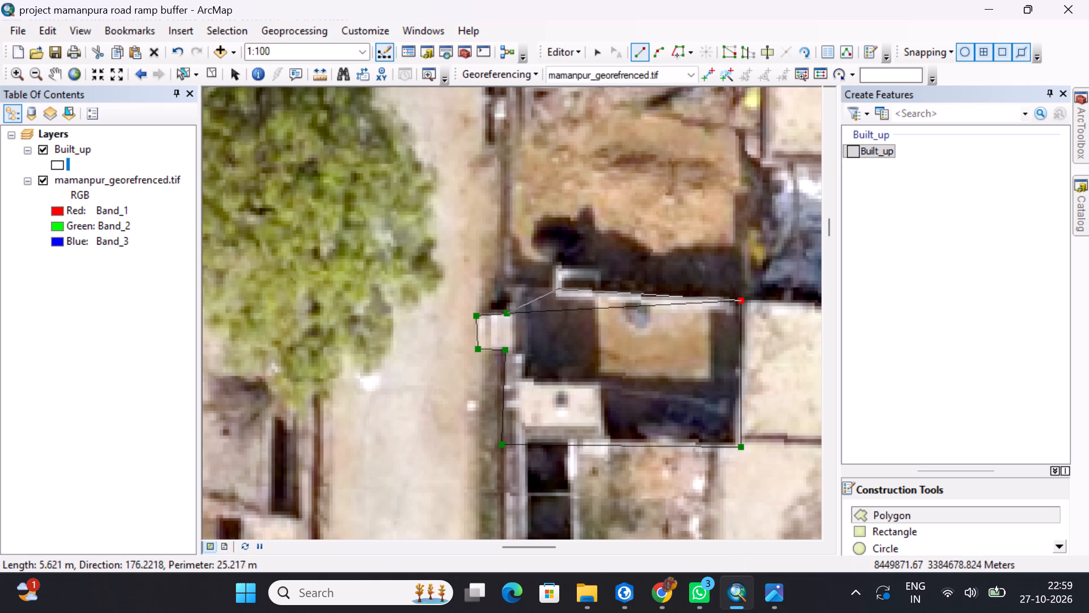
left_click(507, 288)
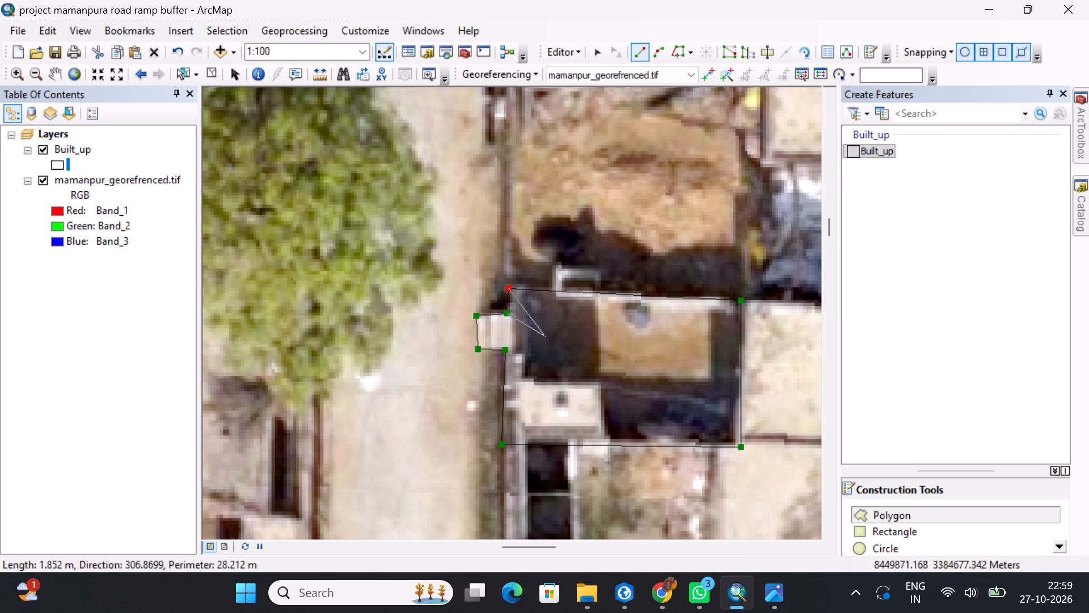
key("F2")
Examine the plots south of the new polygon and the wider row of buildings along the road's east side.
scroll(563, 349, "up", 3)
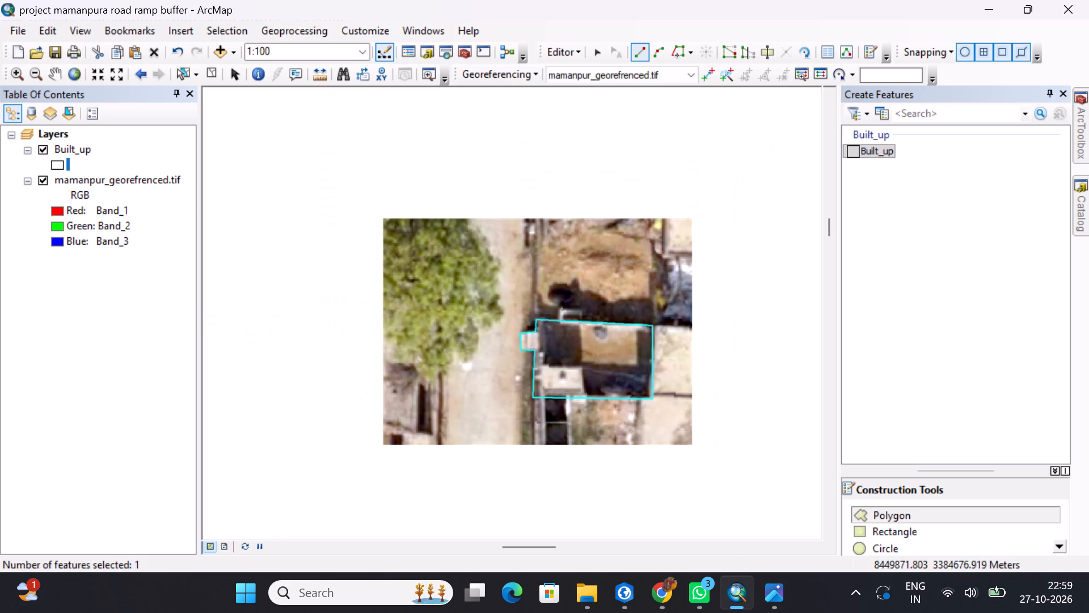
middle_click_drag(566, 337, 541, 234)
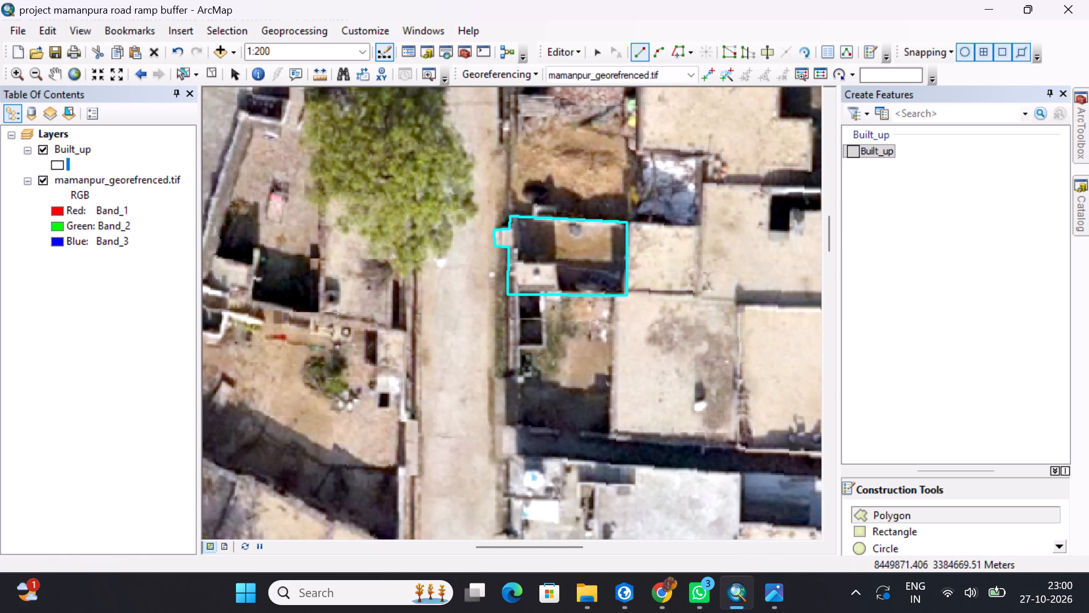
middle_click_drag(529, 335, 525, 288)
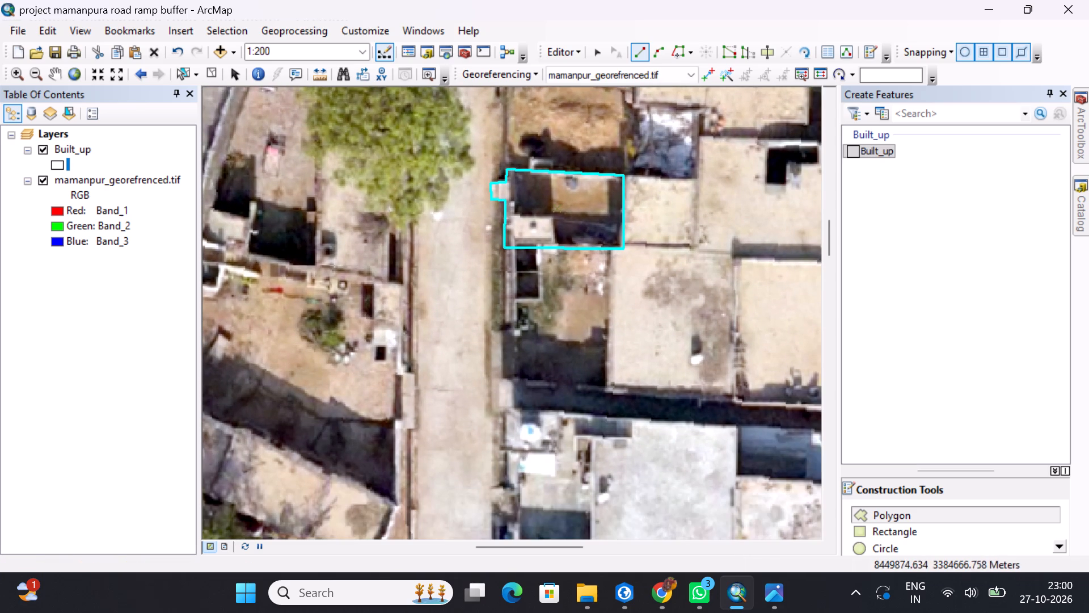
middle_click_drag(558, 335, 572, 259)
middle_click_drag(584, 368, 567, 275)
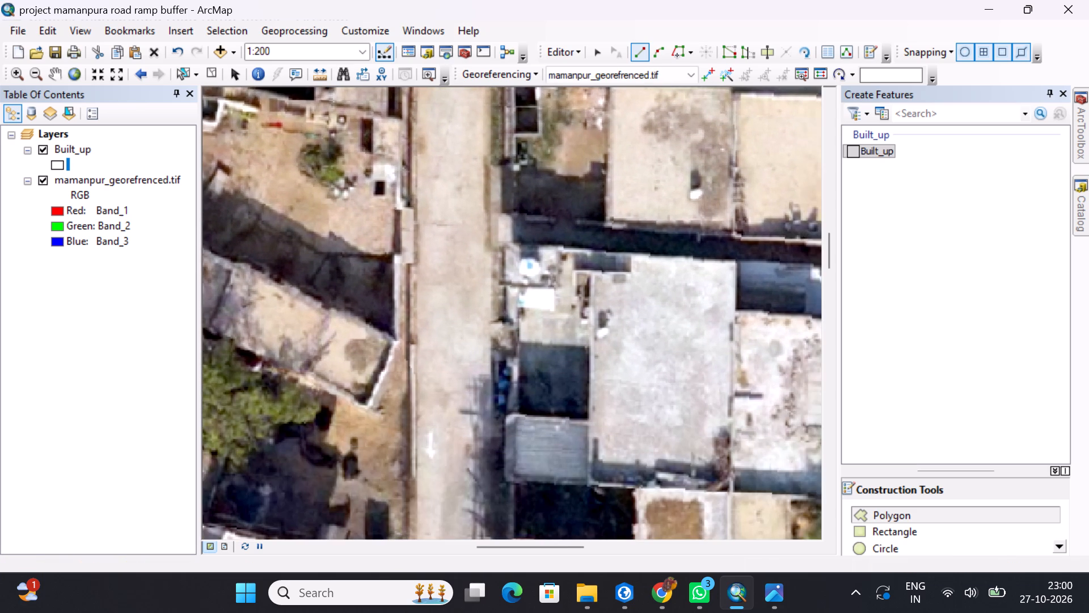
middle_click_drag(551, 187, 539, 362)
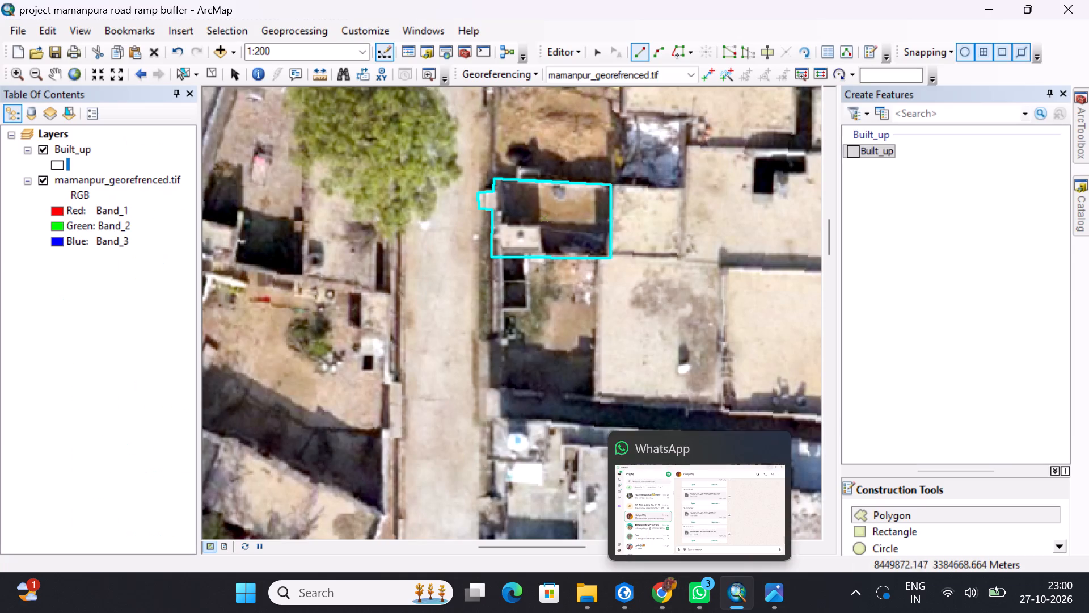
scroll(547, 276, "up", 6)
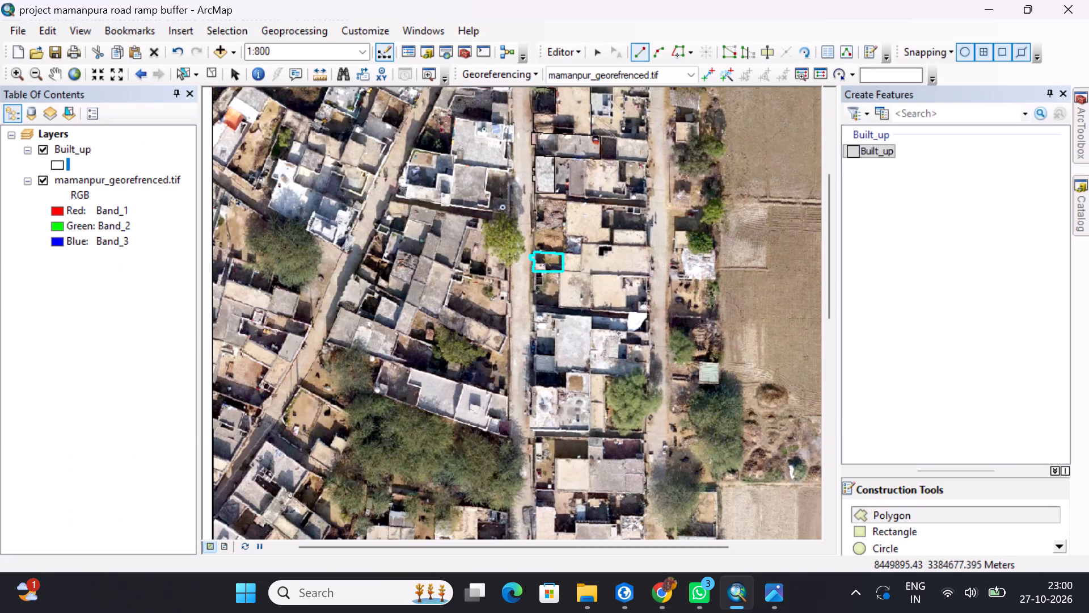
middle_click_drag(629, 186, 576, 306)
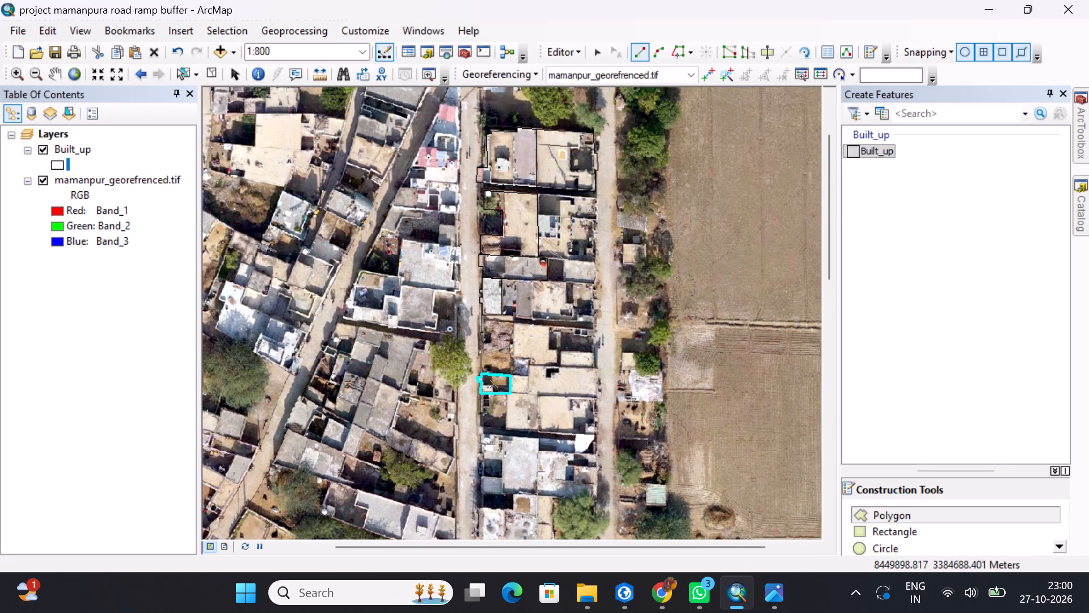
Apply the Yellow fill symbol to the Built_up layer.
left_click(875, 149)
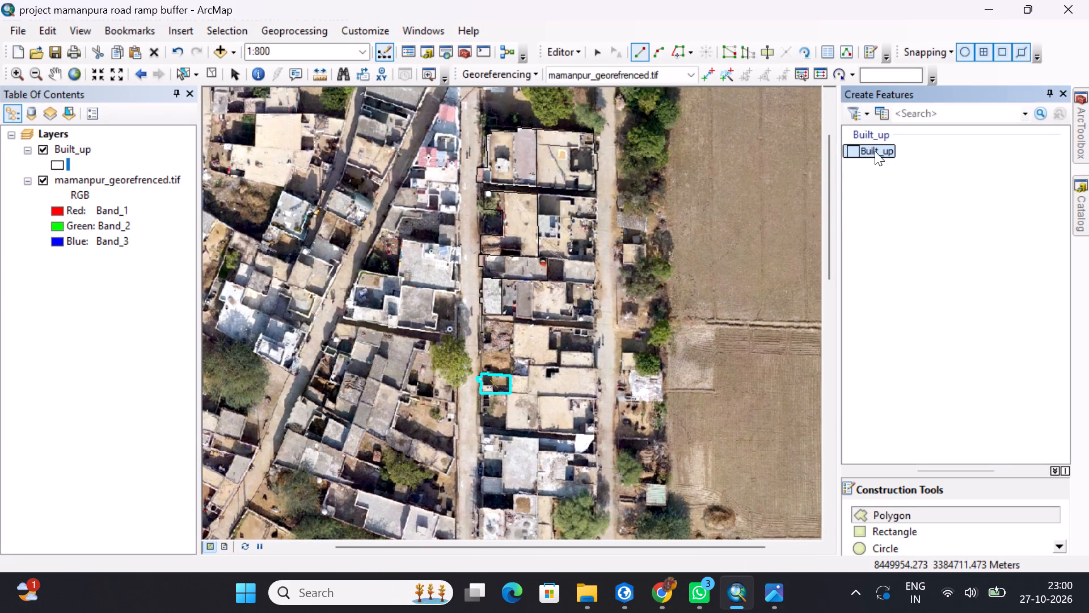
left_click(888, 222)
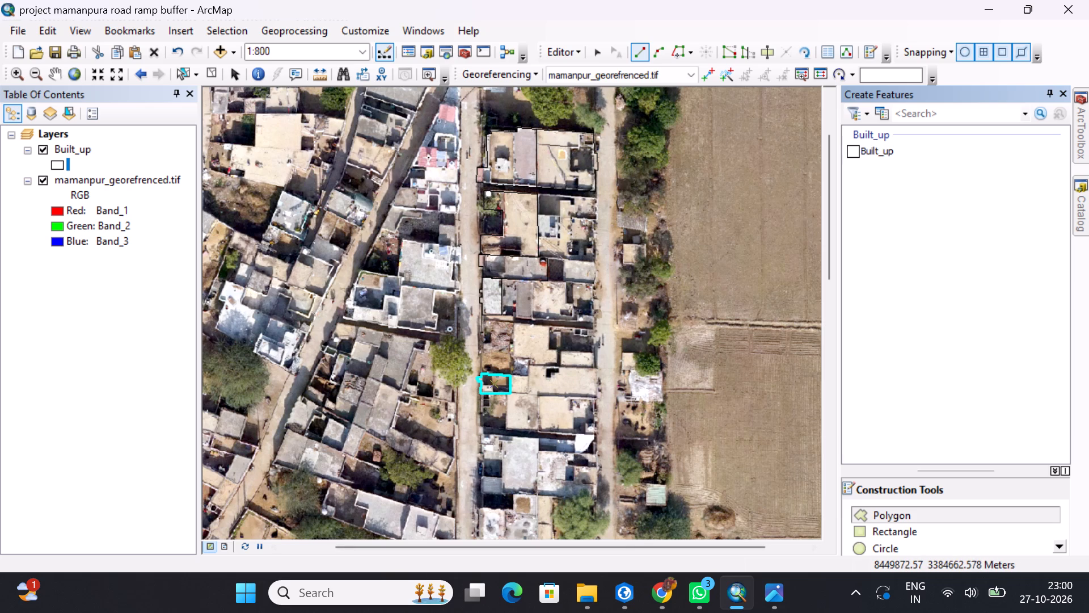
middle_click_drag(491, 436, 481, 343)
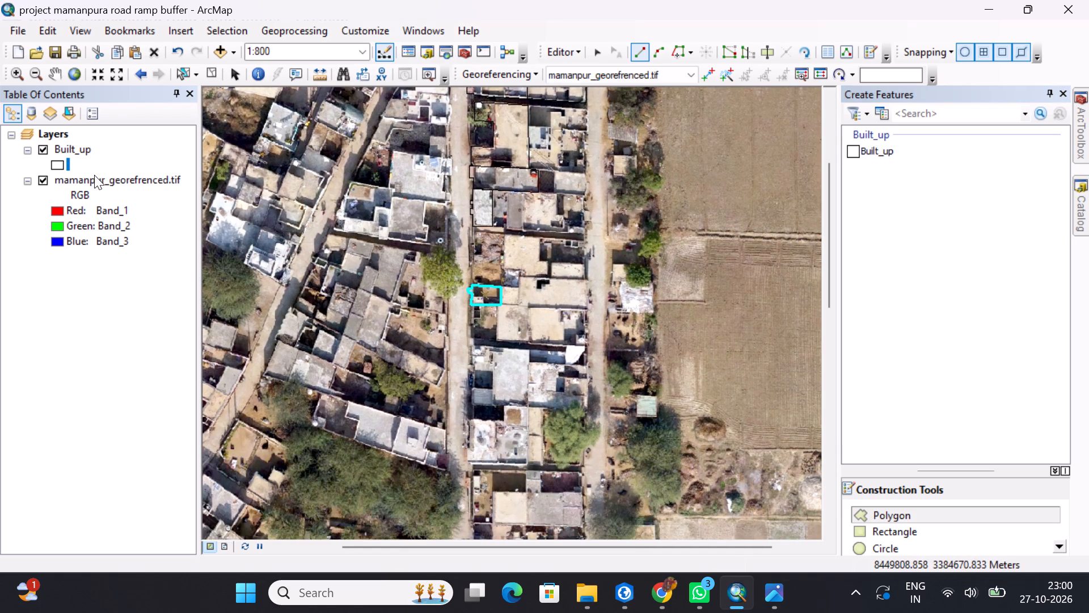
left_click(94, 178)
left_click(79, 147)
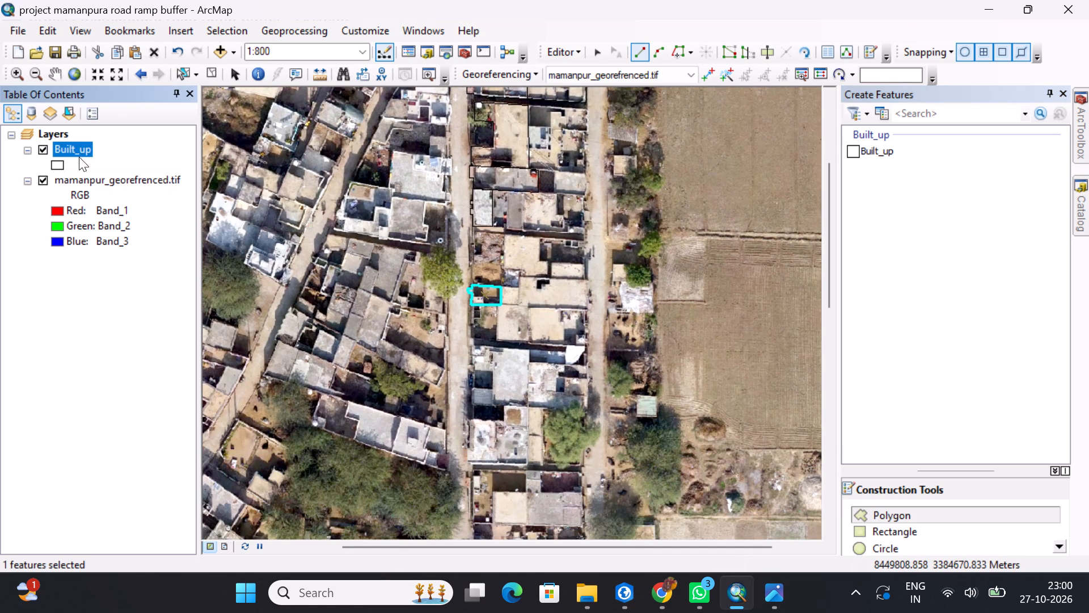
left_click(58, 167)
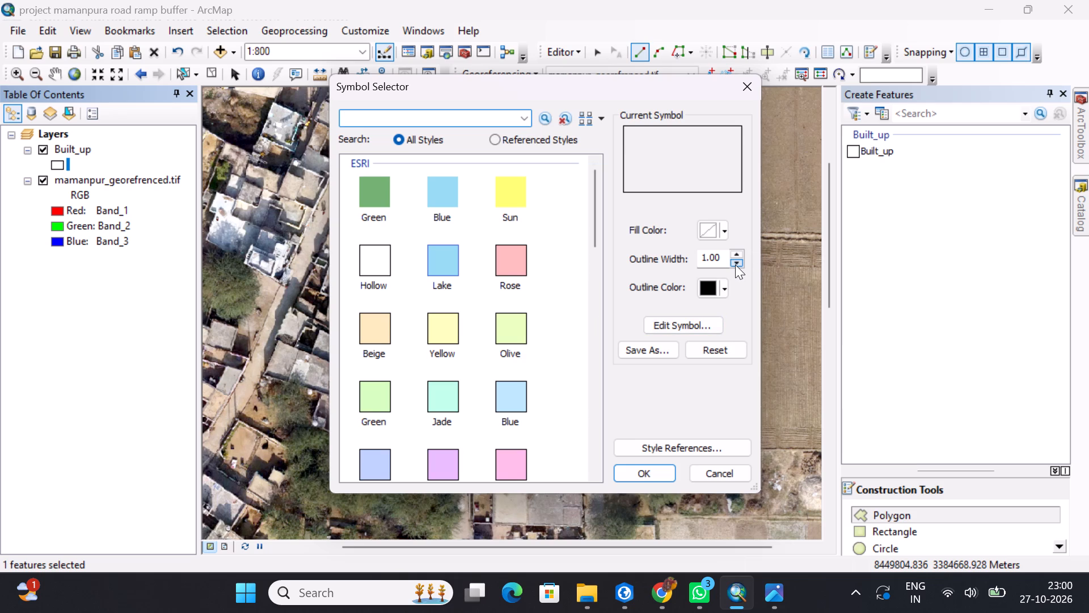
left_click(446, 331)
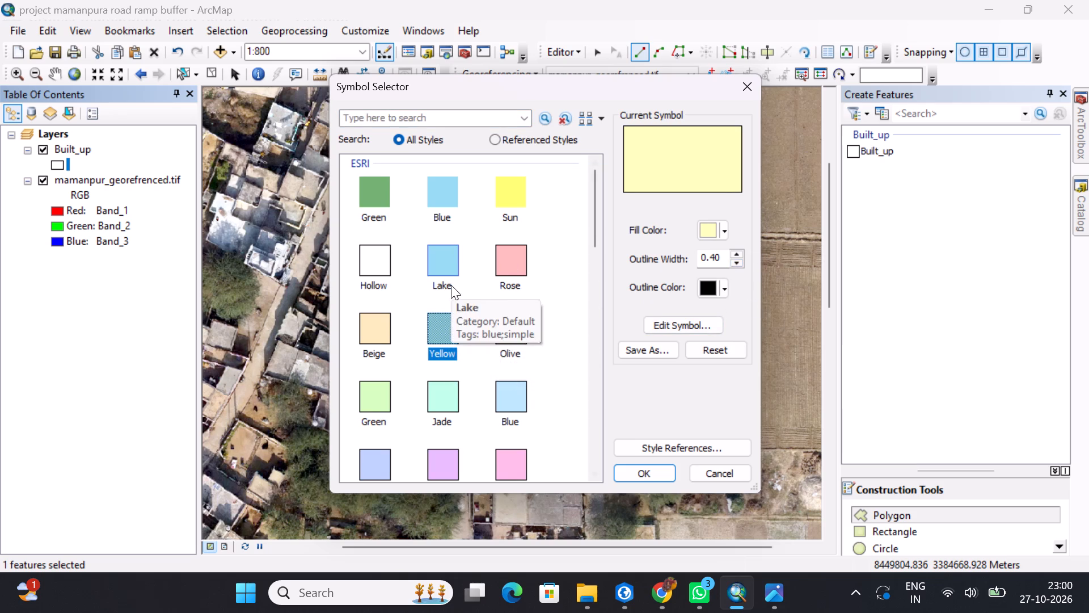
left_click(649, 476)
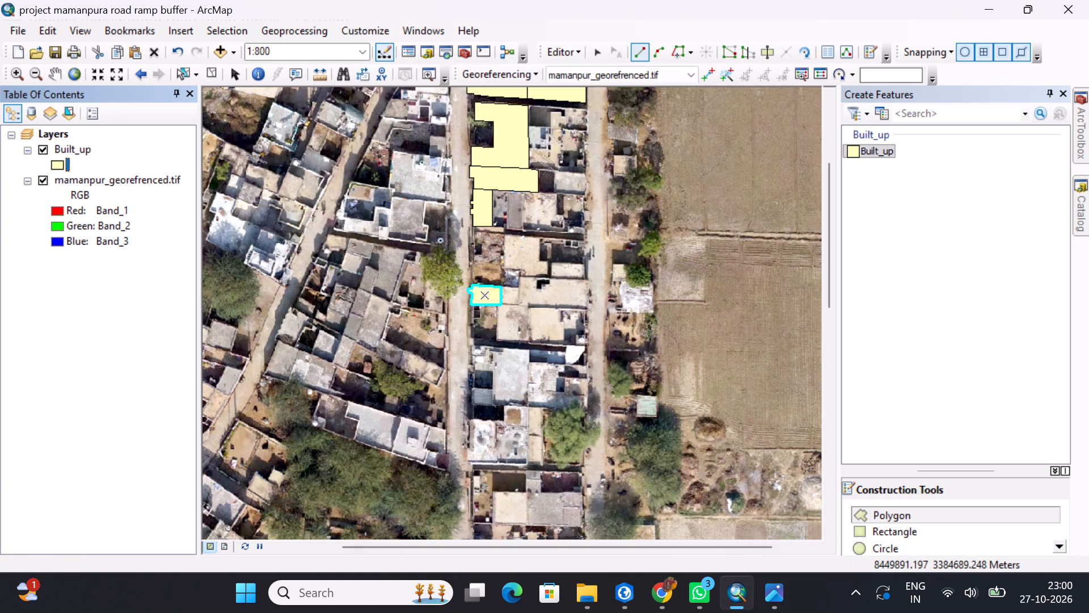
Check the digitized Built_up polygons against the imagery and set the layer's symbol to Hollow.
middle_click_drag(557, 243, 529, 375)
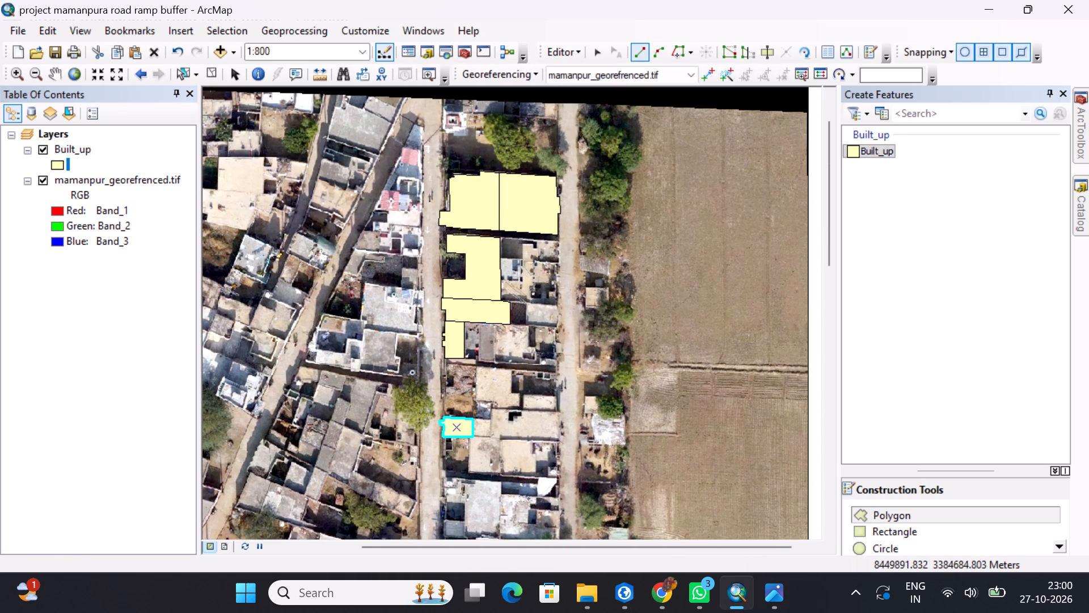
scroll(531, 392, "up", 1)
scroll(530, 388, "down", 5)
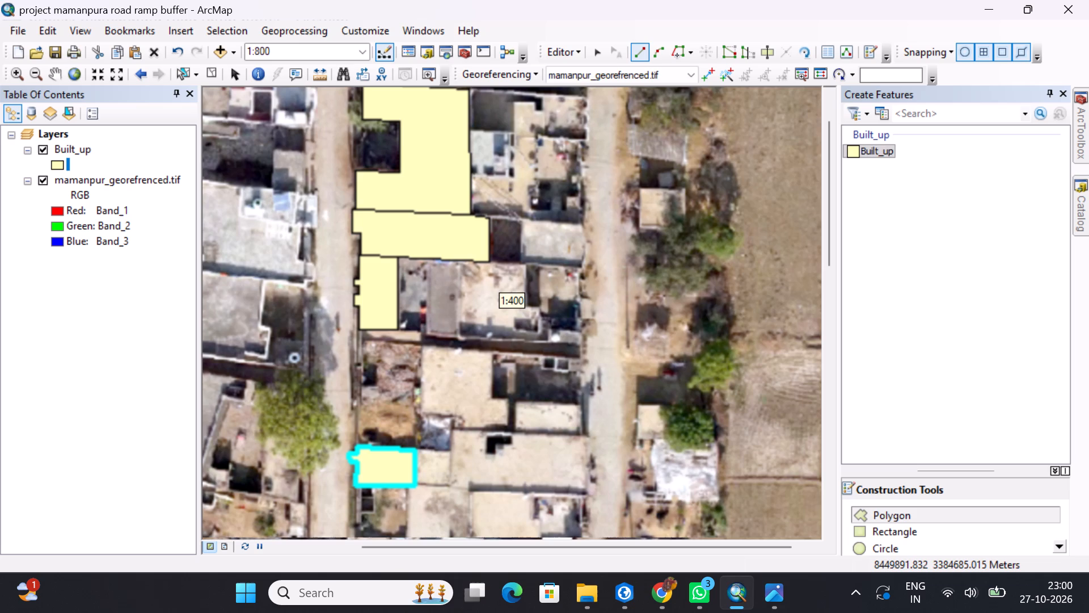
middle_click_drag(425, 396, 453, 241)
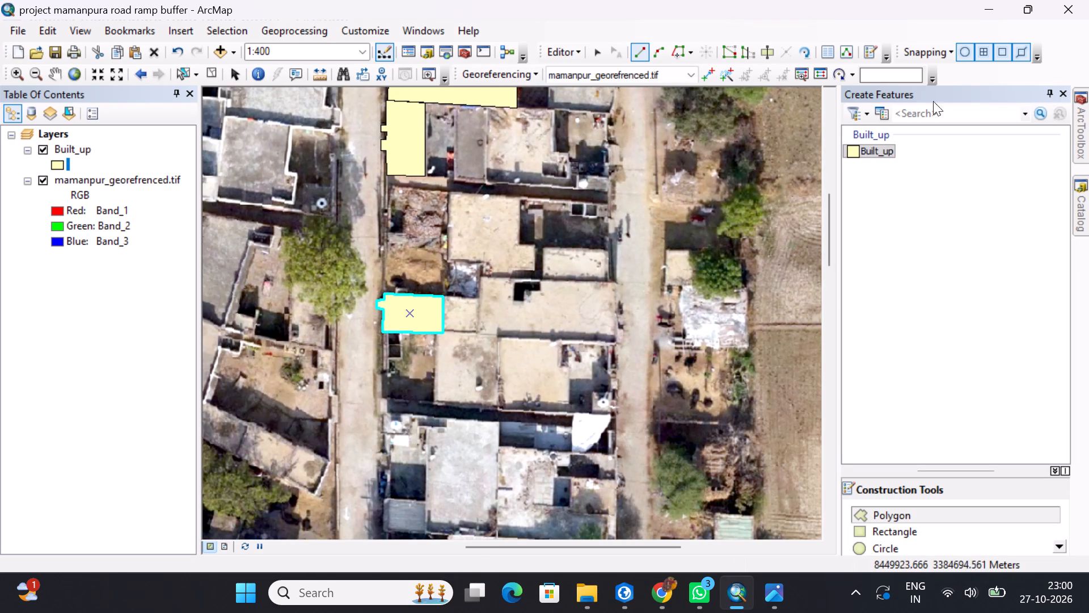
left_click(56, 162)
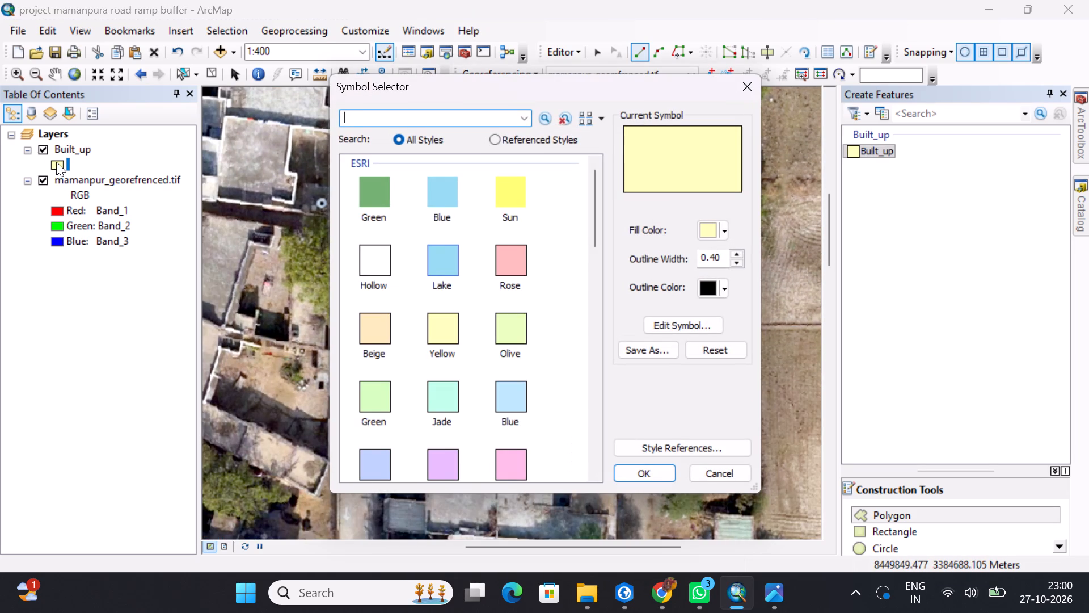
left_click(365, 261)
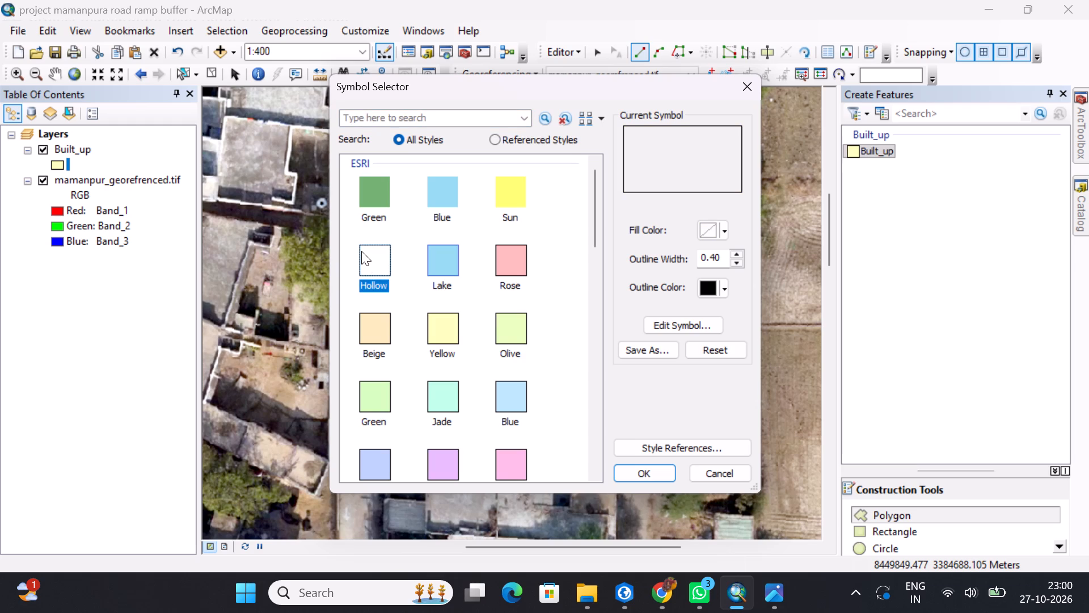
left_click(631, 476)
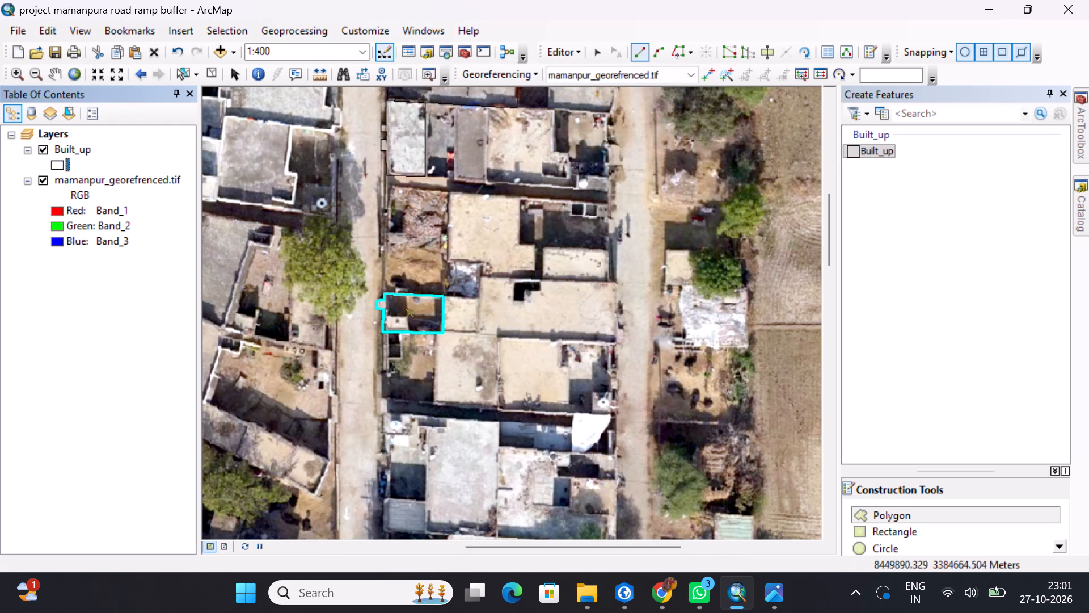
Examine the buildings south of the last digitized plot, comparing the map imagery with the image in Photos.
middle_click_drag(463, 373, 449, 359)
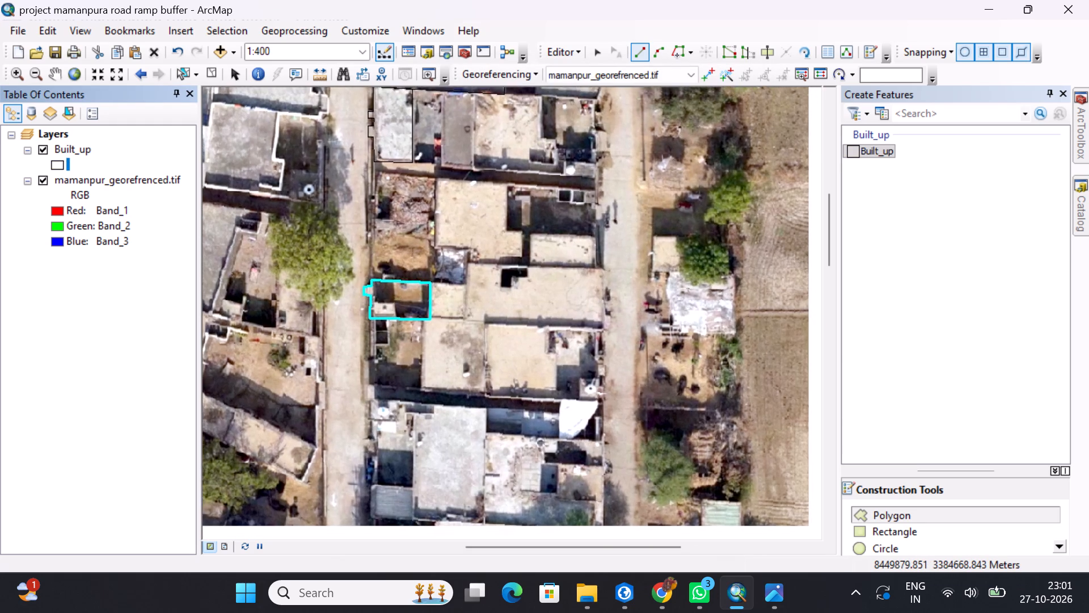
middle_click_drag(449, 359, 512, 283)
middle_click_drag(497, 374, 496, 362)
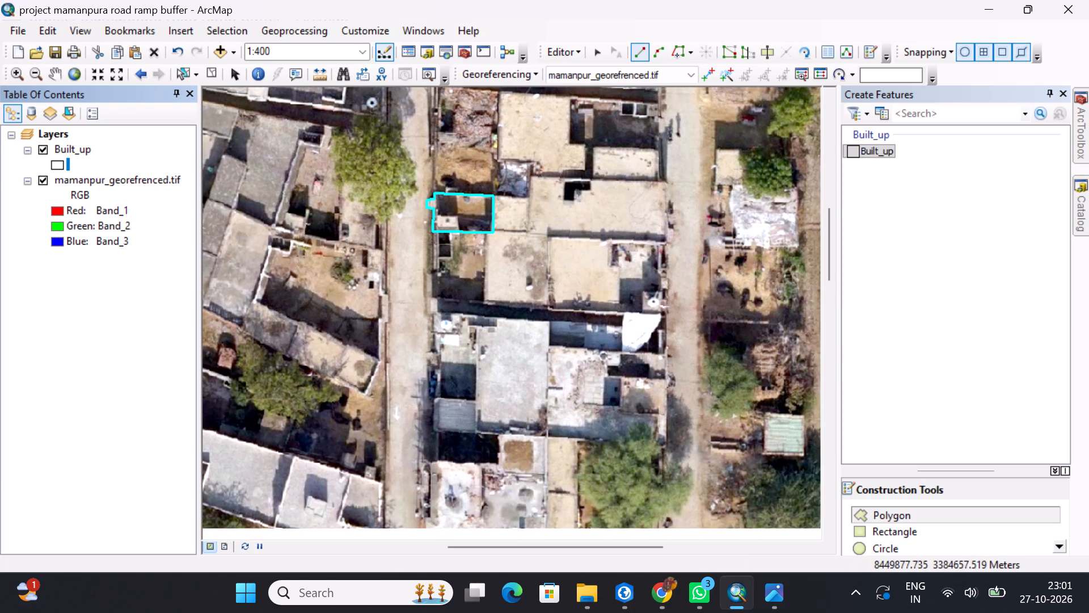
middle_click_drag(496, 362, 501, 343)
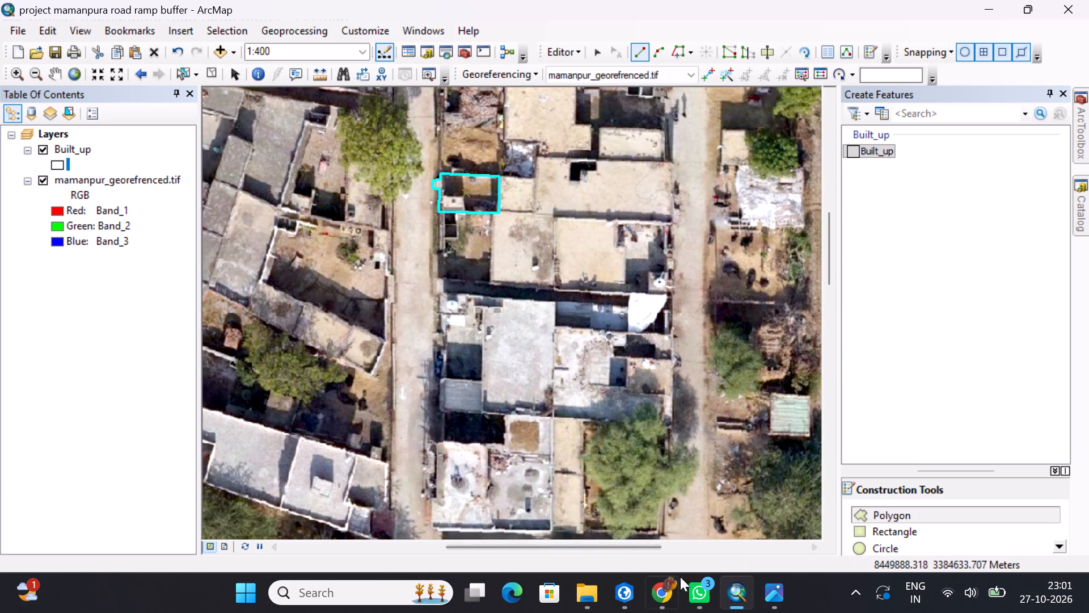
left_click(775, 594)
left_click_drag(555, 366, 519, 167)
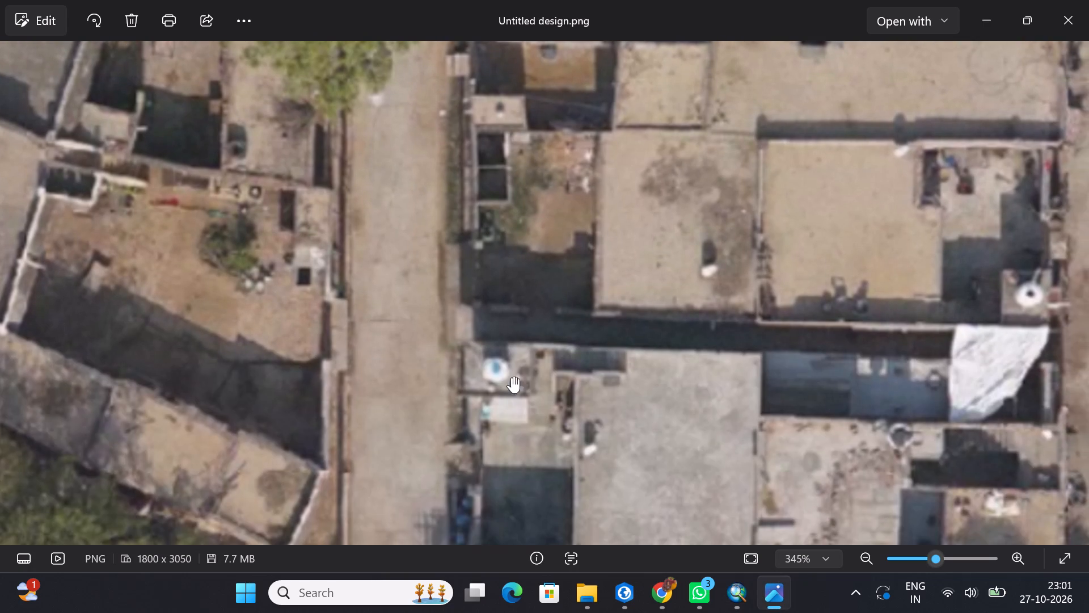
left_click_drag(505, 426, 492, 270)
left_click_drag(513, 336, 518, 277)
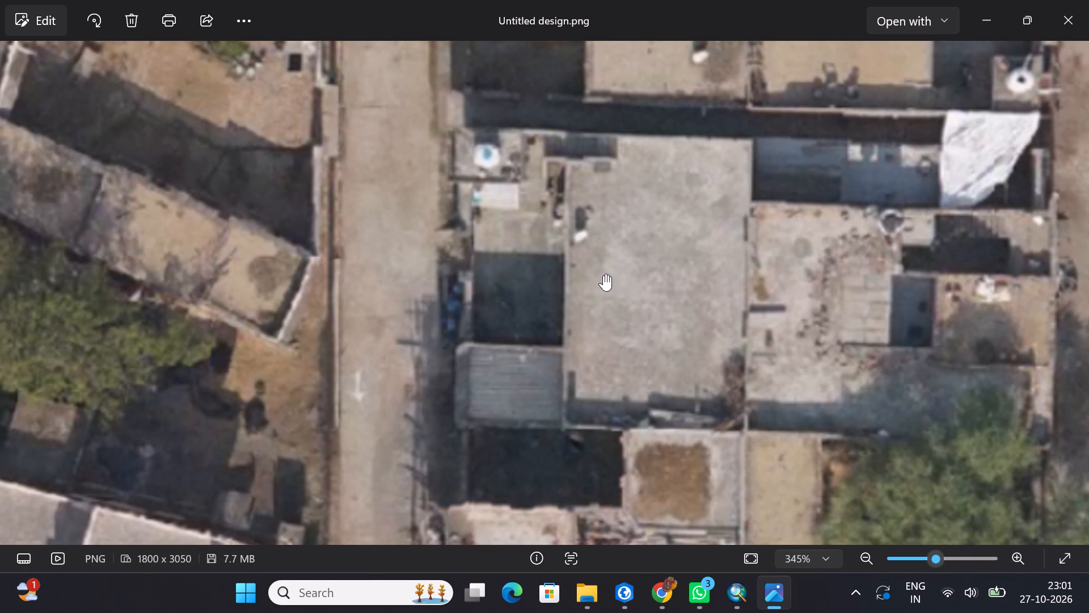
scroll(603, 275, "up", 4)
scroll(603, 274, "down", 17)
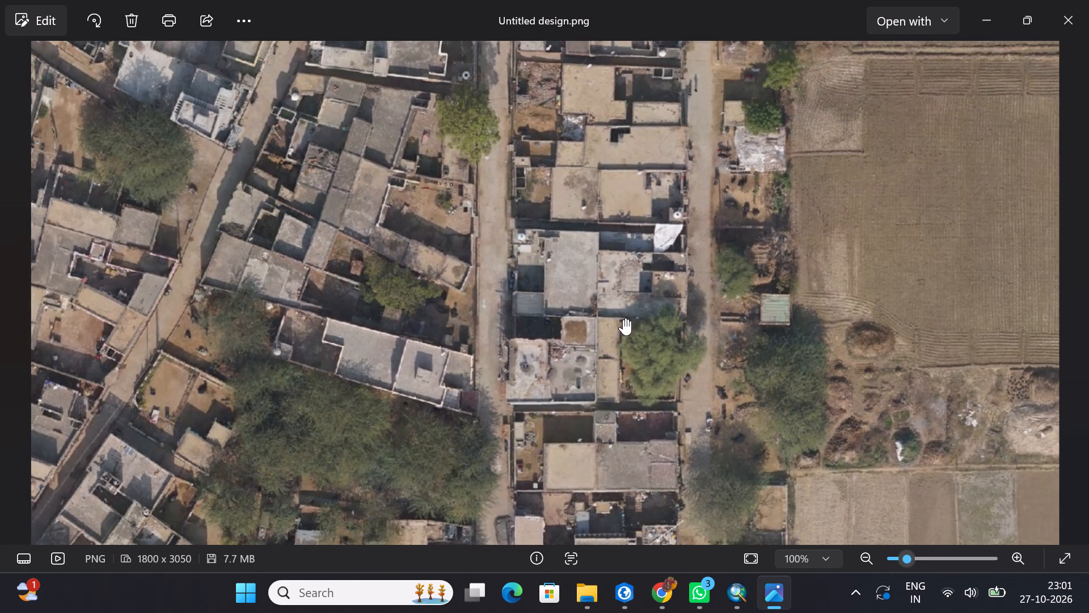
left_click_drag(611, 241, 611, 269)
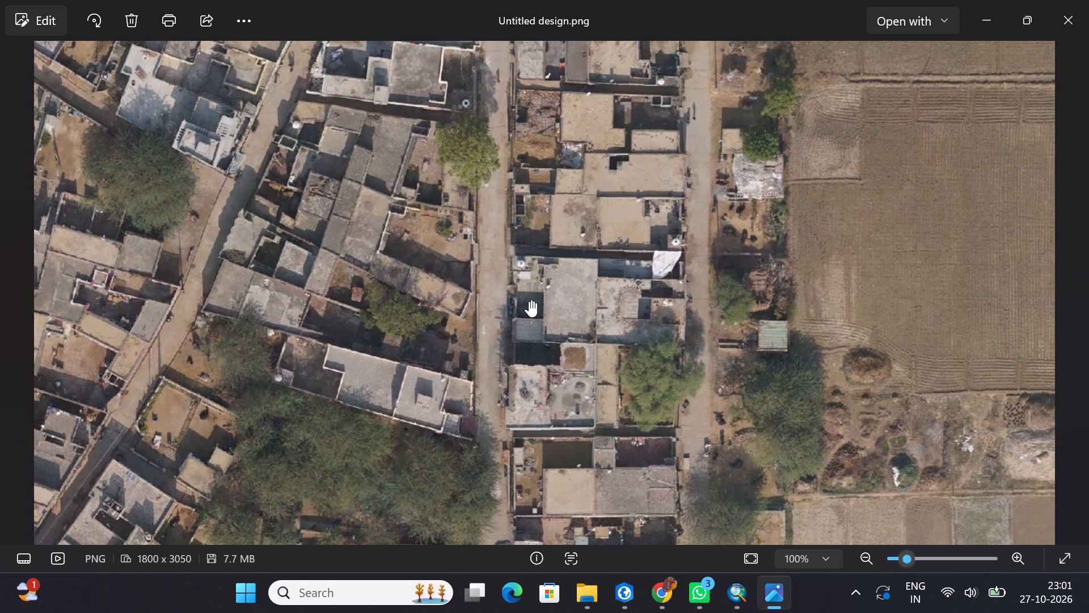
scroll(520, 298, "up", 4)
scroll(532, 352, "up", 4)
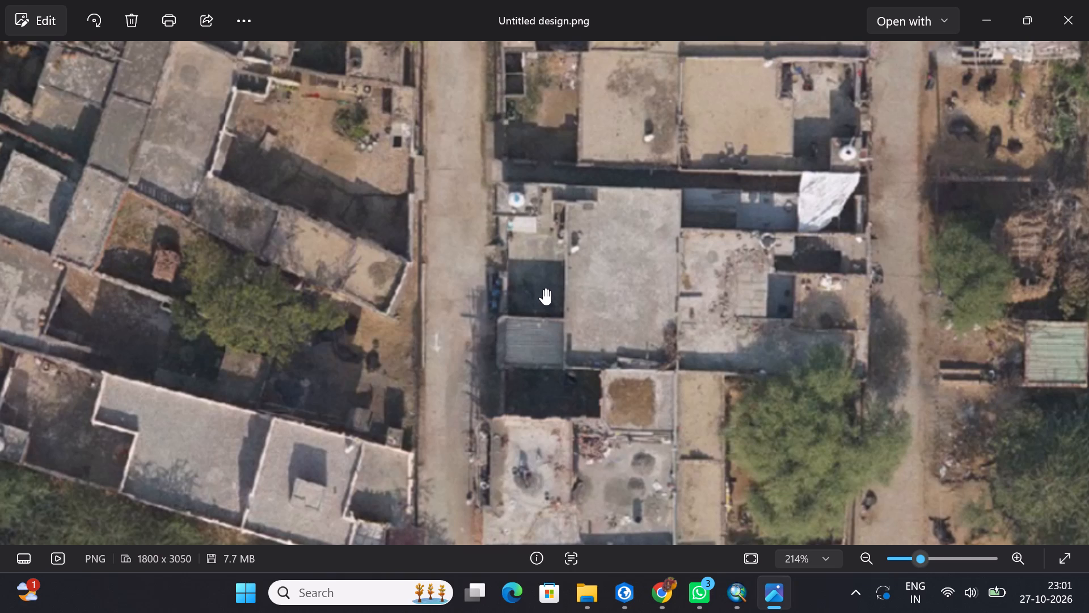
In ArcMap, start a Built_up polygon around the large grey-roofed building: northern edge about 14.7 m, eastern about 14.6 m, southern about 13.9 m.
left_click(740, 597)
scroll(441, 302, "up", 2)
scroll(441, 303, "down", 4)
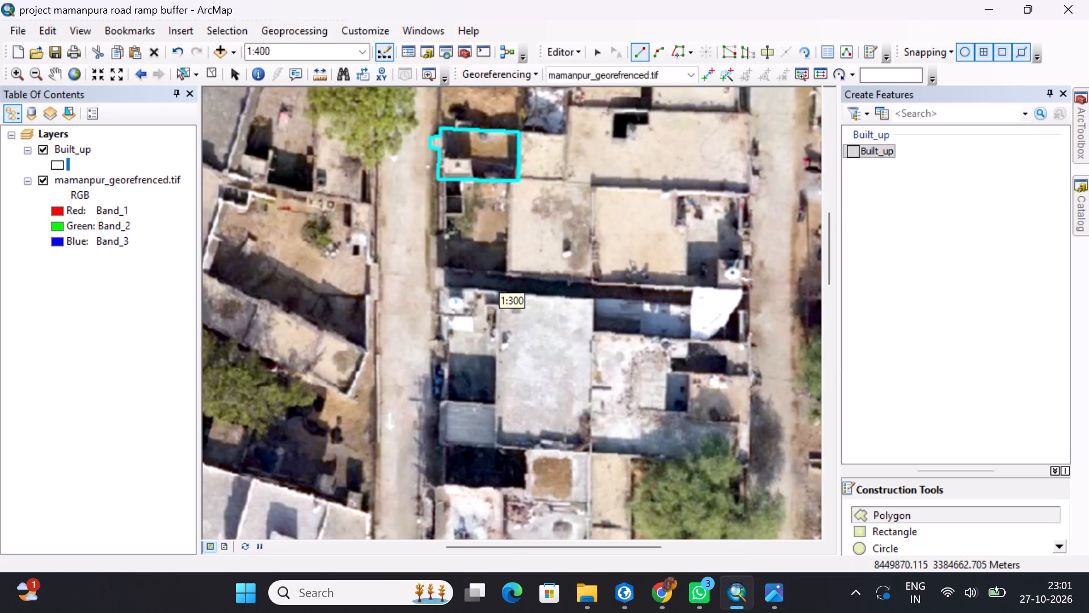
scroll(440, 303, "down", 3)
left_click(437, 275)
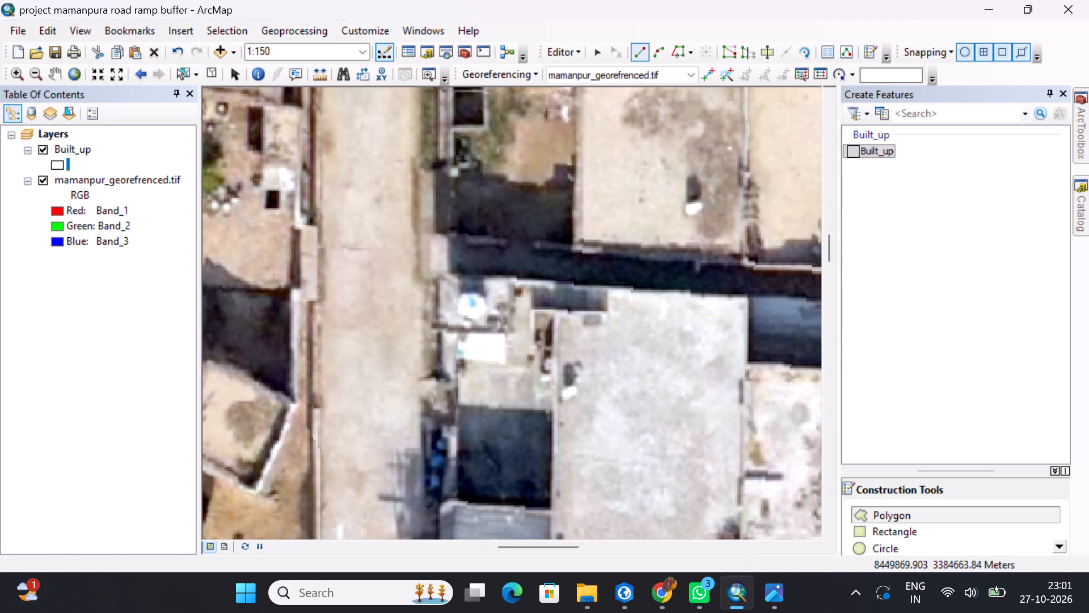
left_click(748, 295)
middle_click_drag(741, 432, 716, 282)
scroll(741, 432, "up", 1)
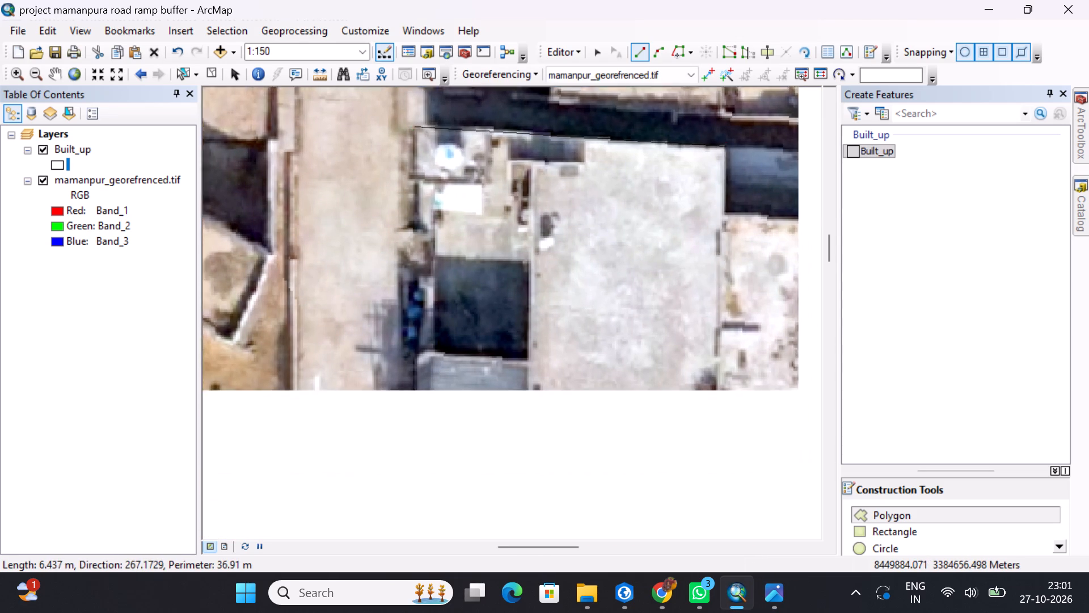
middle_click_drag(716, 282, 707, 201)
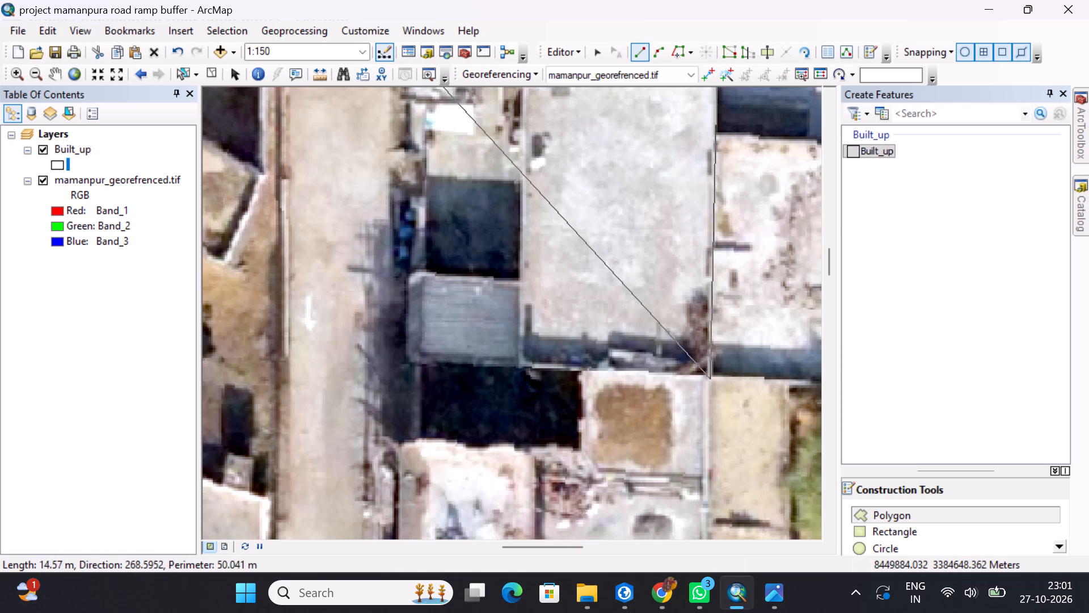
left_click(708, 375)
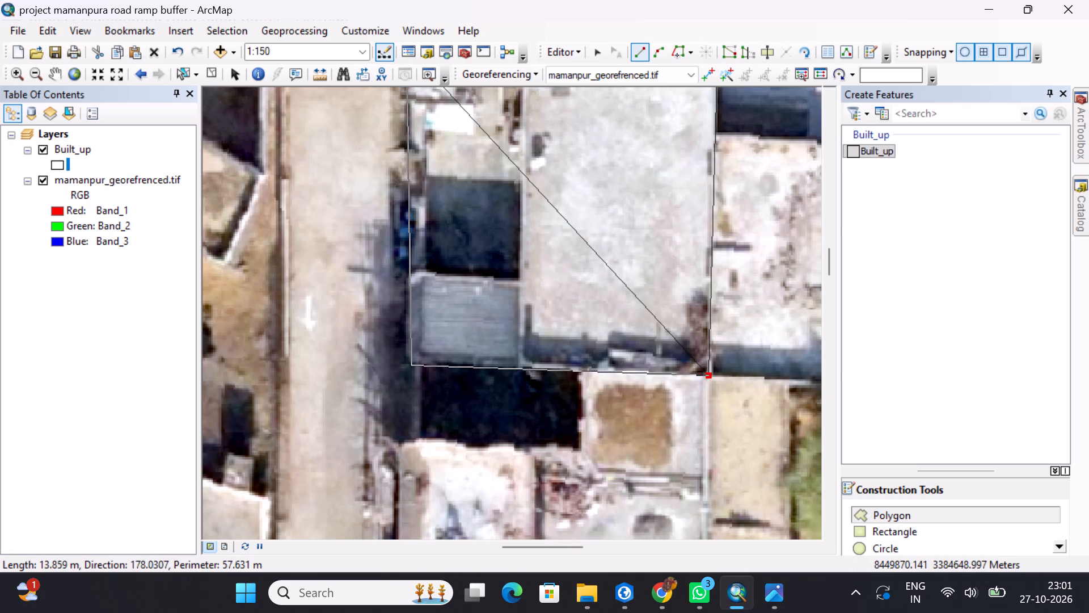
left_click(411, 364)
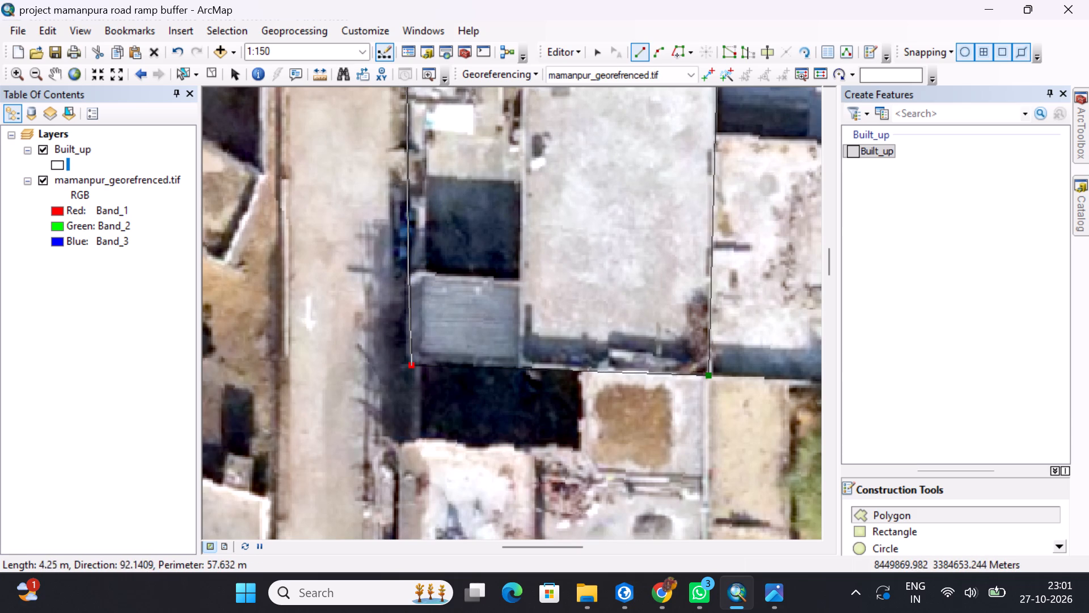
Trace the building's west wall with a roadside ramp about 0.68 m deep and 5.6 m long, and finish the sketch.
left_click(409, 270)
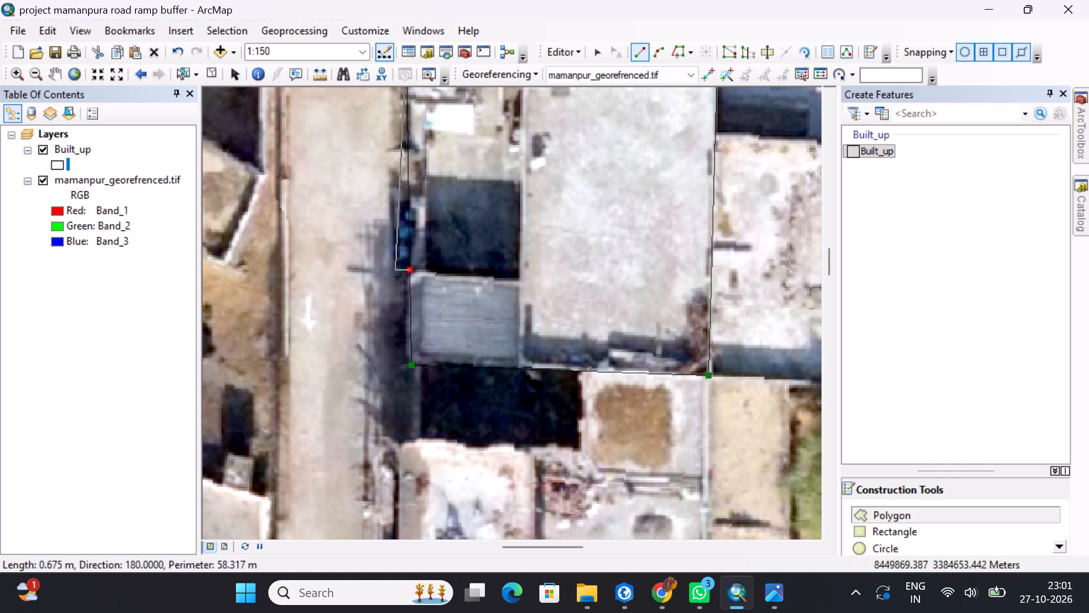
left_click(394, 270)
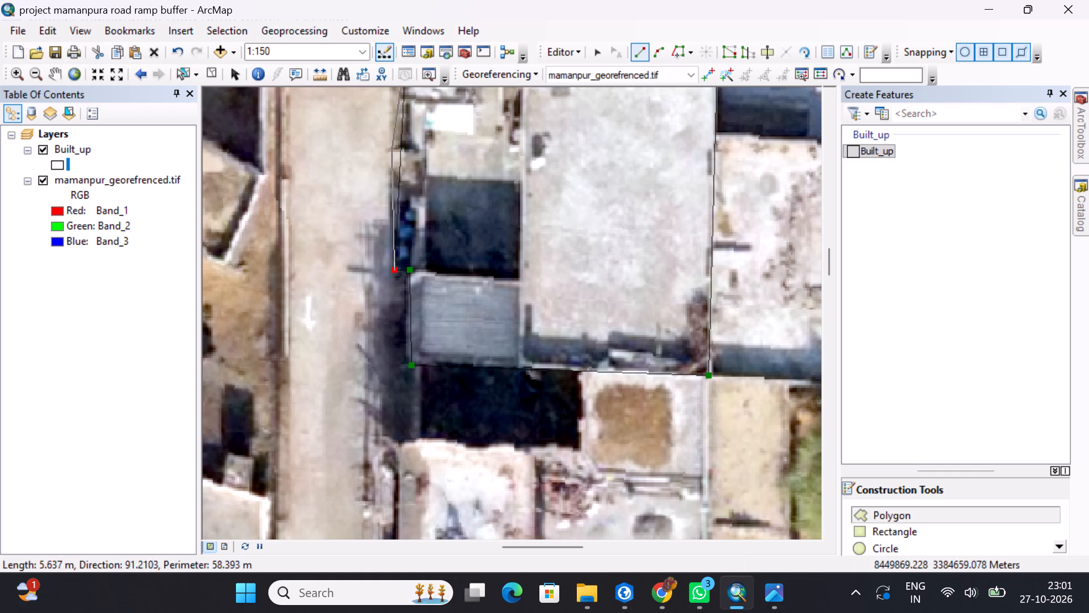
left_click(391, 149)
left_click(412, 146)
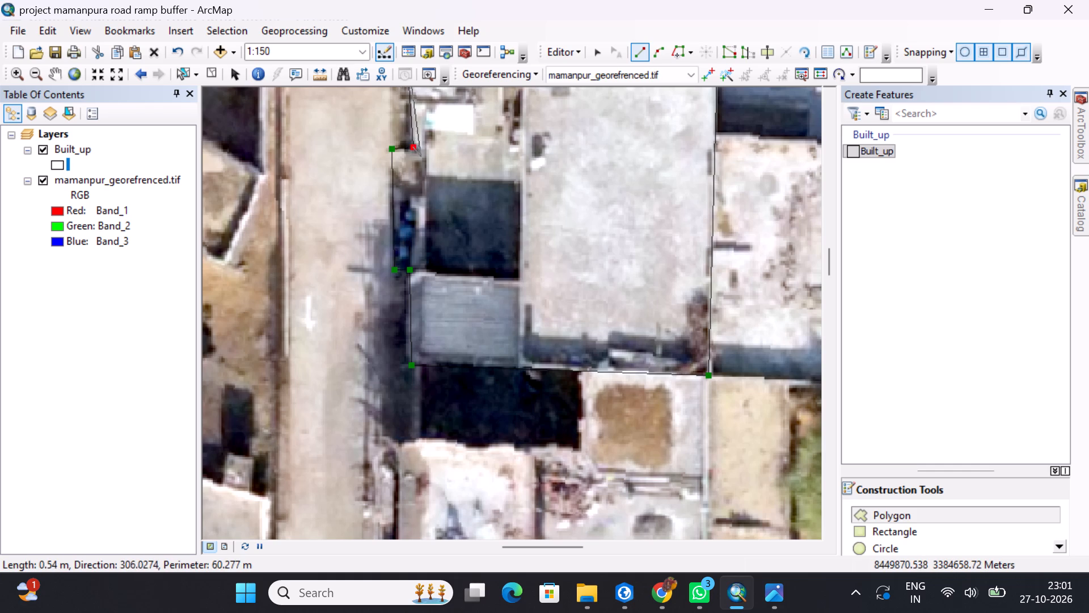
scroll(421, 156, "up", 2)
middle_click_drag(432, 155, 442, 320)
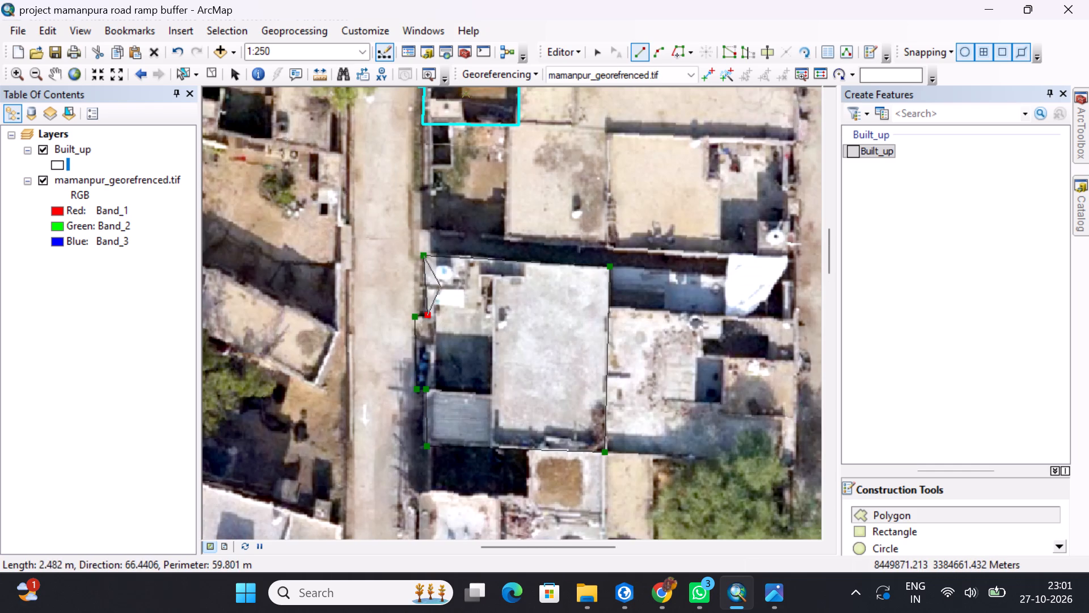
key("F2")
key("F2")
Examine the partly roofed building south of the new polygon and its neighbouring plots in the Photos image.
middle_click_drag(454, 378, 432, 277)
scroll(476, 311, "up", 1)
middle_click_drag(476, 311, 465, 155)
middle_click_drag(468, 312, 483, 276)
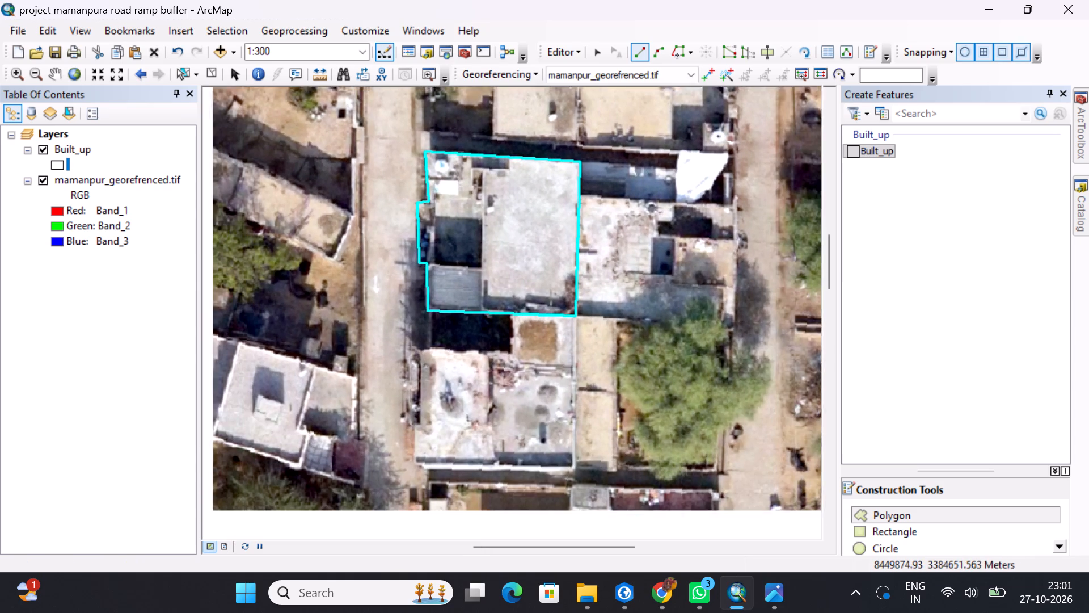
middle_click_drag(483, 276, 495, 255)
left_click(775, 593)
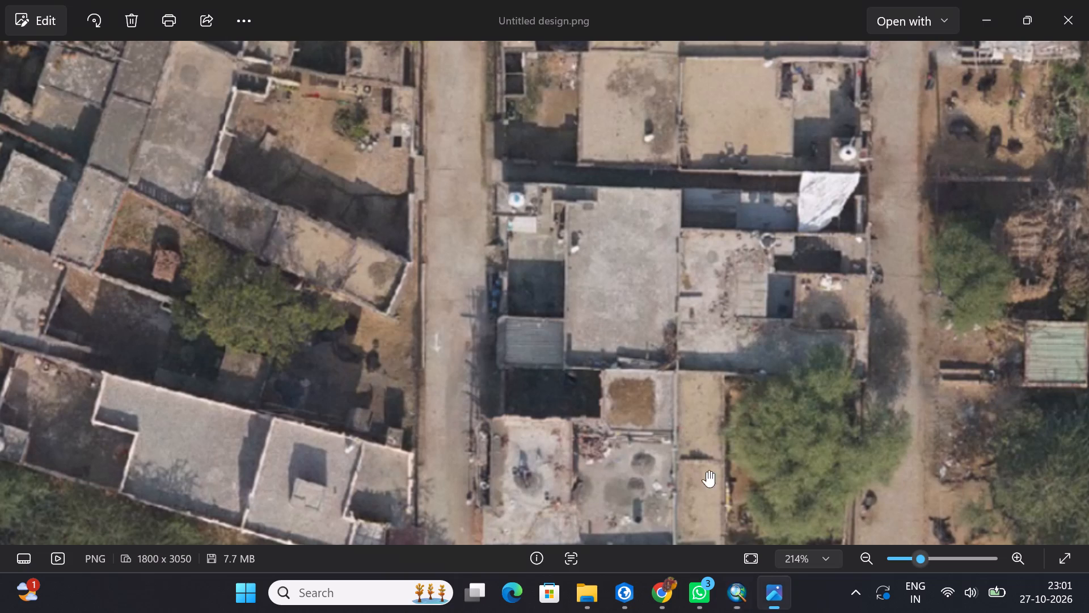
left_click_drag(527, 366, 500, 225)
left_click_drag(517, 346, 525, 314)
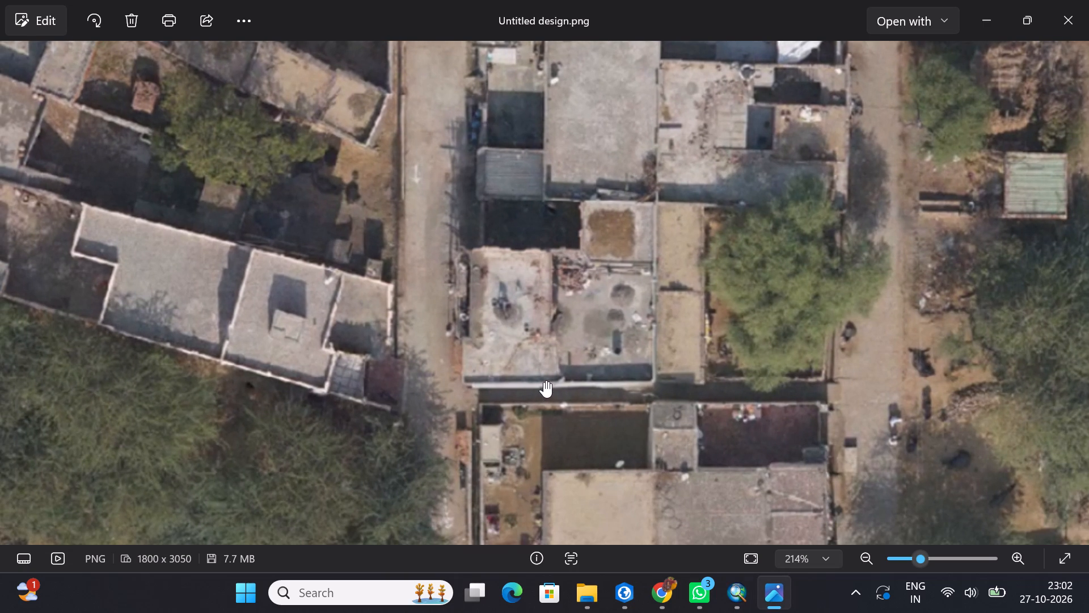
left_click_drag(534, 317, 596, 400)
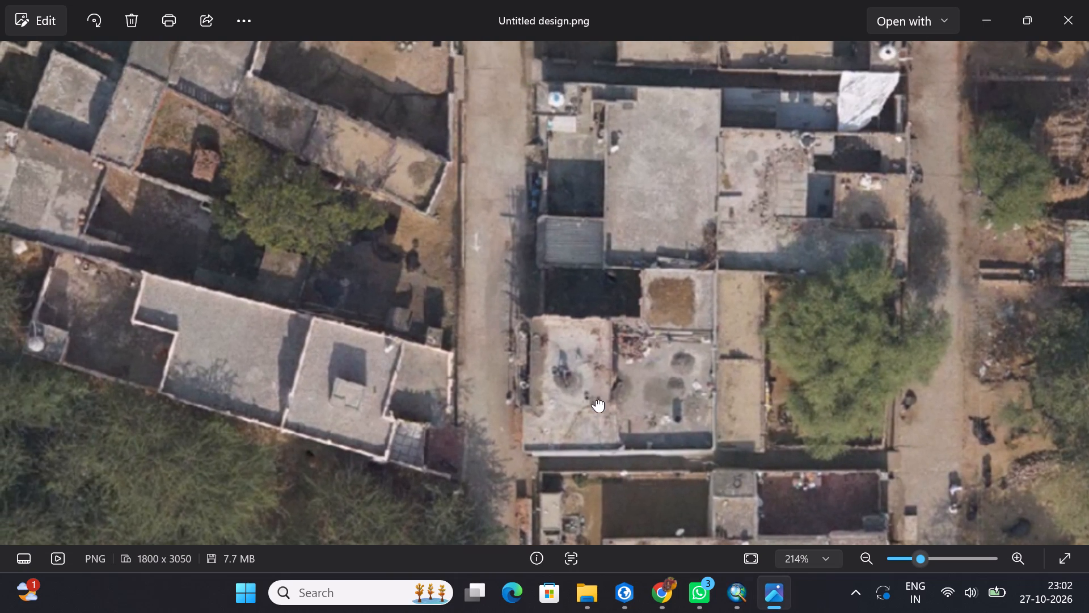
left_click_drag(596, 400, 588, 410)
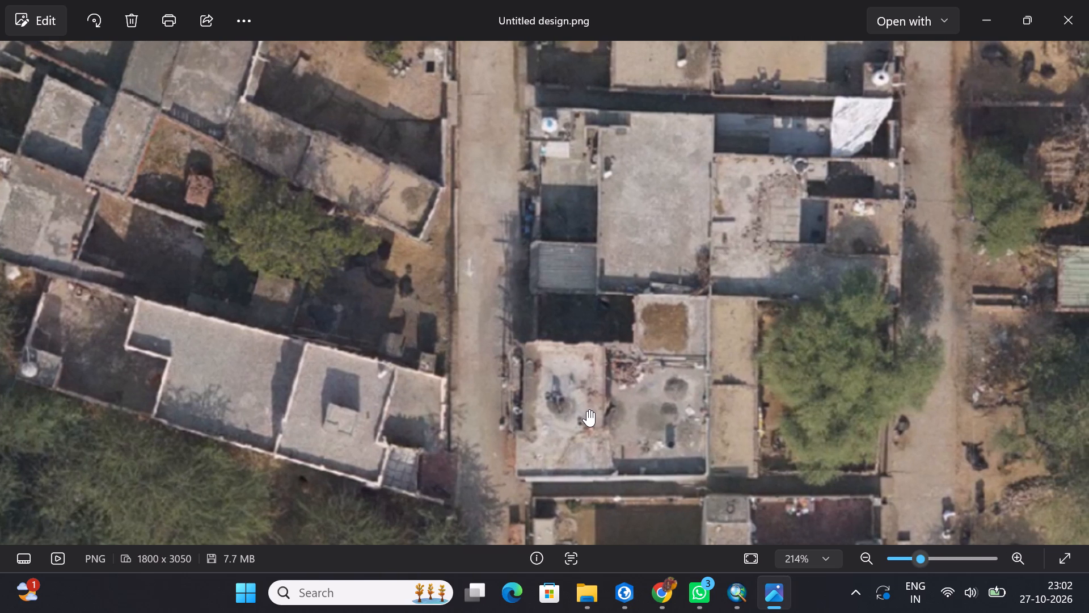
left_click_drag(559, 458, 568, 415)
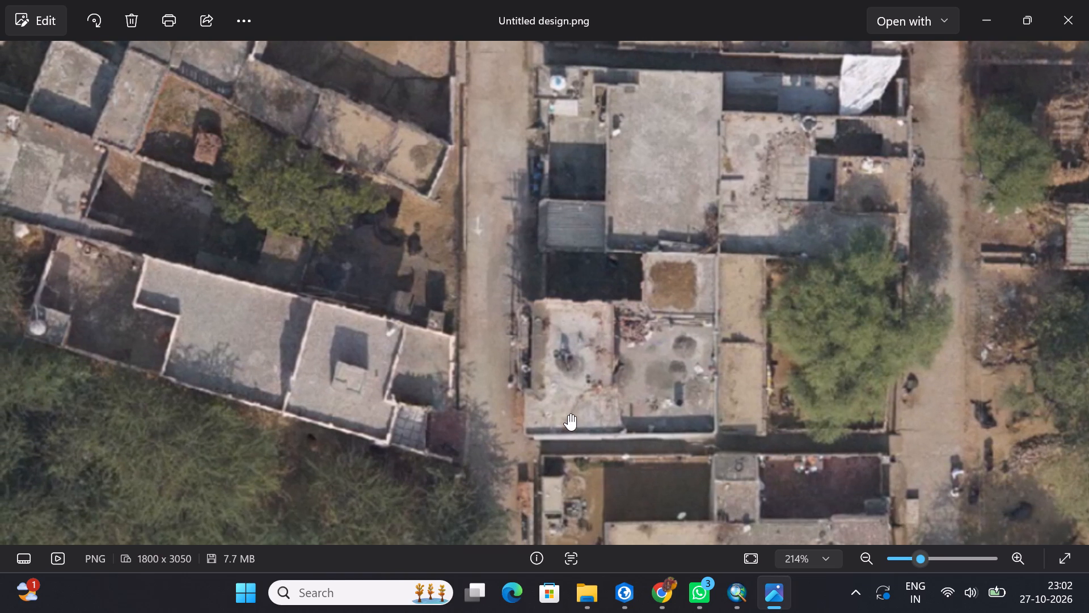
left_click_drag(596, 412, 596, 384)
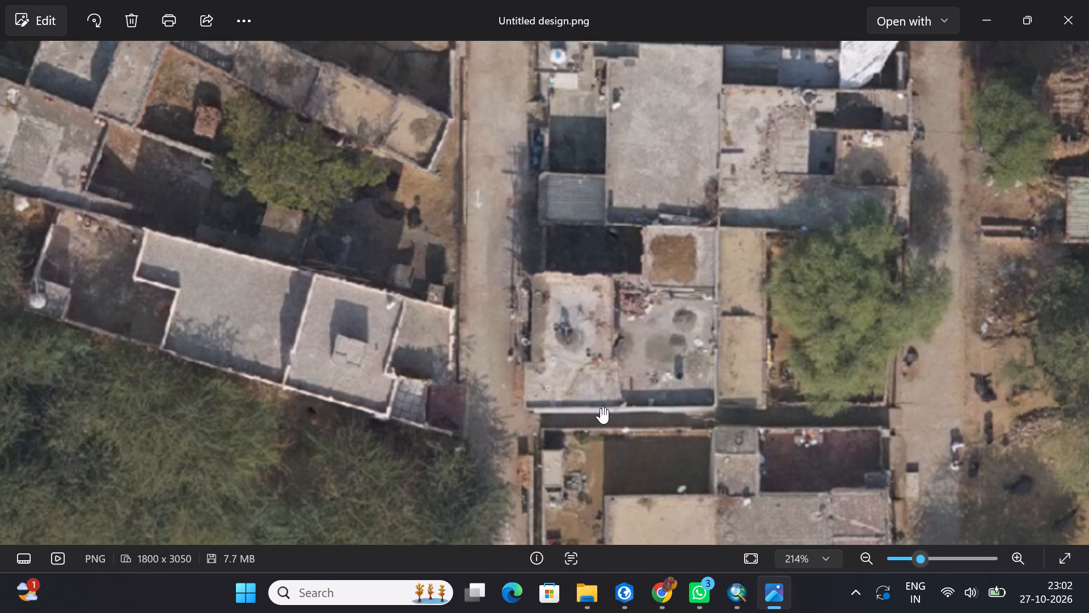
left_click_drag(608, 441, 600, 328)
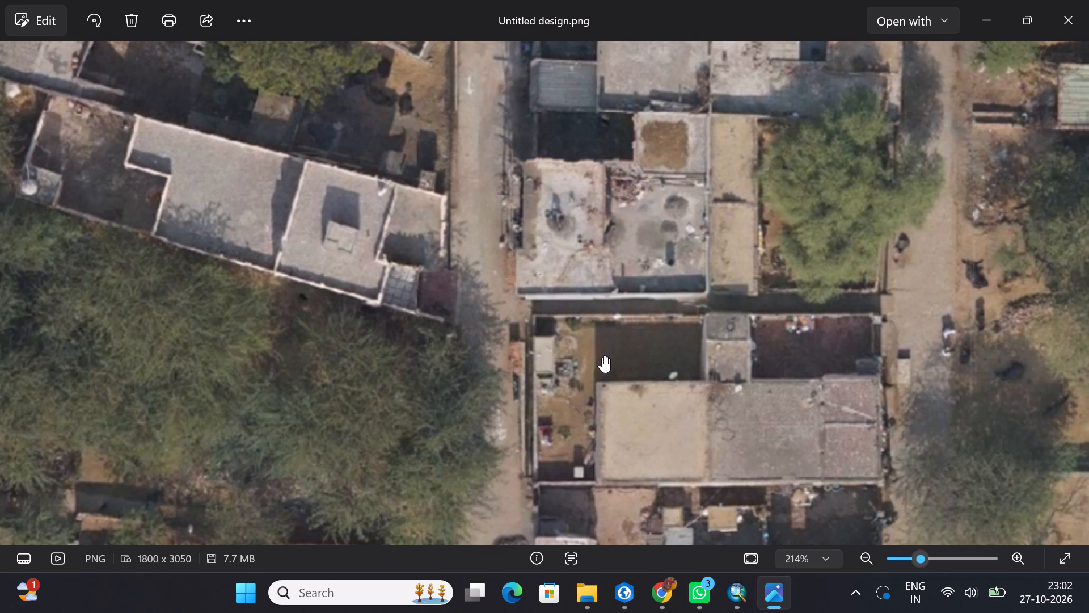
left_click_drag(606, 394, 603, 346)
left_click_drag(604, 417, 606, 510)
left_click_drag(594, 267, 606, 373)
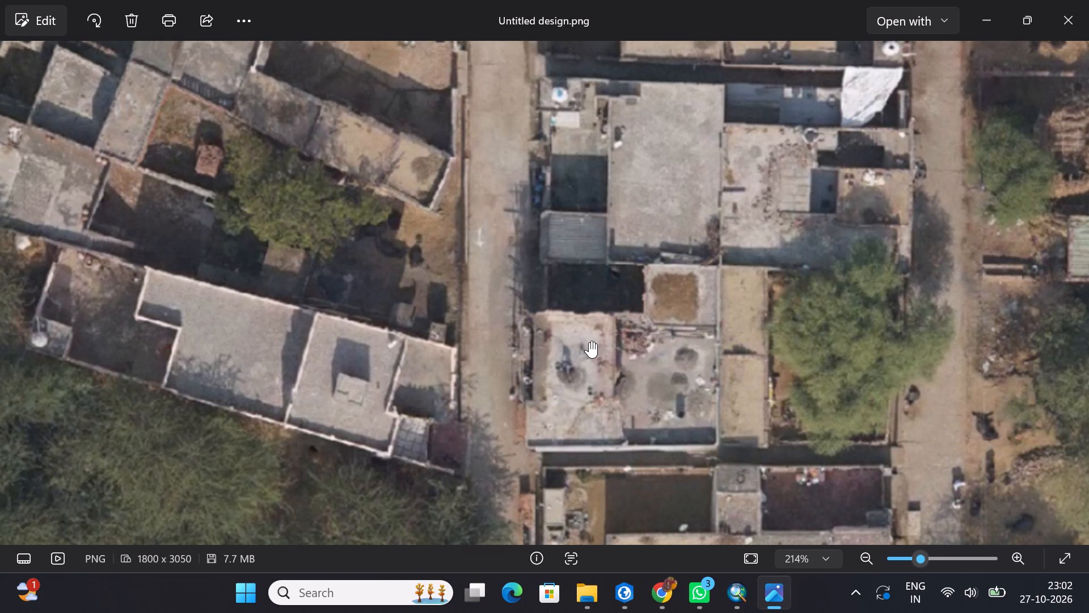
left_click_drag(811, 250, 468, 408)
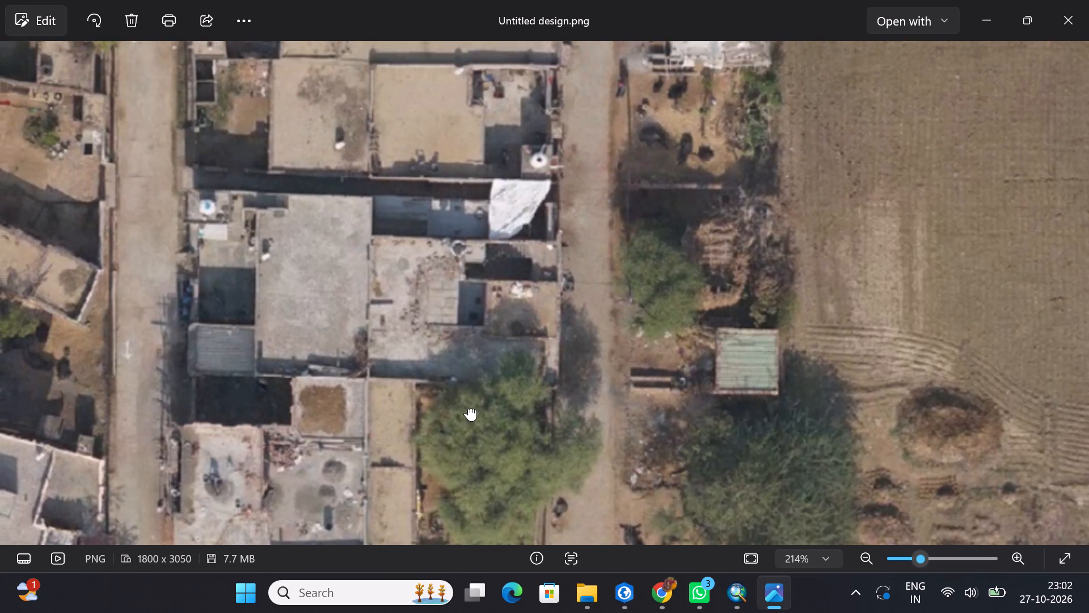
left_click_drag(468, 408, 740, 160)
Examine the remaining buildings and walled plots further south between the two roads in the Photos image.
left_click_drag(667, 266, 660, 134)
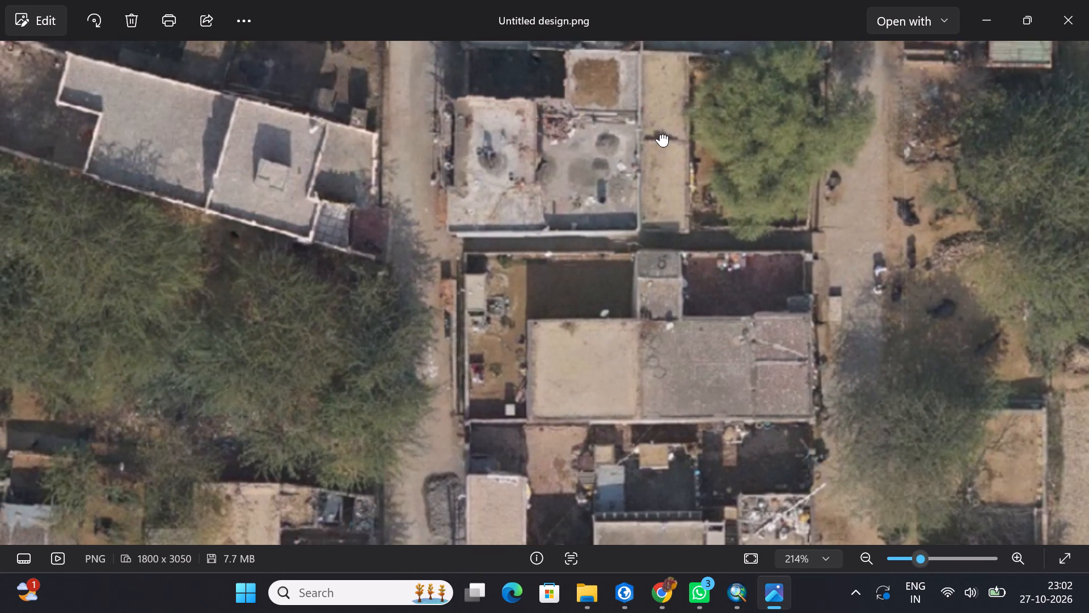
left_click_drag(660, 134, 661, 133)
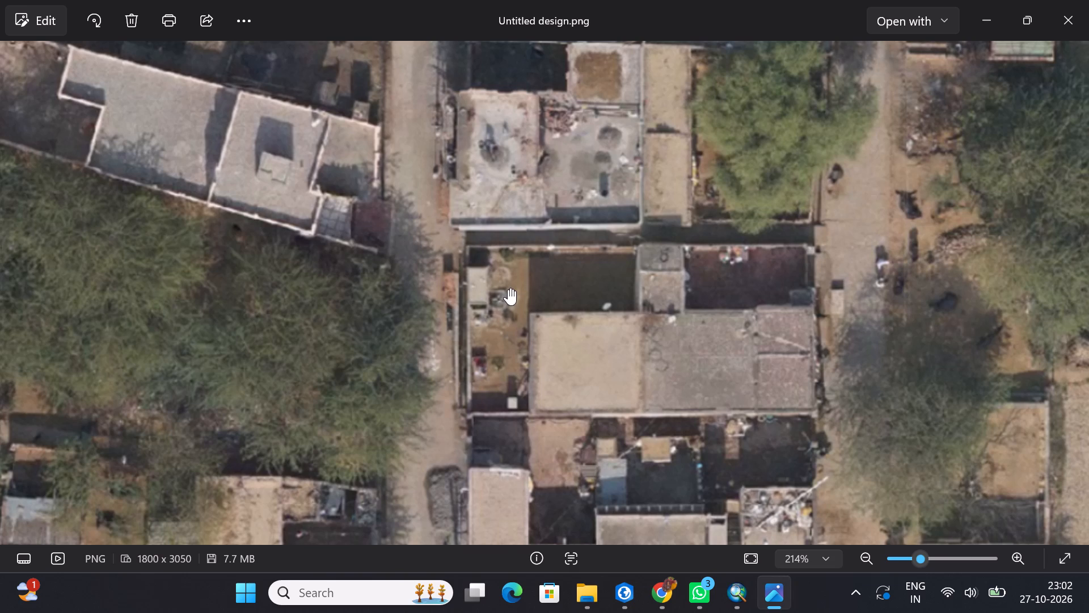
left_click_drag(508, 289, 496, 150)
left_click_drag(489, 243, 489, 199)
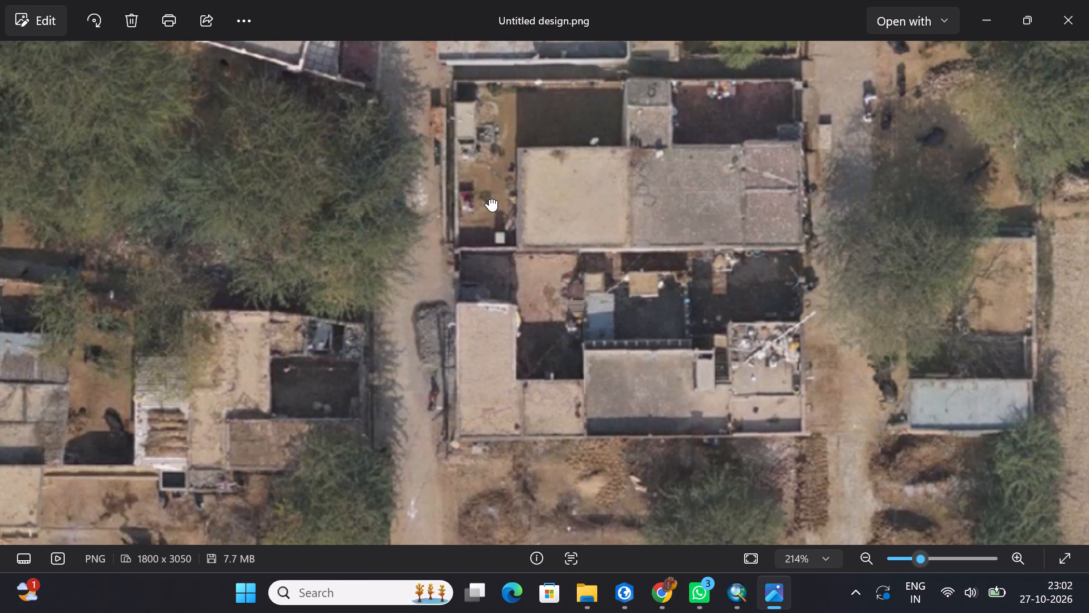
left_click_drag(489, 199, 489, 188)
left_click_drag(480, 271, 497, 170)
left_click_drag(482, 380, 480, 222)
left_click_drag(487, 352, 482, 183)
left_click_drag(524, 390, 499, 110)
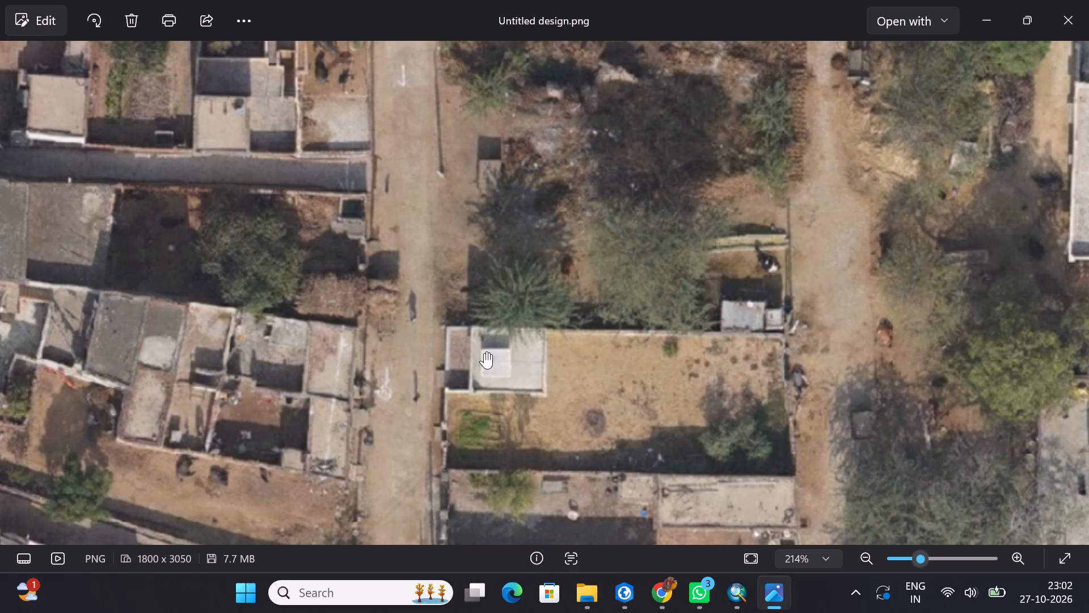
left_click_drag(473, 372, 470, 249)
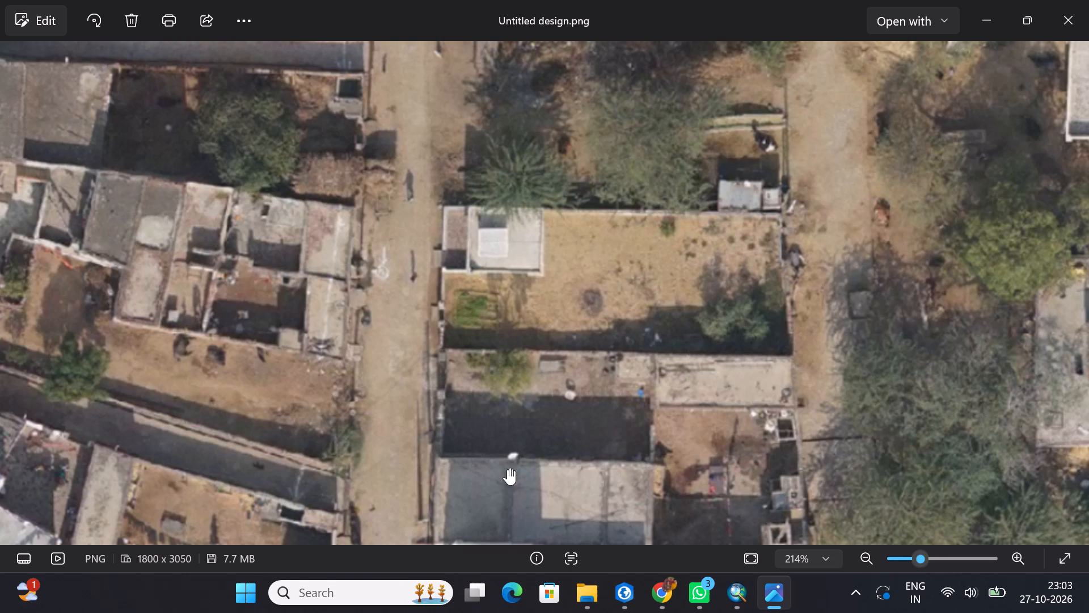
In ArcMap, start a Built_up polygon at the northwest corner of the walled plot with the white-roofed room, tracing its first ramp about 1.3 m long.
left_click(747, 590)
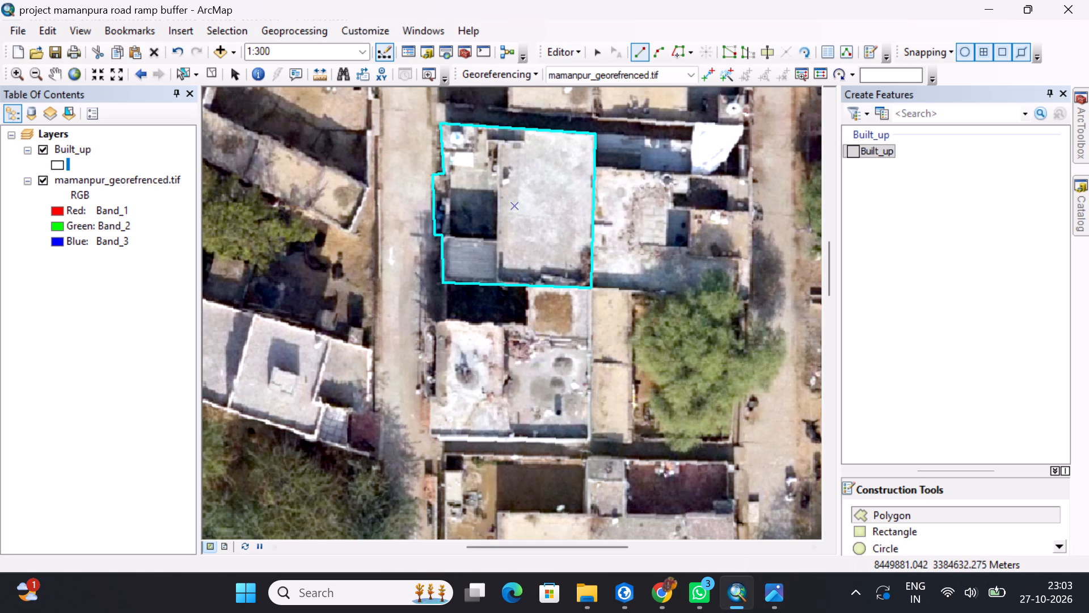
scroll(506, 419, "down", 1)
middle_click_drag(478, 346, 506, 187)
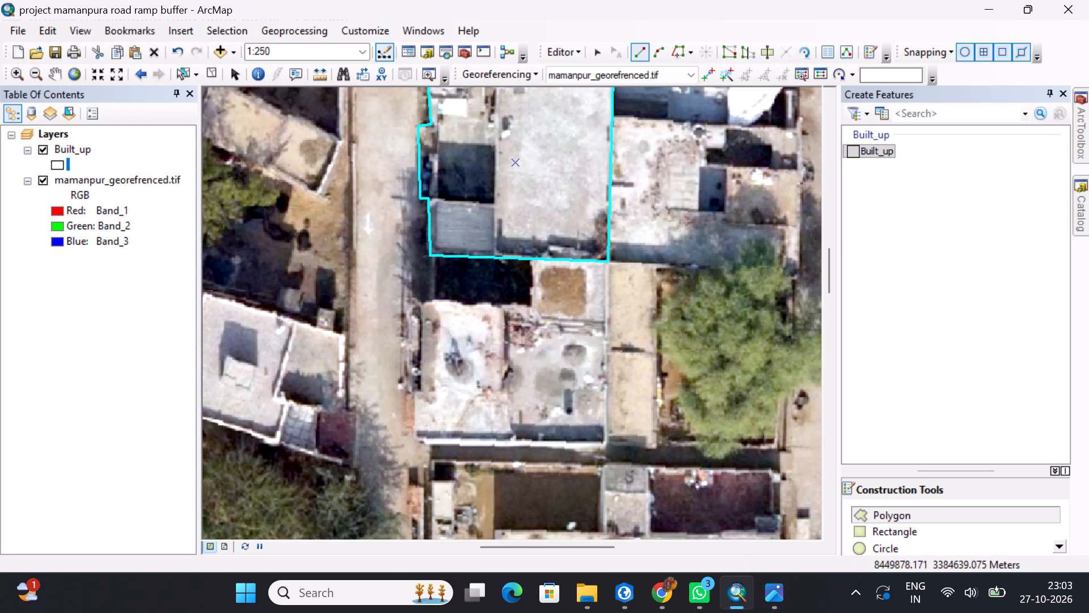
middle_click_drag(527, 426, 549, 184)
middle_click_drag(541, 331, 571, 0)
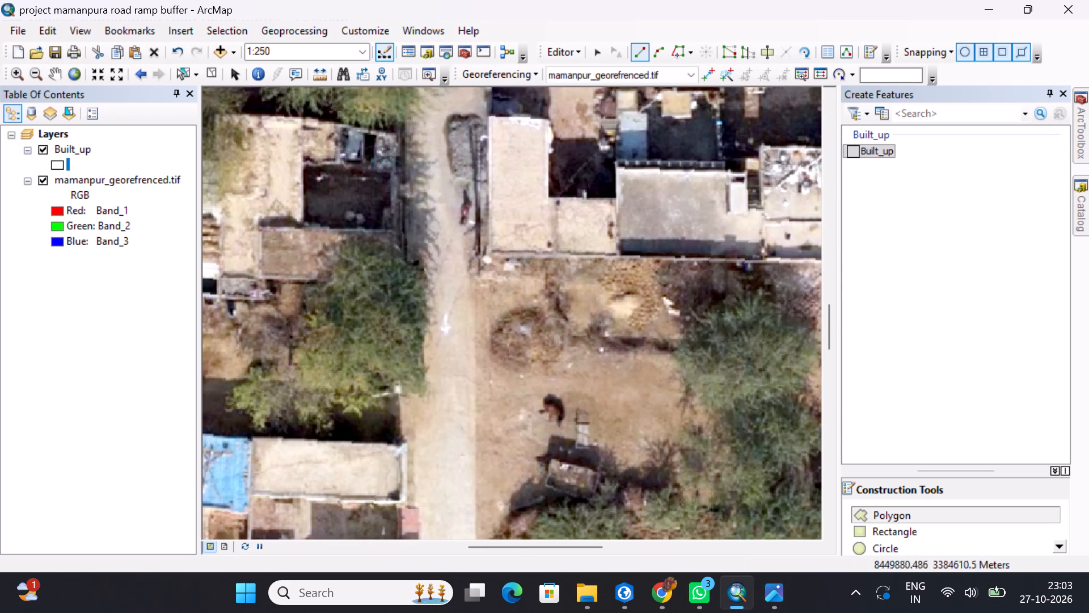
middle_click_drag(600, 368, 580, 121)
middle_click_drag(606, 355, 569, 65)
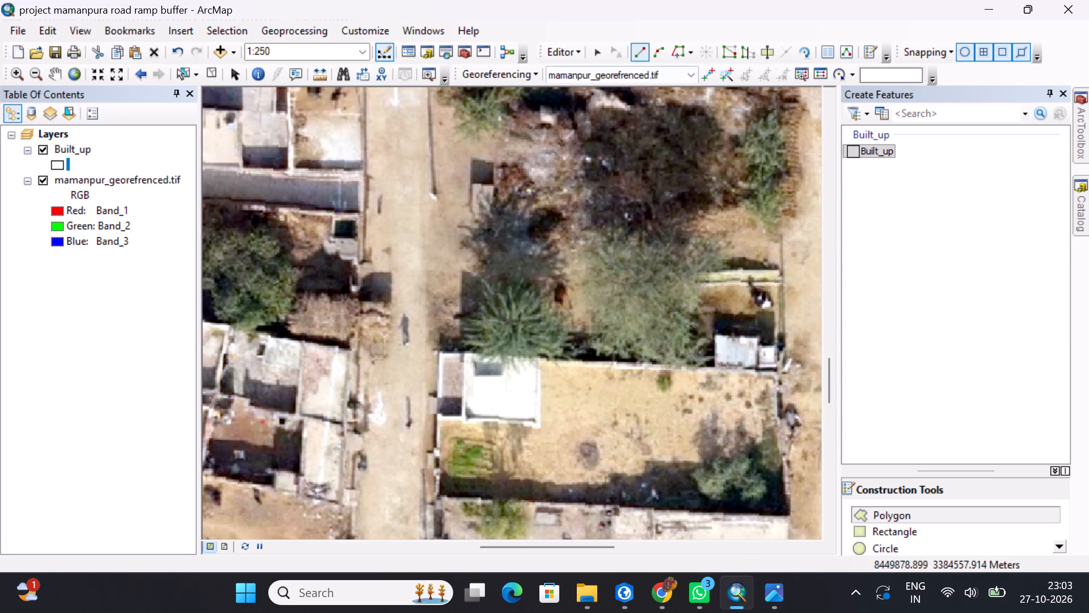
middle_click_drag(542, 321, 554, 171)
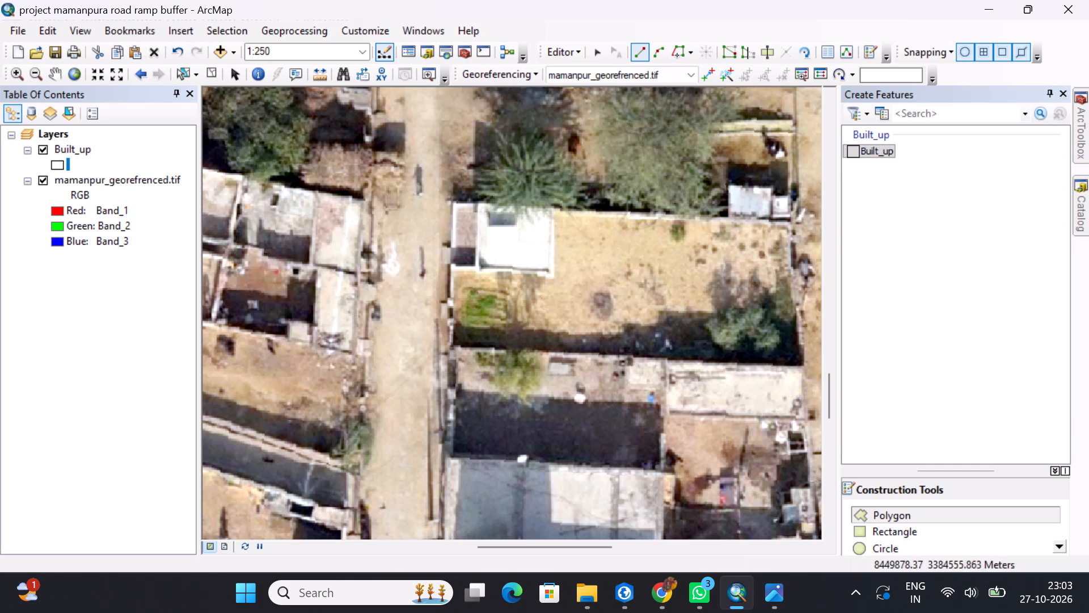
scroll(462, 197, "down", 5)
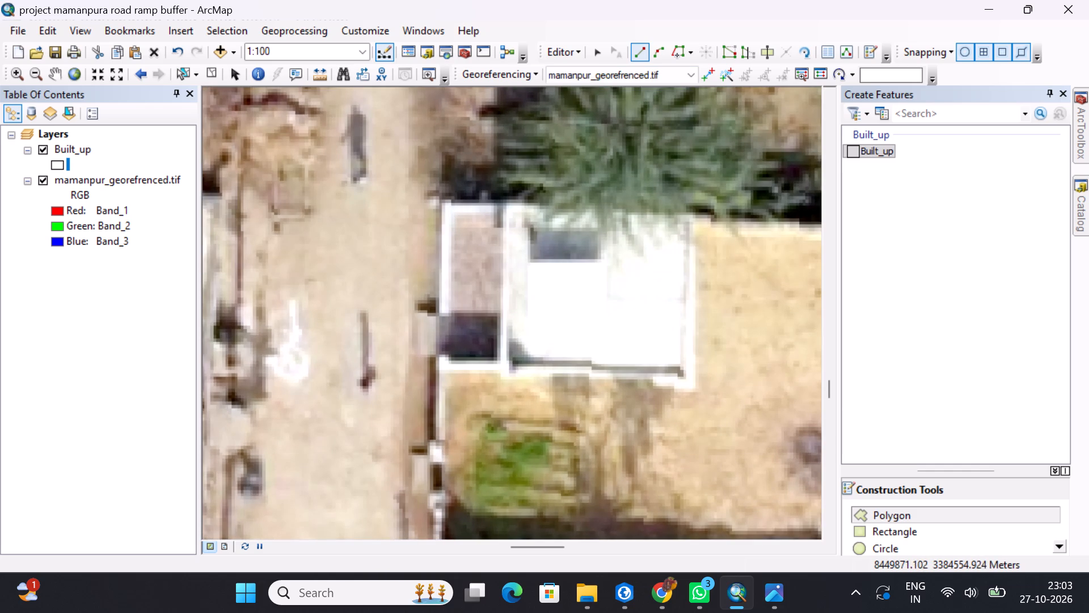
left_click(443, 201)
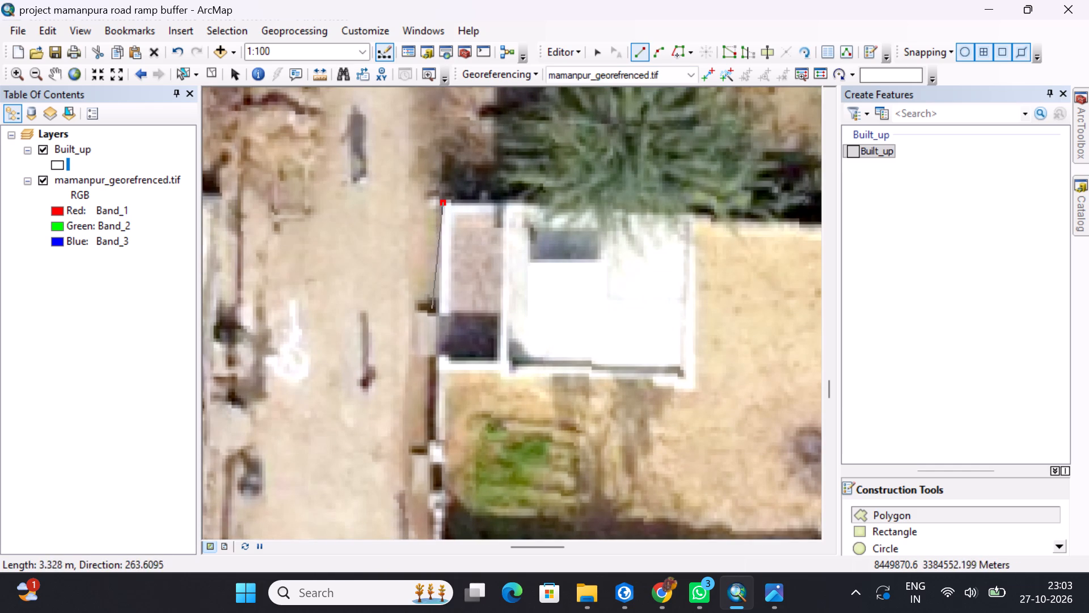
left_click(440, 312)
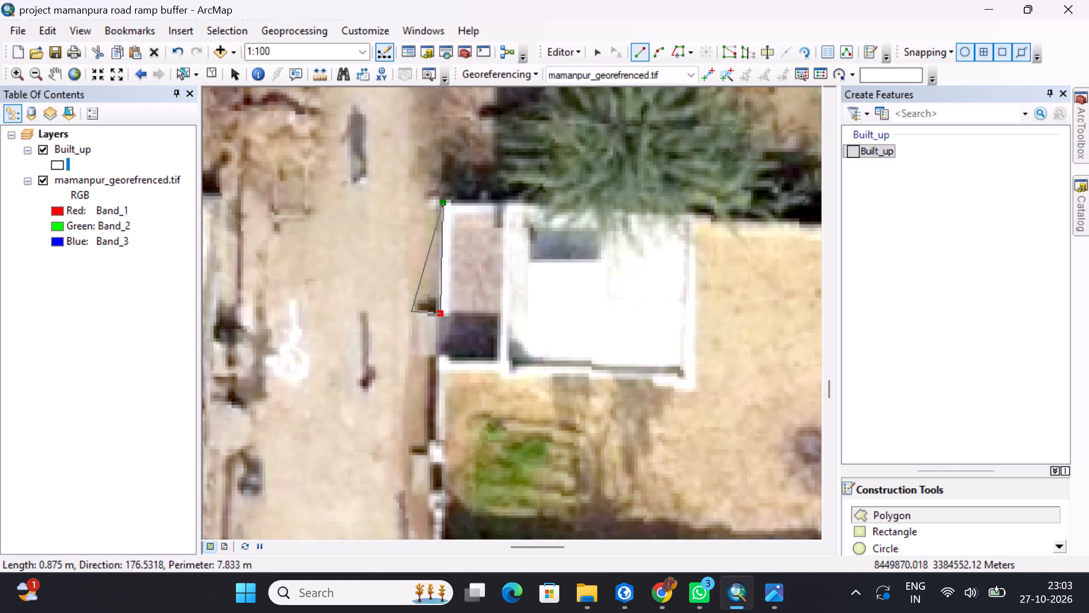
left_click(415, 313)
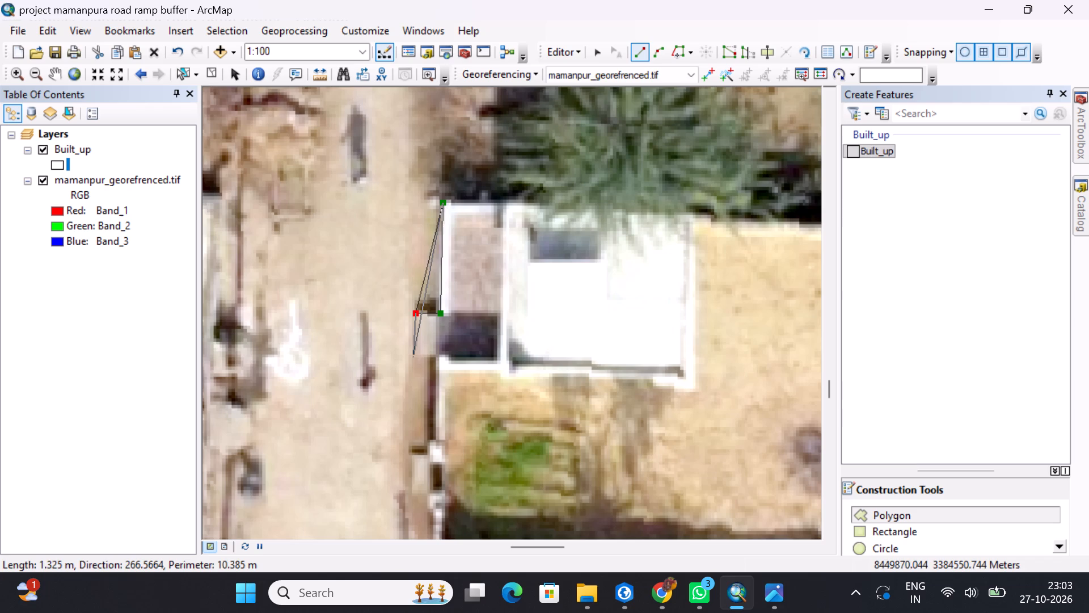
left_click(413, 355)
left_click(438, 357)
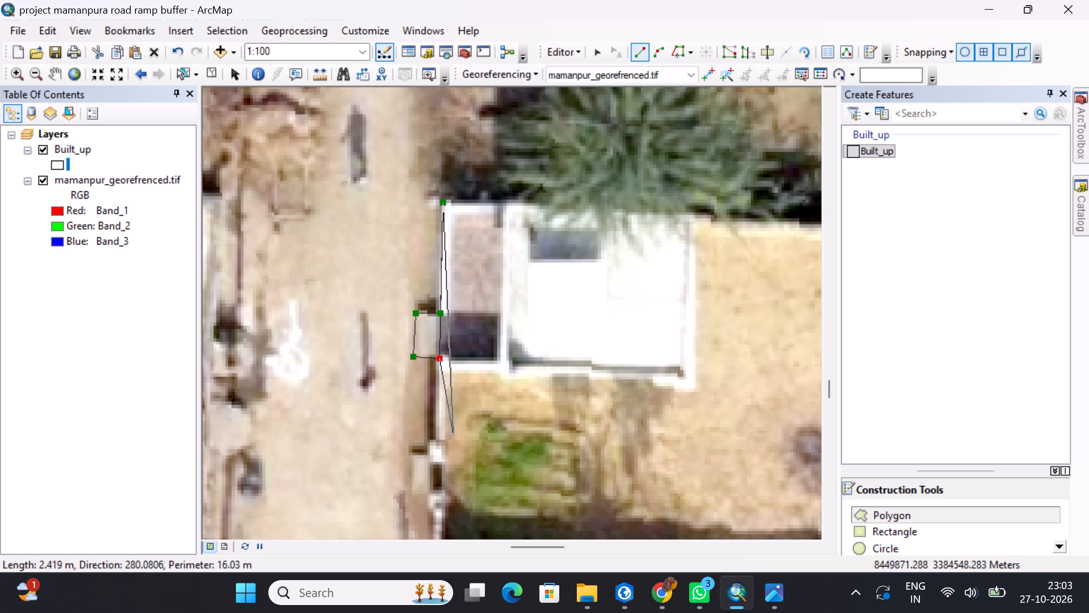
Continue the plot's west wall with a second roadside ramp about 0.7 m deep, and carry the wall about 2.2 m to the southwest corner.
left_click(435, 454)
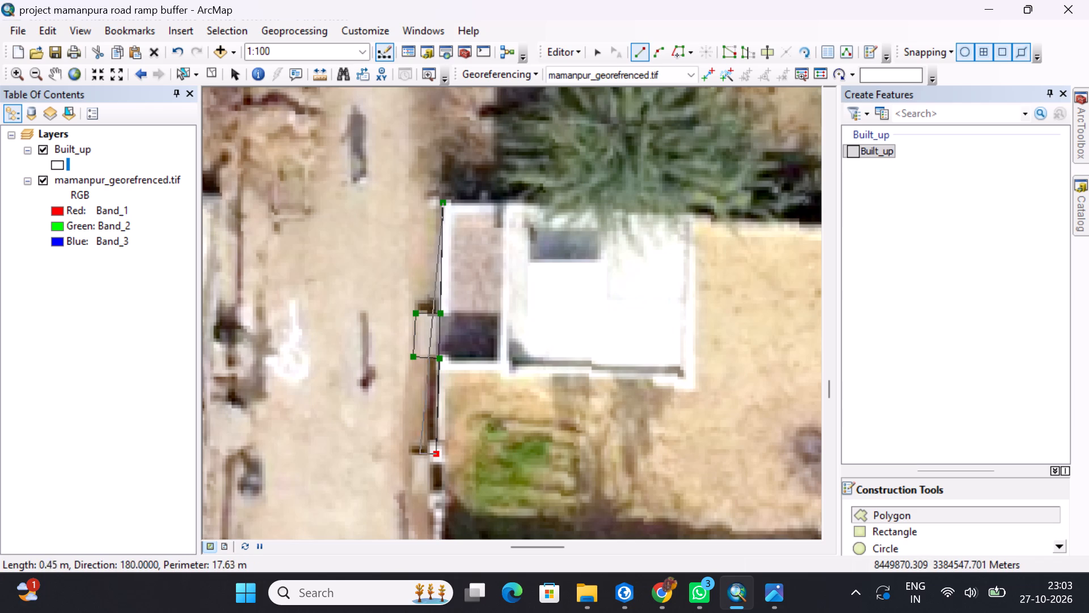
left_click(412, 452)
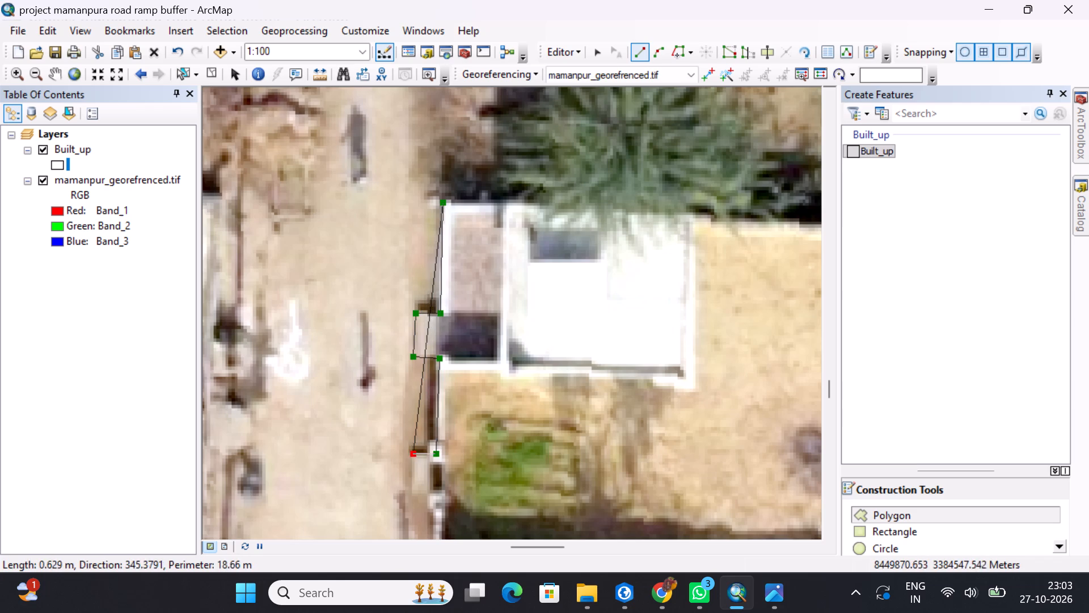
middle_click_drag(480, 397, 500, 145)
scroll(499, 151, "up", 1)
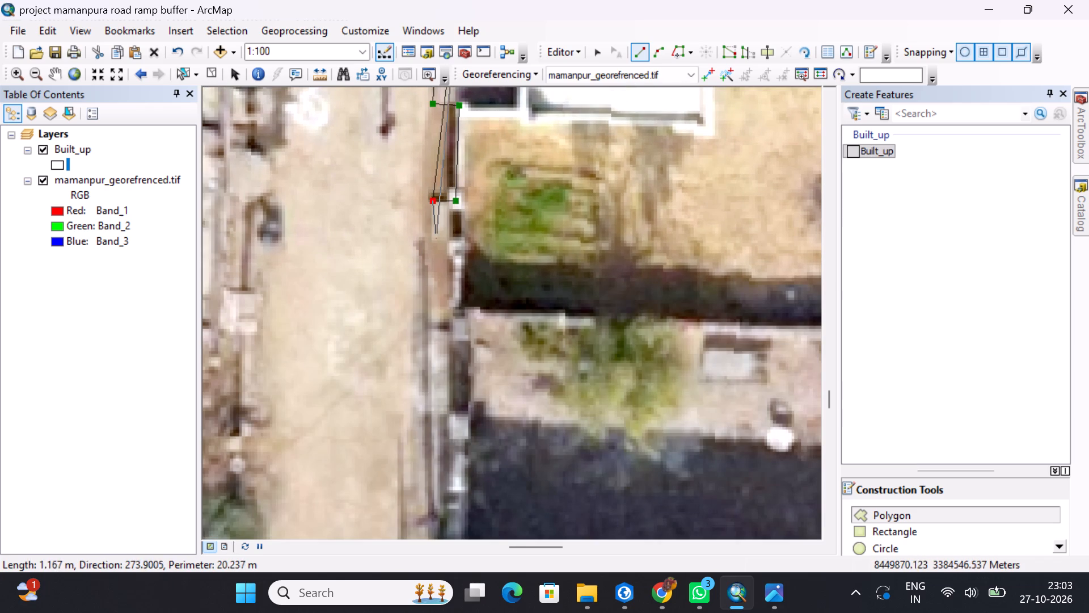
left_click(432, 242)
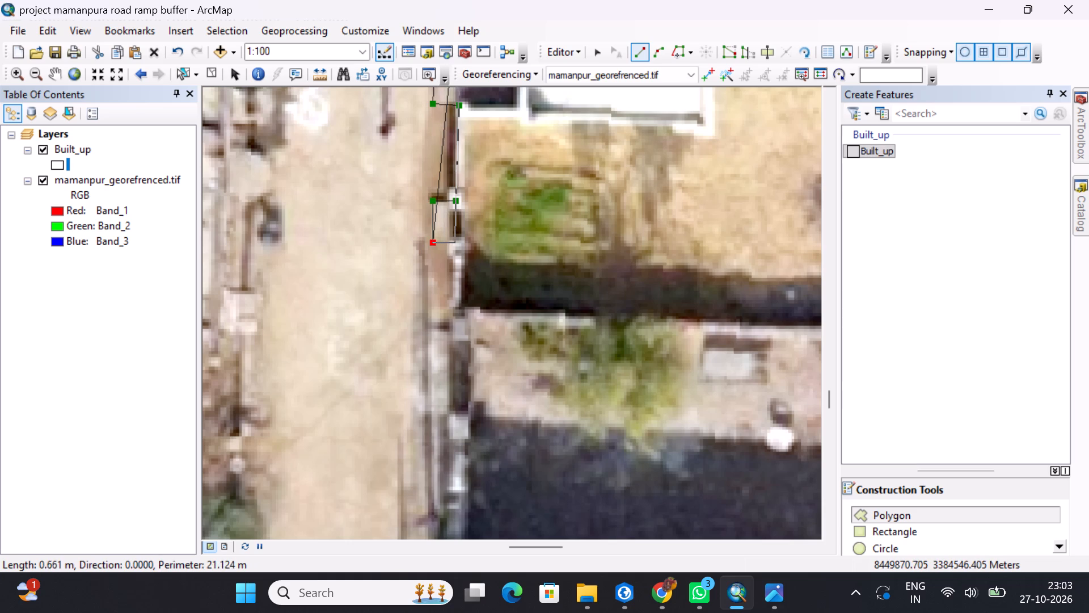
left_click(455, 242)
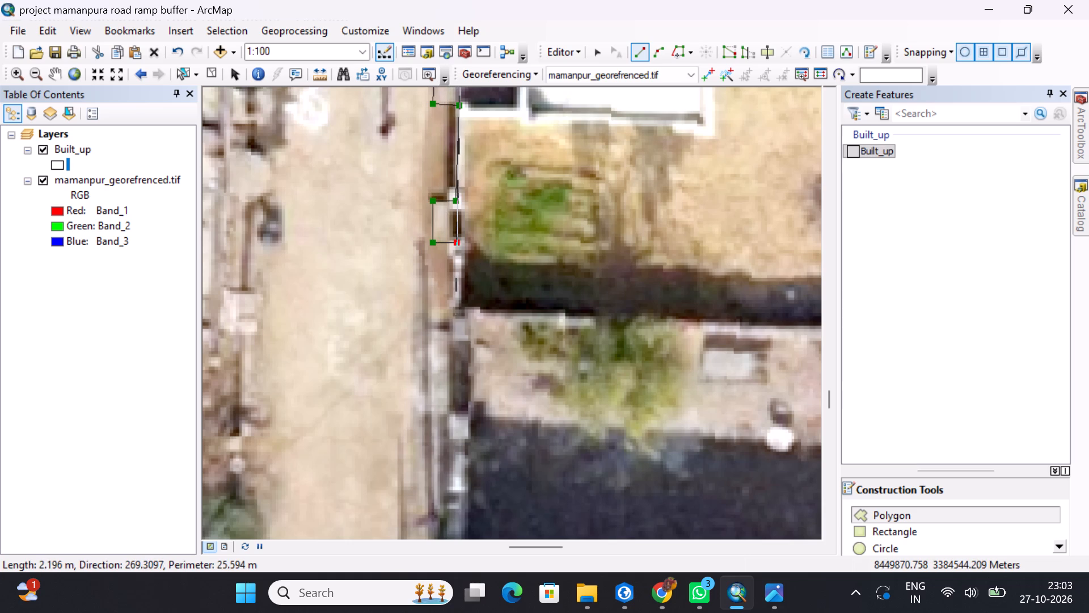
left_click(455, 313)
Trace the plot's southern edge about 27.6 m and eastern edge about 11 m to the northeast corner, and finish the sketch.
middle_click_drag(631, 326, 423, 257)
scroll(631, 275, "up", 5)
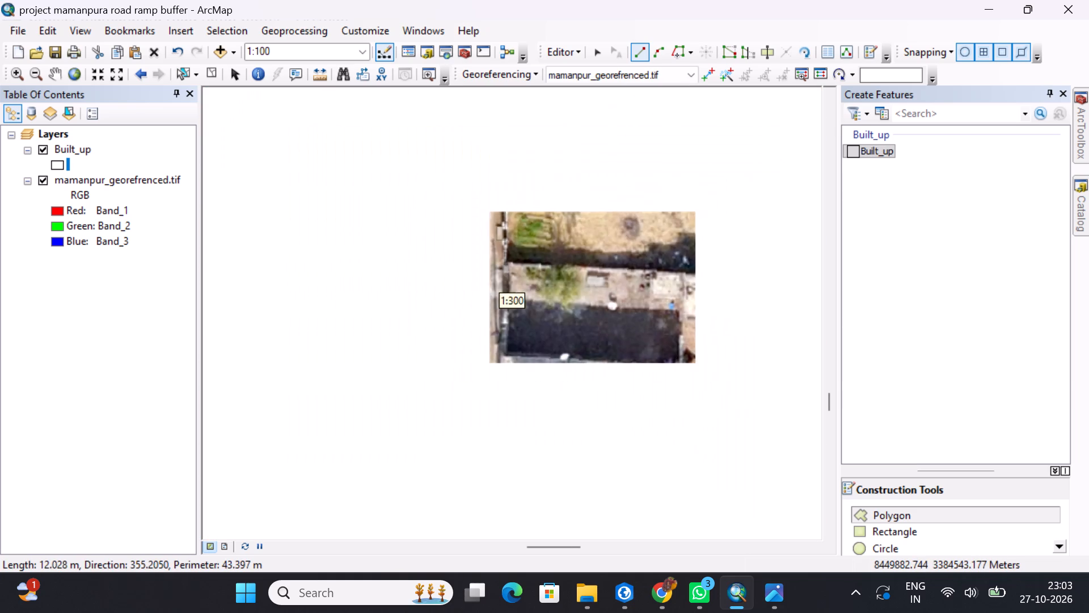
scroll(633, 272, "up", 2)
scroll(732, 278, "down", 4)
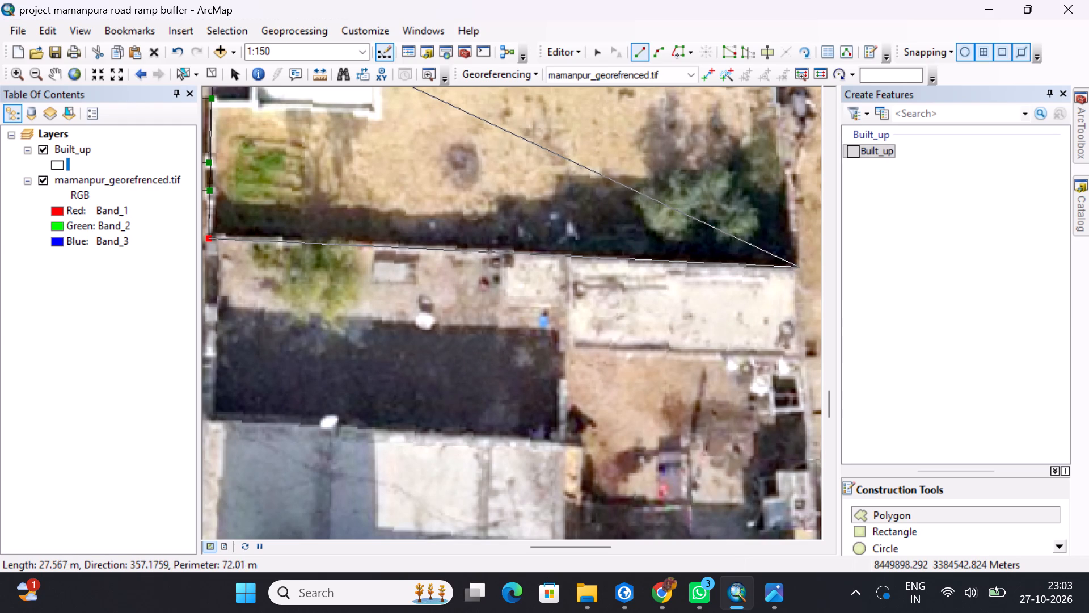
left_click(799, 267)
scroll(795, 259, "up", 6)
middle_click_drag(788, 205, 777, 208)
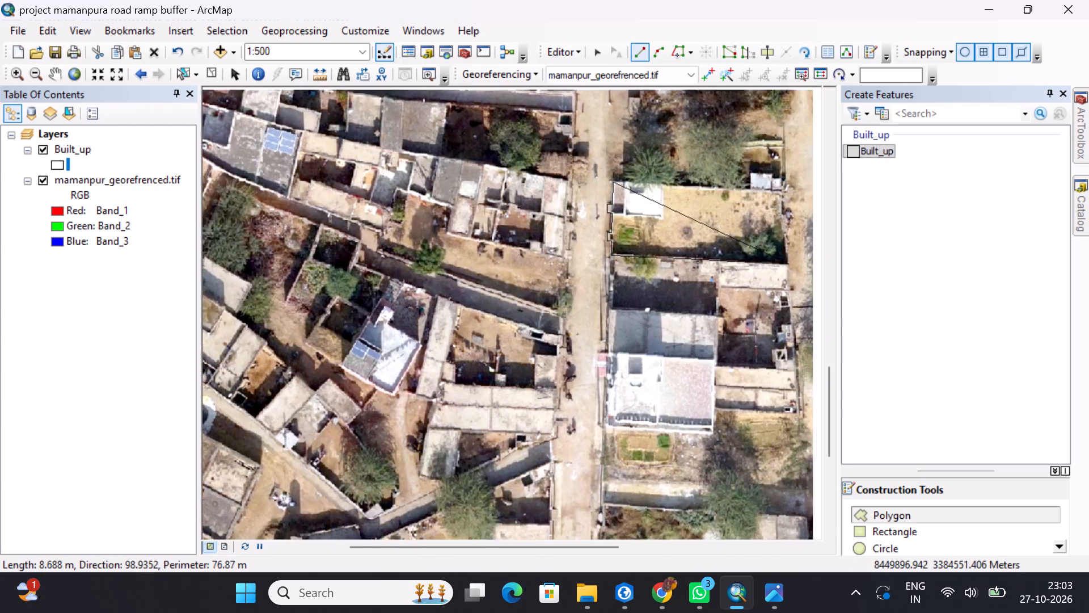
middle_click_drag(777, 208, 620, 269)
scroll(638, 253, "down", 5)
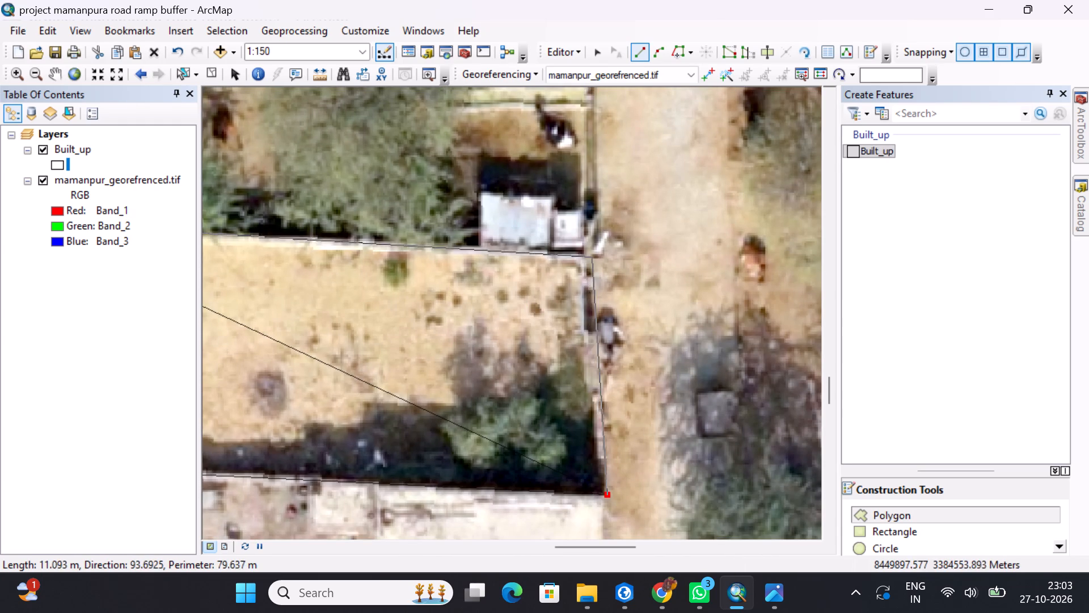
left_click(583, 254)
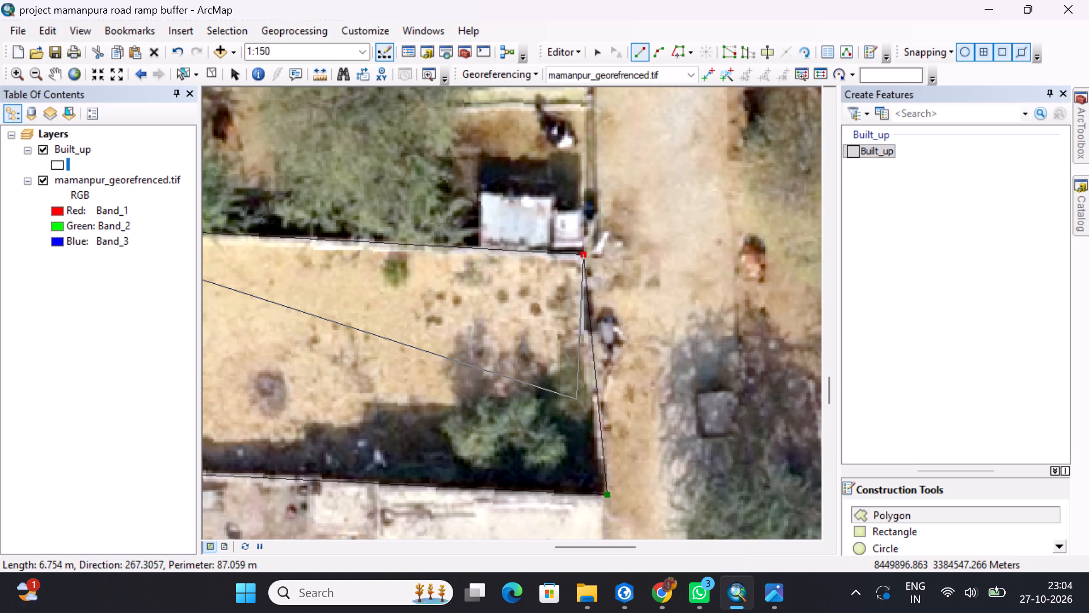
key("F2")
Examine the shaded walled plot and its road frontage directly south of the new polygon.
scroll(541, 316, "up", 4)
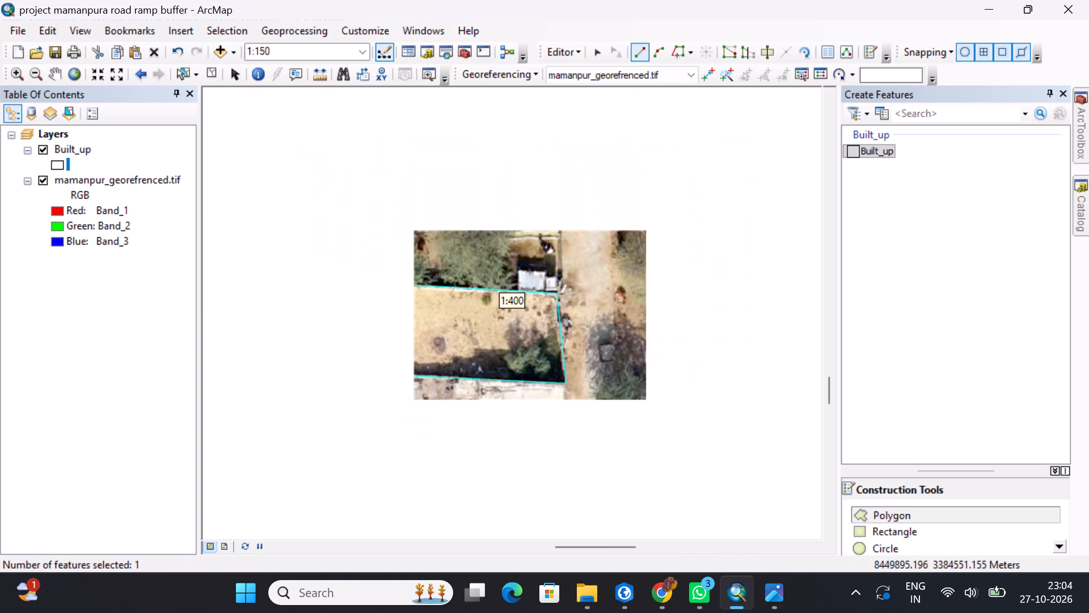
middle_click_drag(484, 313, 660, 230)
middle_click_drag(627, 350, 626, 349)
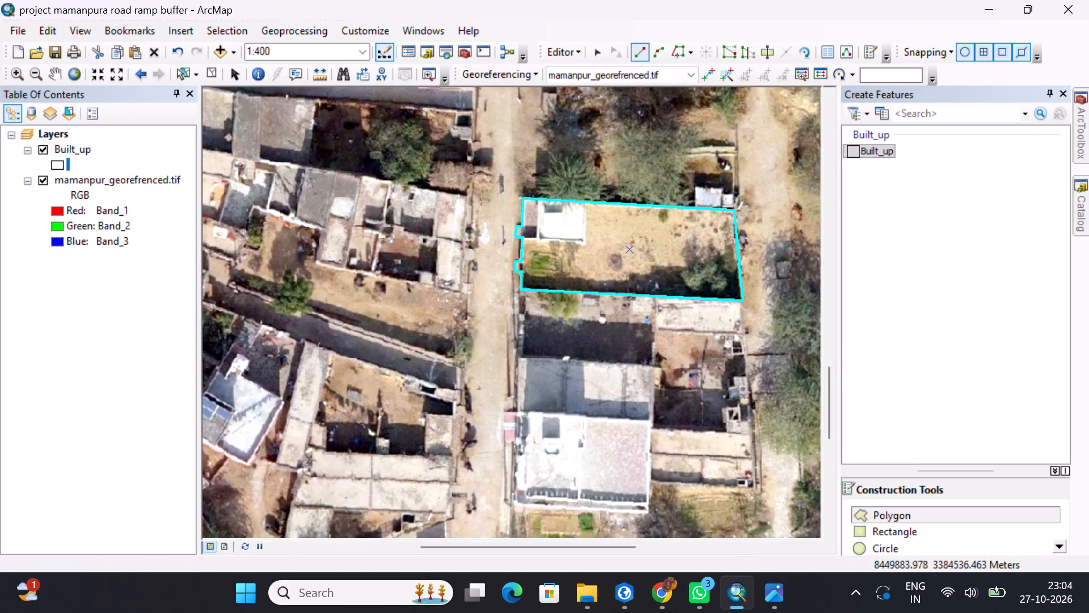
middle_click_drag(626, 349, 613, 317)
scroll(558, 229, "down", 4)
middle_click_drag(530, 342, 526, 307)
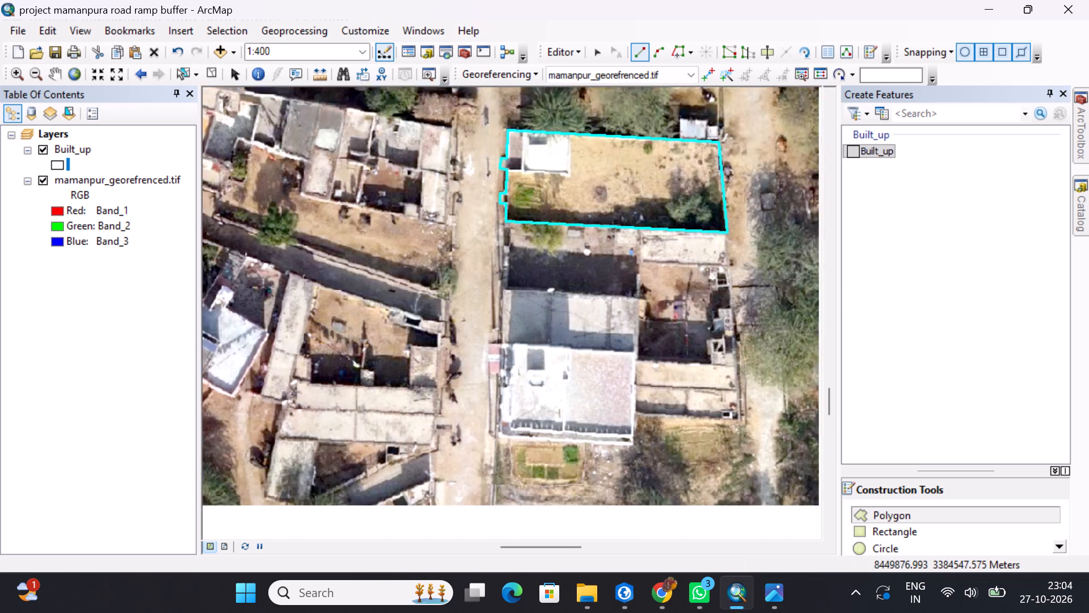
middle_click_drag(526, 307, 571, 308)
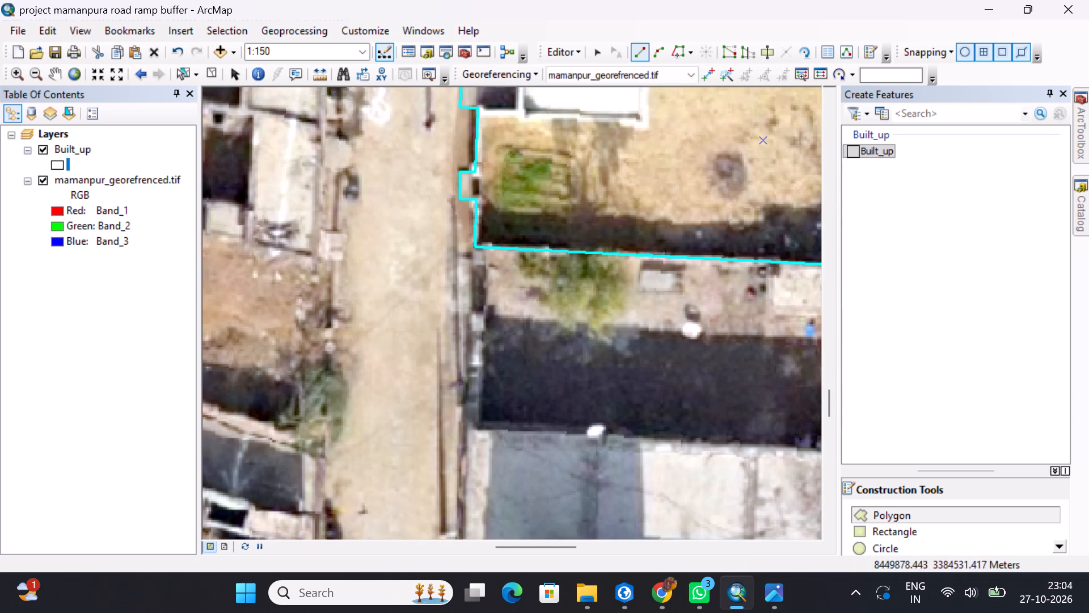
In the Photos image, examine the shaded walled plot and the white-parapet building further south with its red roadside ramp.
left_click(765, 598)
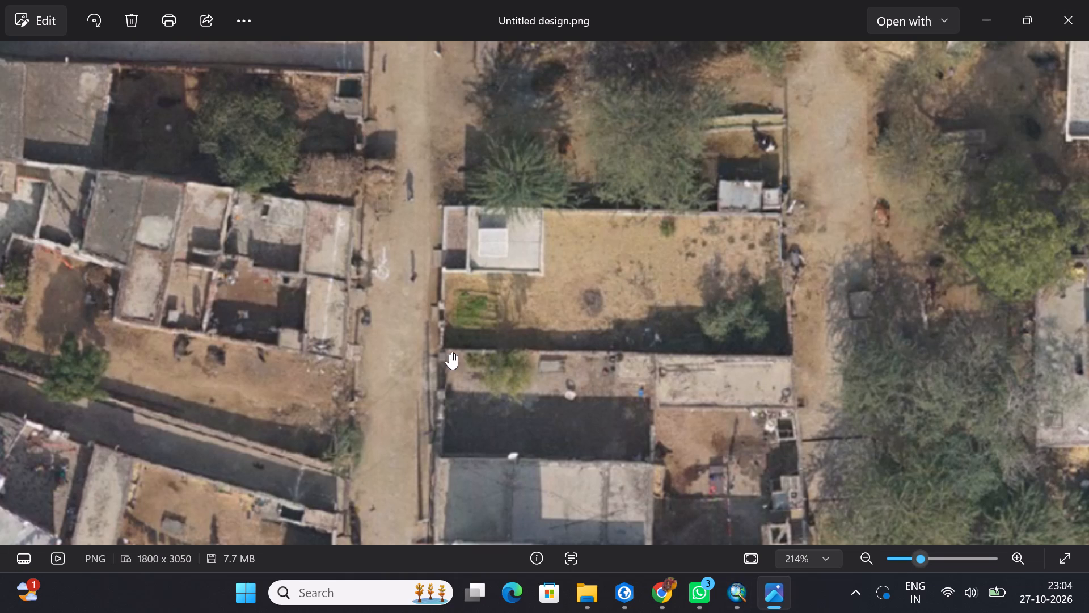
scroll(471, 427, "up", 1)
scroll(471, 427, "down", 2)
scroll(471, 427, "up", 8)
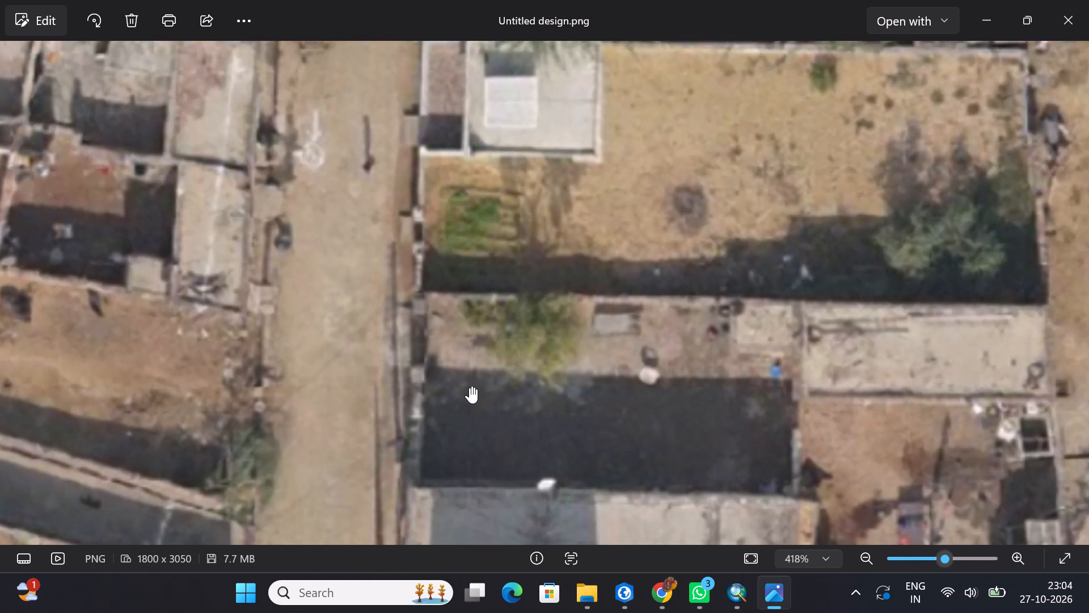
scroll(468, 380, "up", 1)
left_click_drag(530, 381, 546, 272)
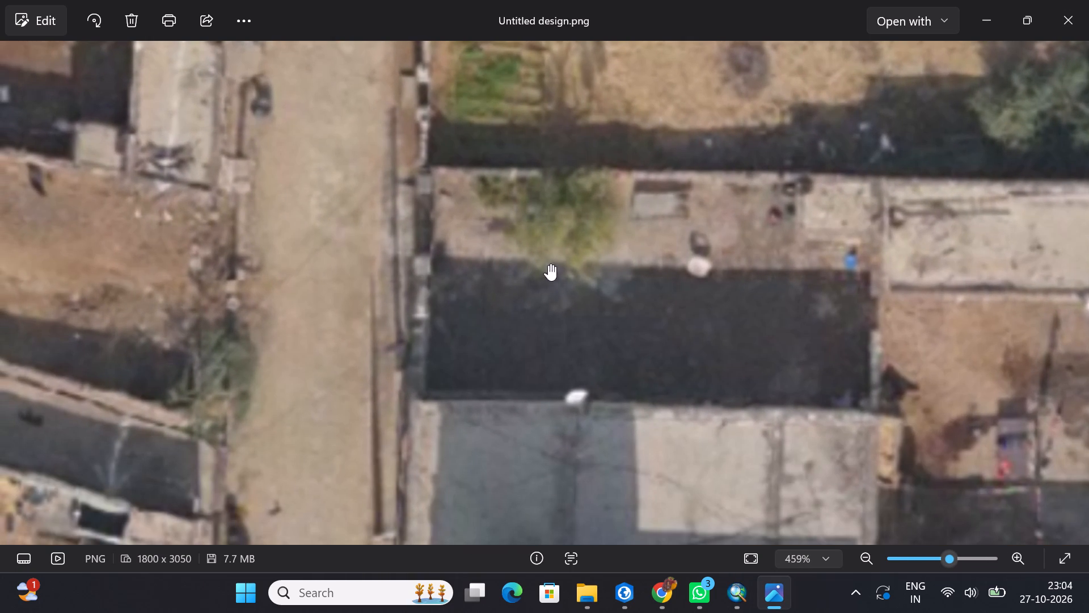
left_click_drag(549, 300, 548, 283)
left_click_drag(516, 301, 535, 156)
left_click_drag(461, 345, 497, 226)
left_click_drag(505, 405, 507, 283)
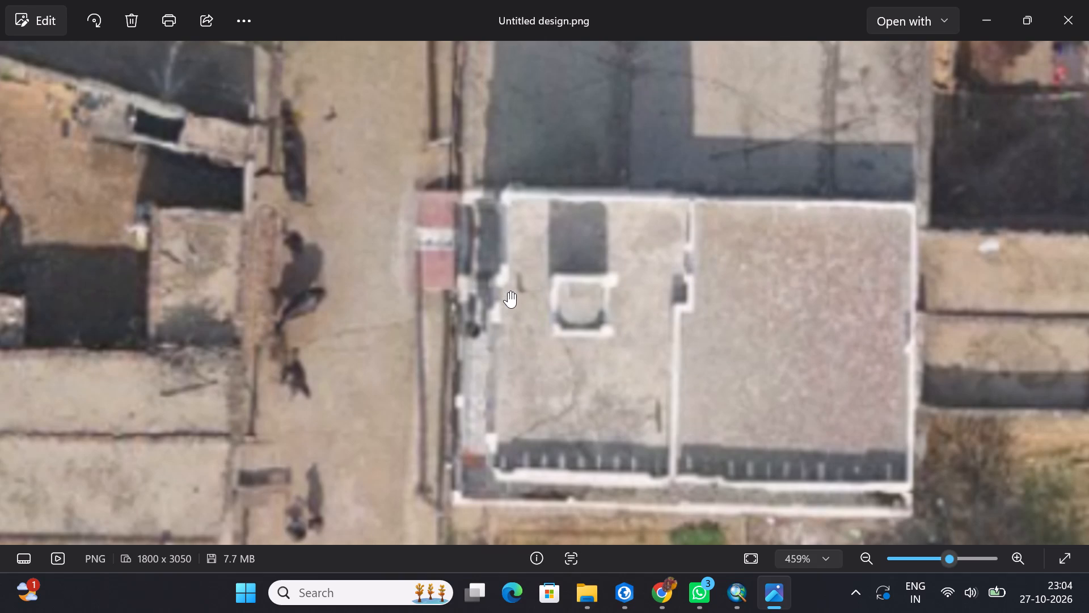
left_click_drag(533, 188, 537, 318)
left_click_drag(537, 318, 537, 317)
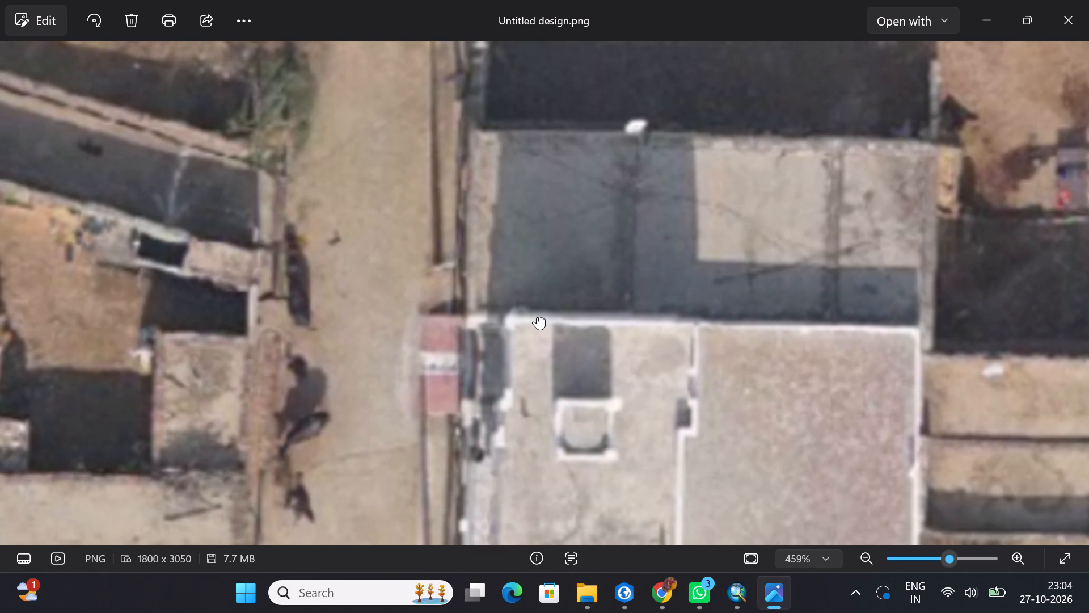
left_click_drag(537, 317, 533, 236)
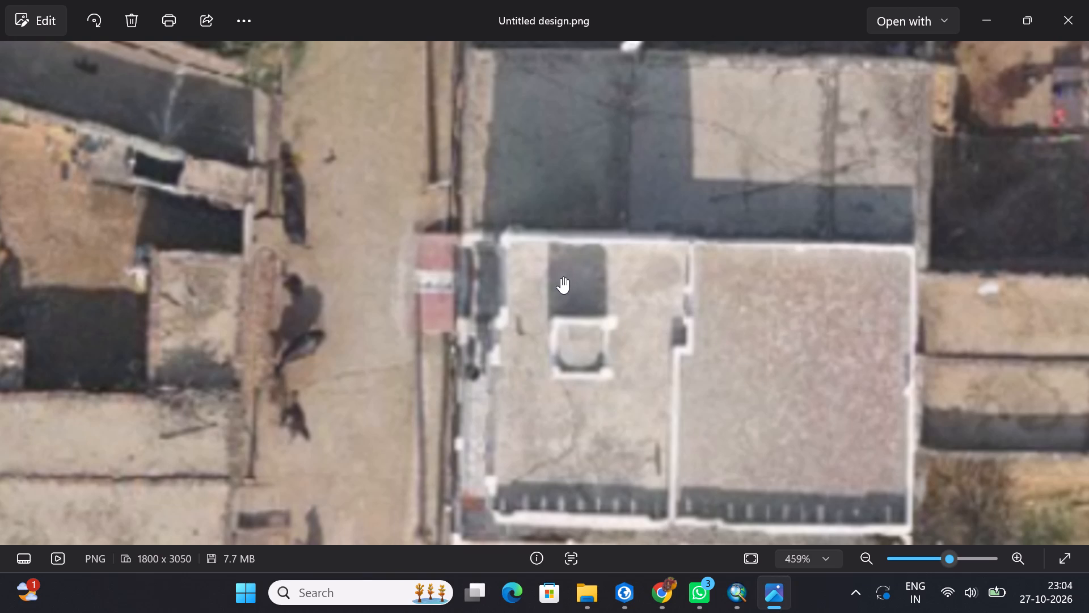
middle_click_drag(563, 275, 580, 209)
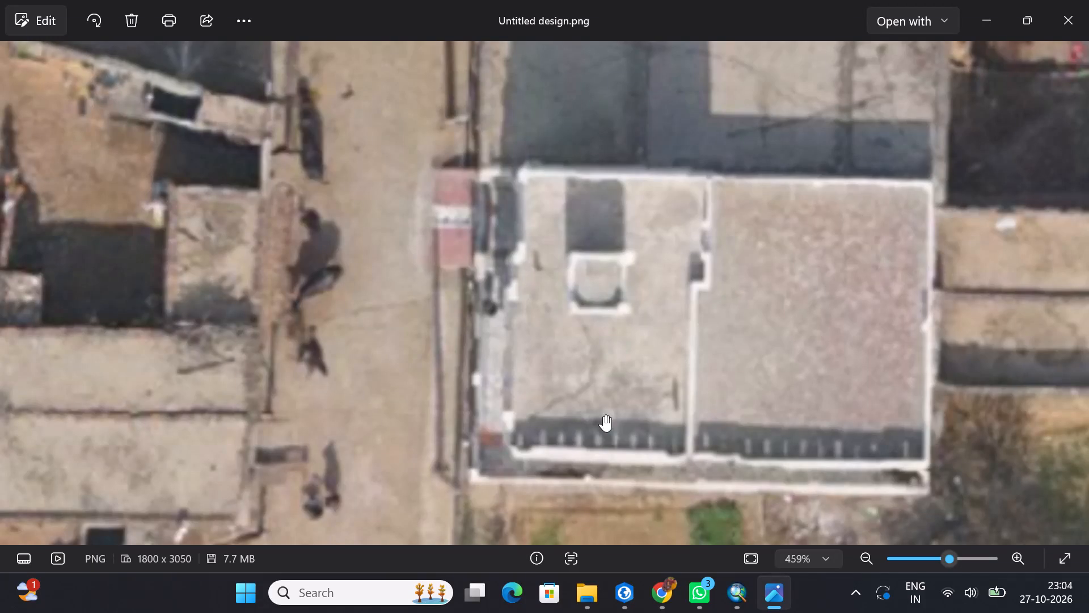
In ArcMap, start the white-parapet building's Built_up polygon at its red ramp's northwest corner and trace the north edge about 18.2 m.
left_click(742, 598)
middle_click_drag(545, 353, 495, 151)
middle_click_drag(558, 350, 559, 190)
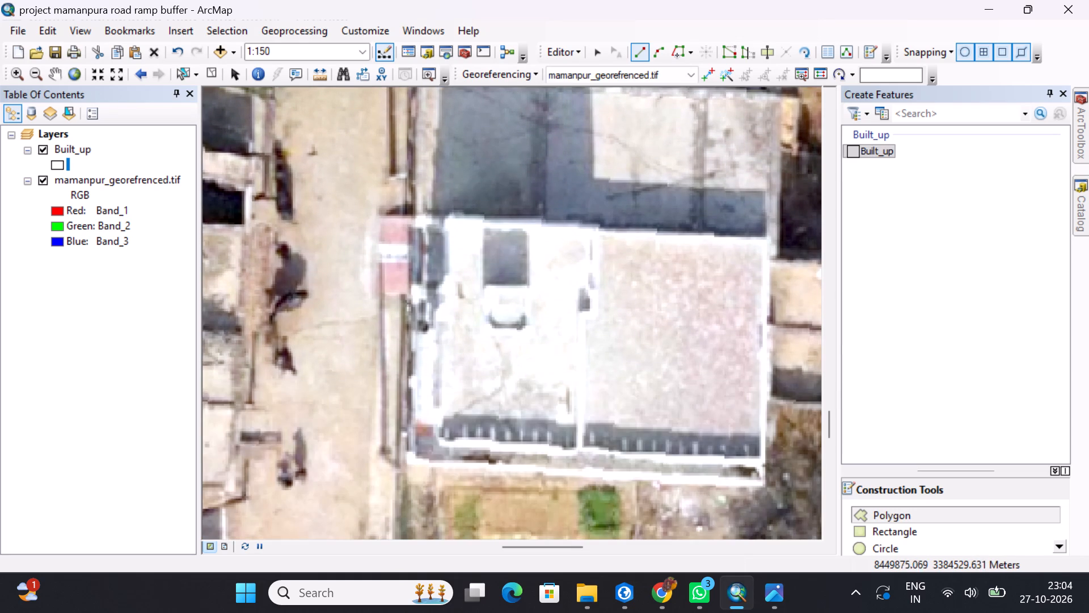
scroll(406, 221, "down", 2)
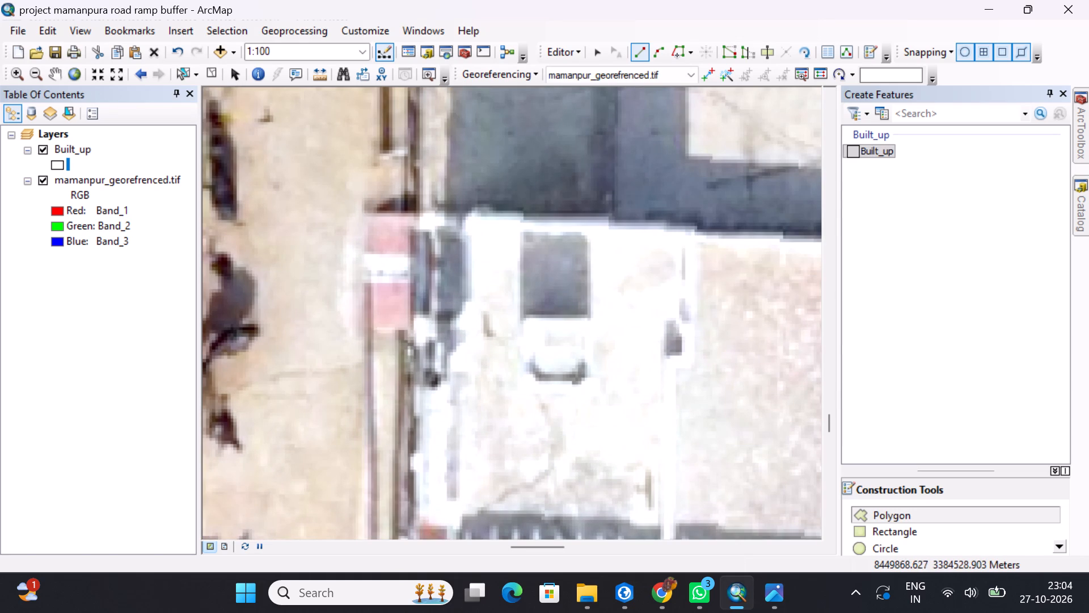
left_click(366, 213)
middle_click_drag(534, 212, 373, 213)
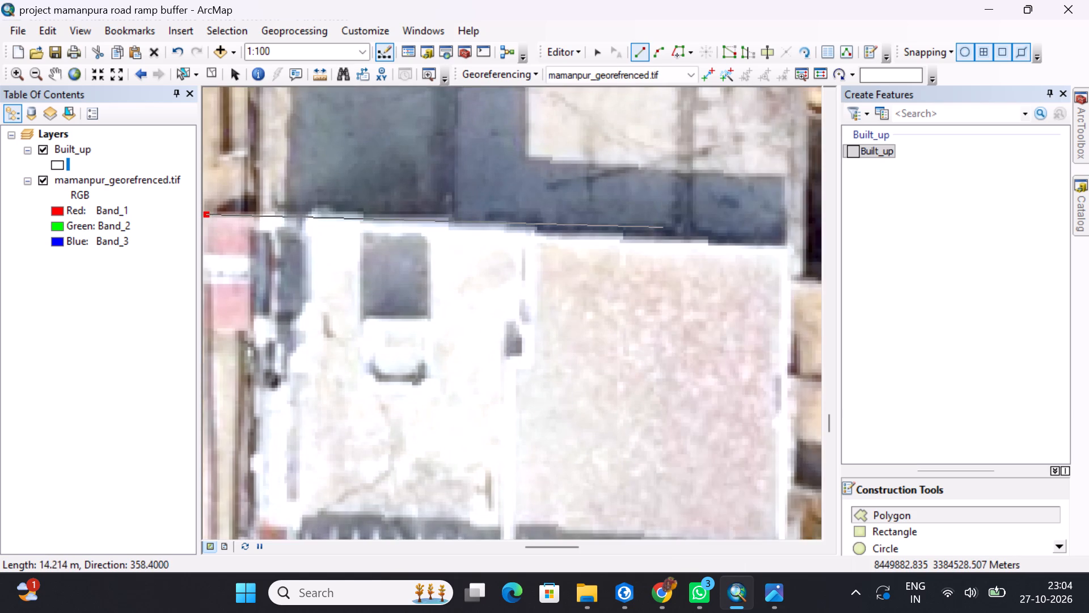
scroll(662, 226, "up", 5)
scroll(708, 239, "down", 5)
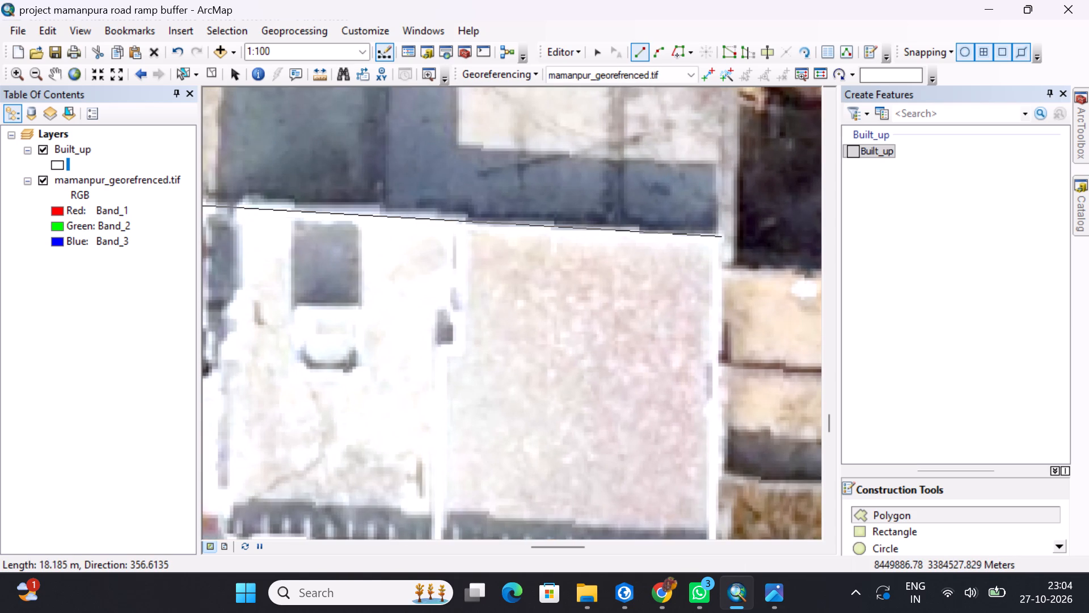
left_click(721, 236)
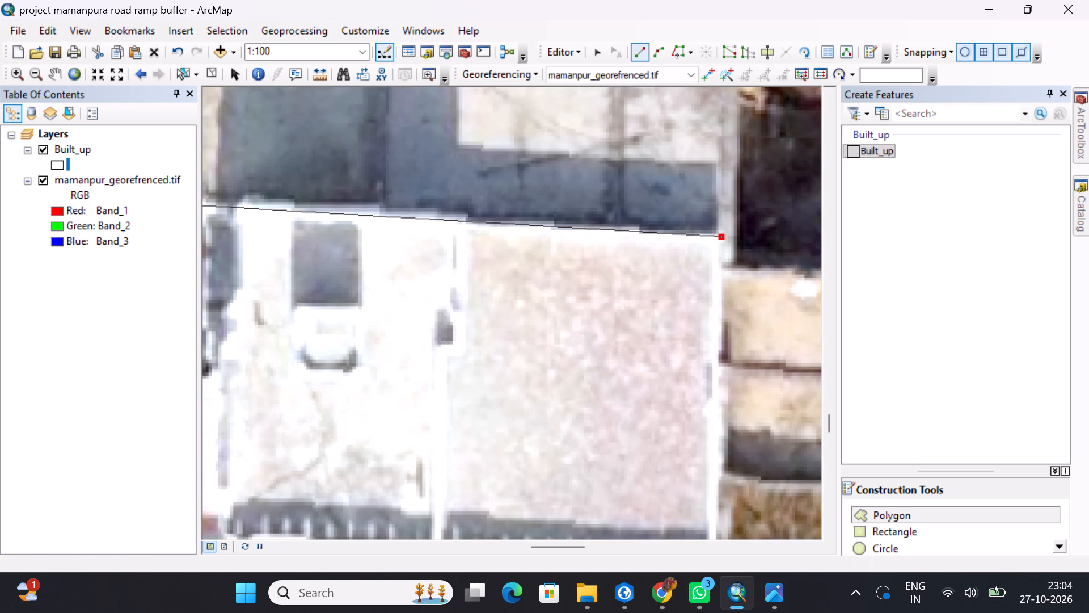
Trace the white-parapet building's east edge about 11.5 m and its south edge about 16.8 m to the southwest corner.
middle_click_drag(716, 290, 682, 140)
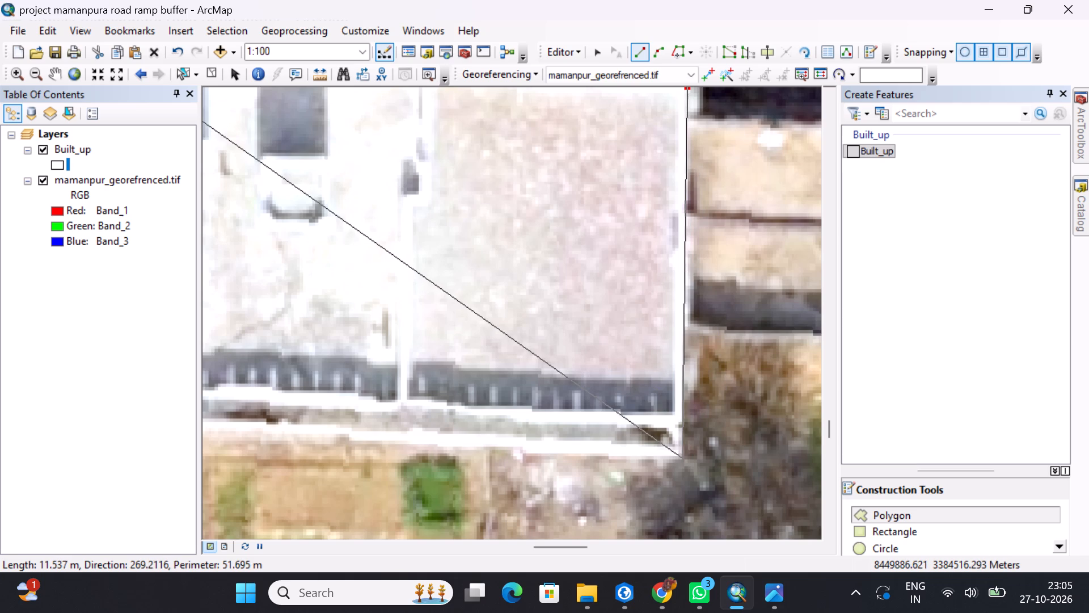
left_click(681, 458)
middle_click_drag(589, 433, 1088, 392)
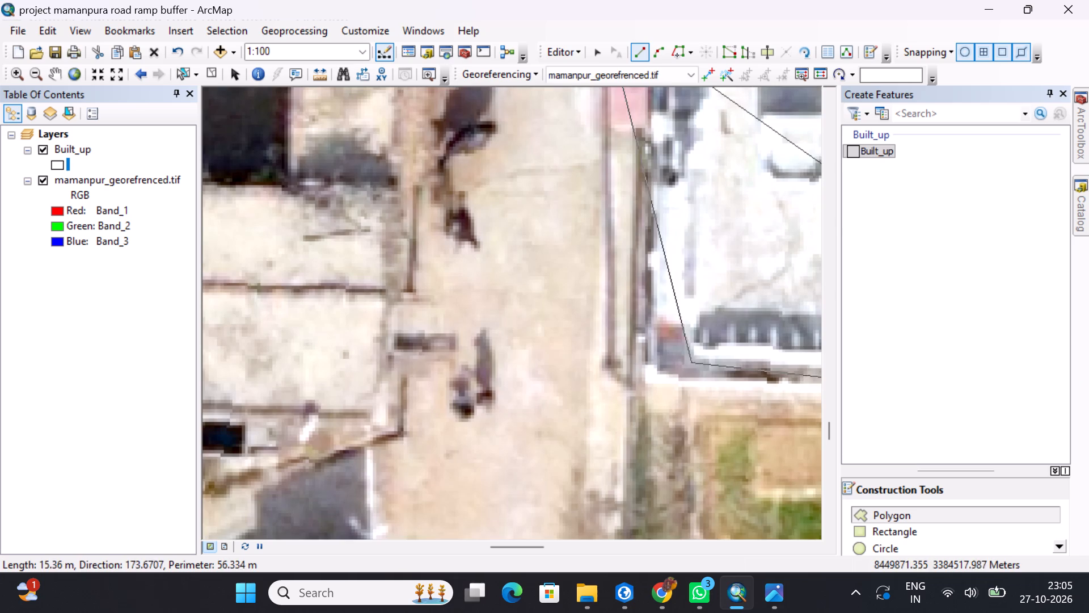
scroll(644, 383, "down", 2)
scroll(644, 383, "up", 1)
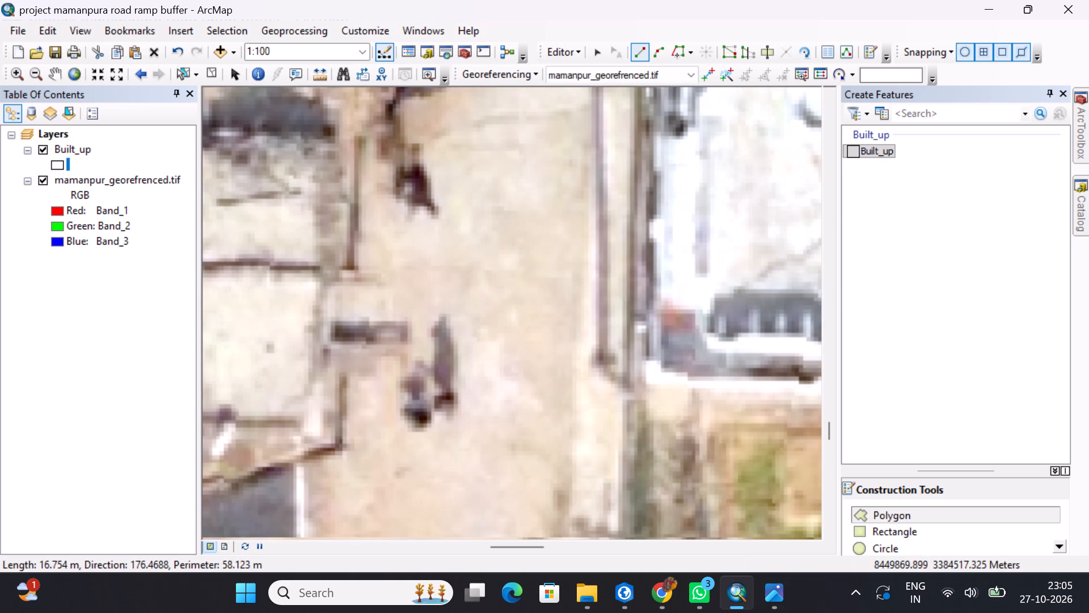
left_click(644, 383)
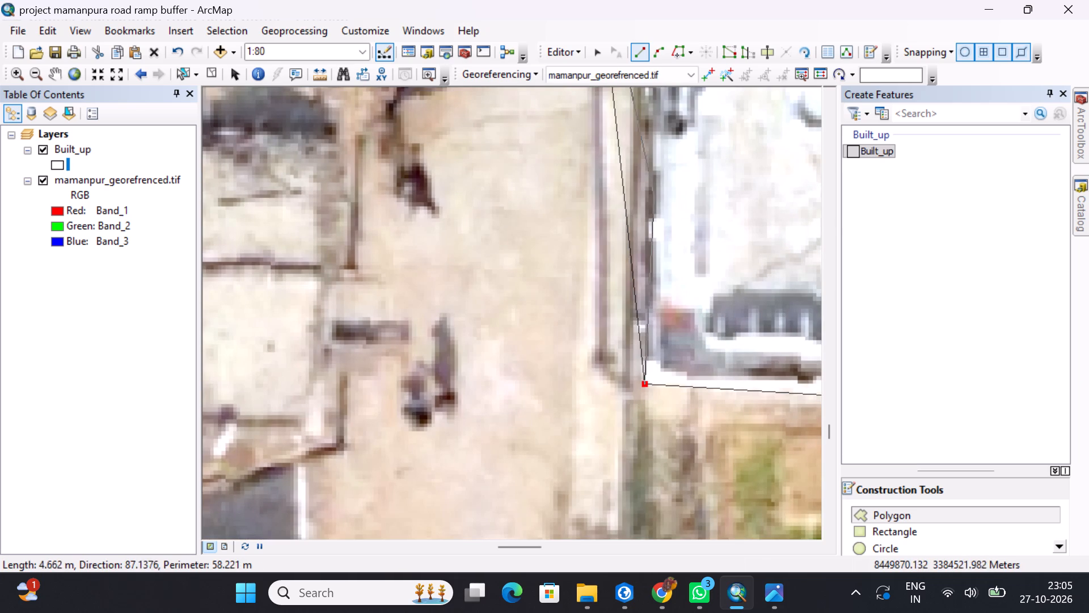
Trace the west wall about 7.9 m north, outline the red roadside ramp about 1.4 m deep, and finish the sketch.
middle_click_drag(654, 186, 639, 455)
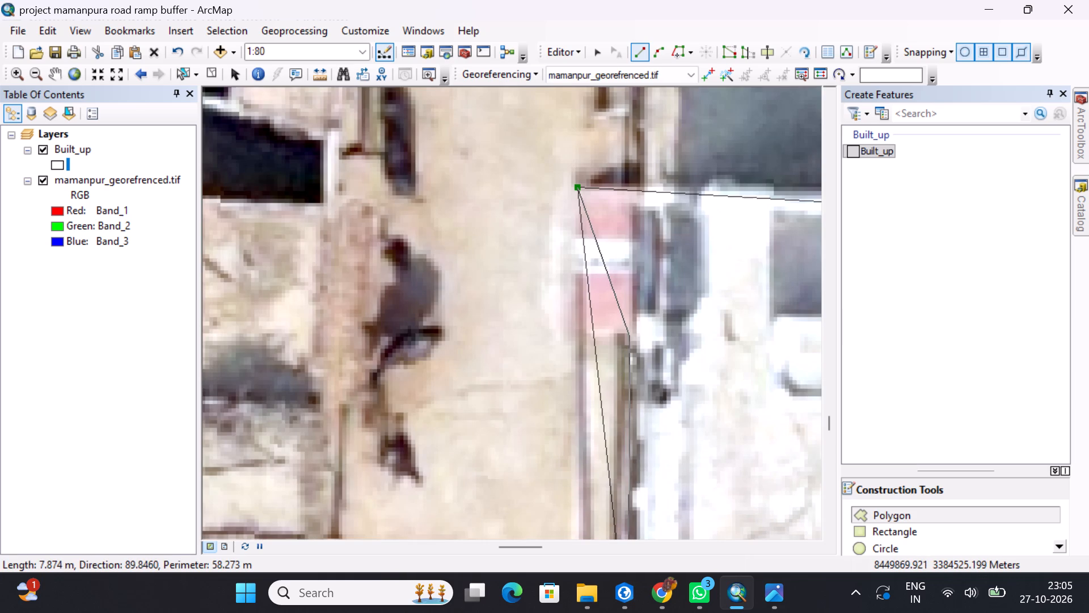
left_click(630, 335)
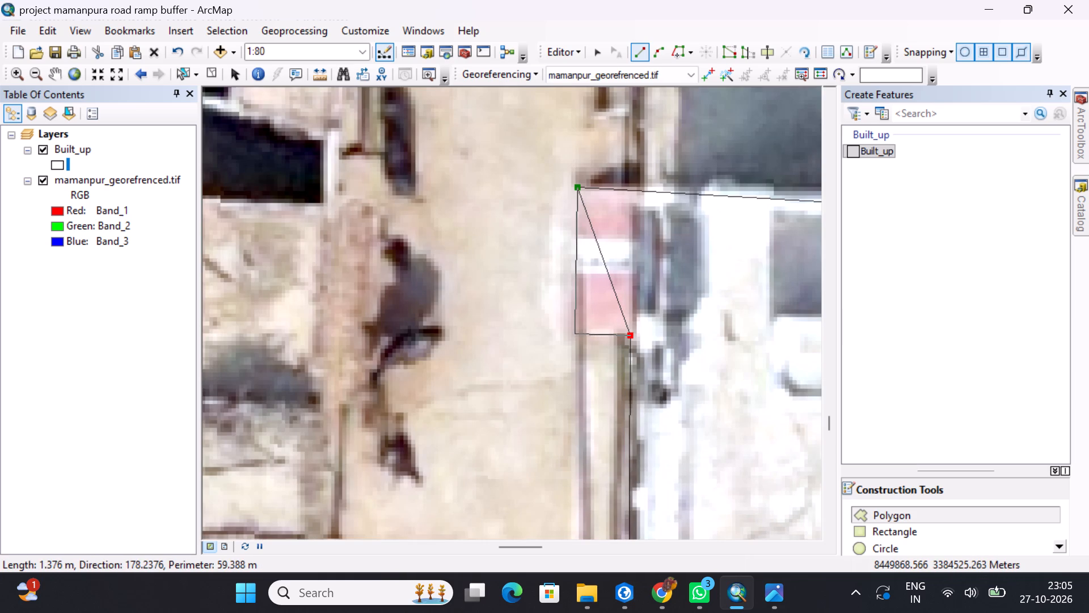
left_click(574, 333)
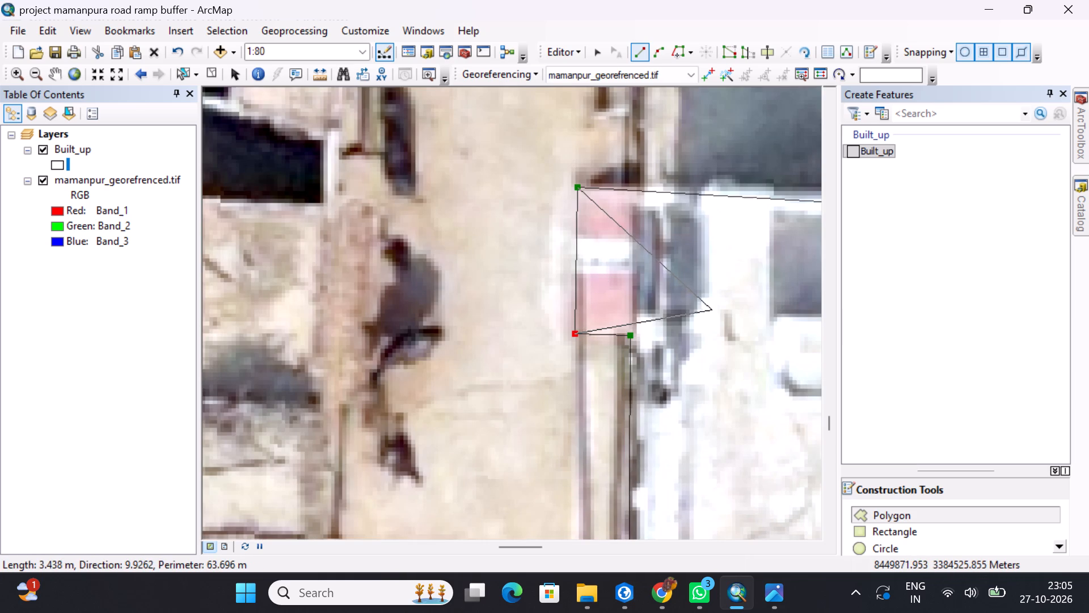
key("F2")
Examine the new polygon and the east side of the road southward to the imagery's southern edge for remaining buildings.
middle_click_drag(709, 317, 512, 266)
scroll(512, 265, "up", 5)
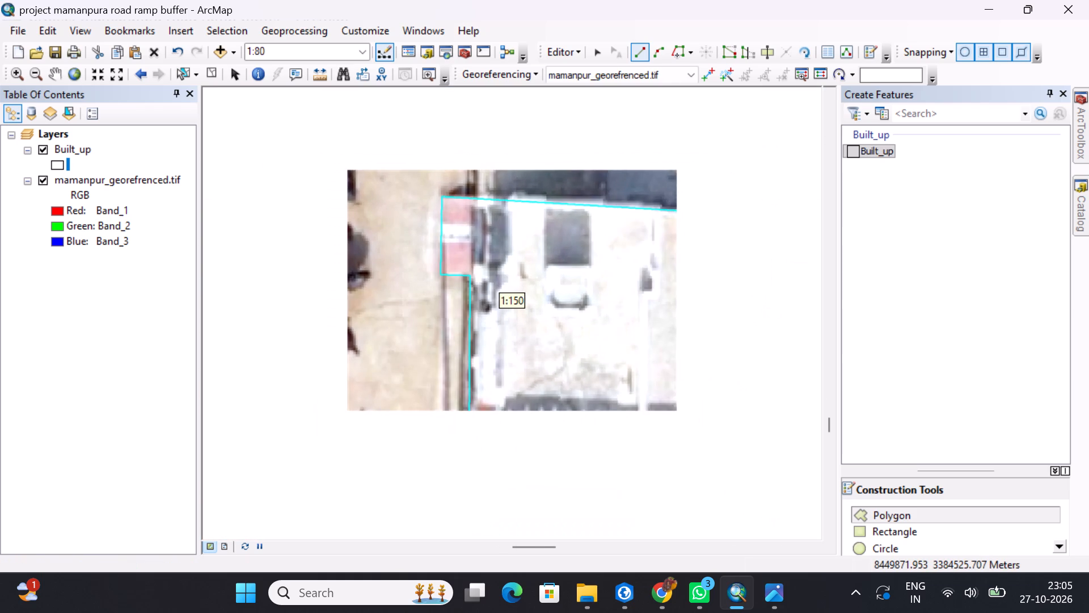
scroll(525, 260, "up", 2)
middle_click_drag(577, 317, 543, 282)
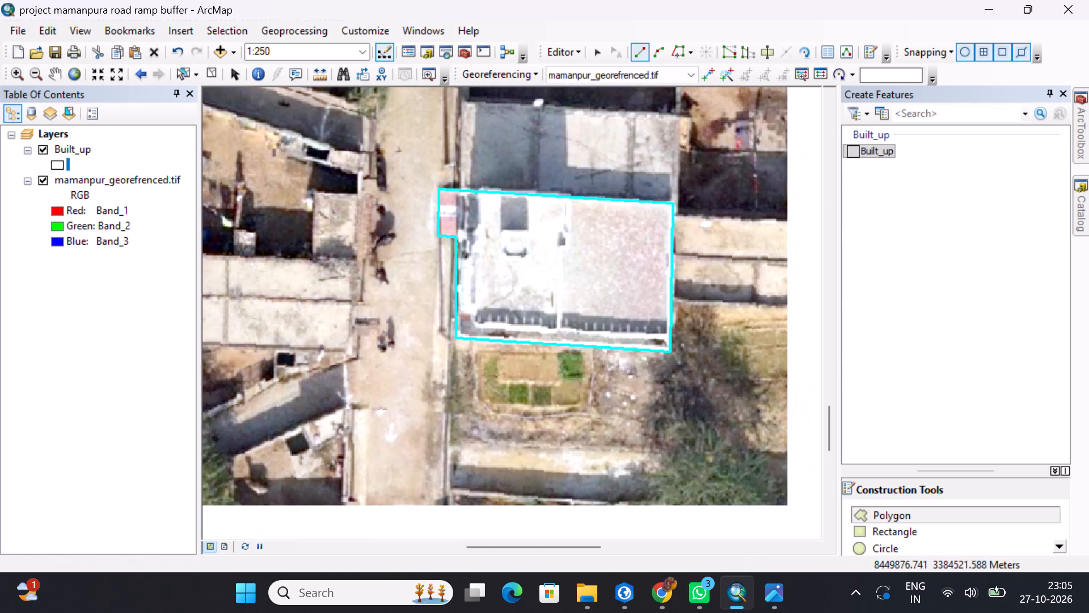
middle_click_drag(543, 282, 550, 247)
middle_click_drag(546, 385, 544, 254)
middle_click_drag(632, 430, 605, 234)
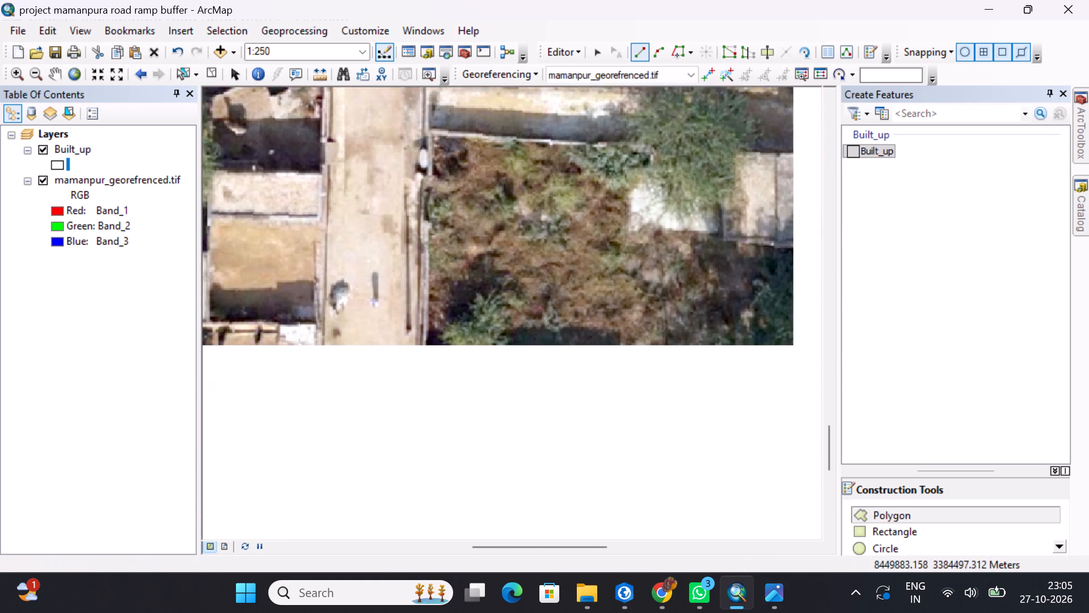
middle_click_drag(605, 234, 602, 213)
middle_click_drag(584, 396, 576, 289)
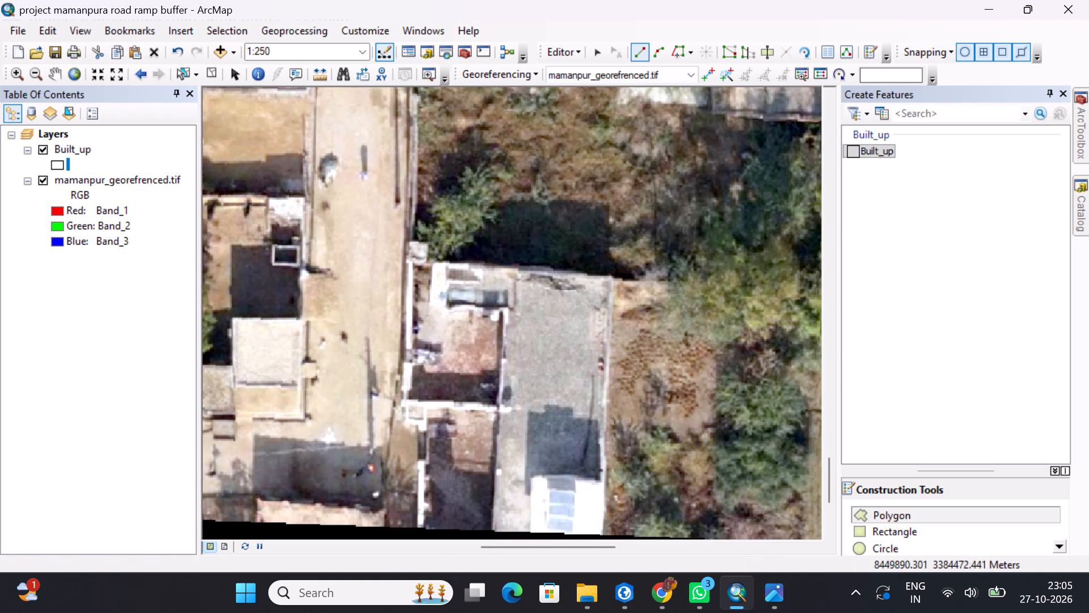
middle_click_drag(563, 356, 519, 230)
middle_click_drag(495, 246, 518, 295)
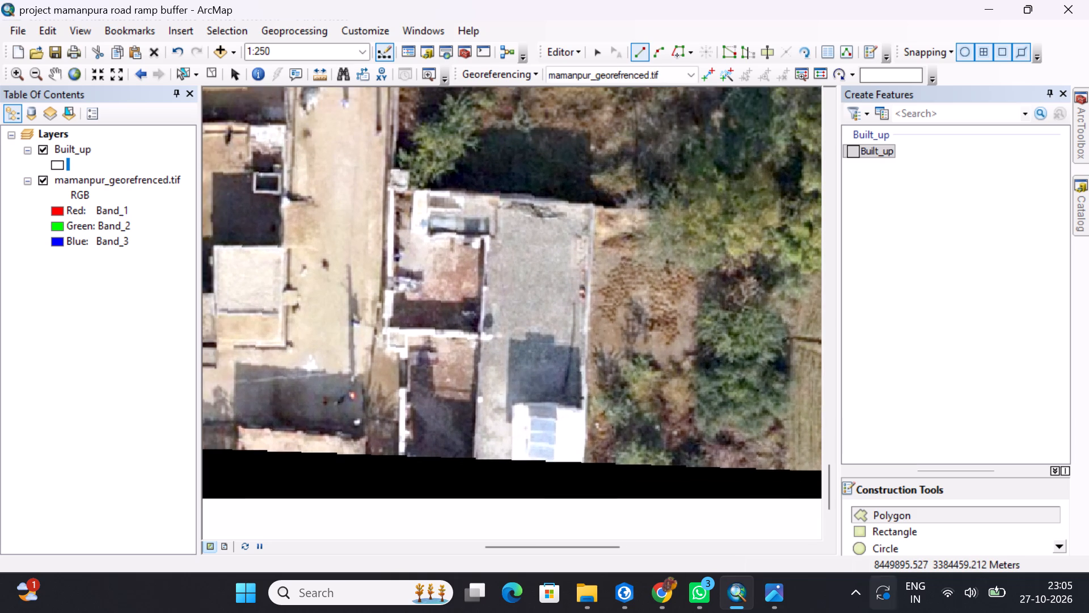
In the Photos image, examine the east side of the road from the white-parapet building south to the last buildings.
left_click(777, 594)
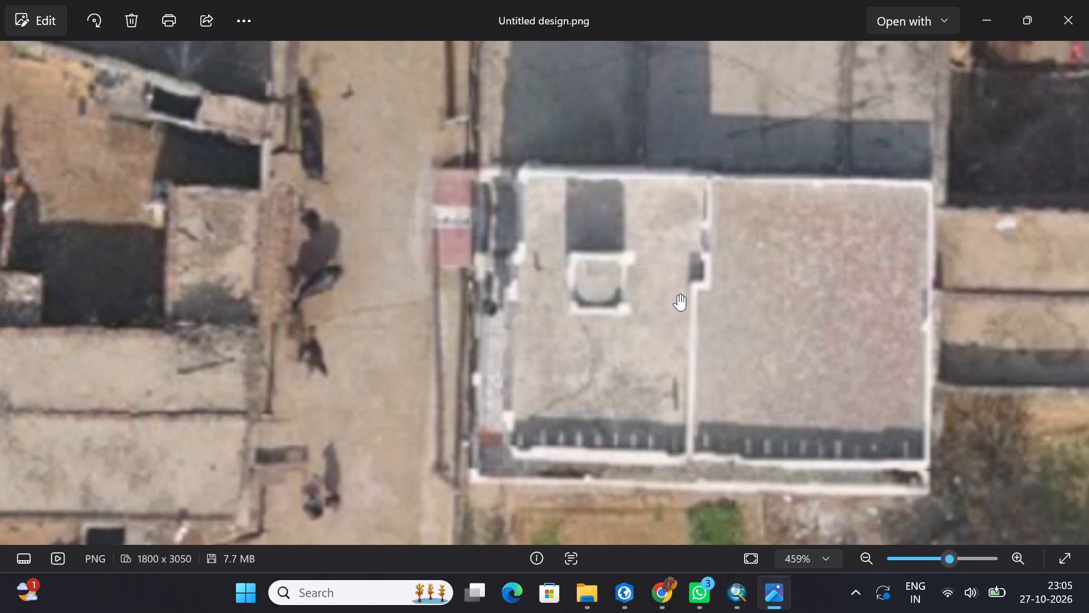
left_click_drag(673, 305, 636, 86)
left_click_drag(615, 332, 613, 18)
scroll(635, 174, "down", 4)
scroll(610, 332, "down", 7)
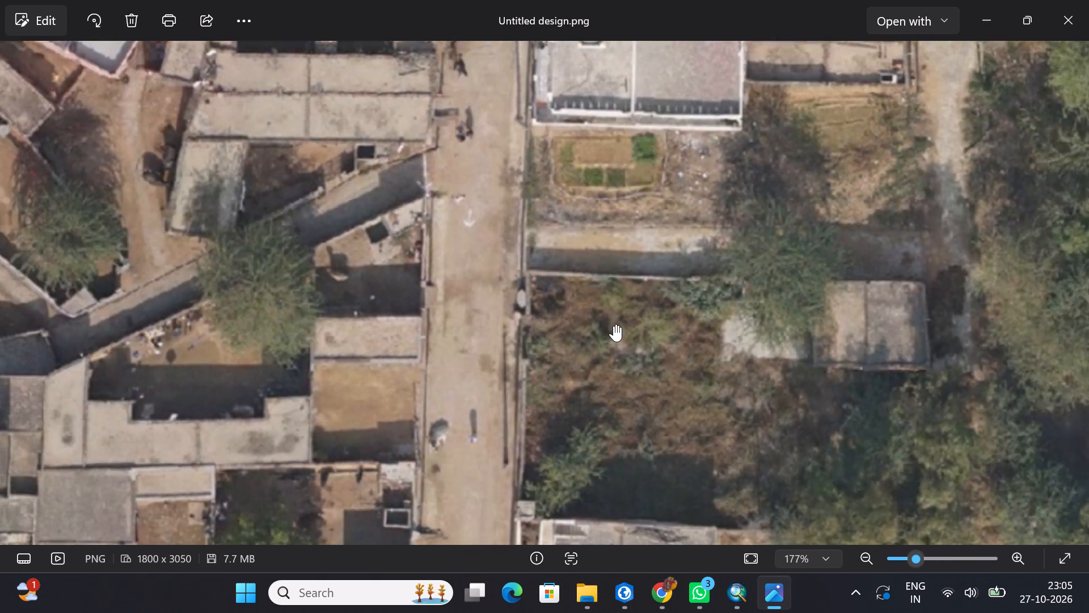
scroll(614, 325, "down", 3)
scroll(631, 380, "down", 3)
scroll(636, 436, "down", 10)
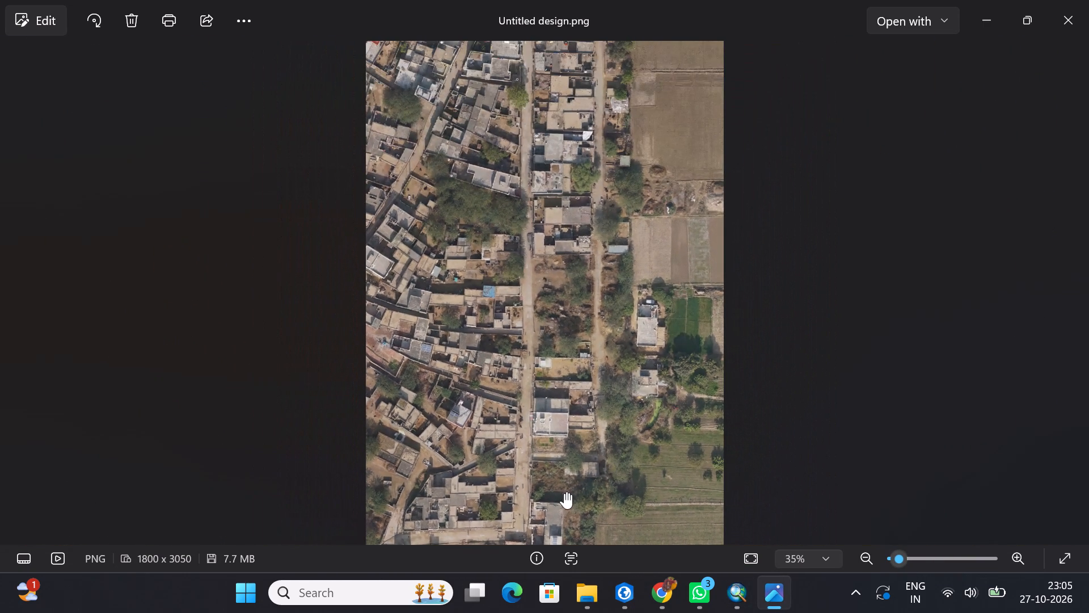
left_click_drag(564, 481, 553, 326)
left_click_drag(562, 475, 559, 367)
scroll(568, 481, "down", 4)
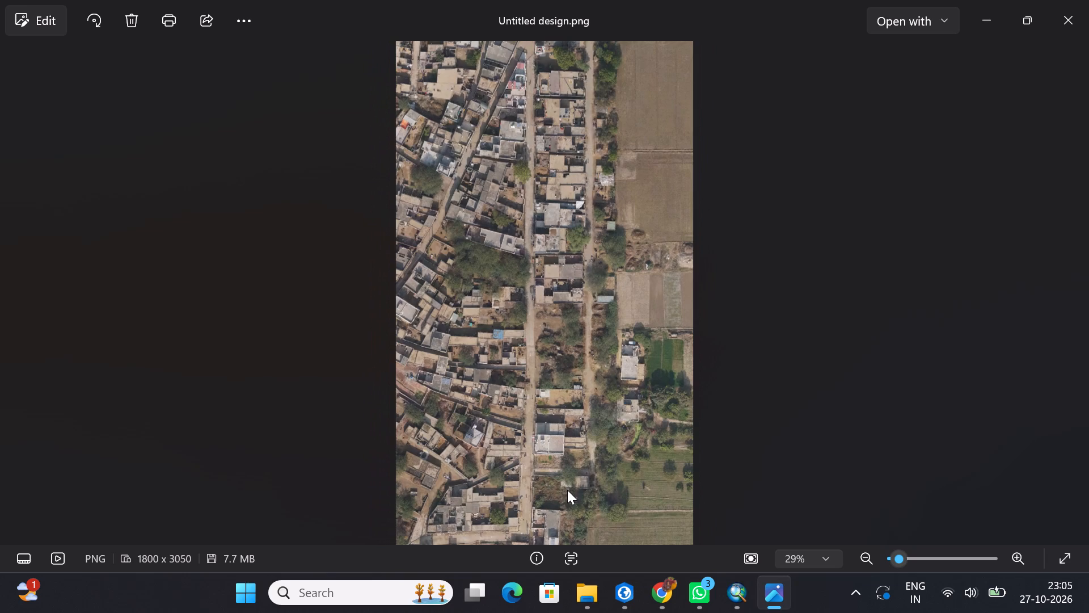
scroll(567, 490, "up", 20)
scroll(567, 490, "up", 1)
left_click_drag(547, 446, 546, 284)
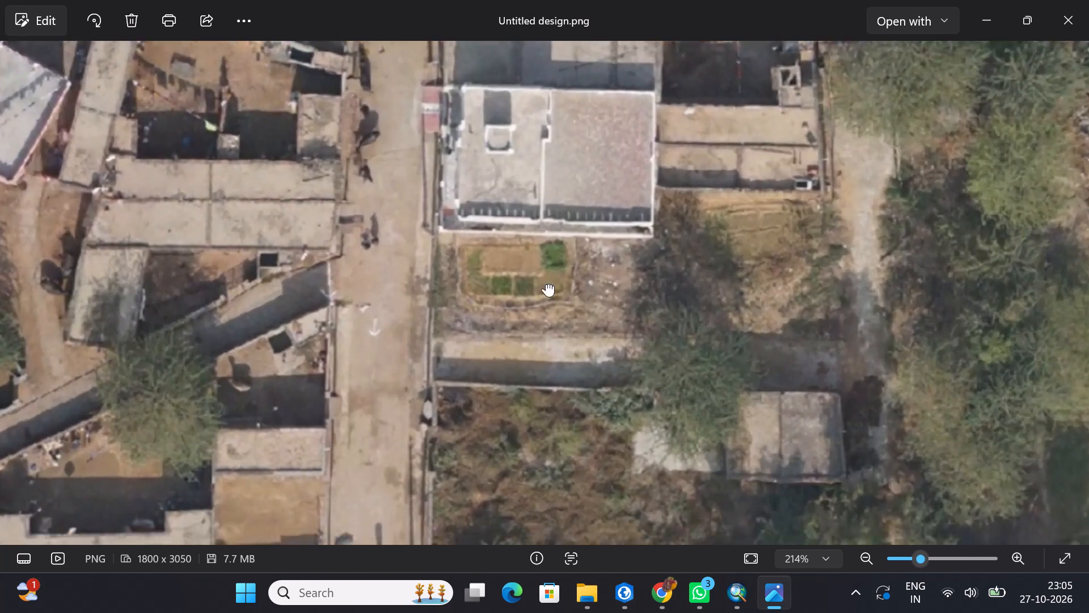
left_click_drag(546, 284, 546, 247)
left_click_drag(517, 401, 518, 213)
left_click_drag(537, 367, 545, 258)
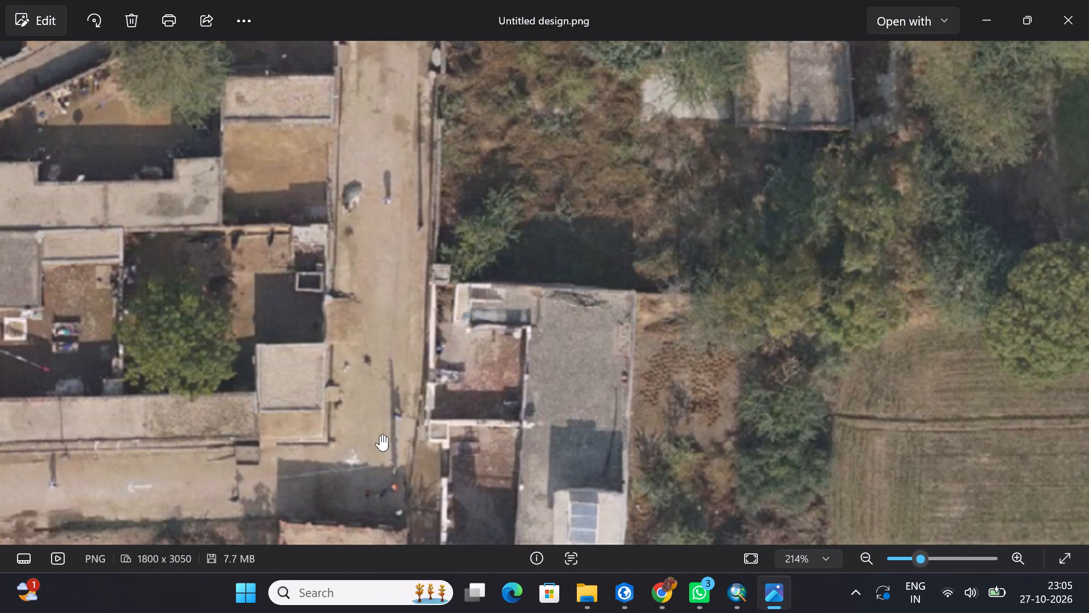
Examine the west side of the road and the corner building at the southern junction, including its small roadside ramp.
left_click_drag(306, 388, 407, 374)
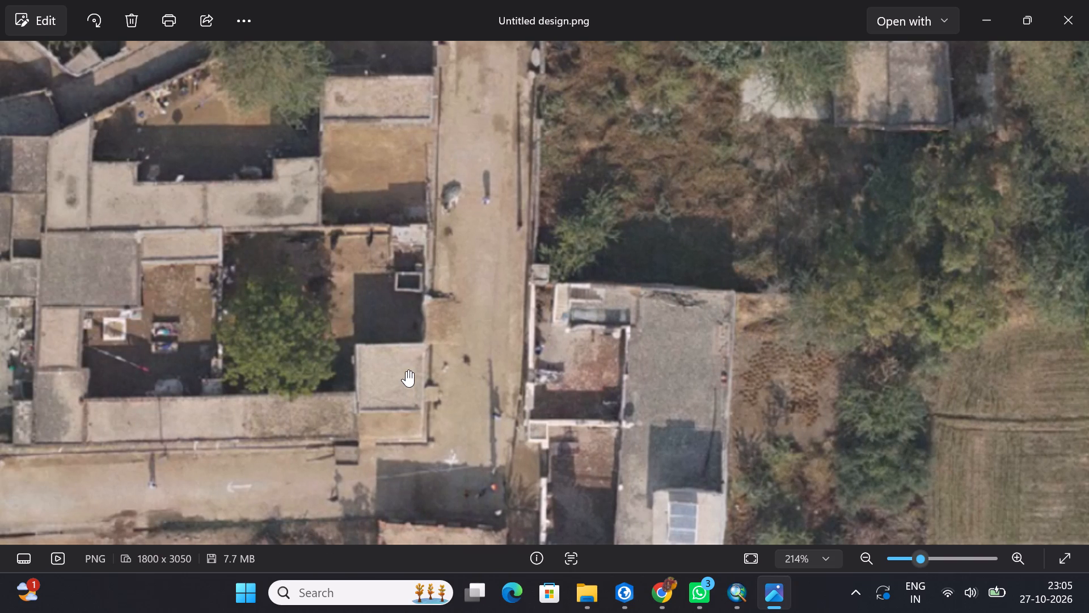
scroll(418, 368, "down", 3)
scroll(418, 371, "up", 7)
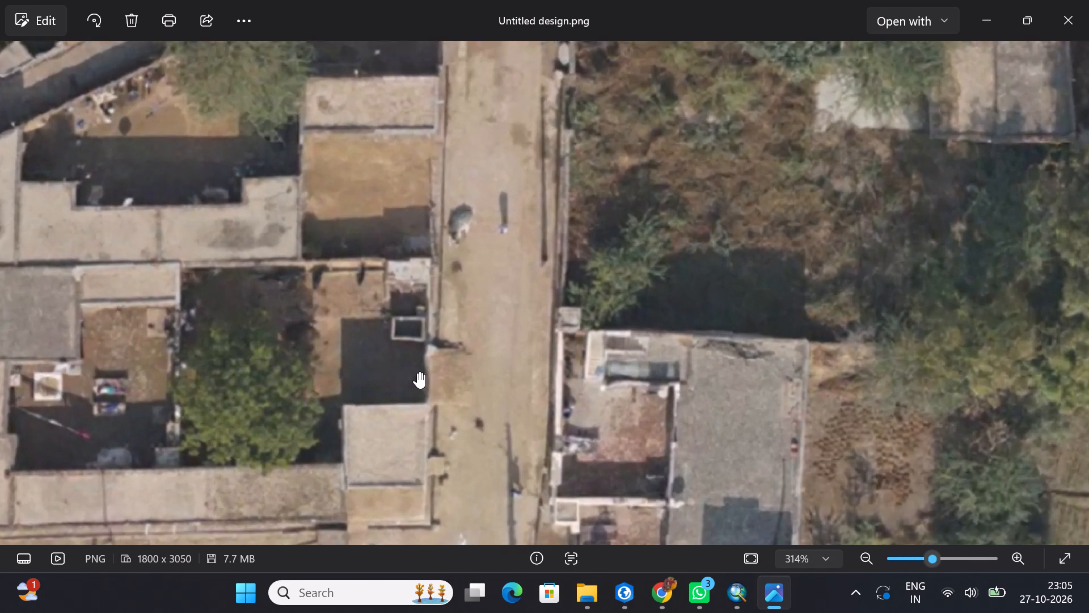
scroll(417, 372, "up", 1)
left_click_drag(448, 479, 504, 520)
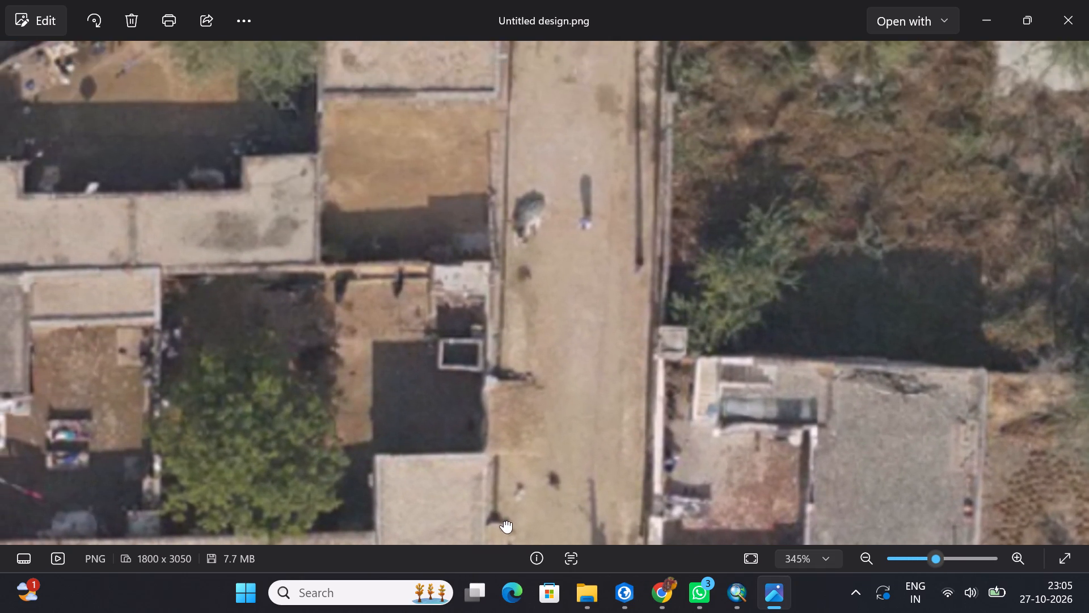
left_click_drag(504, 520, 524, 306)
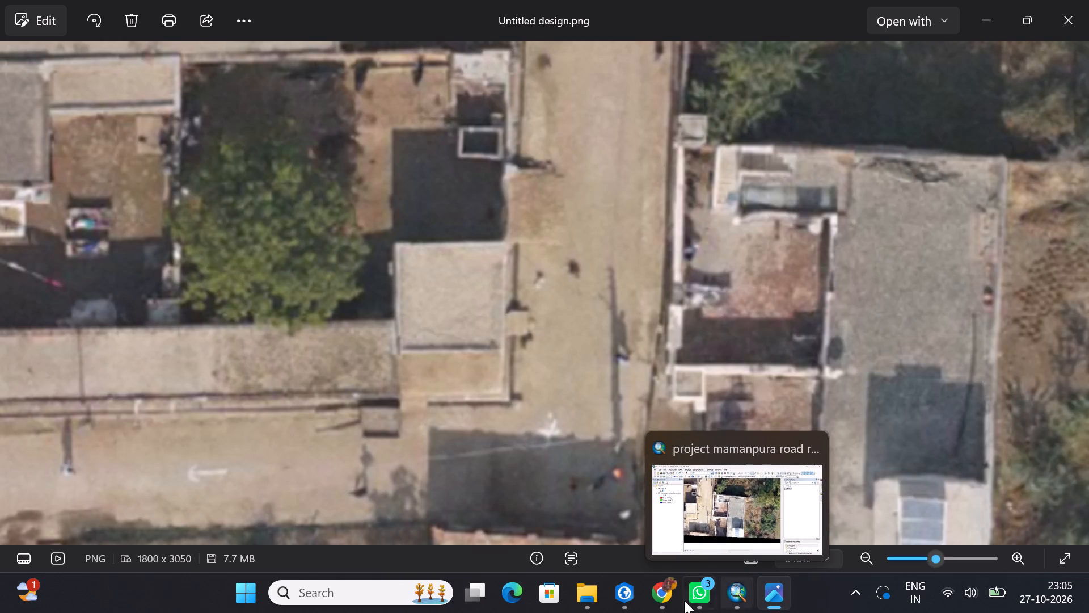
In ArcMap, start the junction corner building's Built_up polygon at its southeast corner, tracing about 3.1 m north and around the ramp about 0.9 m deep.
left_click(742, 597)
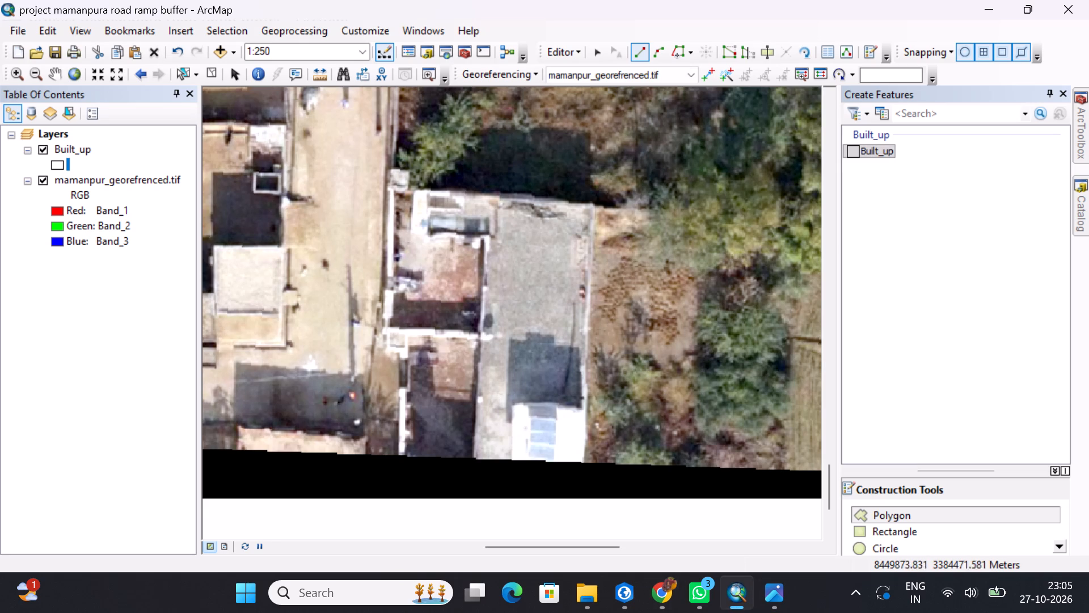
middle_click_drag(310, 343, 527, 330)
scroll(514, 337, "down", 5)
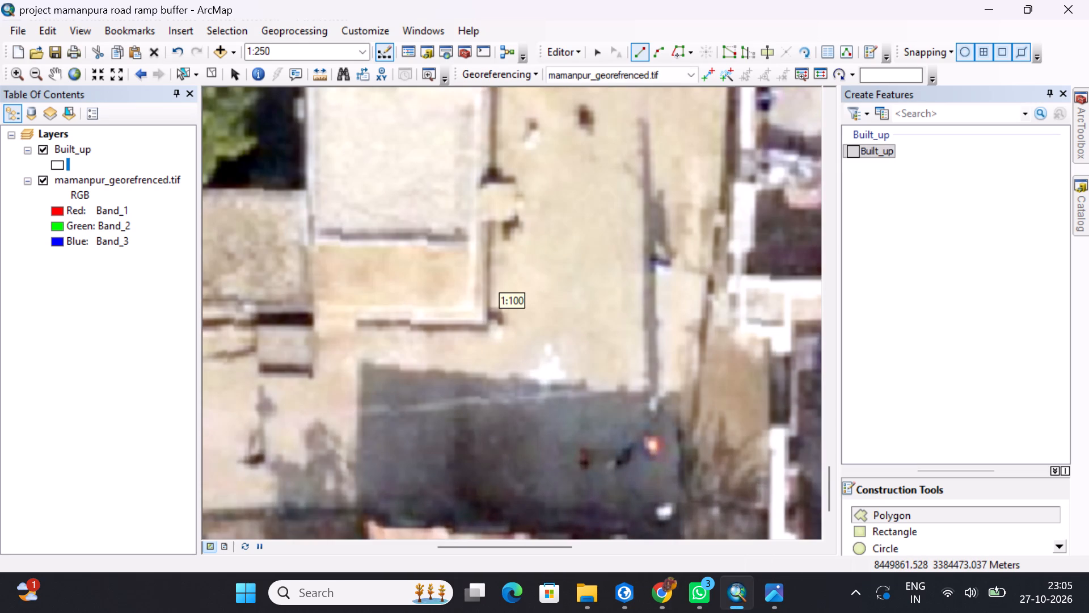
left_click(485, 325)
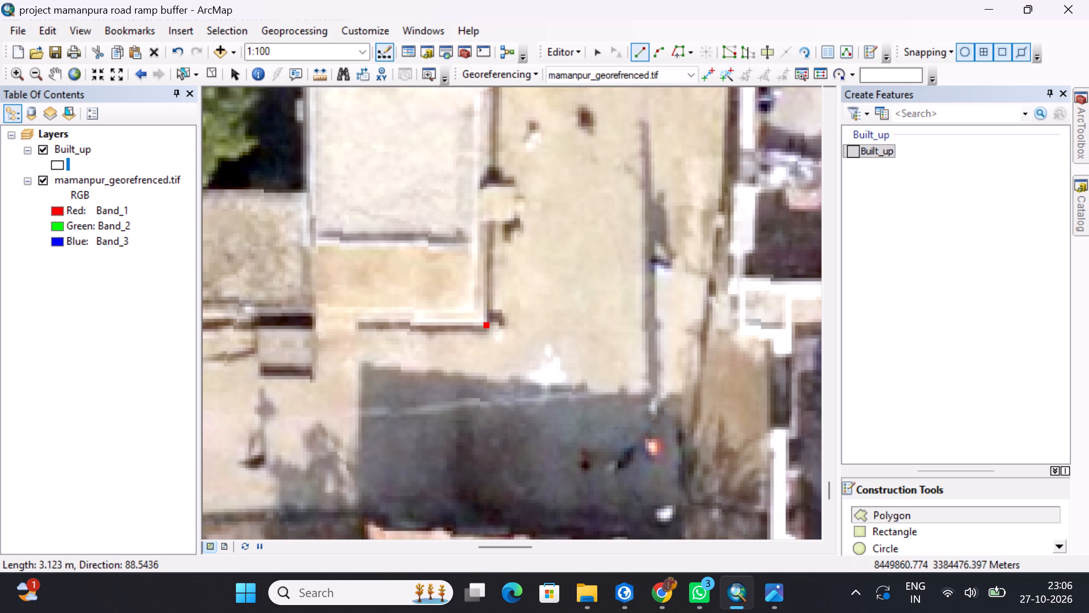
left_click(488, 221)
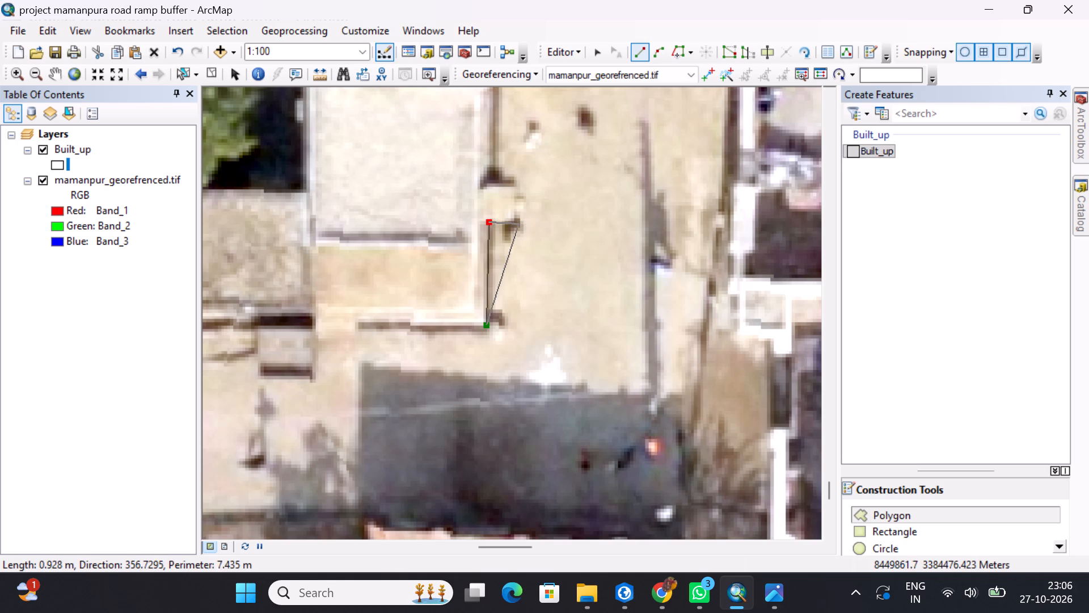
left_click(514, 221)
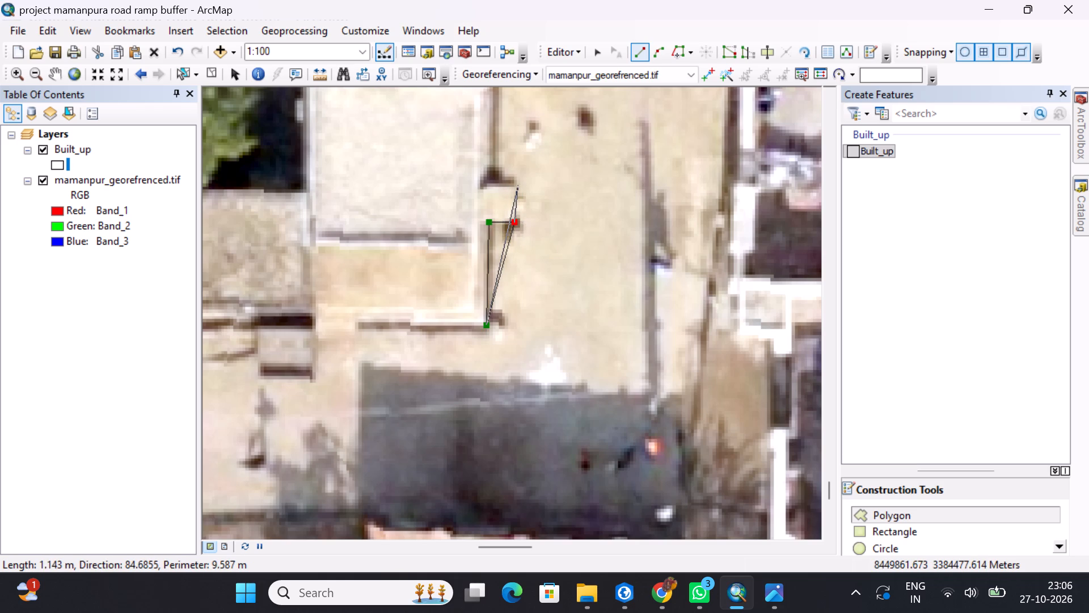
left_click(517, 186)
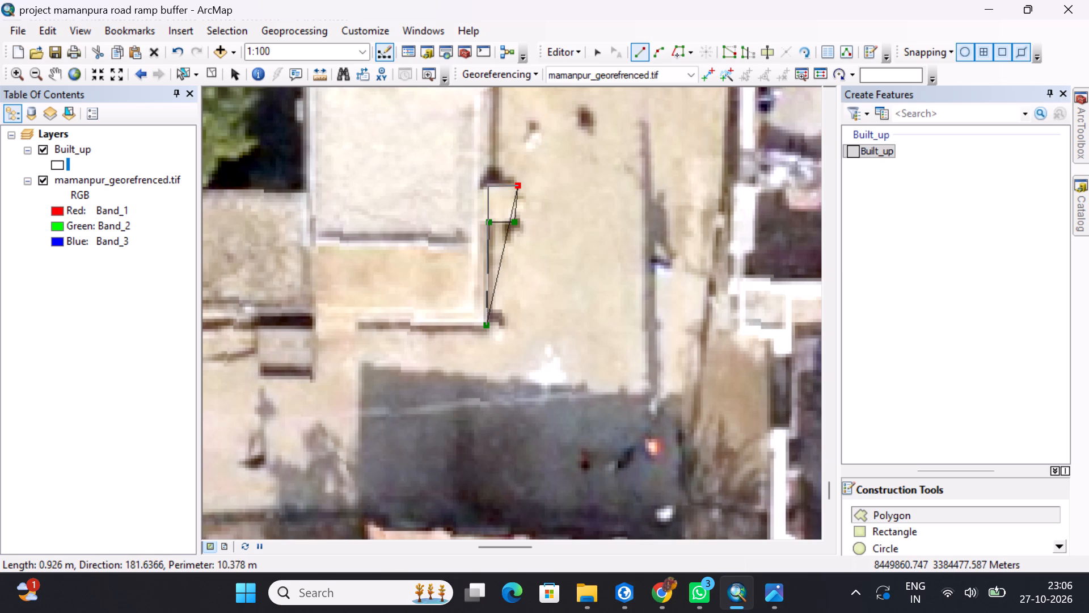
left_click(489, 185)
Trace the rest of the east wall, the north edge about 5.7 m and the west wall about 7.8 m, and finish the polygon.
middle_click_drag(507, 175, 507, 302)
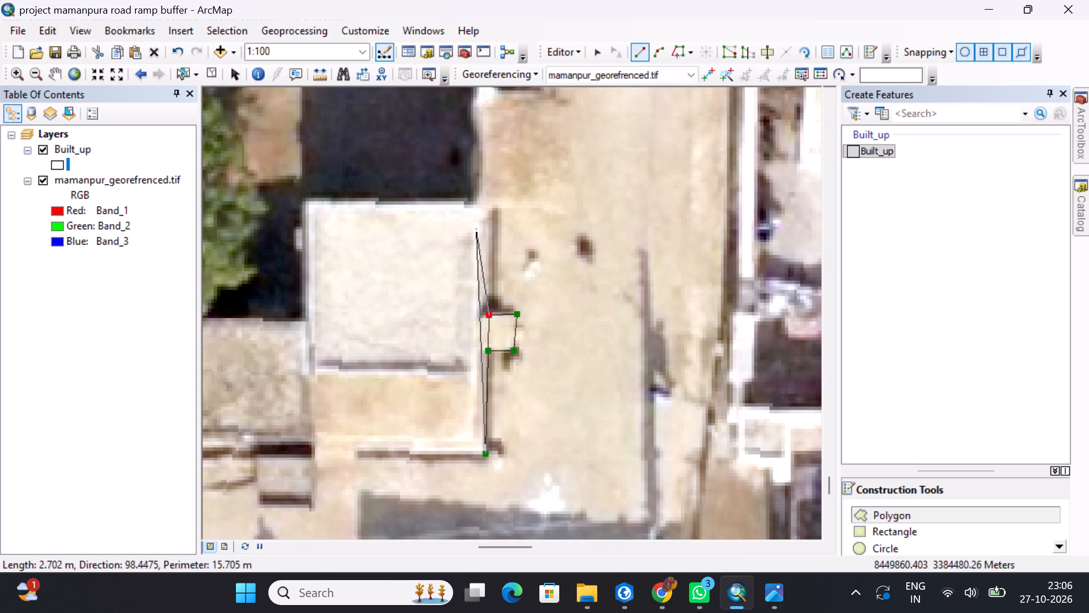
left_click(487, 207)
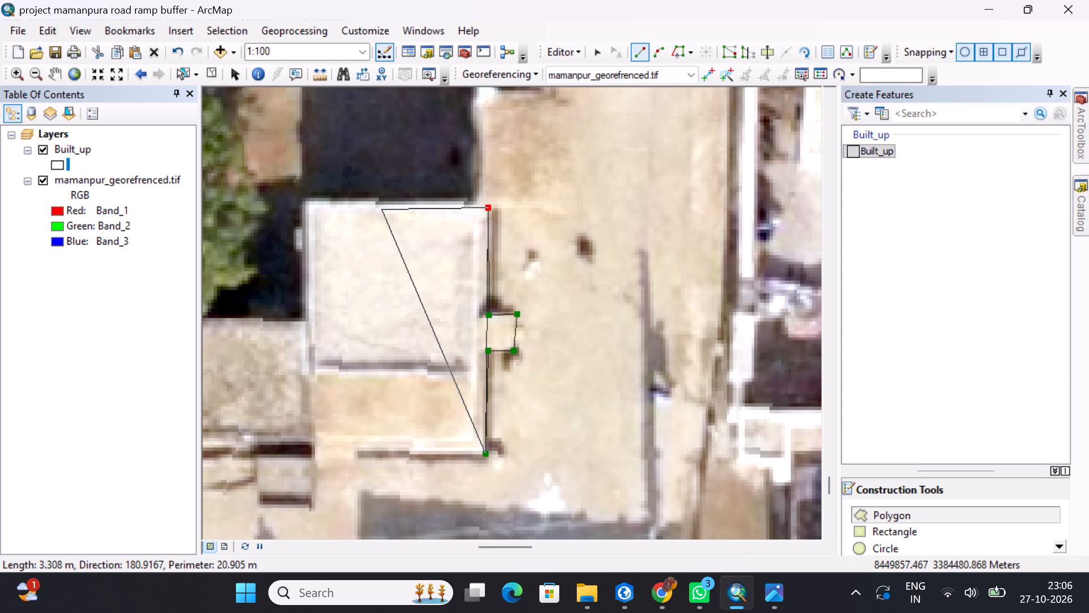
key("ctrl+z")
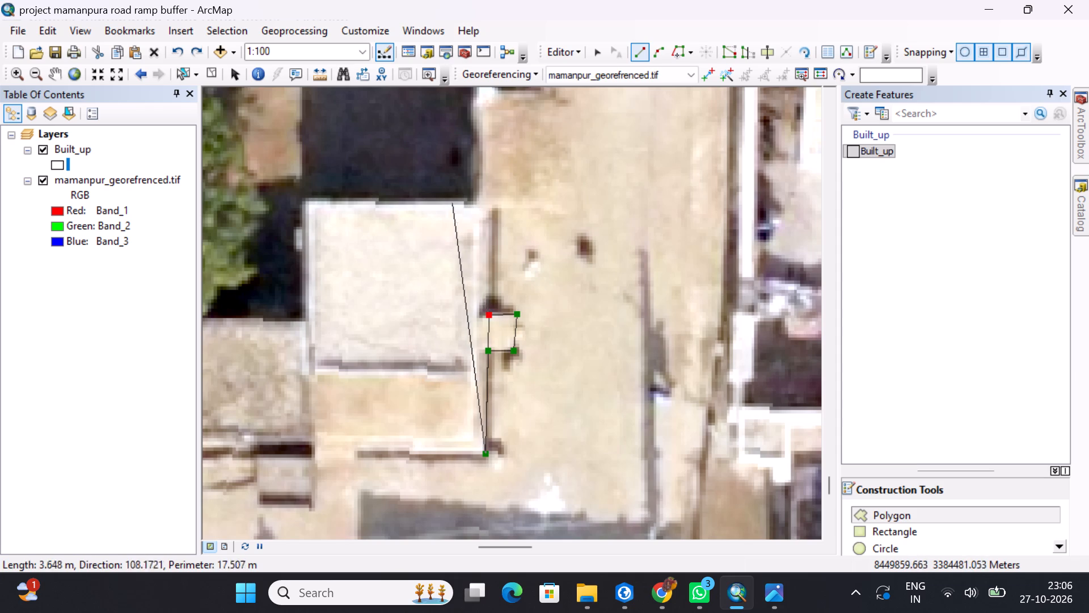
left_click(489, 206)
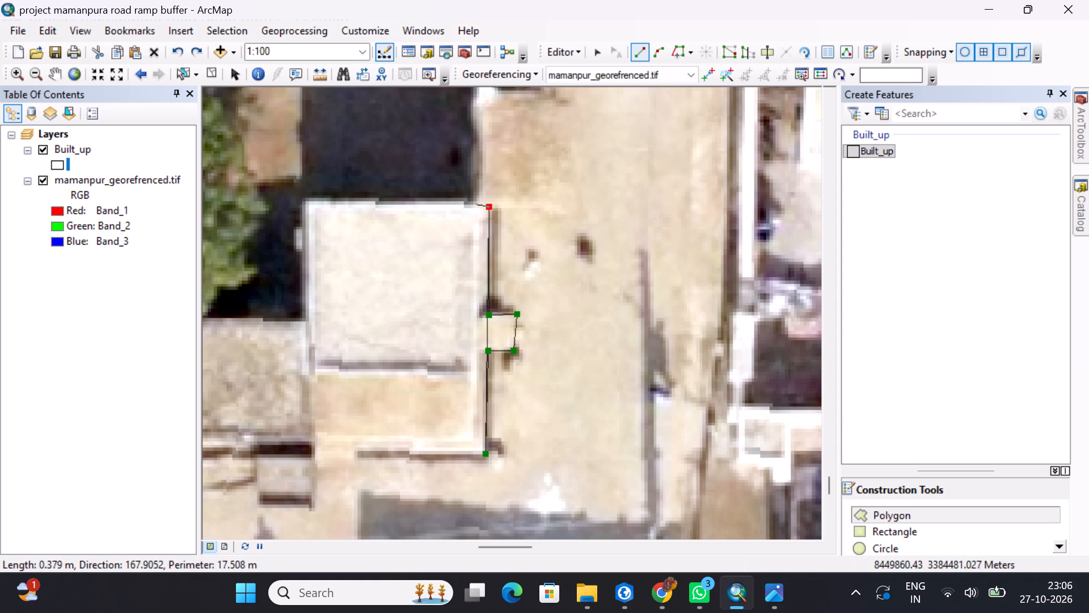
left_click(305, 201)
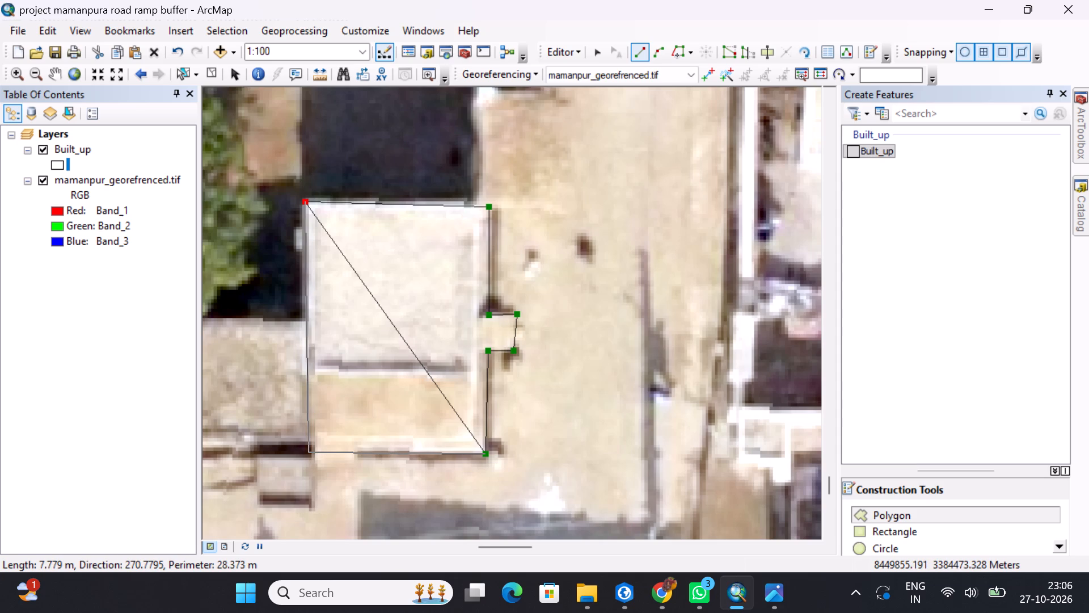
left_click(308, 452)
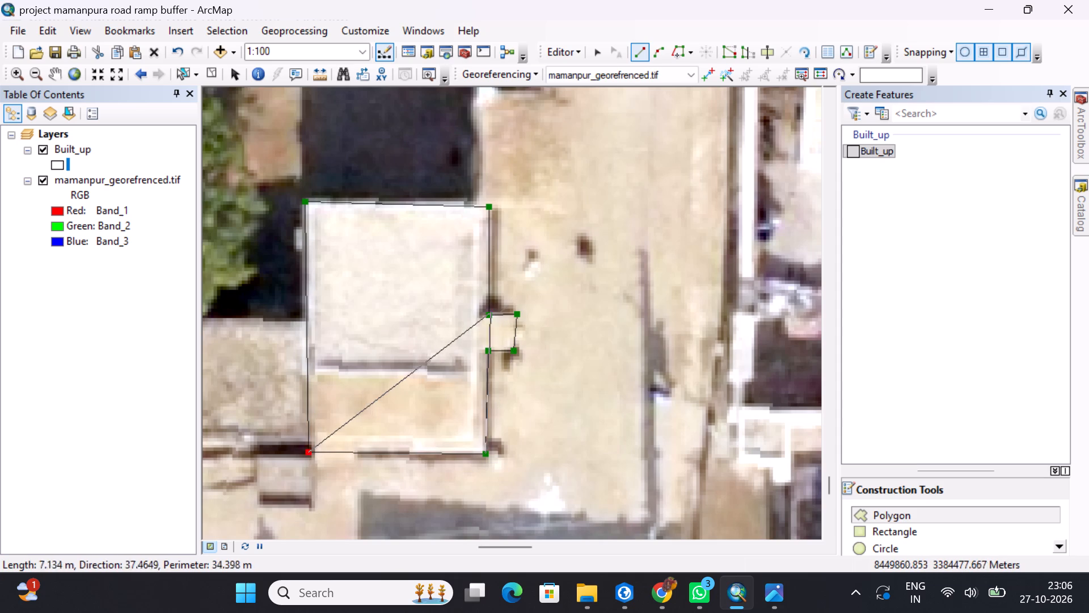
key("F2")
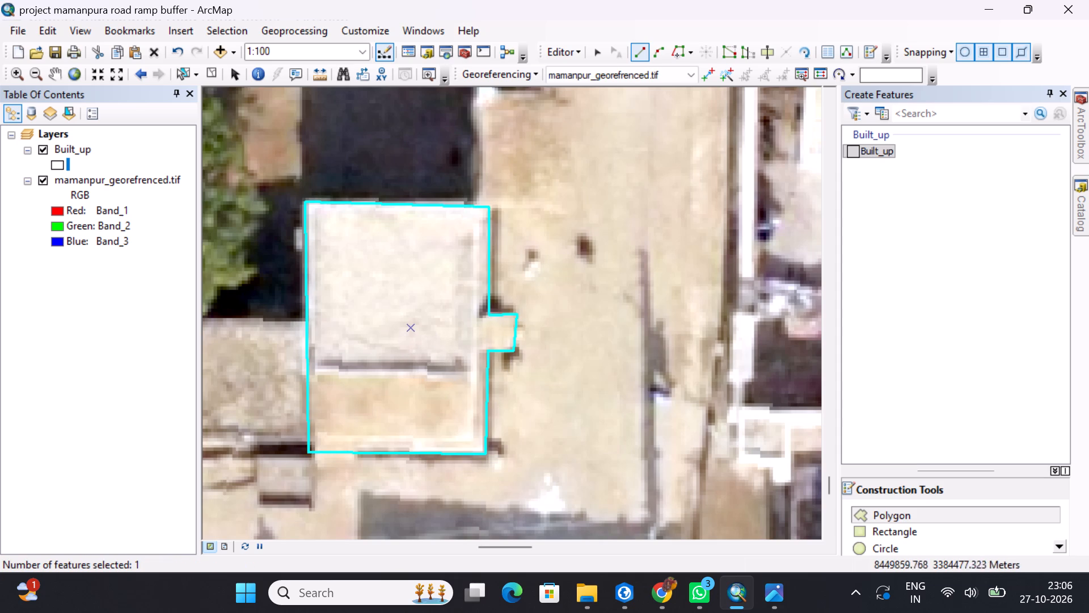
Examine the west side of the road north of the corner building in the Photos image for the next building and ramp.
middle_click_drag(533, 252, 521, 520)
middle_click_drag(556, 267, 556, 295)
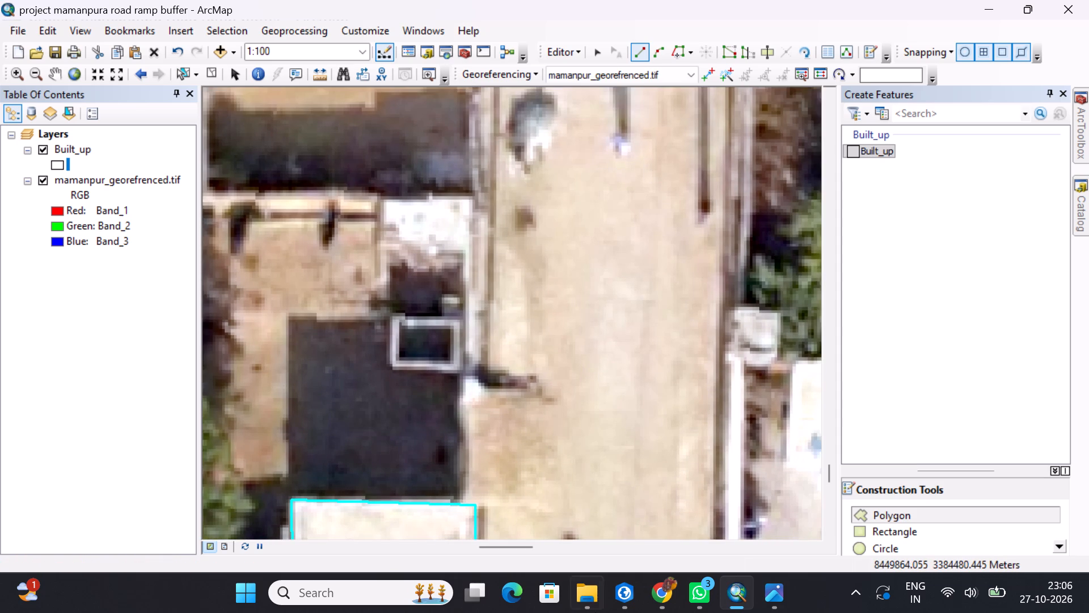
left_click(770, 601)
left_click_drag(589, 182, 618, 391)
left_click_drag(611, 216, 630, 423)
left_click_drag(594, 230, 597, 302)
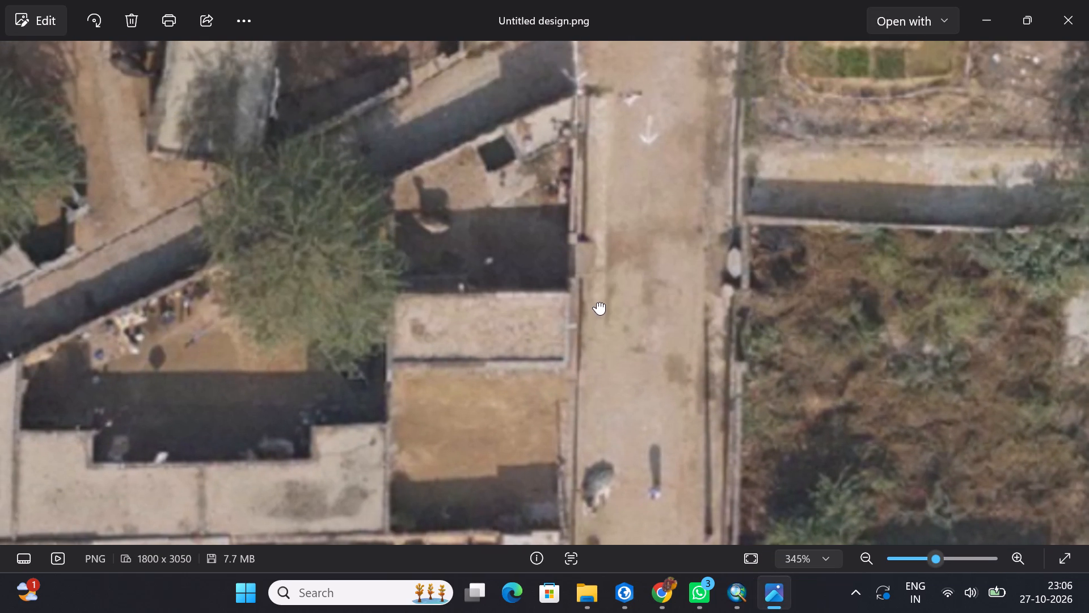
left_click_drag(597, 302, 586, 300)
left_click_drag(613, 337, 608, 338)
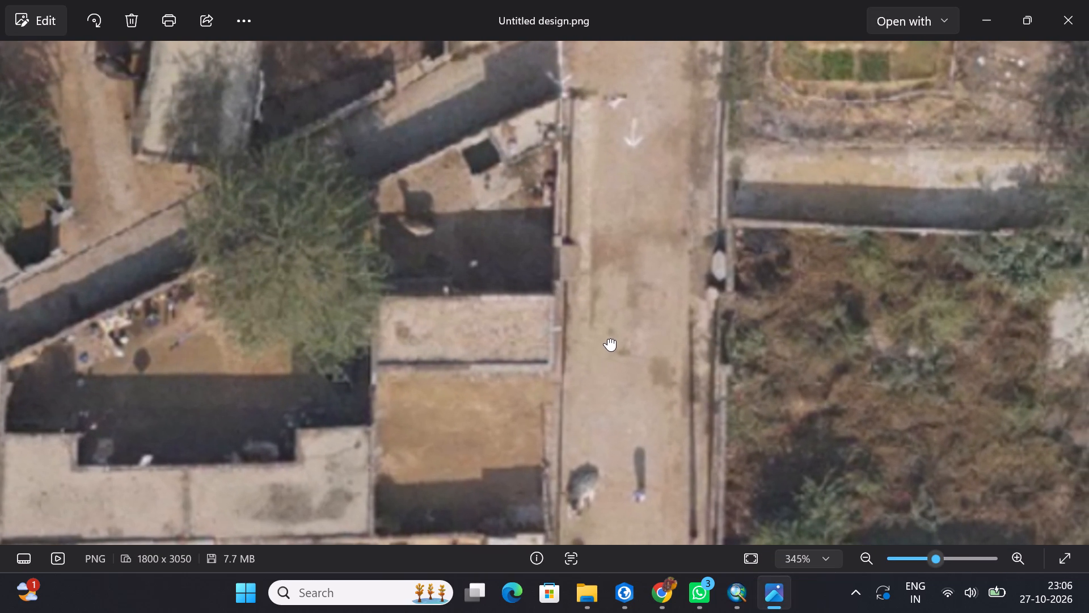
left_click_drag(608, 338, 601, 339)
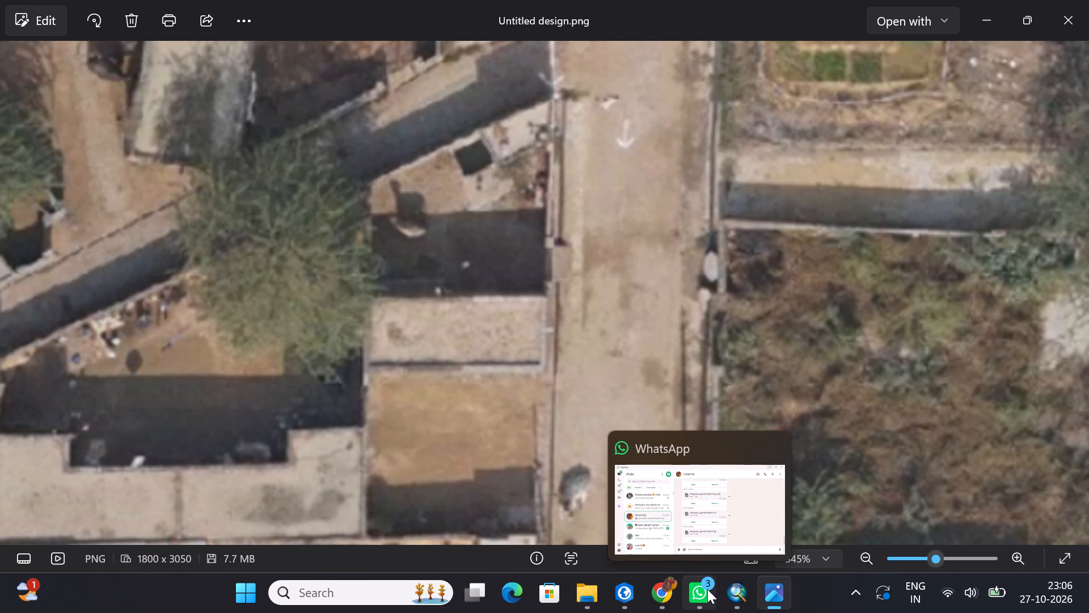
Locate the walled compound below the diagonal lane in ArcMap and compare its roadside ramp with the Photos image.
left_click(733, 595)
middle_click_drag(565, 232, 567, 236)
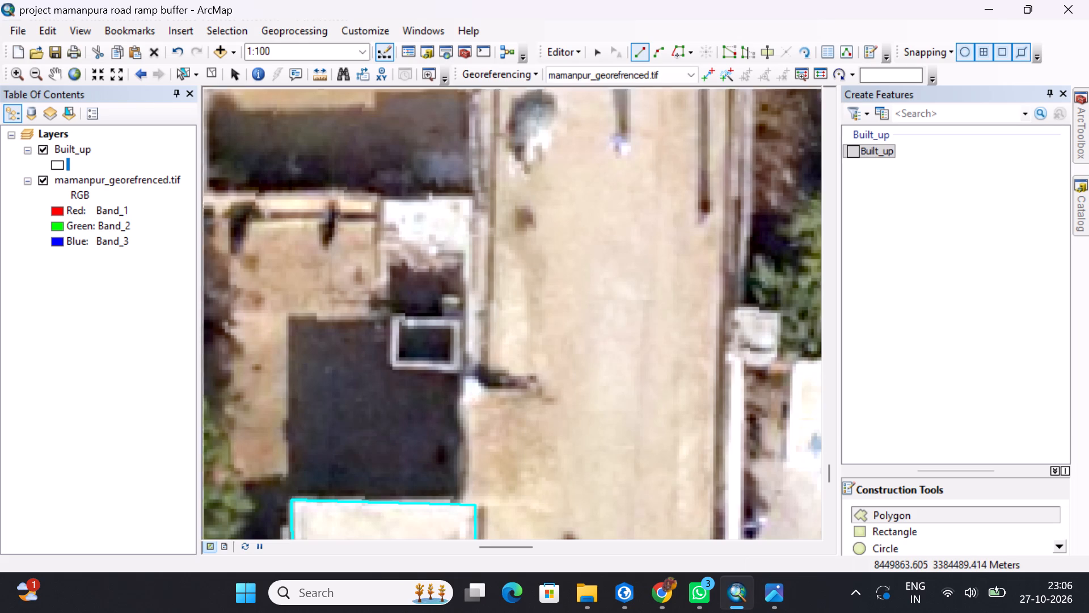
middle_click_drag(567, 236, 610, 572)
middle_click_drag(604, 299, 609, 513)
middle_click_drag(590, 325, 596, 435)
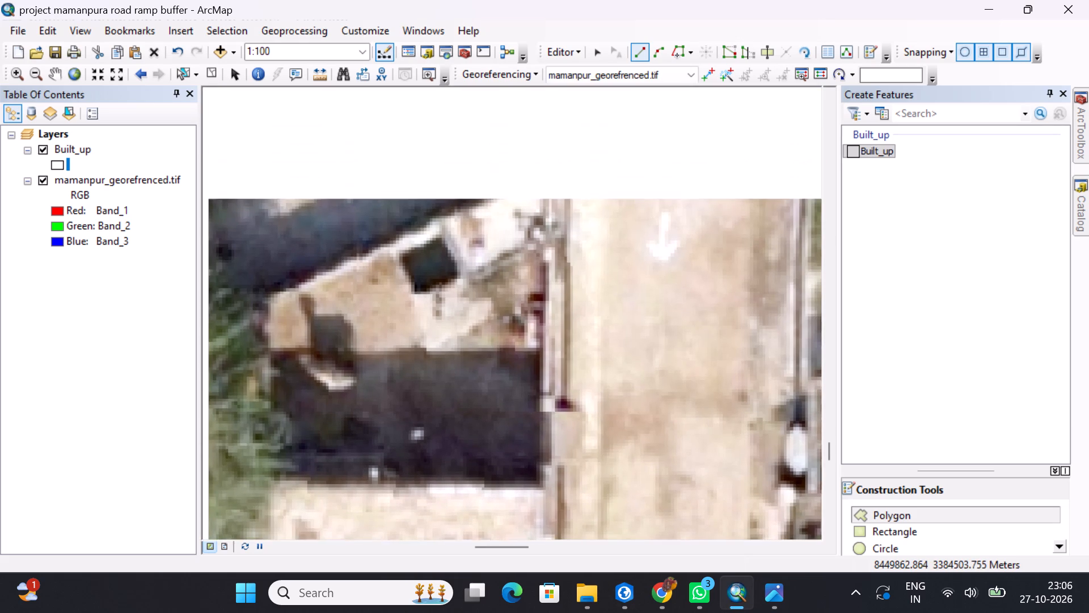
middle_click_drag(596, 435, 597, 459)
middle_click_drag(618, 284, 613, 309)
middle_click_drag(588, 363, 589, 316)
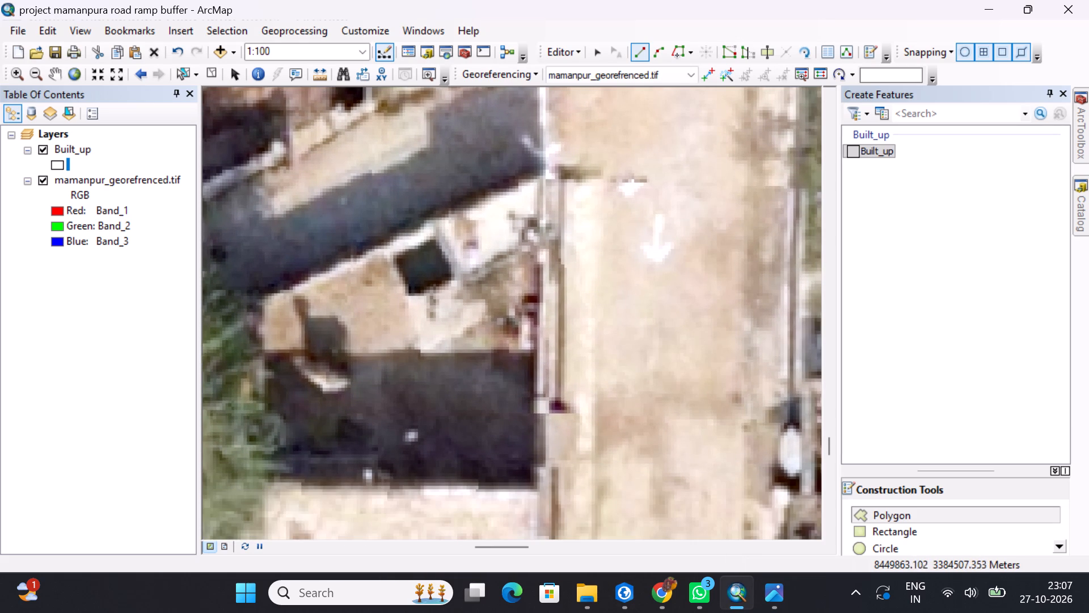
left_click(780, 597)
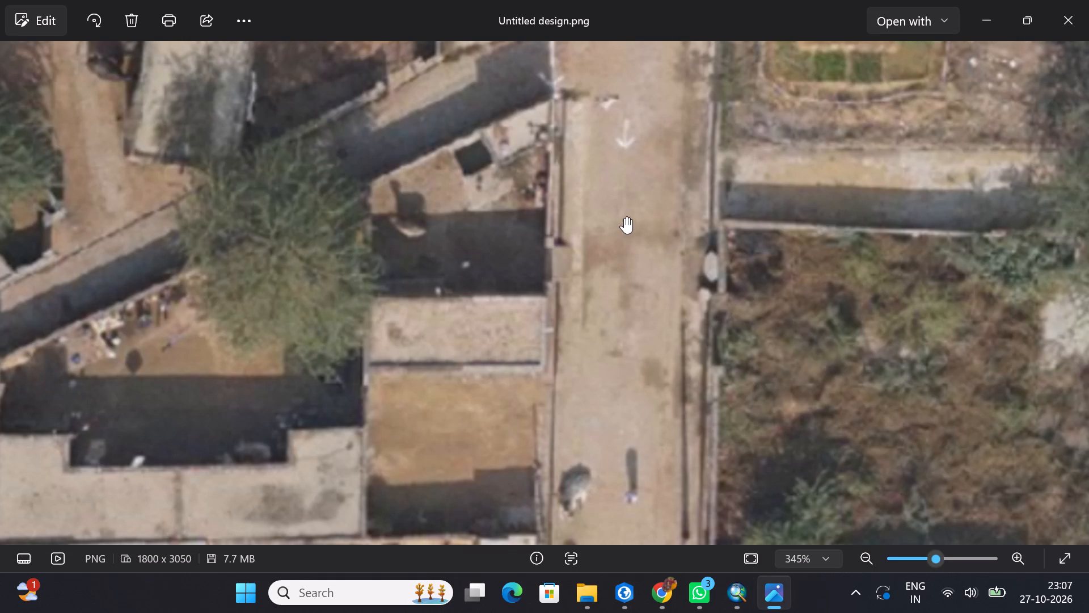
left_click(733, 597)
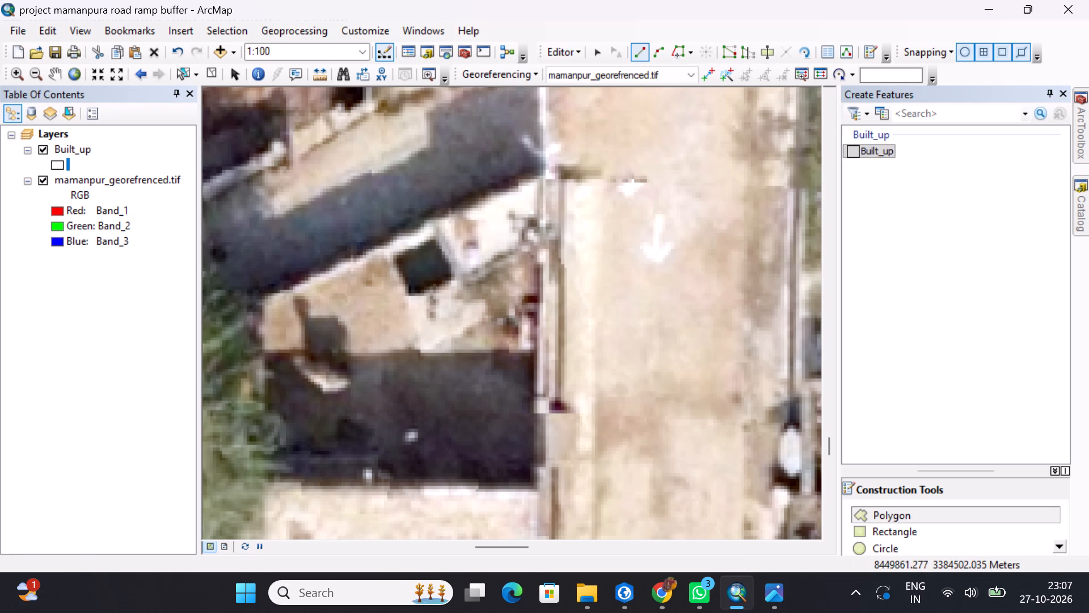
Start the compound's polygon on its east wall, outline the ramp about 1.1 m deep and 1.5 m wide, and trace north to the lane corner.
left_click(539, 493)
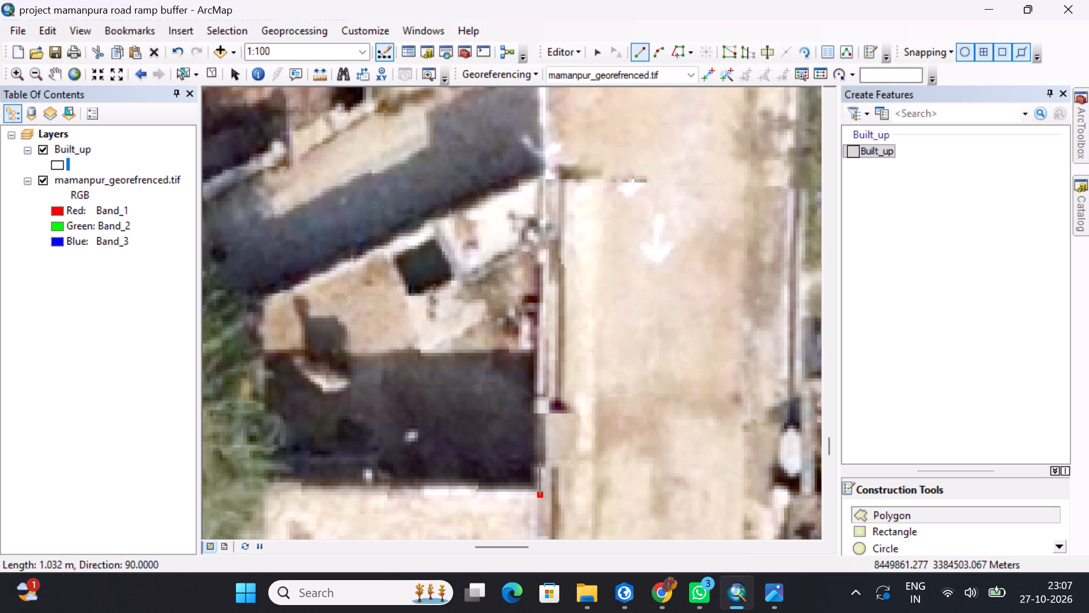
left_click(539, 461)
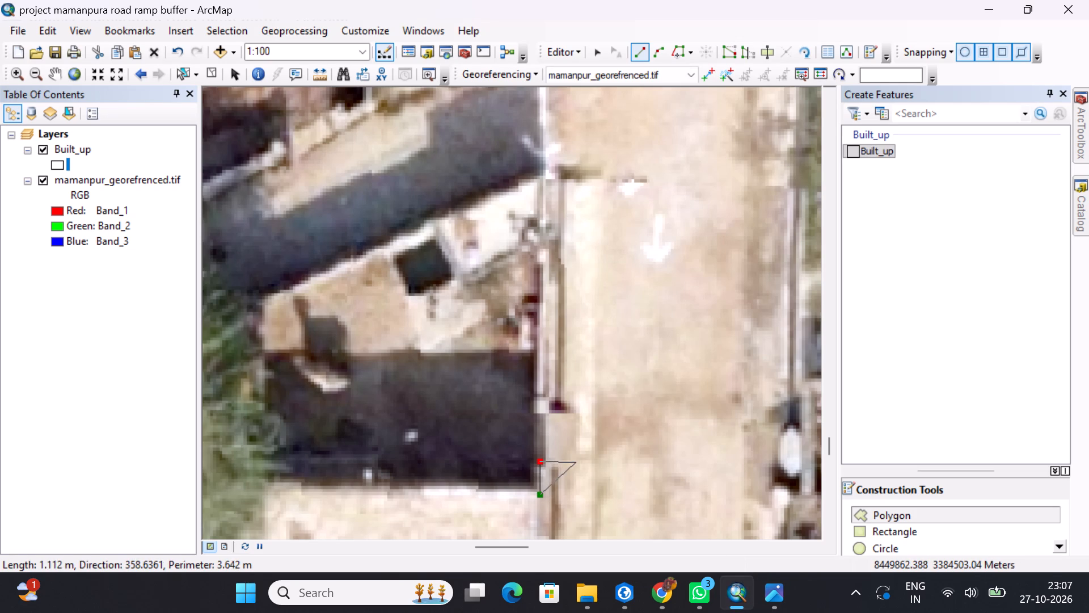
left_click(575, 460)
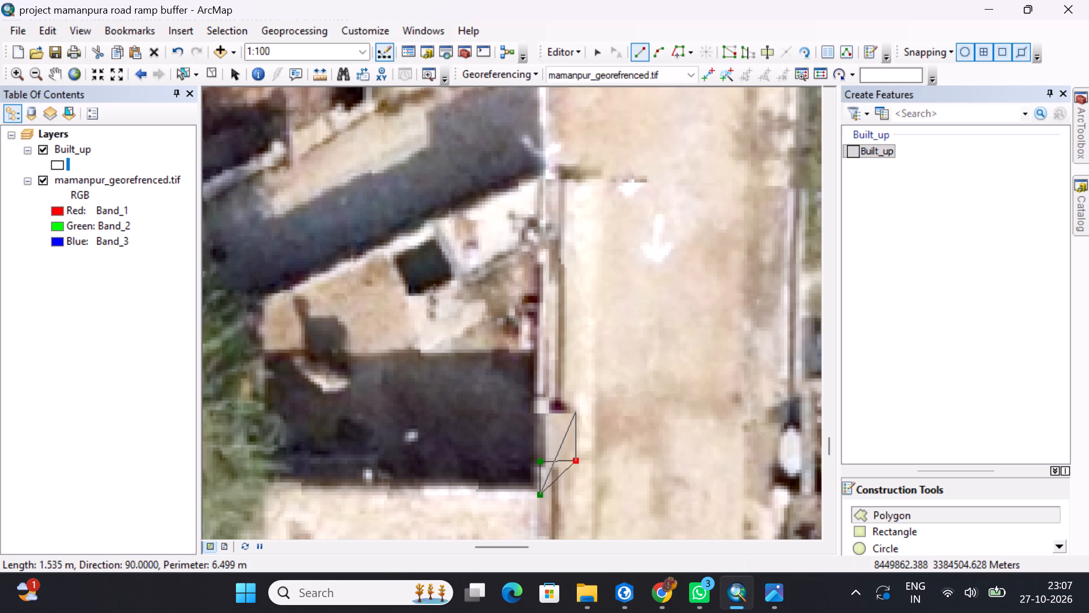
left_click(576, 410)
left_click(545, 412)
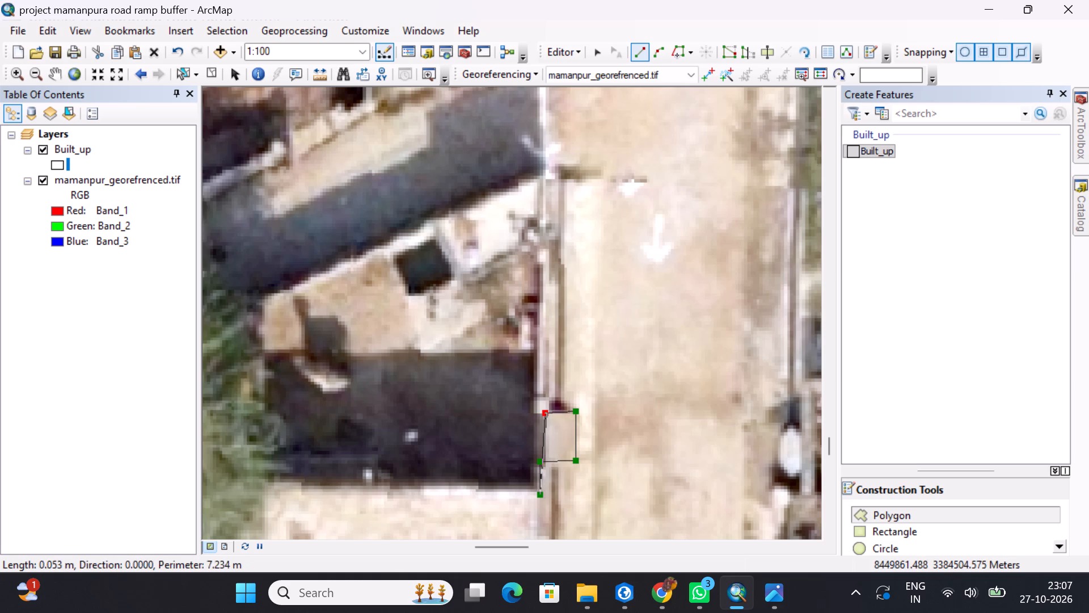
left_click(545, 173)
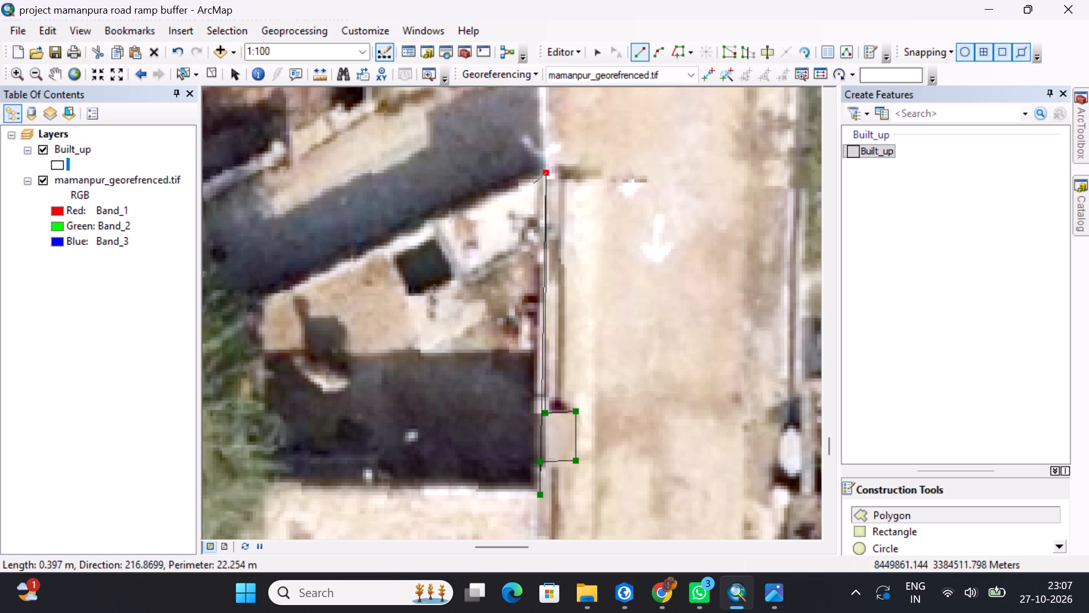
Trace the compound's north edge about 33 m along the diagonal lane to its west corner, and the west wall about 7.6 m south.
middle_click_drag(354, 278, 565, 234)
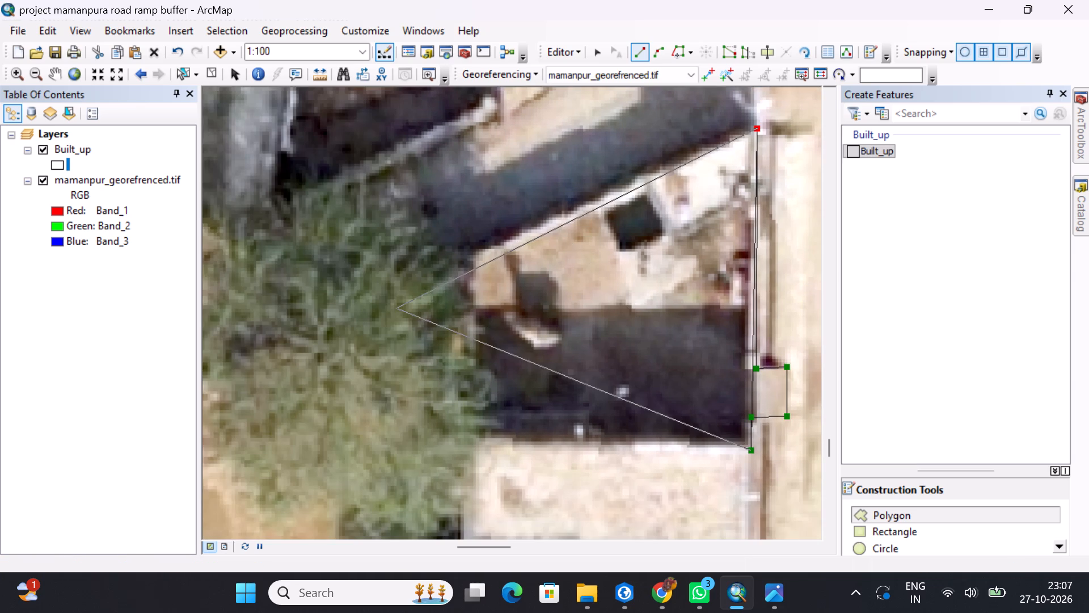
scroll(396, 307, "up", 3)
middle_click_drag(325, 331, 458, 285)
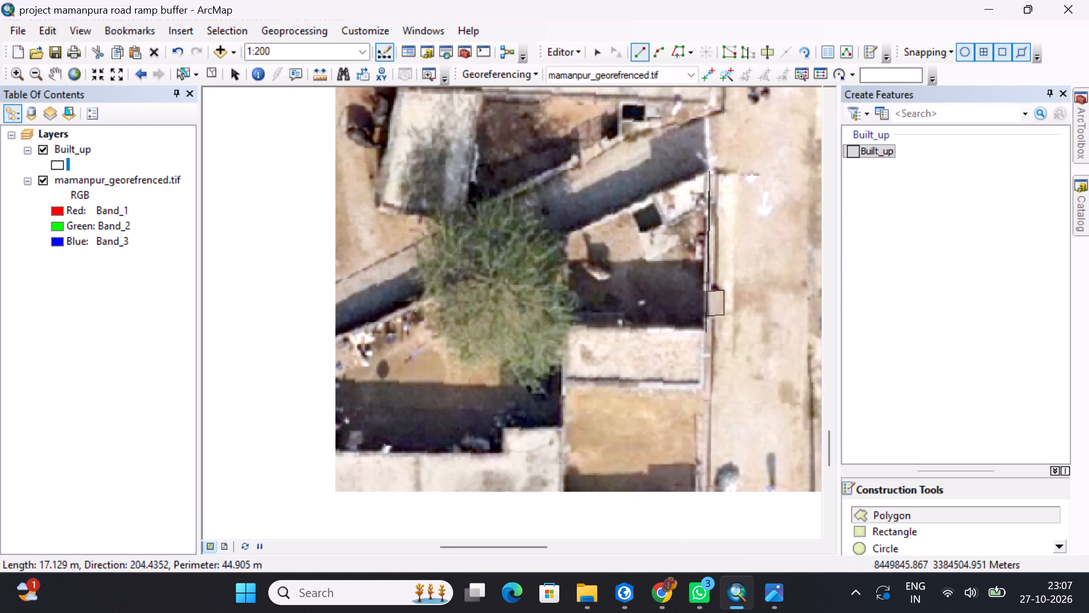
middle_click_drag(458, 285, 461, 285)
middle_click_drag(327, 324, 385, 304)
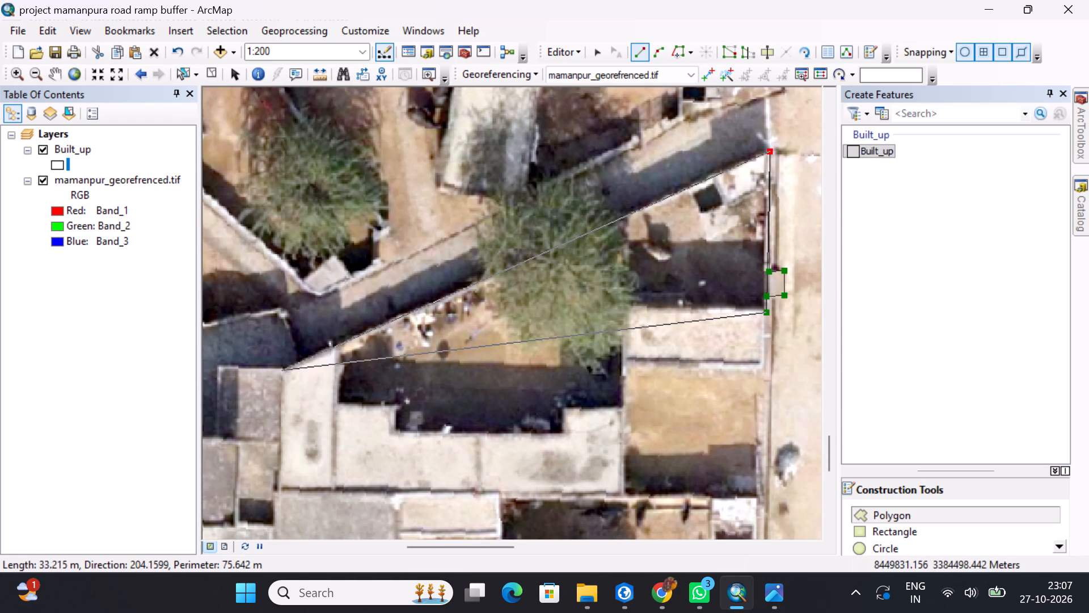
scroll(282, 370, "up", 2)
scroll(282, 370, "down", 4)
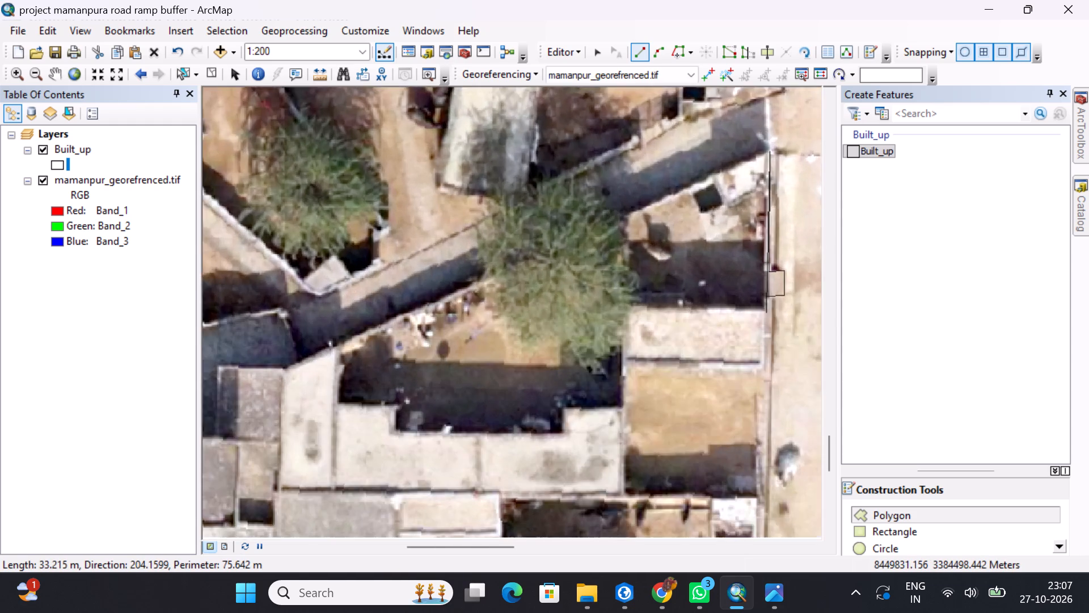
scroll(282, 370, "down", 2)
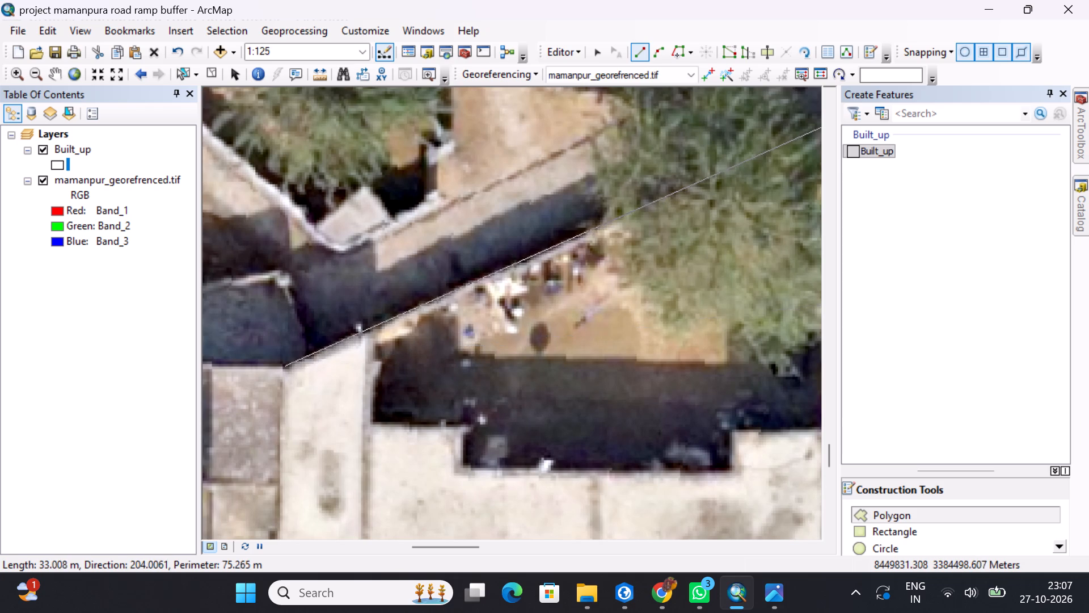
left_click(284, 367)
middle_click_drag(307, 367, 376, 193)
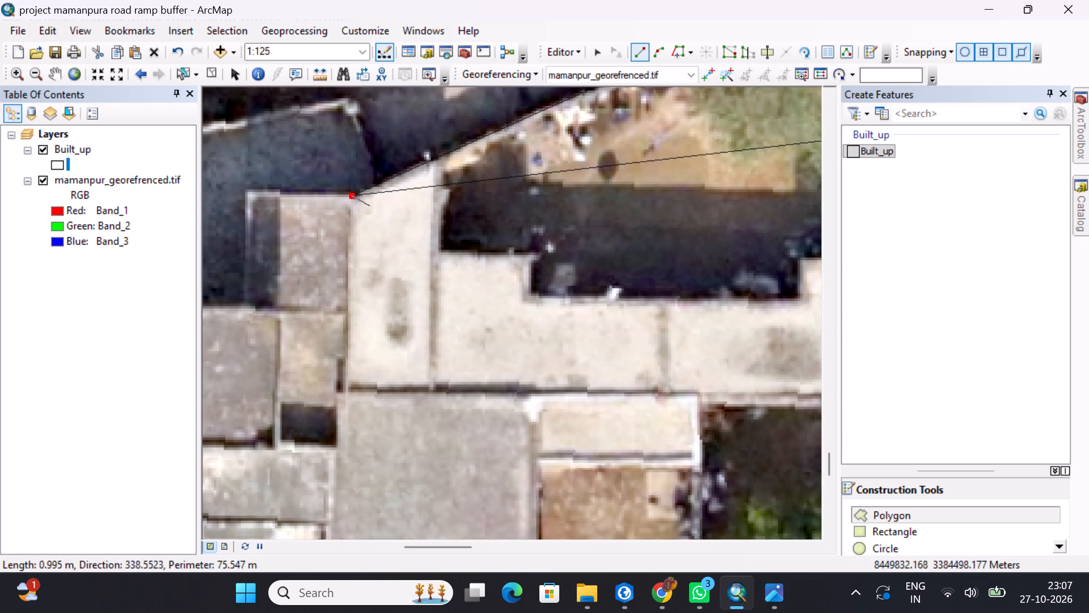
left_click(348, 392)
Trace the south wall about 21.4 m, the inner wall about 8.2 m north and the edge about 8.8 m to the road, finishing the polygon.
middle_click_drag(619, 385, 223, 375)
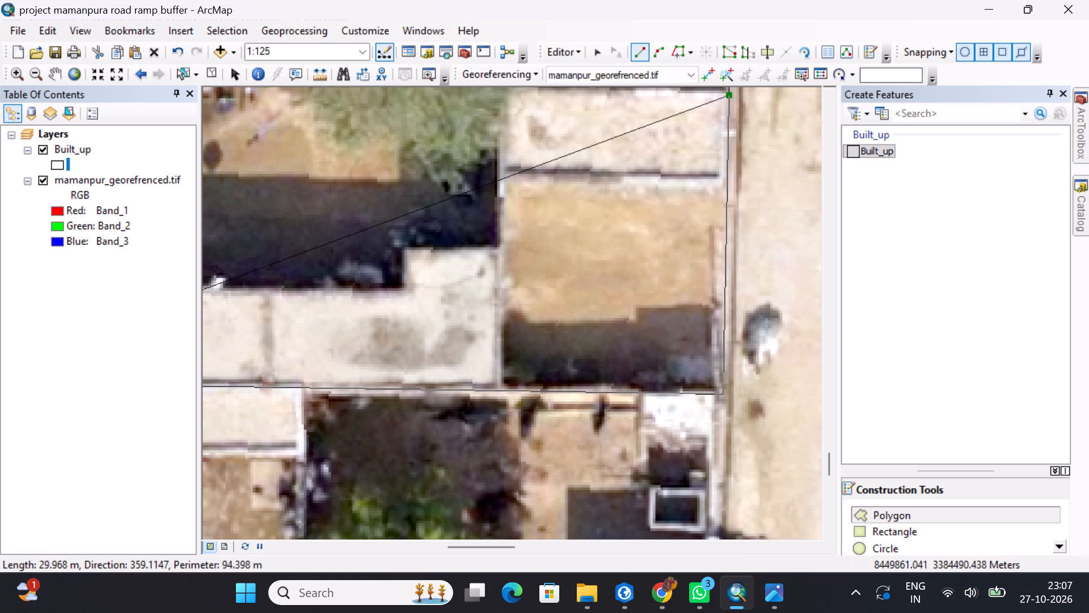
left_click(503, 383)
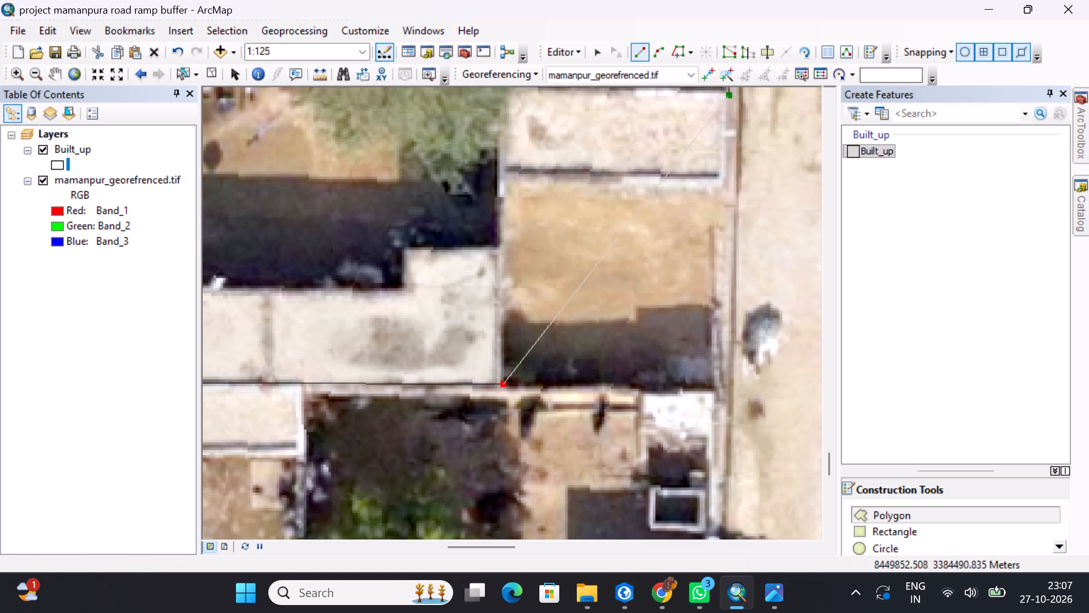
left_click(500, 171)
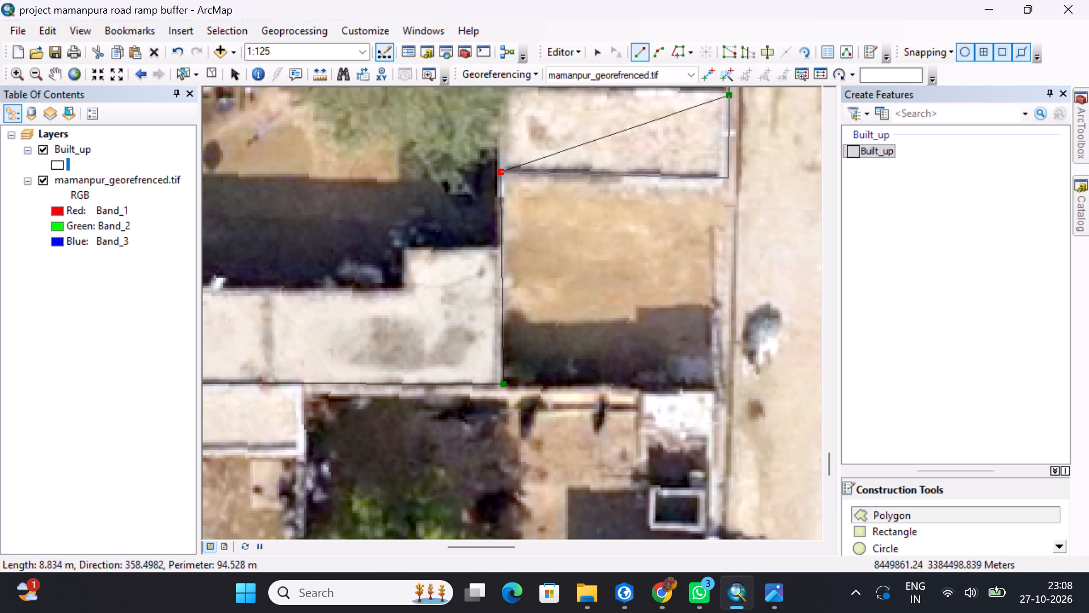
left_click(728, 177)
middle_click_drag(749, 212, 733, 240)
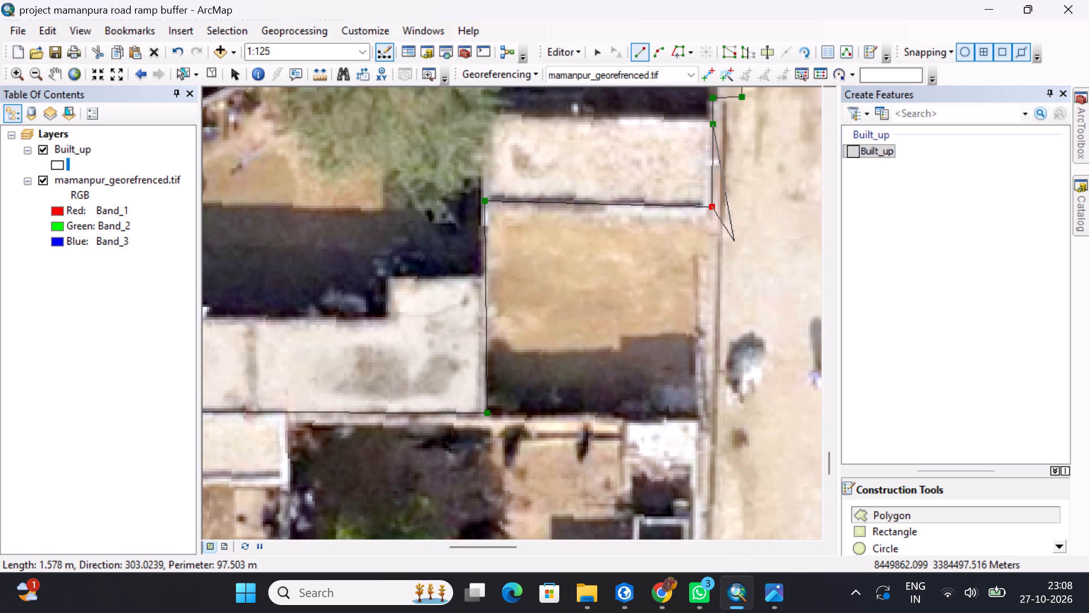
key("F2")
Locate the building north of the diagonal lane in ArcMap and examine its road frontage for a ramp in the Photos image.
scroll(700, 253, "up", 5)
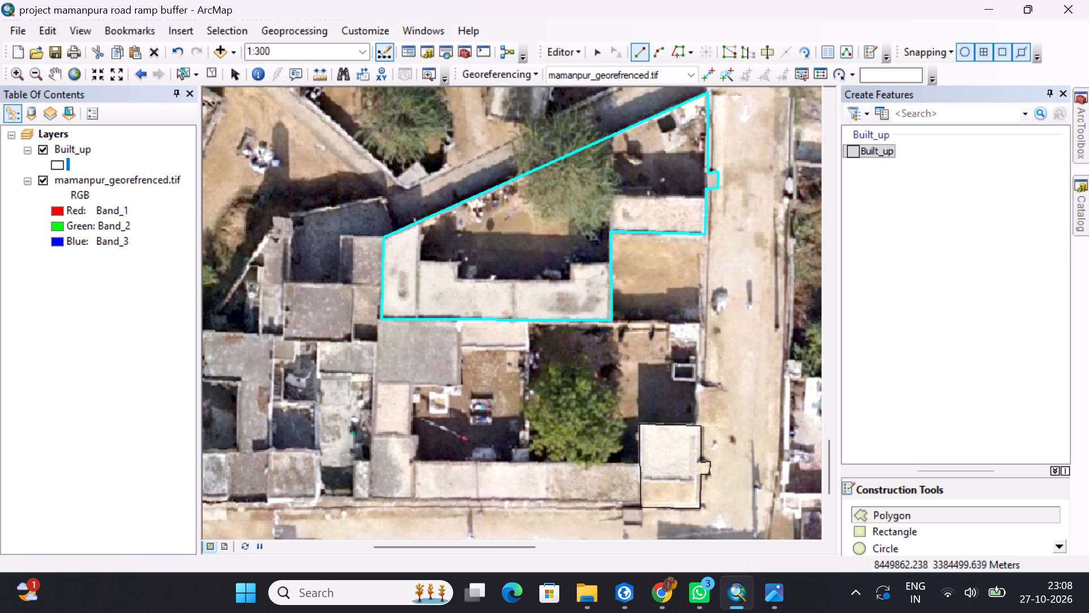
middle_click_drag(715, 225, 643, 323)
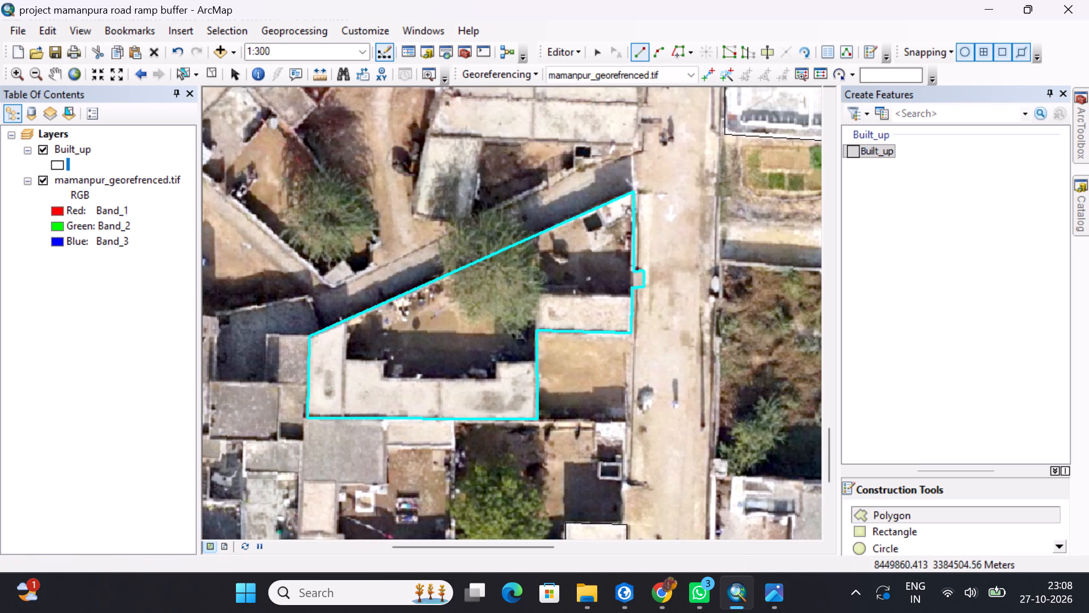
middle_click_drag(632, 229, 571, 376)
scroll(598, 288, "up", 3)
scroll(598, 284, "down", 6)
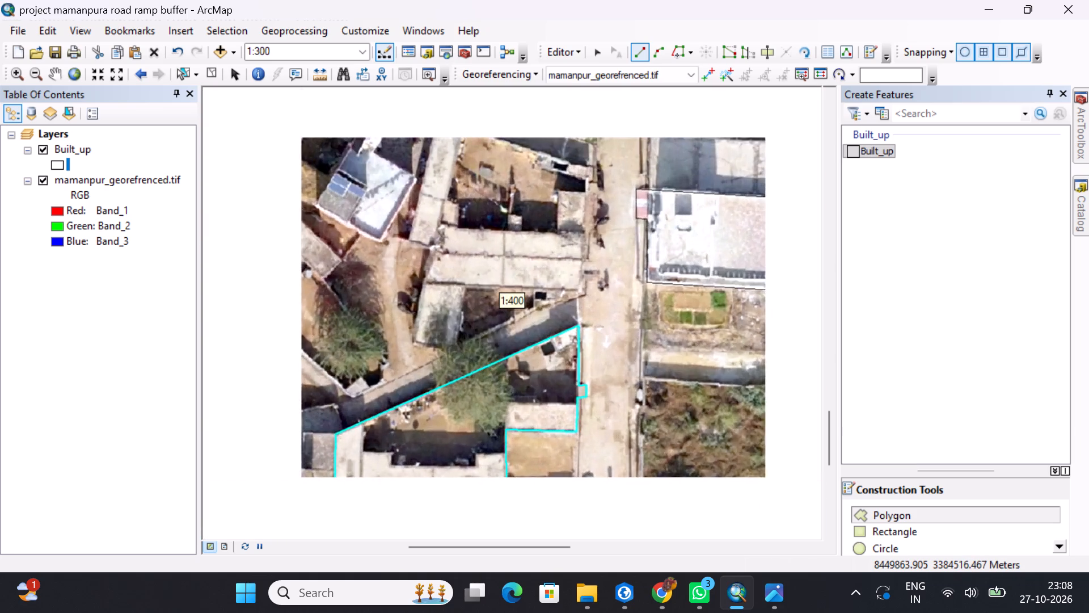
scroll(598, 284, "down", 3)
middle_click_drag(577, 239, 580, 303)
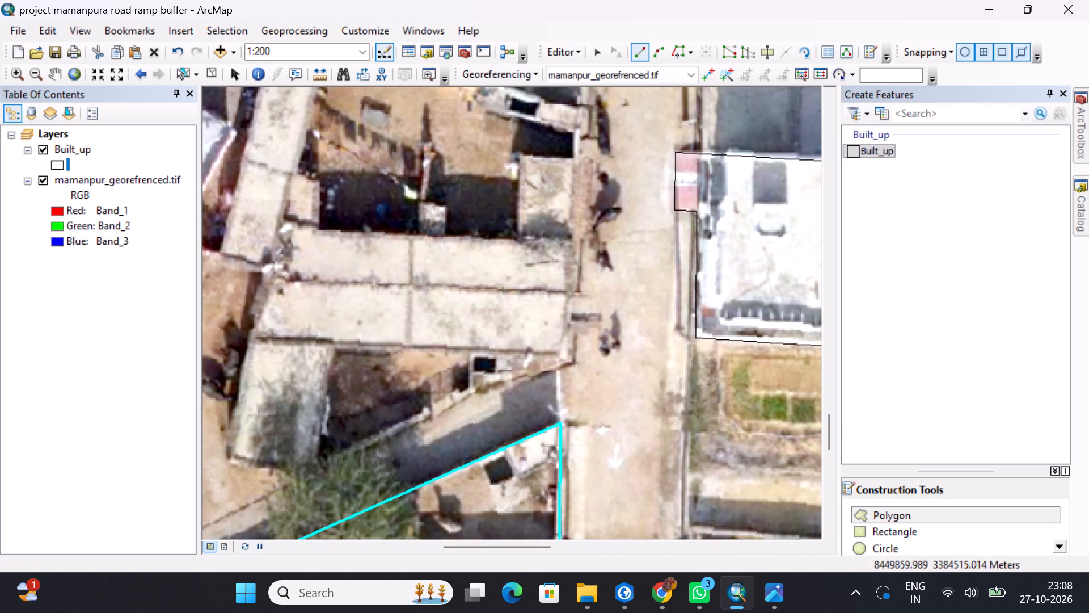
left_click(769, 593)
left_click_drag(632, 213, 641, 334)
left_click_drag(599, 116, 621, 285)
left_click_drag(576, 98, 500, 224)
left_click_drag(607, 180, 571, 198)
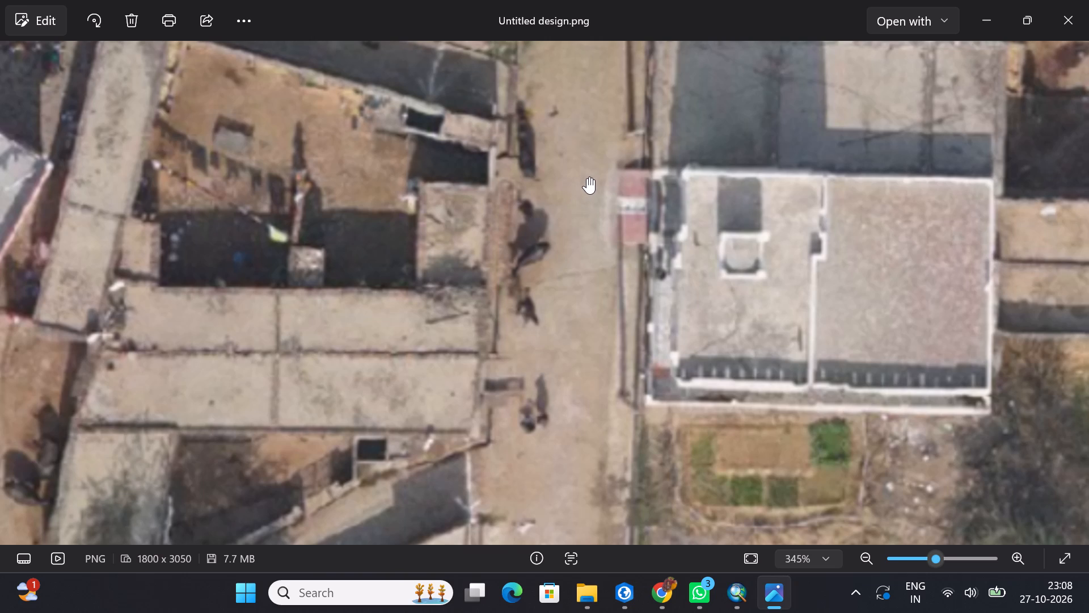
left_click_drag(558, 334, 558, 248)
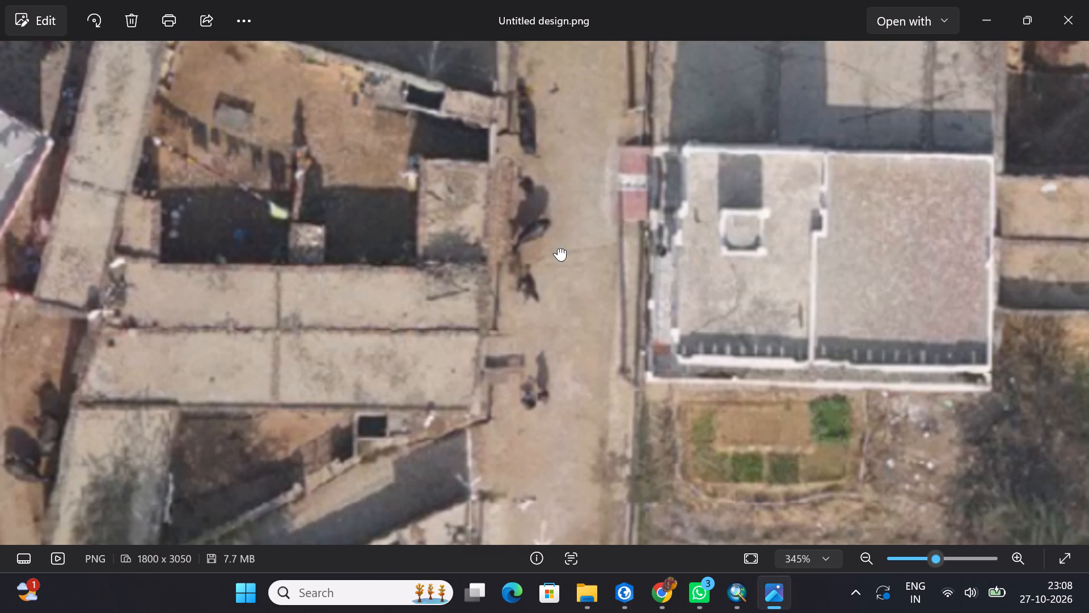
left_click_drag(558, 248, 558, 202)
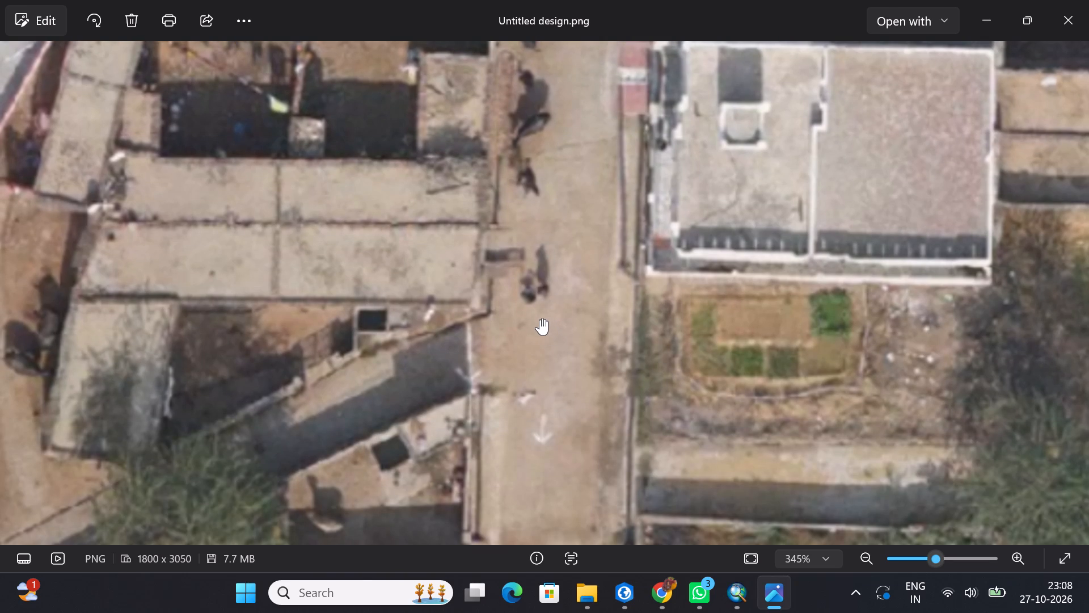
left_click_drag(522, 247, 543, 336)
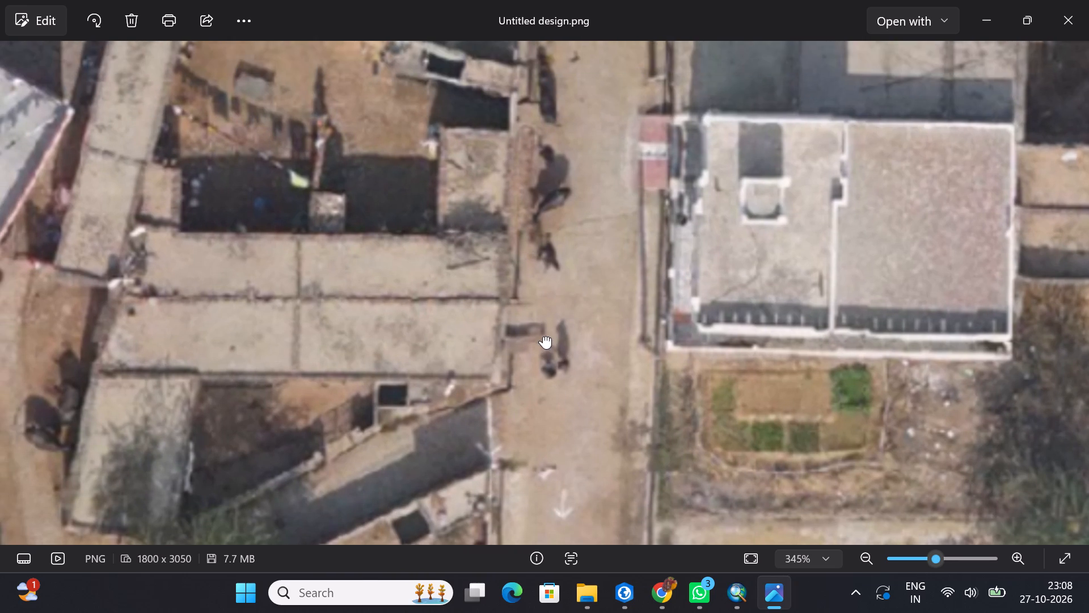
left_click_drag(543, 336, 543, 346)
left_click_drag(563, 186, 550, 347)
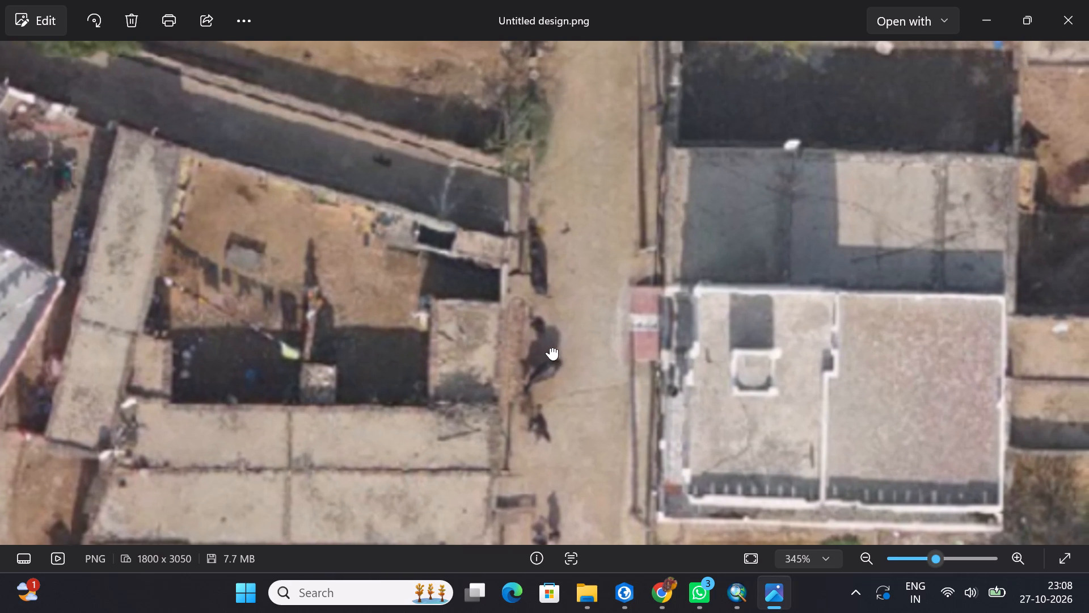
left_click_drag(550, 347, 542, 389)
left_click_drag(552, 328, 523, 136)
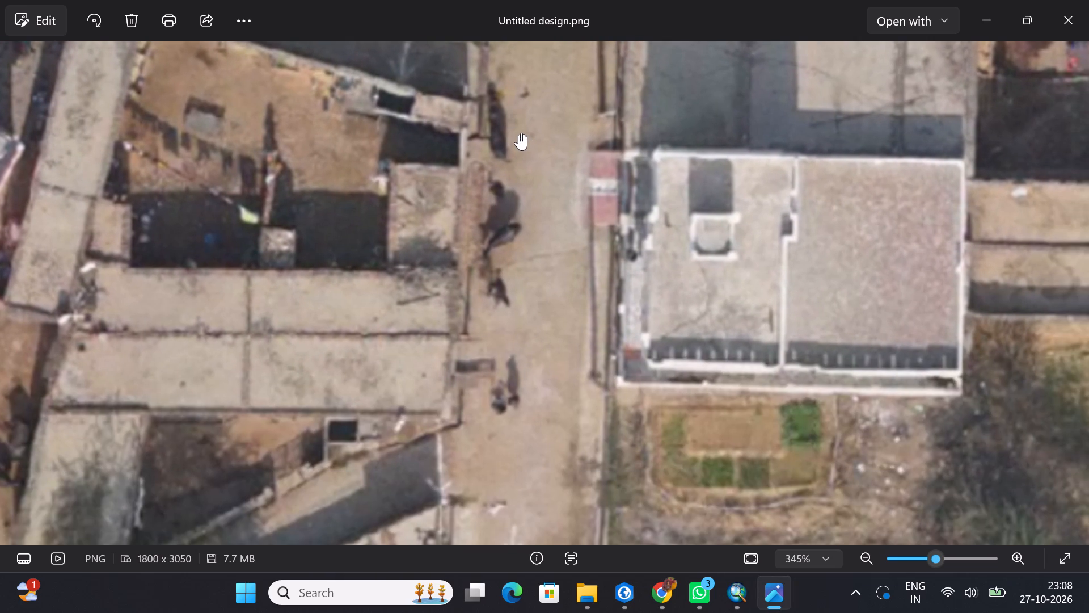
Examine the building and plot frontages on both sides of the road farther north in the Photos image for ramps.
left_click_drag(520, 150, 524, 402)
left_click_drag(589, 196, 595, 424)
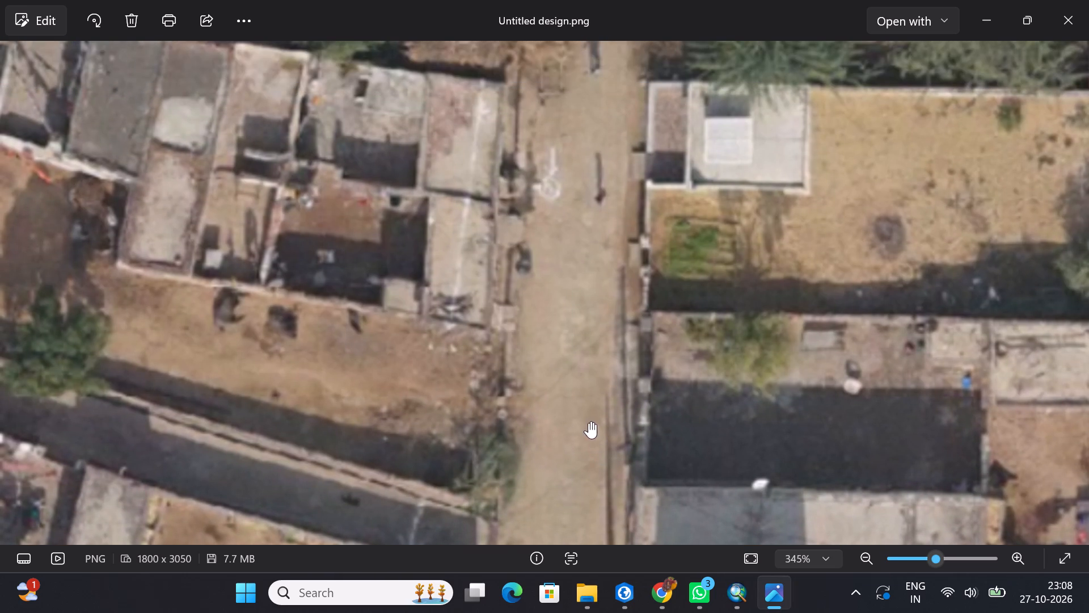
left_click_drag(577, 280, 600, 371)
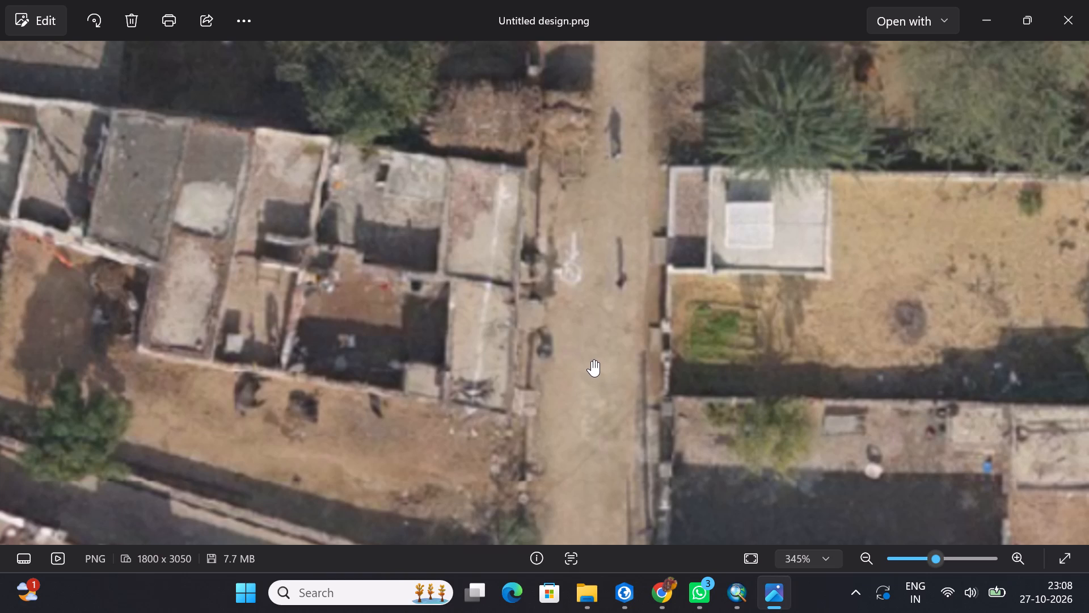
left_click_drag(580, 401, 575, 297)
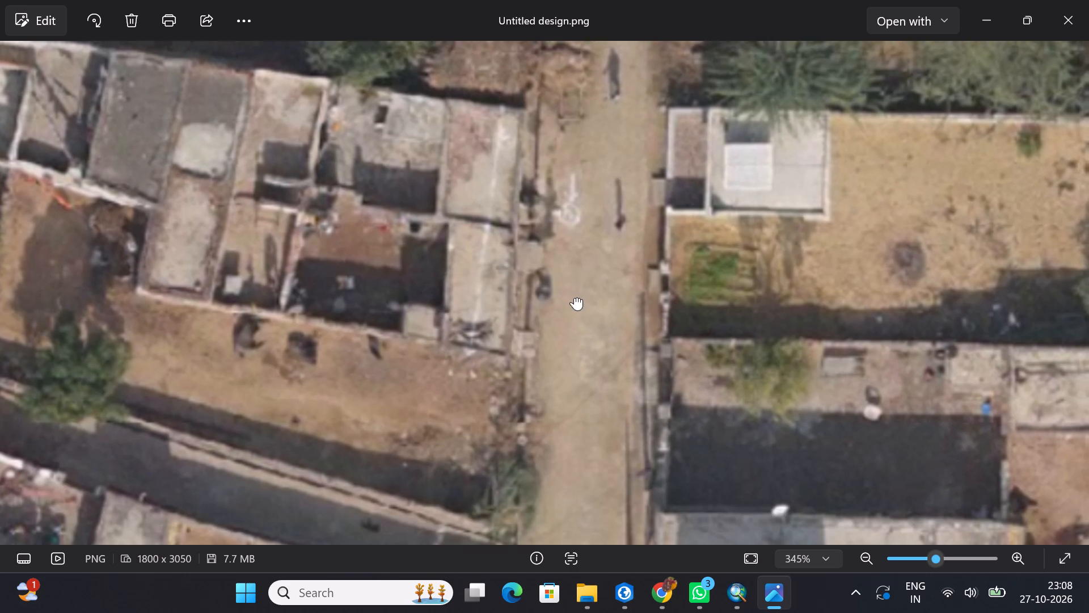
left_click_drag(575, 297, 566, 263)
left_click_drag(566, 263, 471, 309)
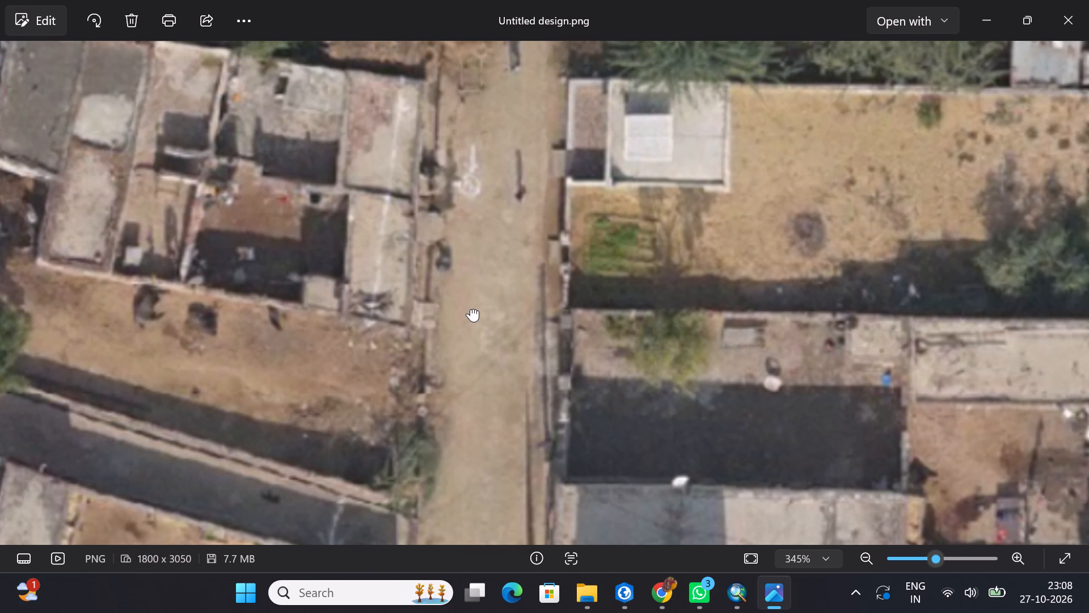
left_click_drag(471, 309, 472, 301)
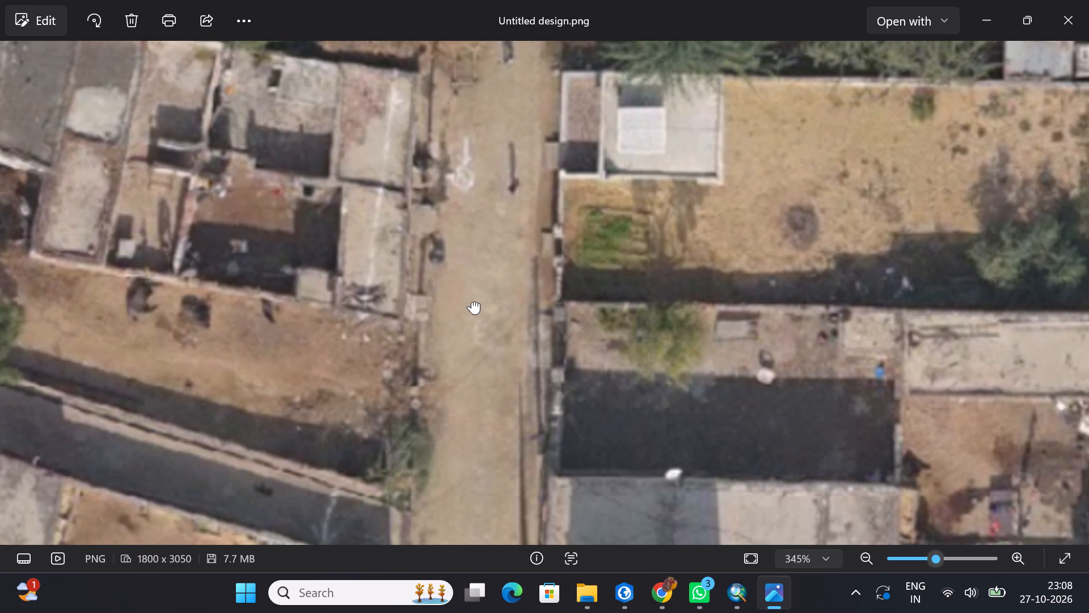
left_click_drag(472, 301, 464, 471)
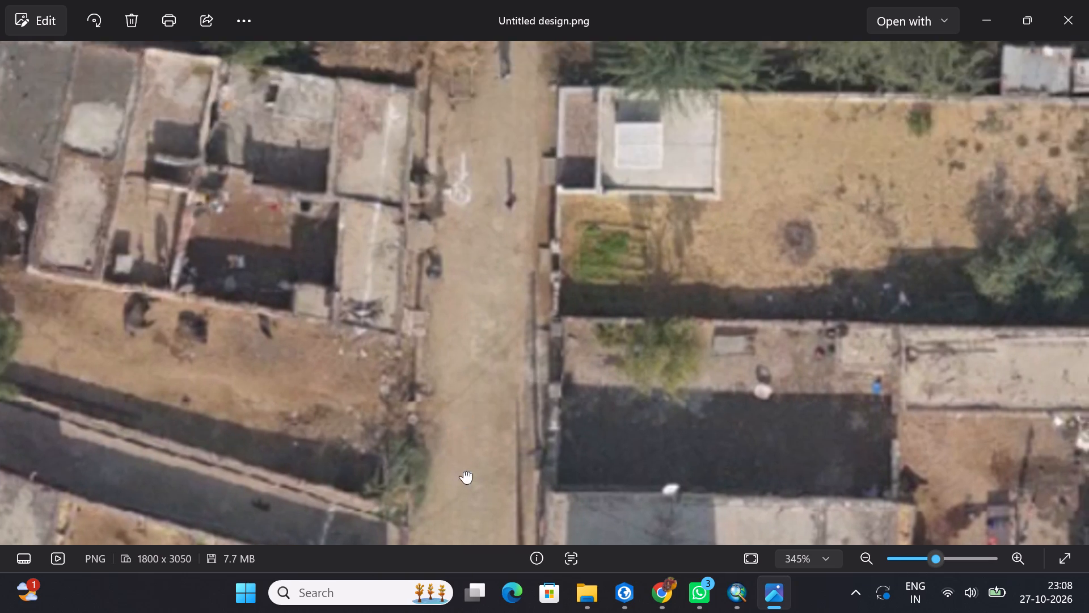
left_click_drag(464, 471, 55, 470)
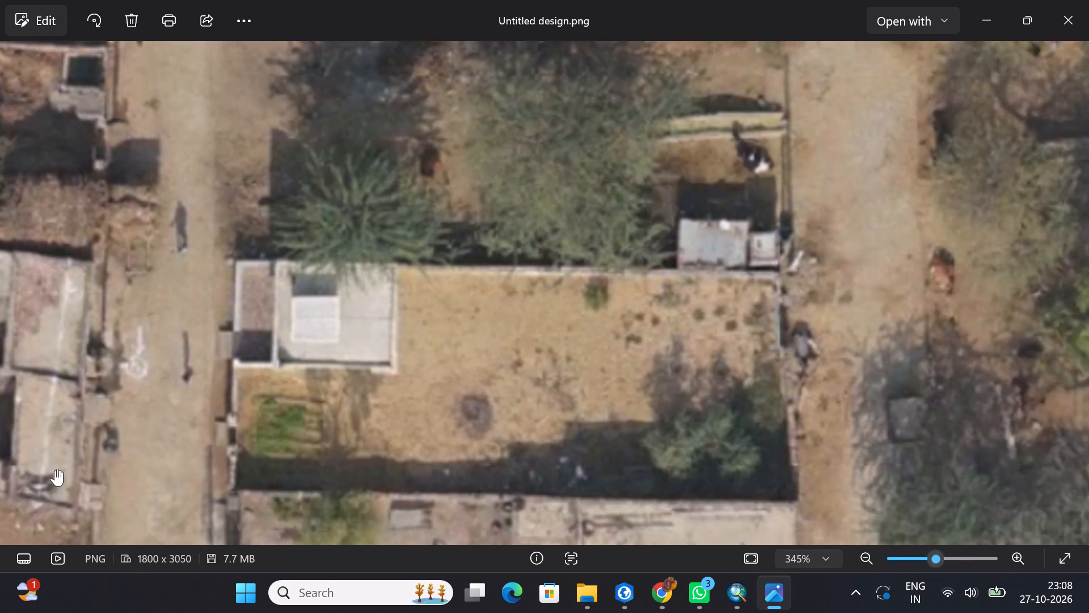
left_click_drag(55, 470, 297, 474)
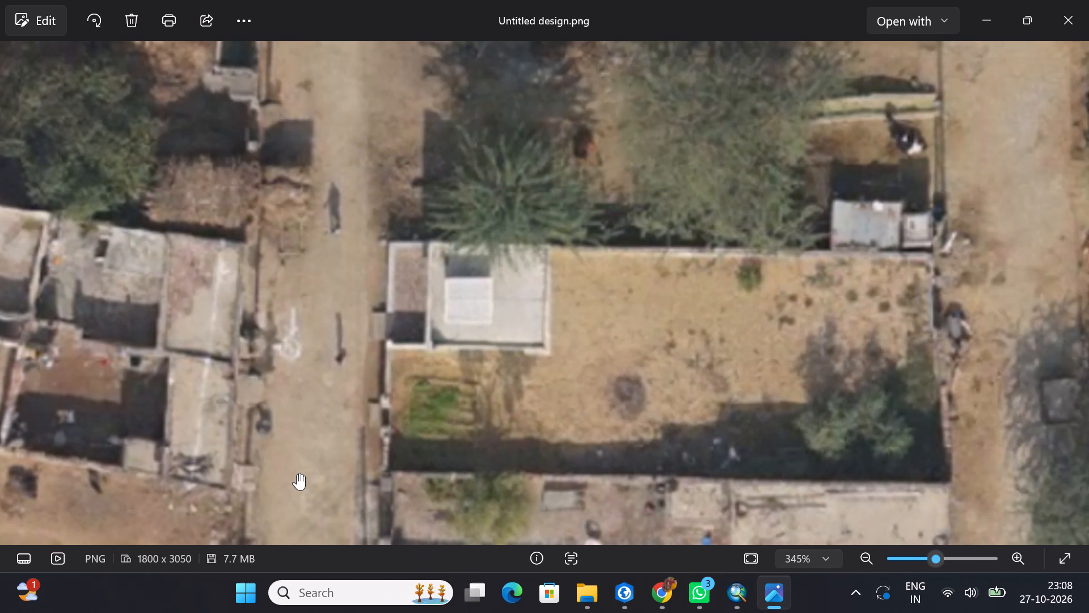
left_click_drag(297, 474, 668, 322)
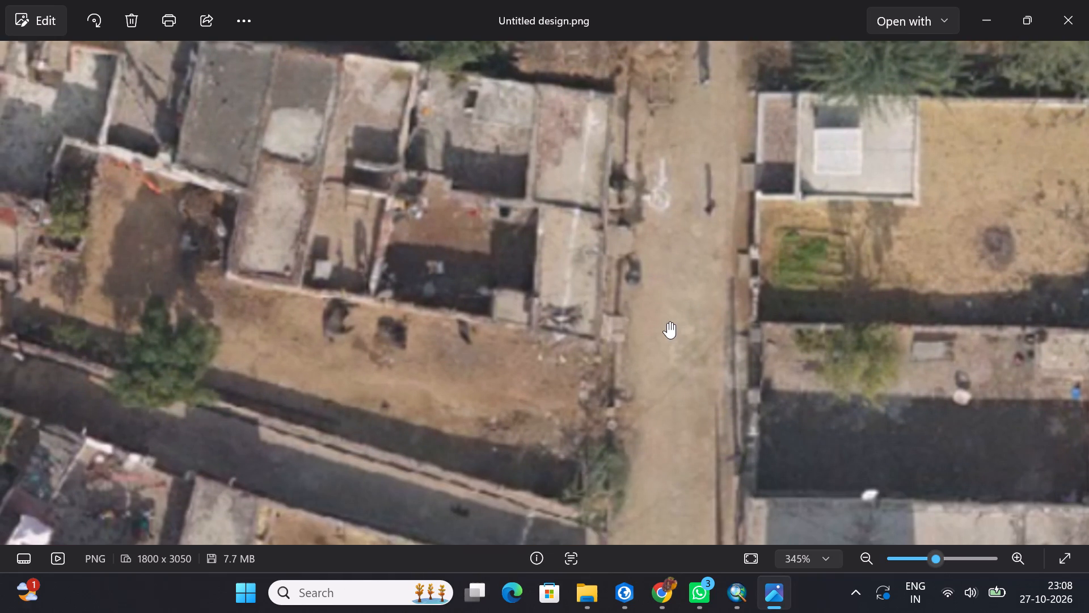
left_click_drag(668, 322, 677, 120)
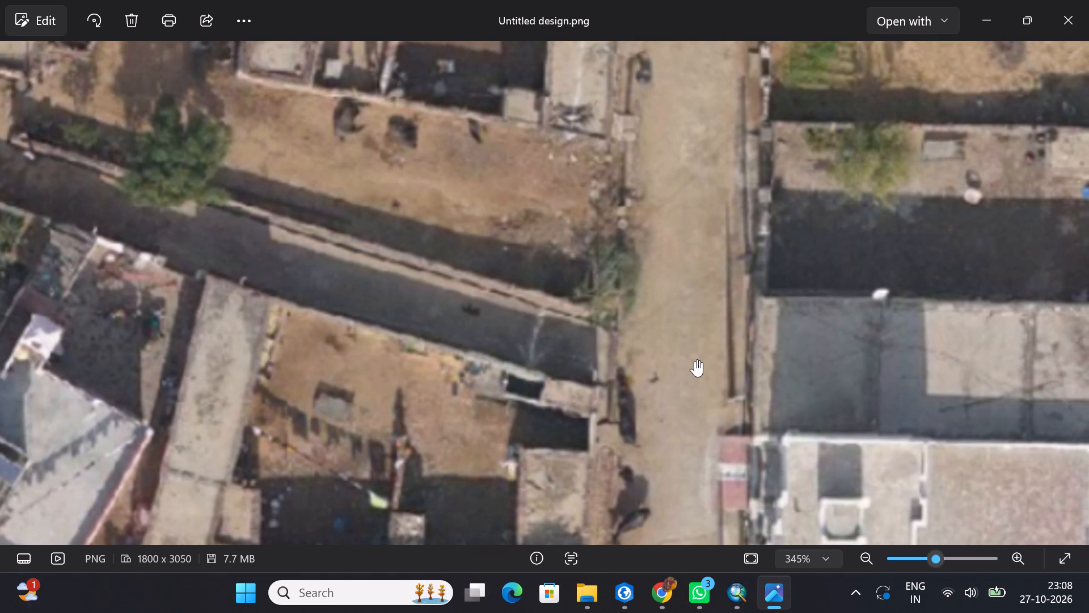
left_click_drag(687, 364, 672, 473)
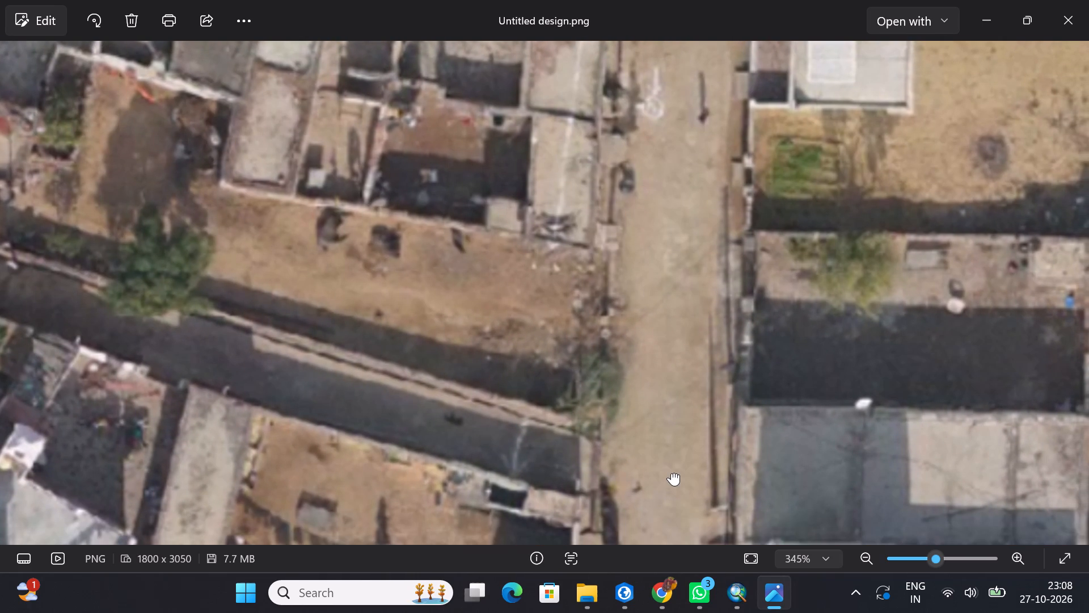
left_click_drag(672, 473, 531, 529)
left_click_drag(609, 177, 571, 394)
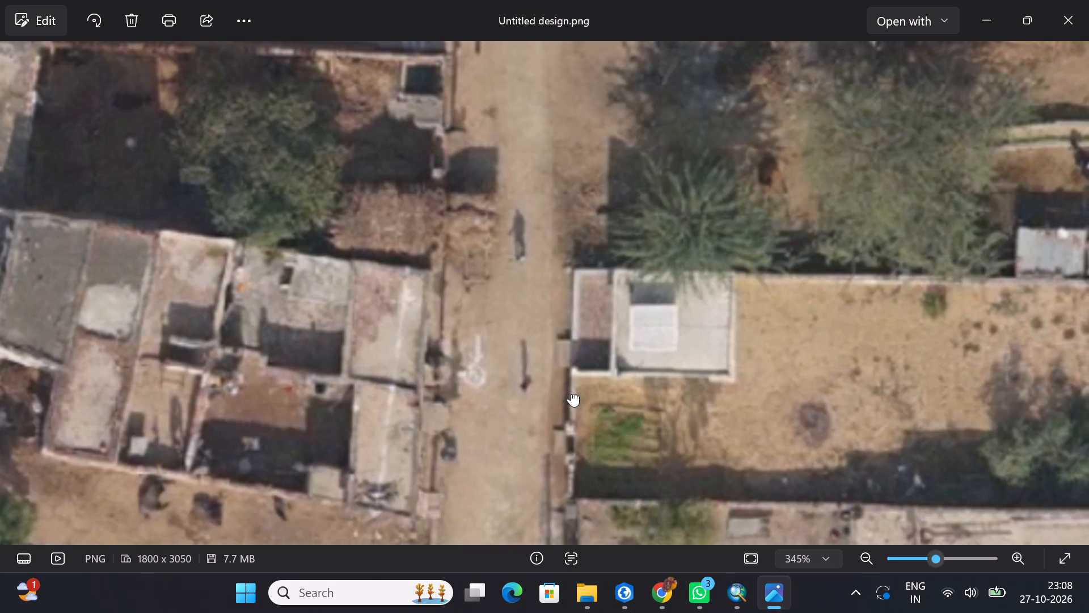
left_click_drag(571, 394, 532, 595)
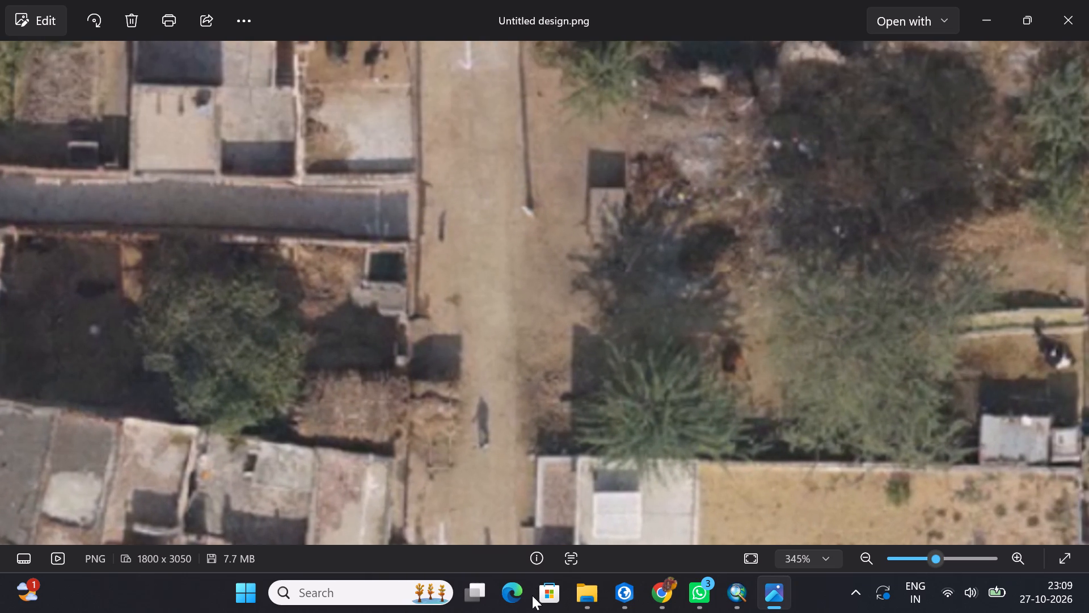
left_click_drag(532, 595, 528, 594)
left_click_drag(448, 179, 471, 458)
left_click_drag(480, 186, 471, 263)
left_click_drag(474, 383, 493, 178)
left_click_drag(495, 354, 501, 263)
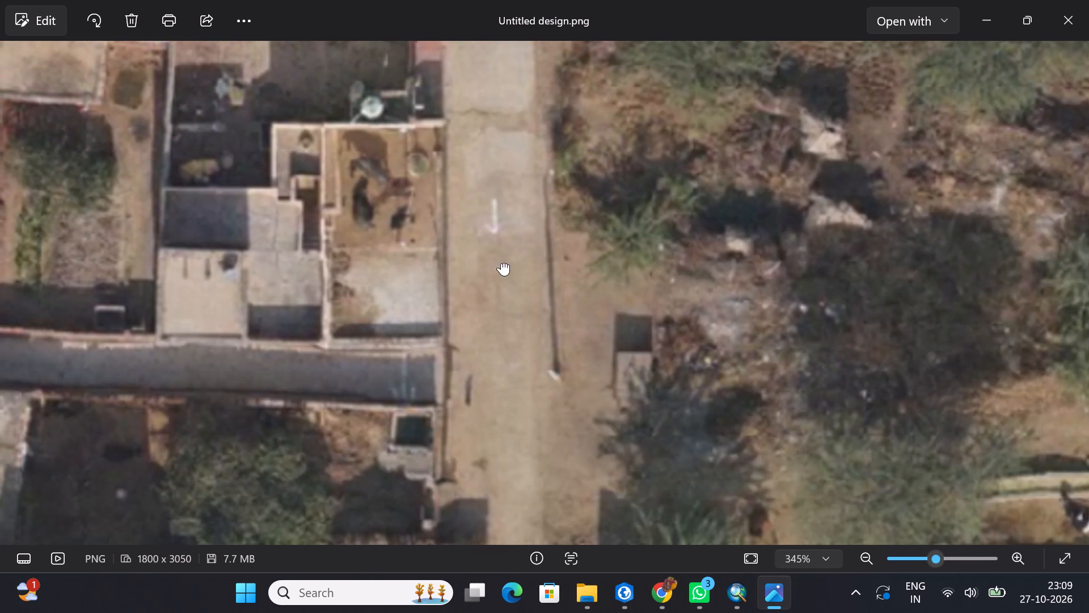
Examine the road frontage of the long flat-roofed building north of the diagonal lane, opposite the white-roofed house, for a ramp.
left_click_drag(501, 263, 473, 77)
left_click_drag(506, 344, 479, 157)
left_click_drag(440, 337, 462, 245)
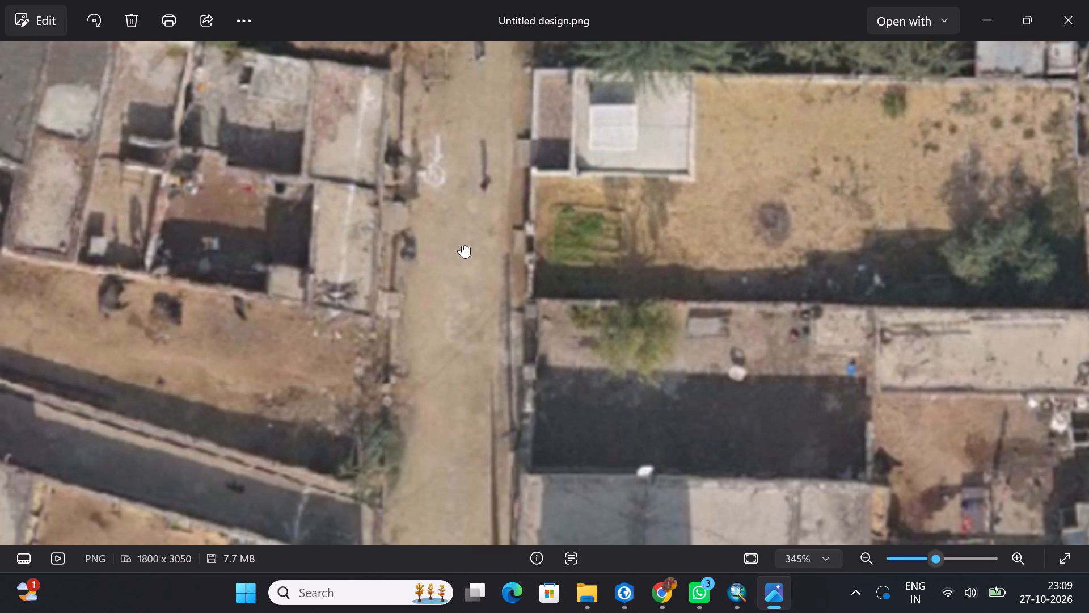
left_click_drag(462, 245, 462, 245)
left_click(462, 245)
left_click_drag(432, 384, 452, 162)
left_click_drag(454, 276, 458, 266)
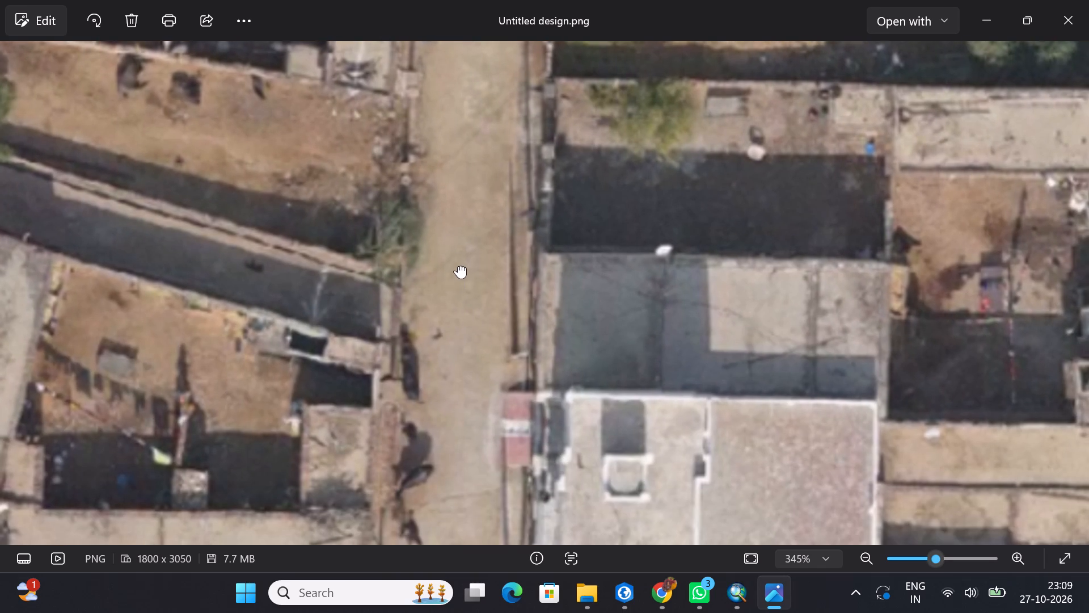
left_click_drag(458, 266, 460, 180)
left_click_drag(445, 314, 460, 181)
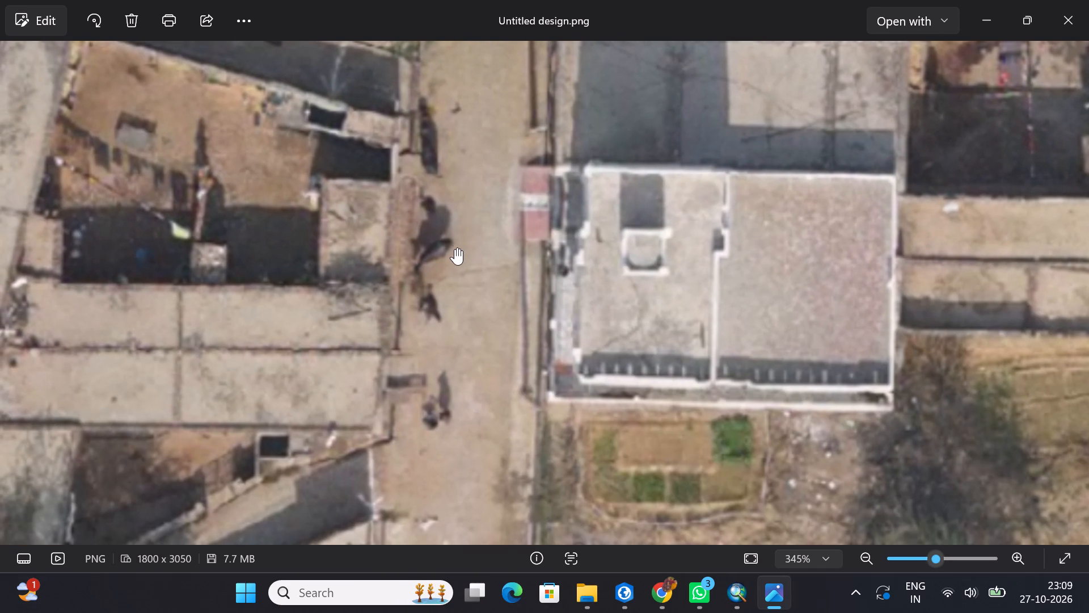
left_click_drag(455, 270, 468, 244)
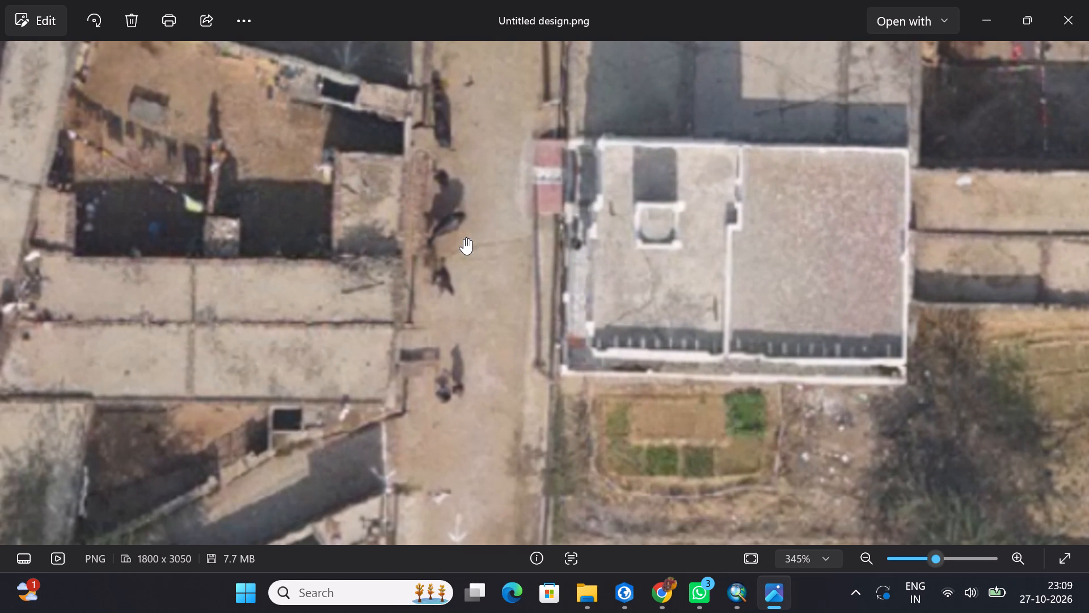
left_click_drag(468, 356, 473, 286)
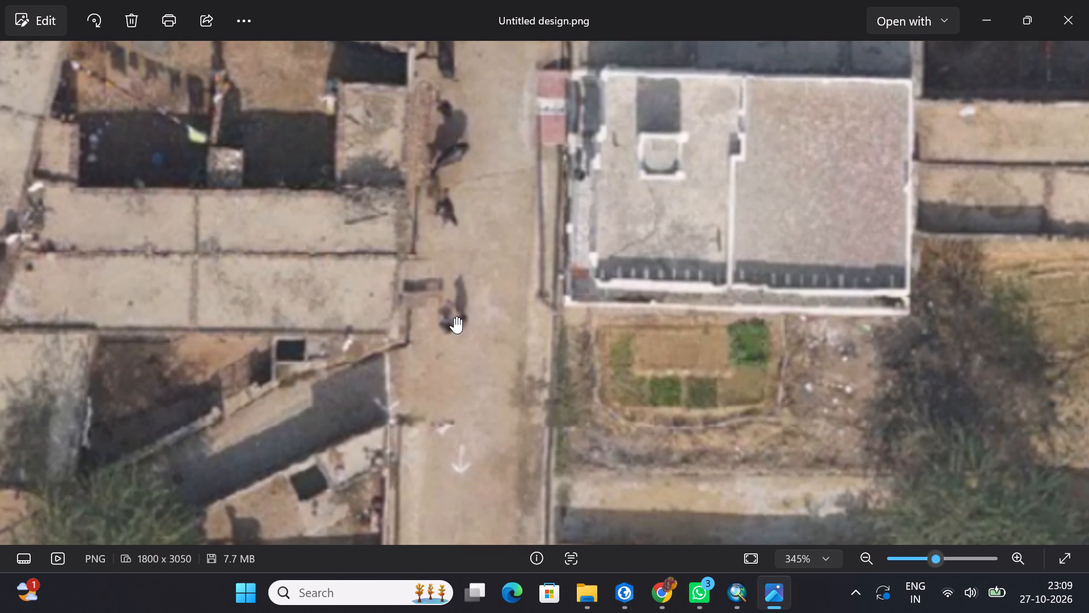
left_click_drag(432, 318, 555, 306)
left_click_drag(565, 272, 567, 296)
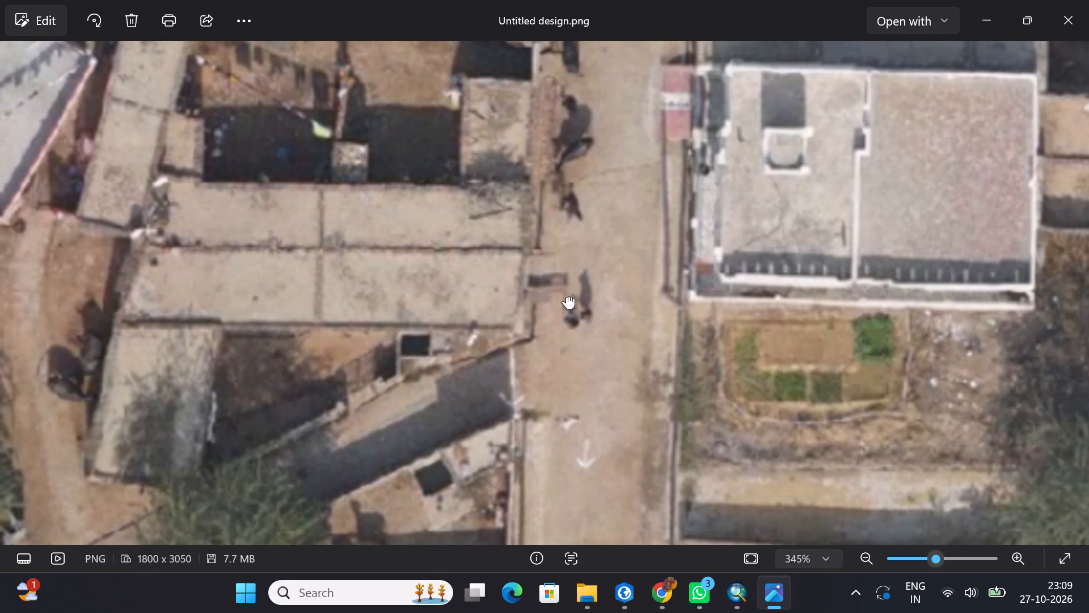
left_click_drag(567, 296, 562, 309)
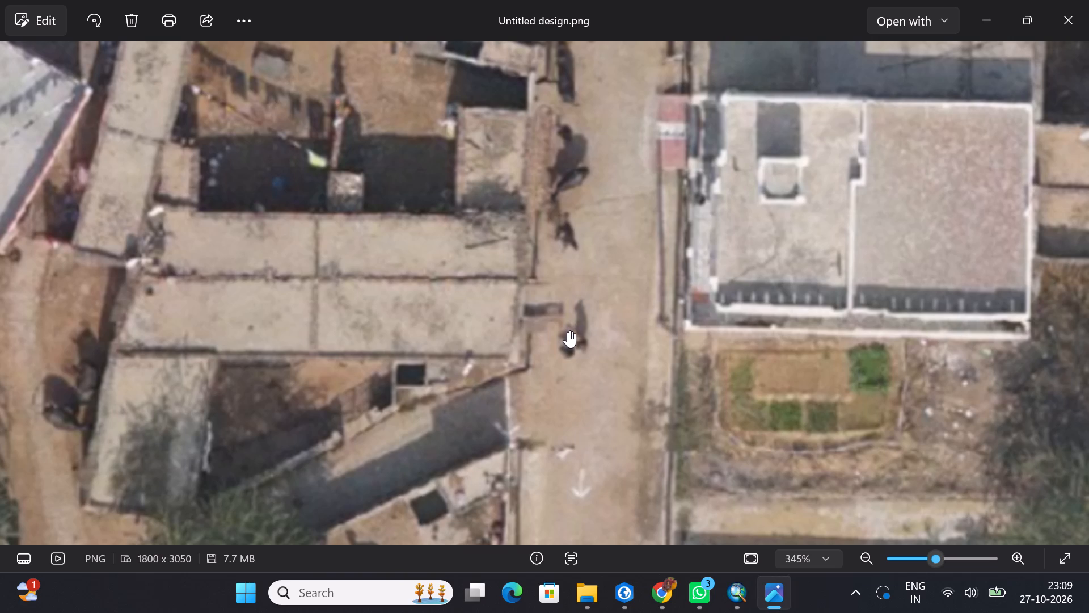
left_click_drag(567, 258, 565, 397)
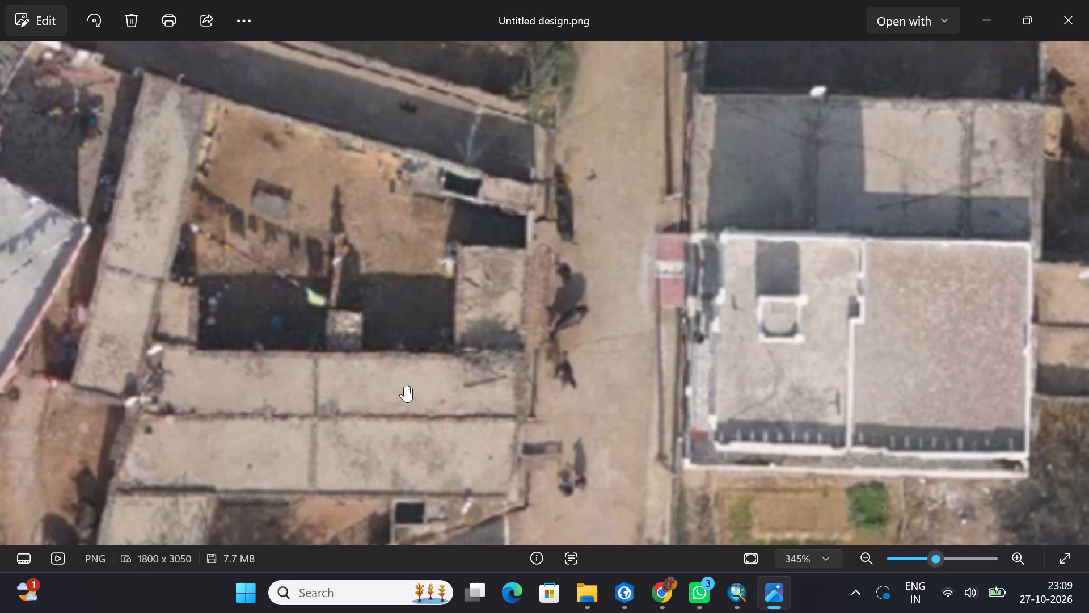
left_click_drag(404, 386, 417, 325)
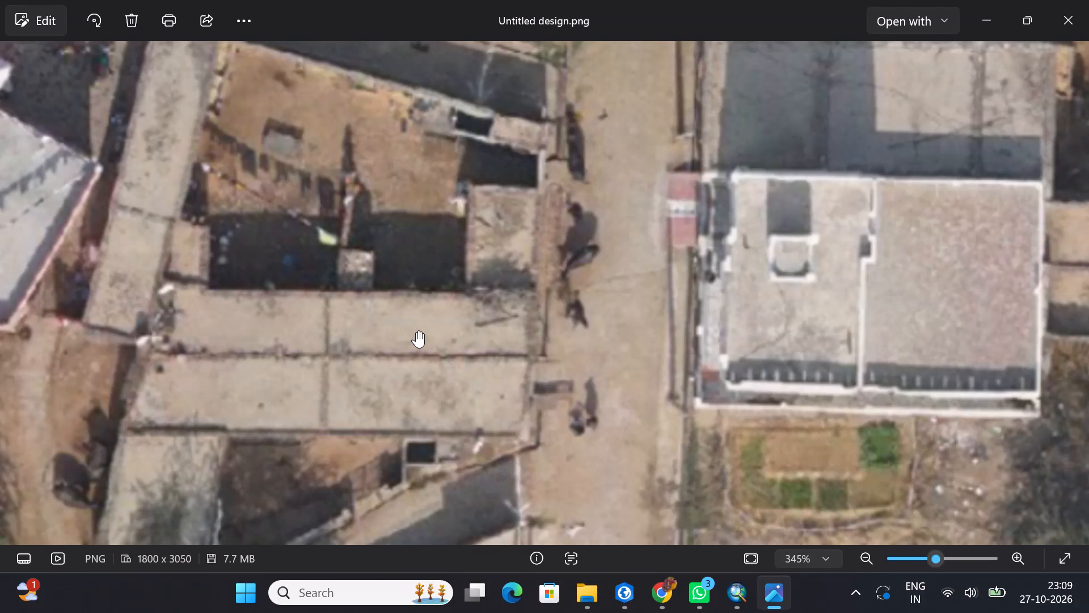
left_click_drag(445, 406, 452, 348)
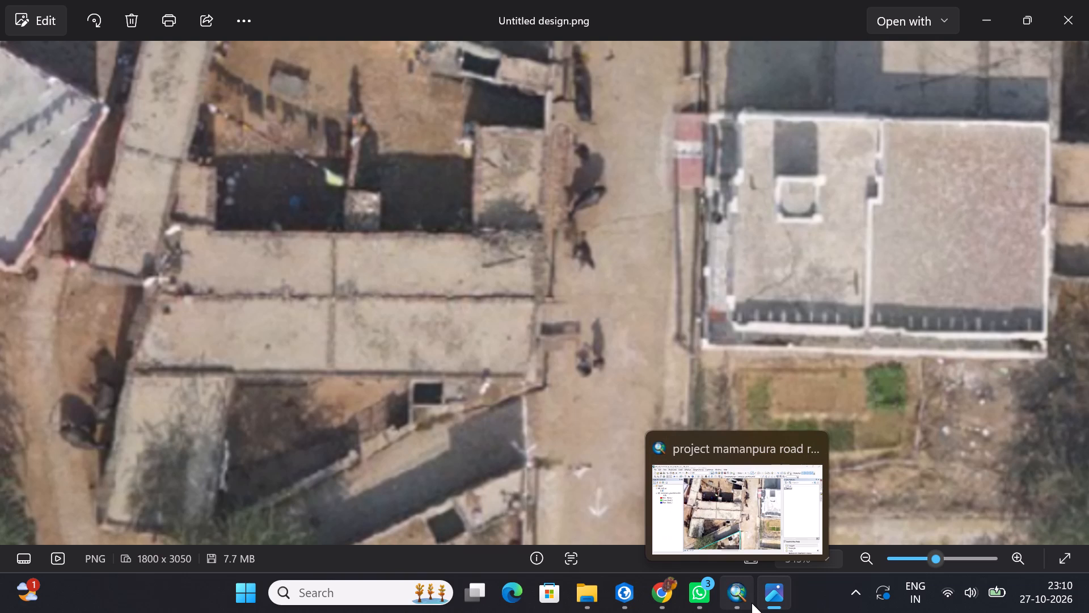
In ArcMap, start the long flat-roofed building's Built_up polygon with about 3.5 m of east wall and a ramp about 1 m deep and 2 m wide.
left_click(752, 603)
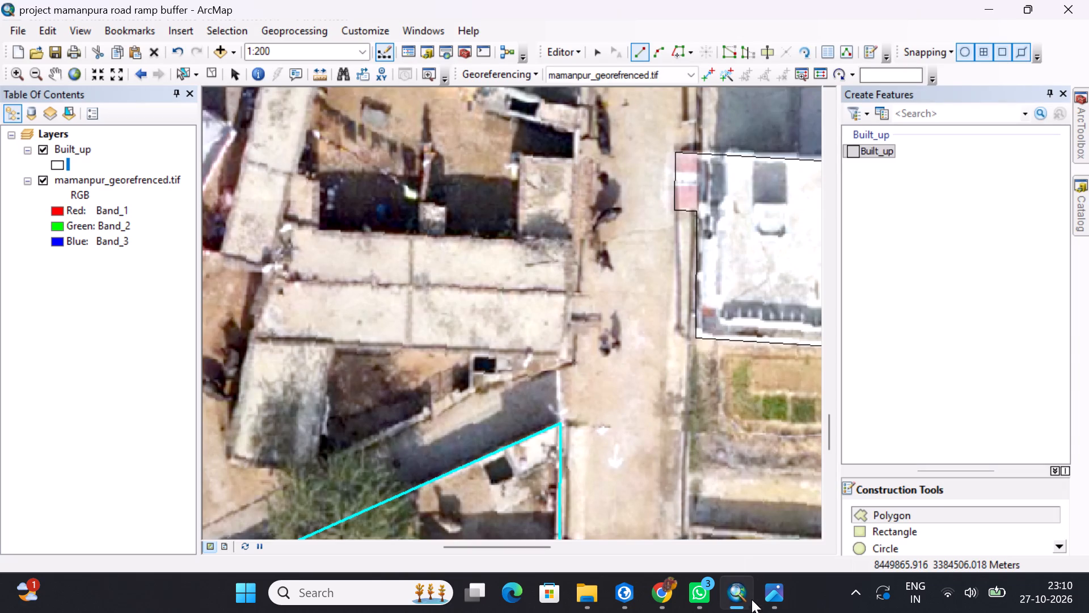
scroll(569, 241, "down", 1)
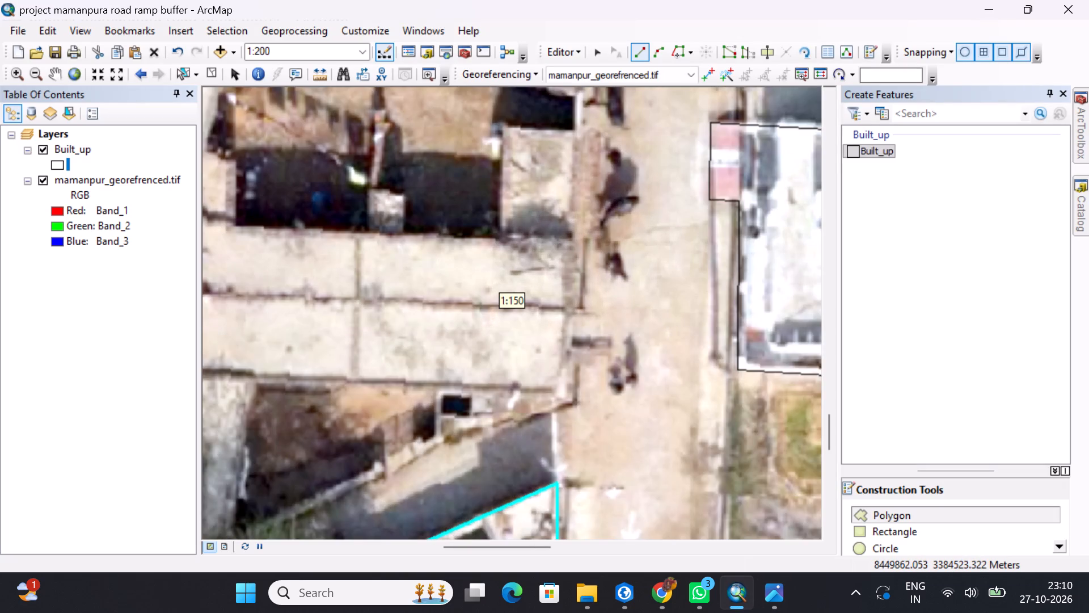
scroll(571, 242, "down", 1)
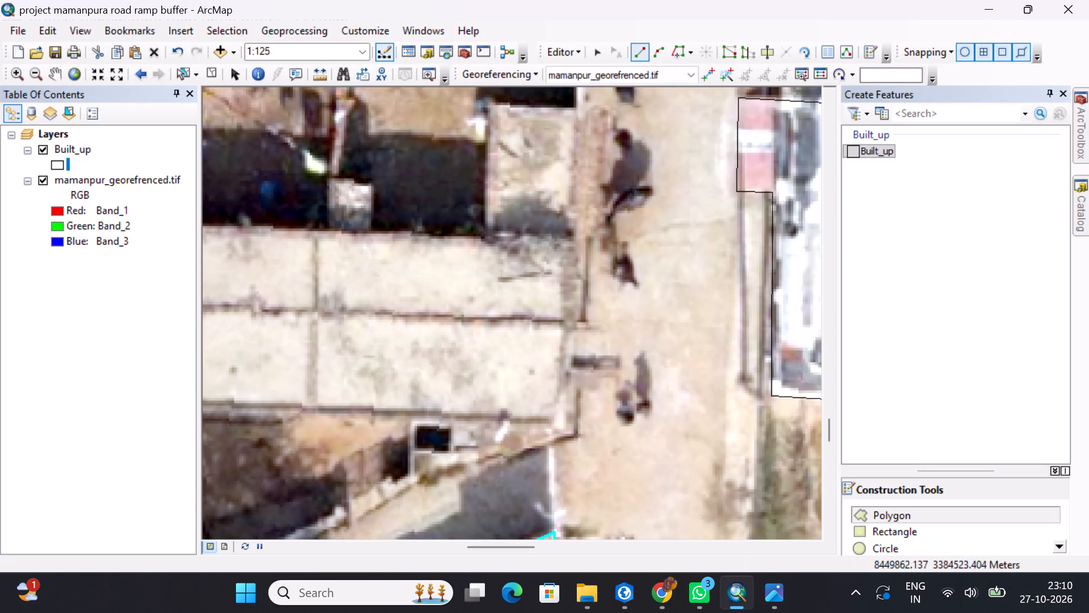
left_click(571, 239)
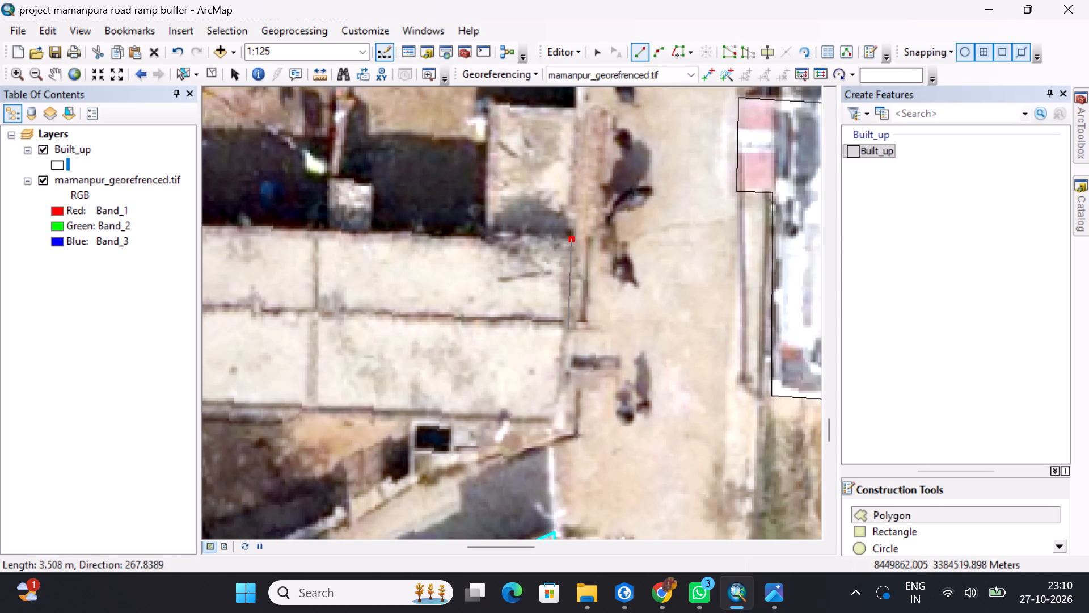
left_click(569, 329)
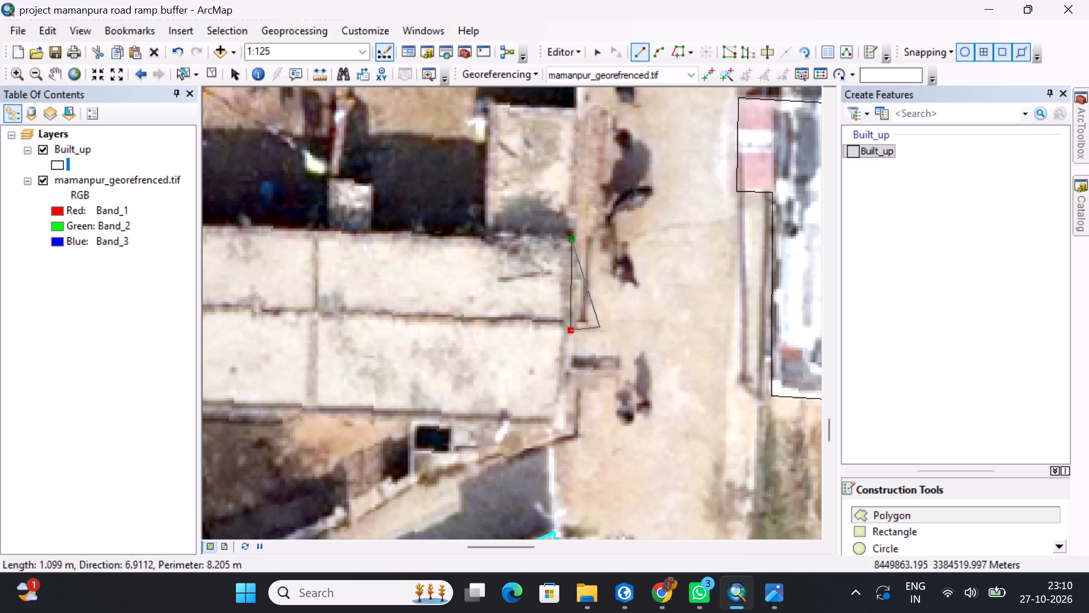
left_click(597, 330)
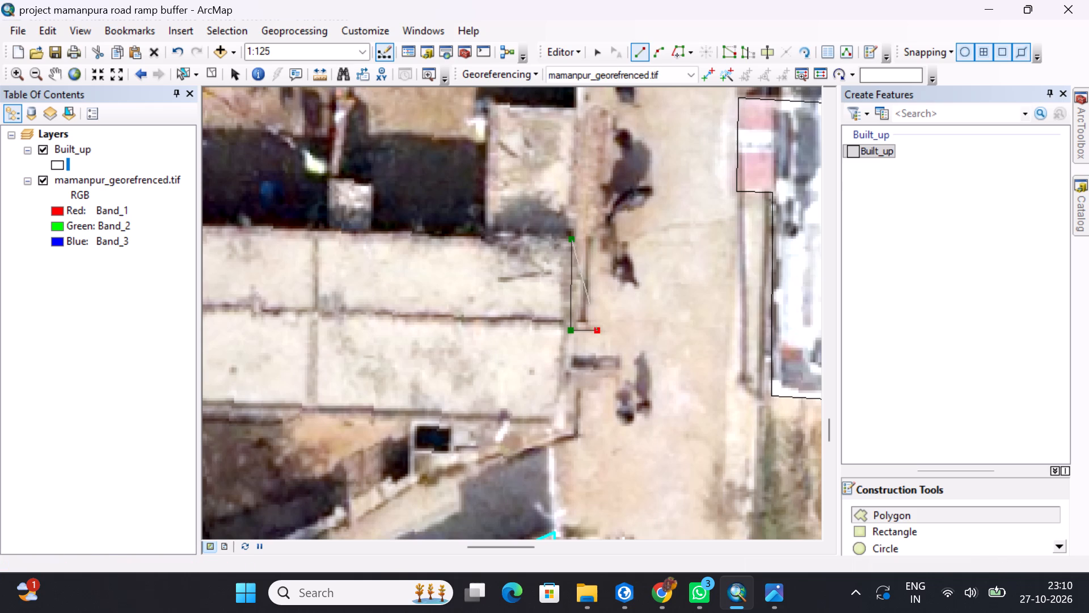
left_click(594, 381)
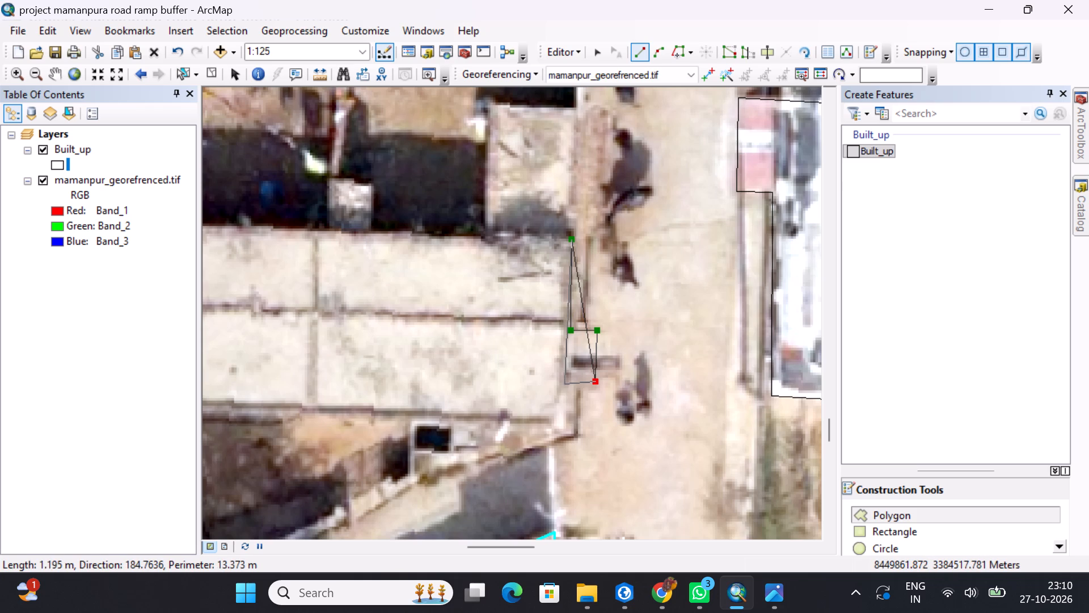
left_click(567, 383)
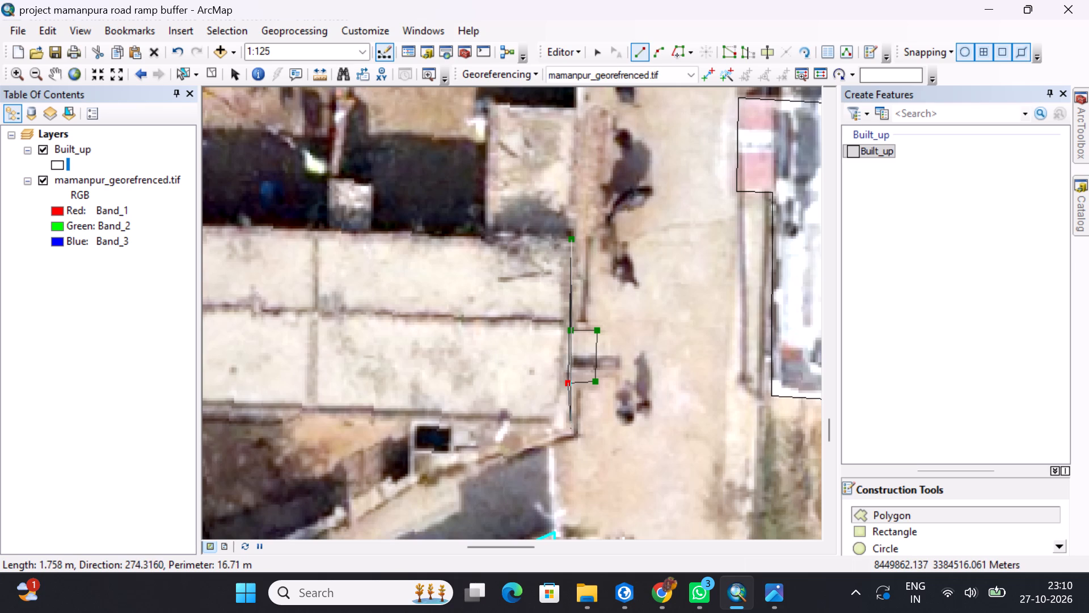
Complete the long flat-roofed building's Built_up polygon with the remaining east wall, a south wall of about 20 m and a west wall of about 7 m.
left_click(566, 425)
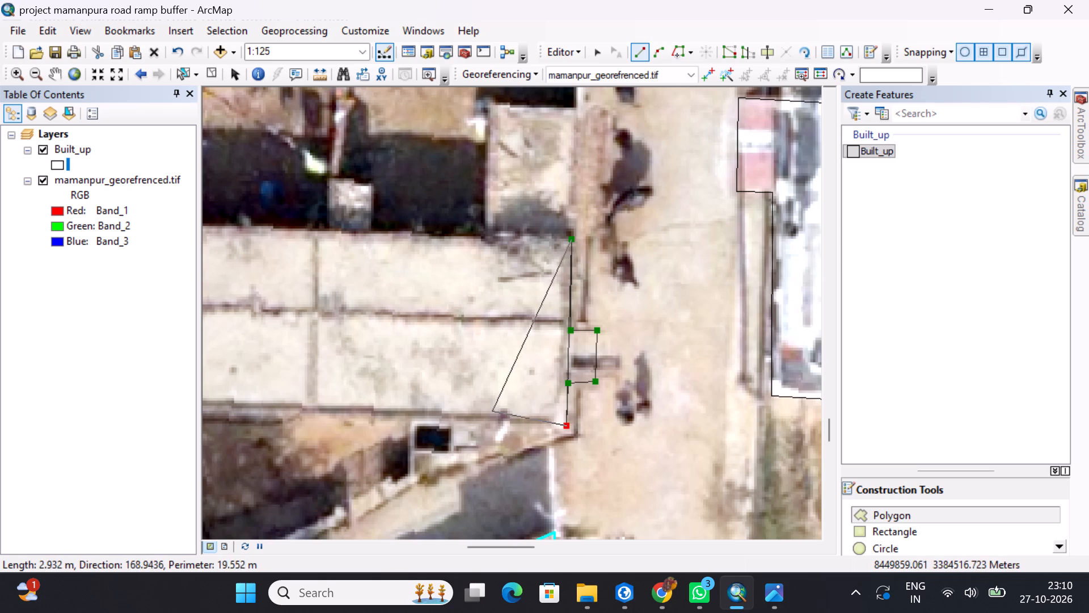
middle_click_drag(495, 410, 687, 397)
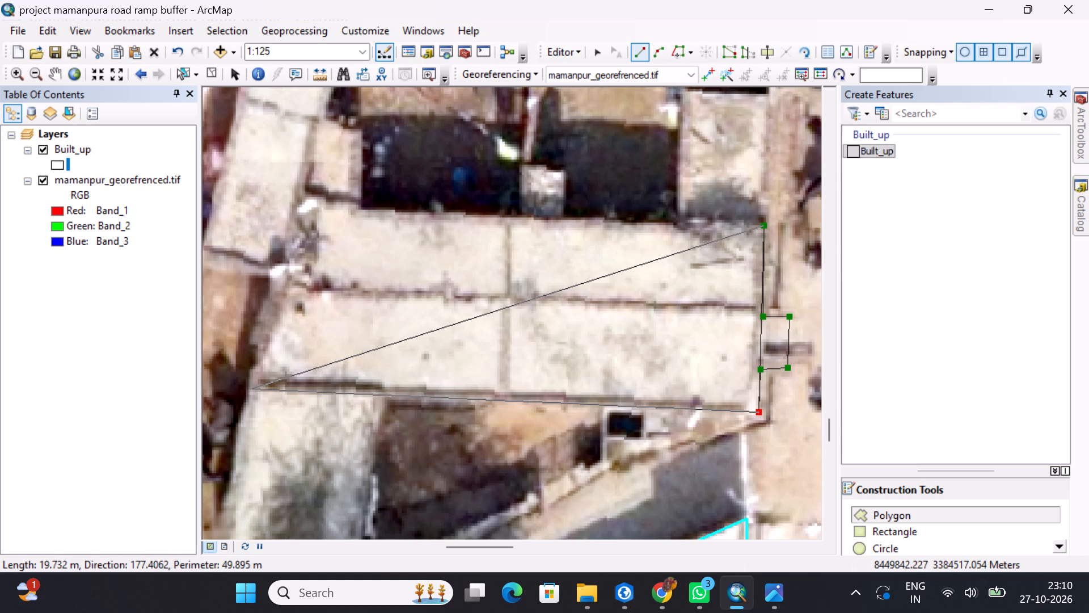
left_click(250, 388)
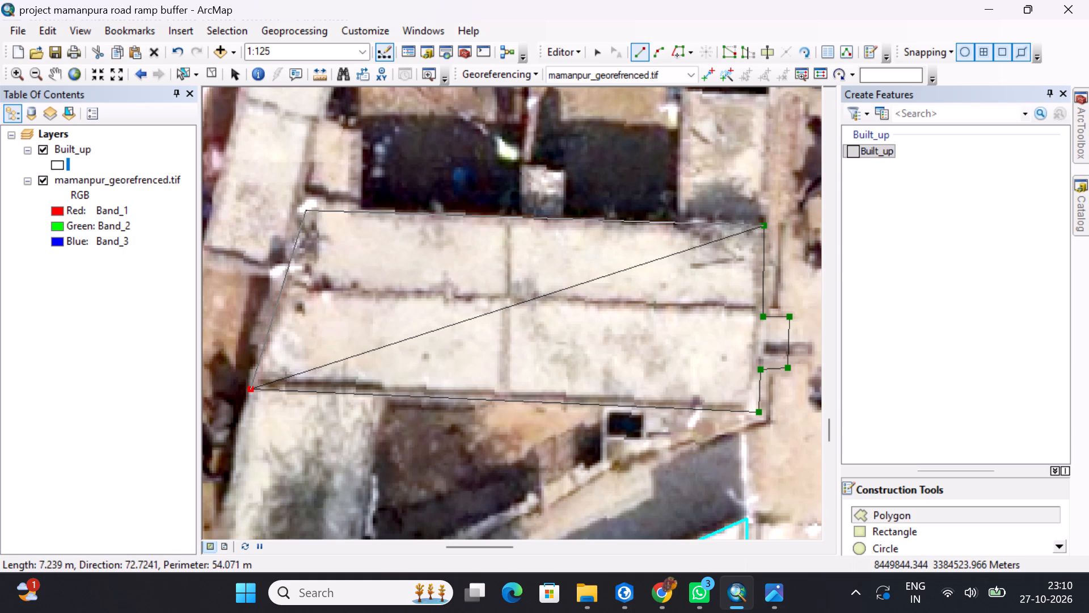
left_click(305, 207)
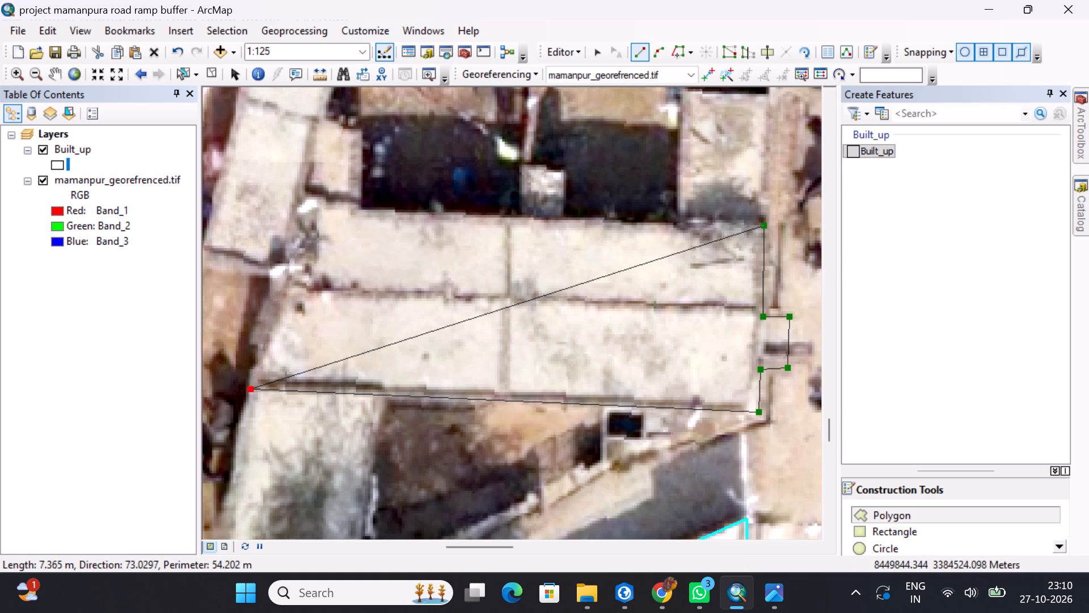
key("F2")
Examine the west side of the road north of the long building, up to the block of flat-roofed rooms and courtyards.
middle_click_drag(593, 253, 522, 311)
middle_click_drag(605, 249, 569, 347)
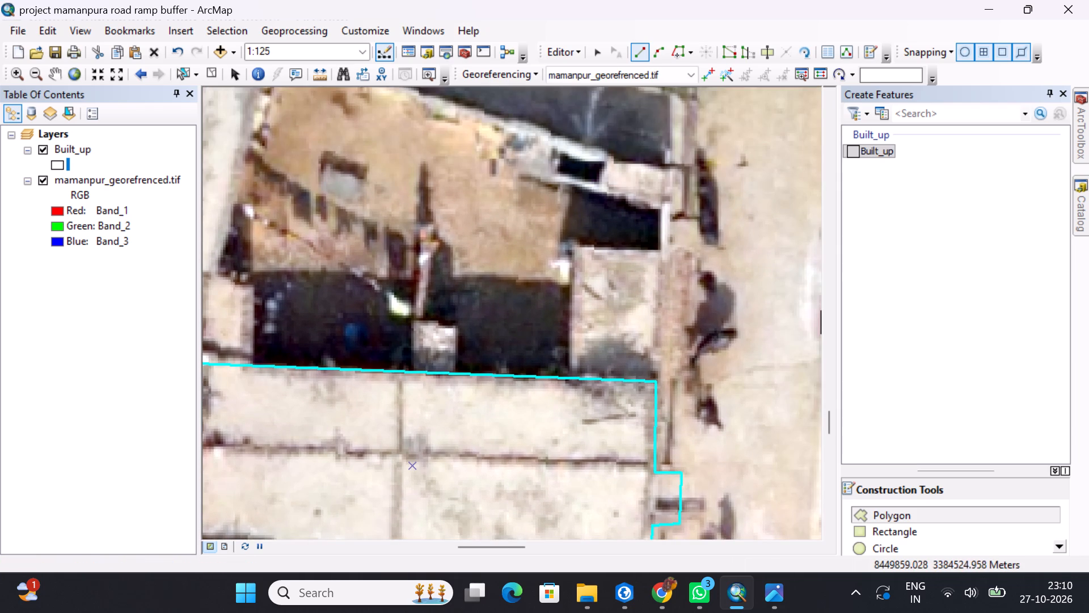
middle_click_drag(625, 262, 551, 406)
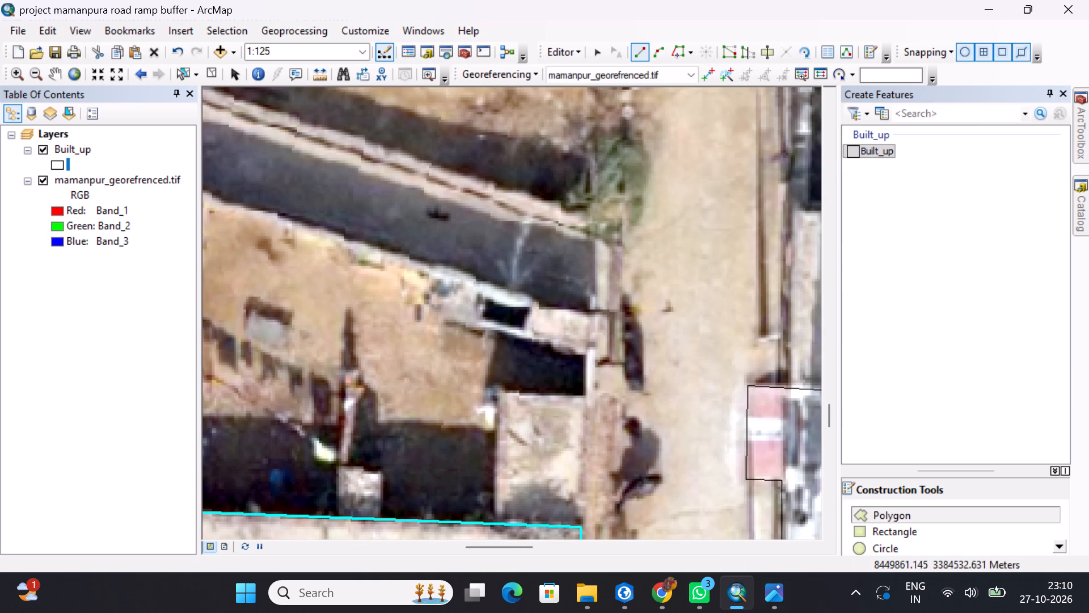
middle_click_drag(555, 289, 543, 346)
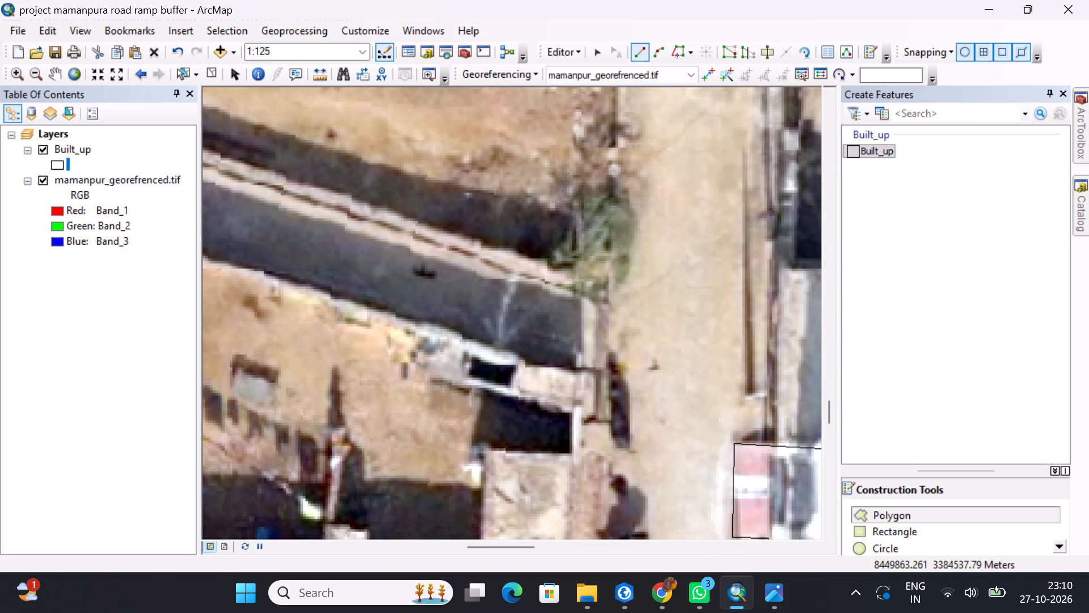
middle_click_drag(596, 212, 559, 331)
middle_click_drag(612, 224, 588, 300)
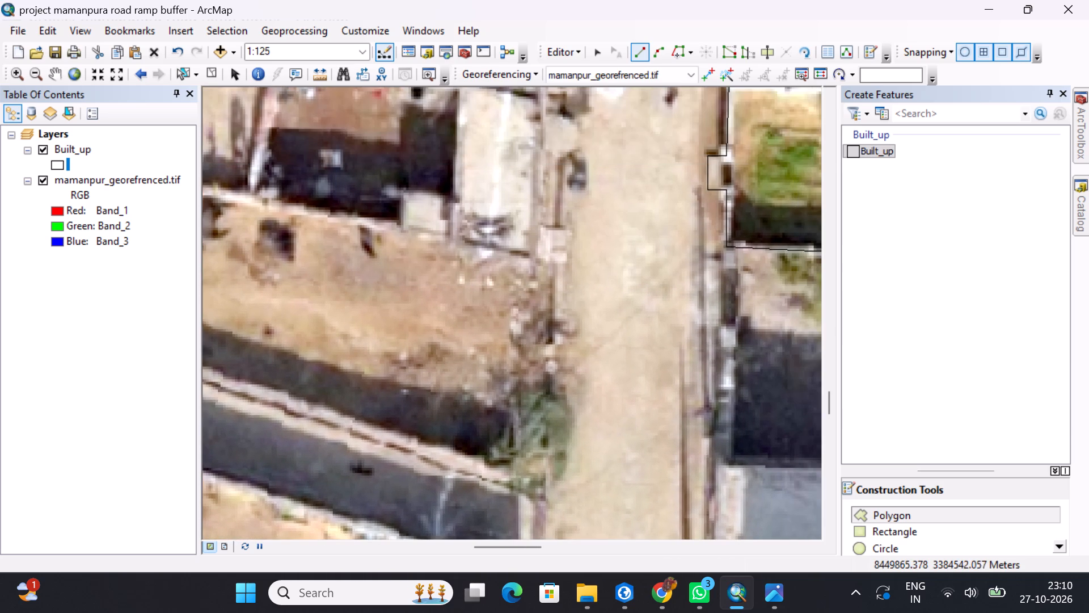
middle_click_drag(568, 234, 555, 278)
middle_click_drag(499, 278, 515, 322)
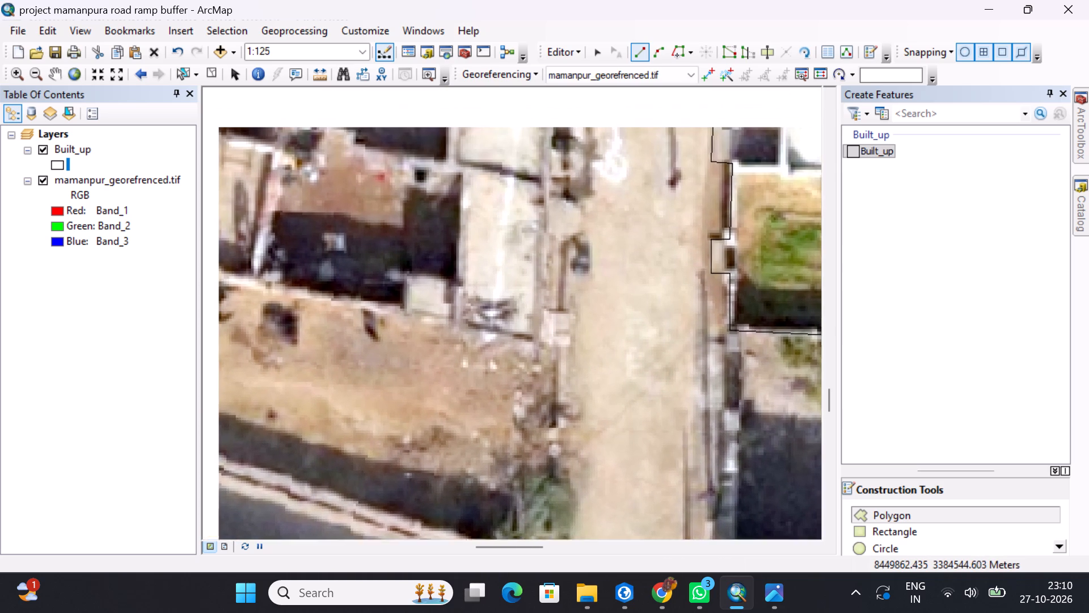
middle_click_drag(515, 322, 564, 406)
middle_click_drag(552, 385, 546, 412)
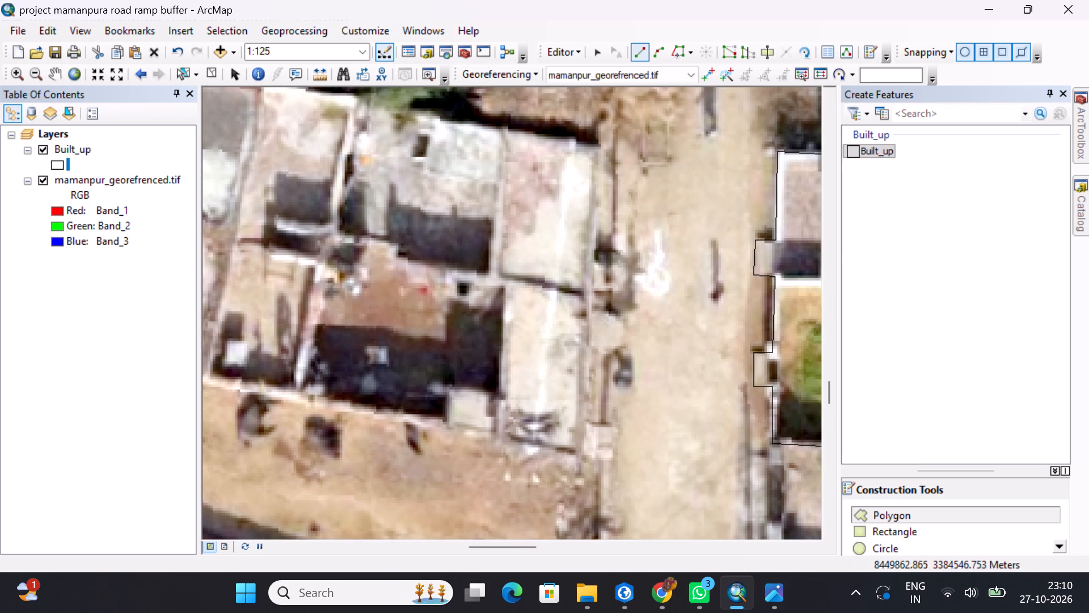
middle_click_drag(580, 361, 581, 283)
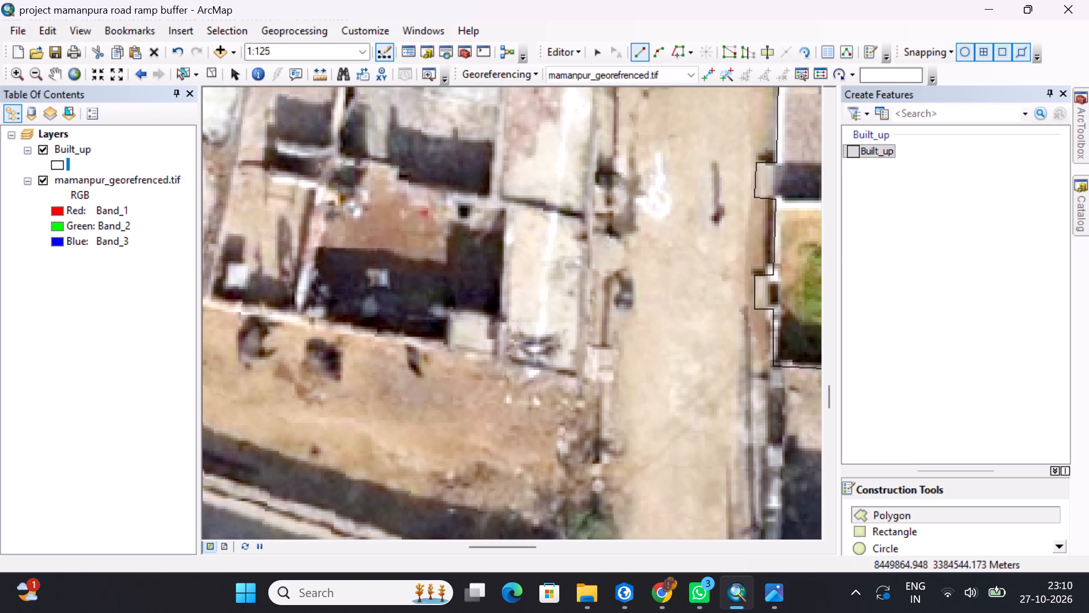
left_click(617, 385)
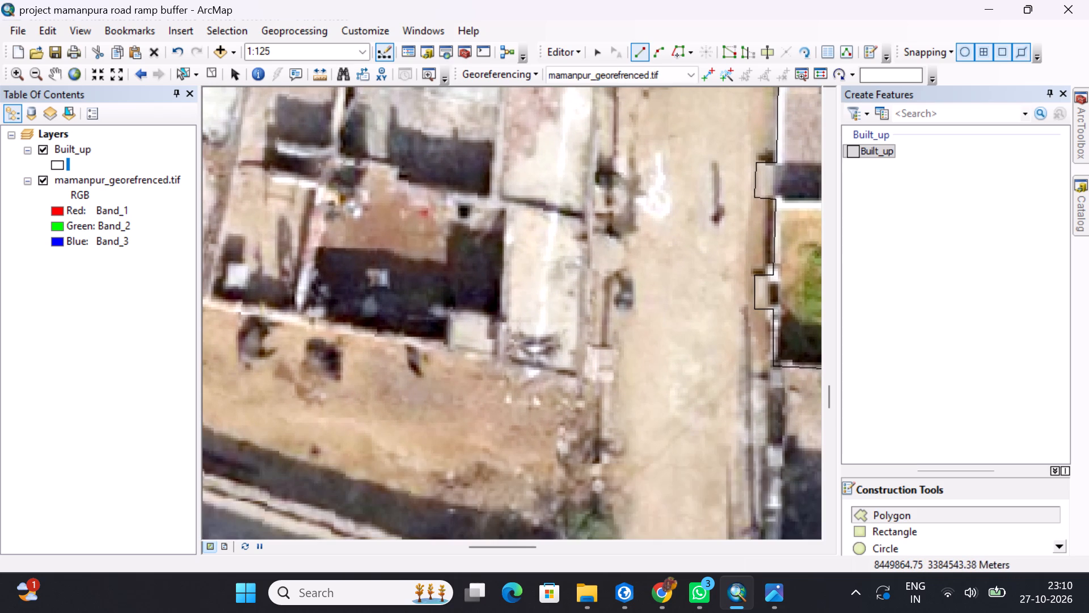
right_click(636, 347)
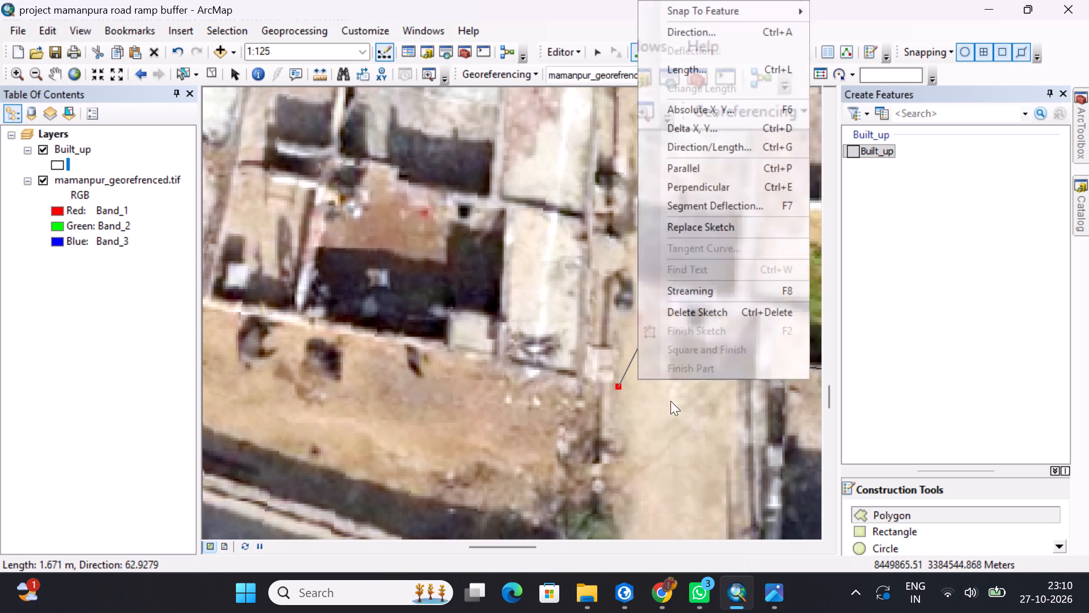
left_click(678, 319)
Start the courtyard block's Built_up polygon at its southeast ramp corner, tracing about 15 m of south wall, 11.5 m of west wall and 13 m of north wall.
scroll(622, 384, "down", 2)
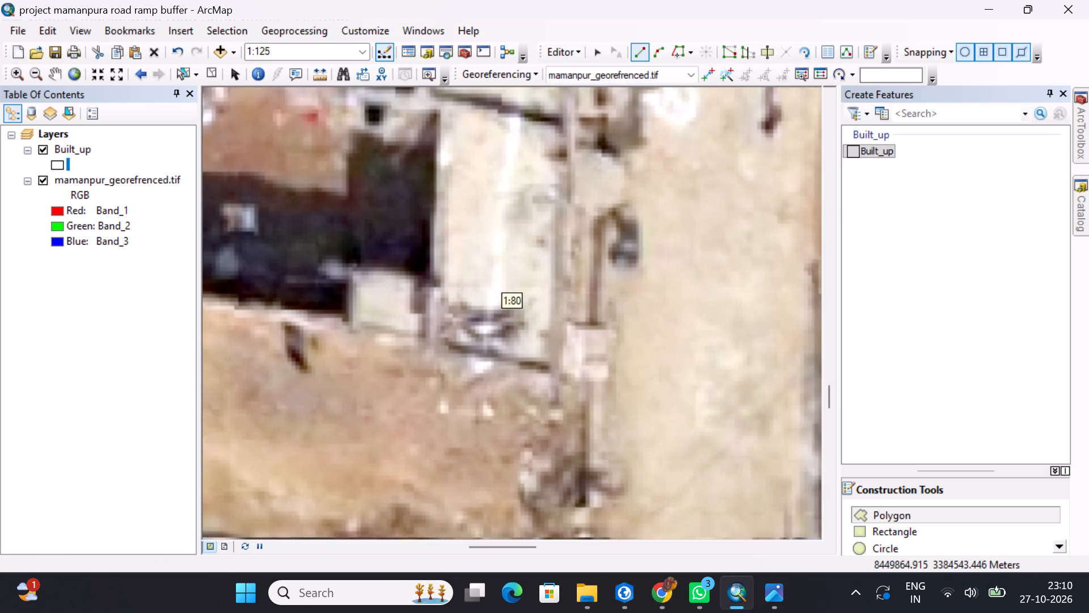
scroll(619, 384, "down", 2)
left_click(602, 375)
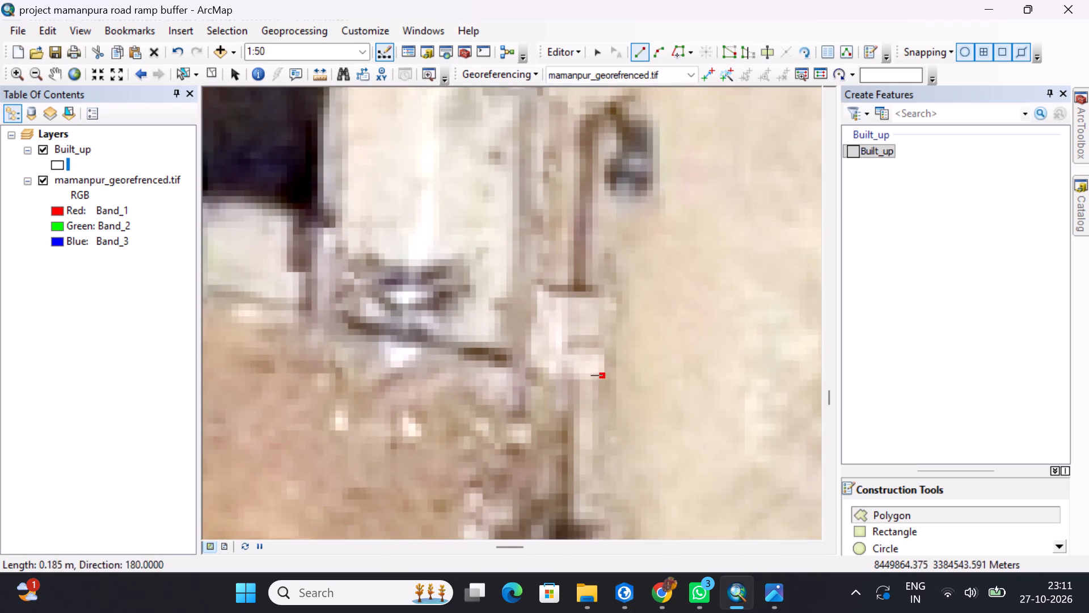
scroll(576, 384, "up", 6)
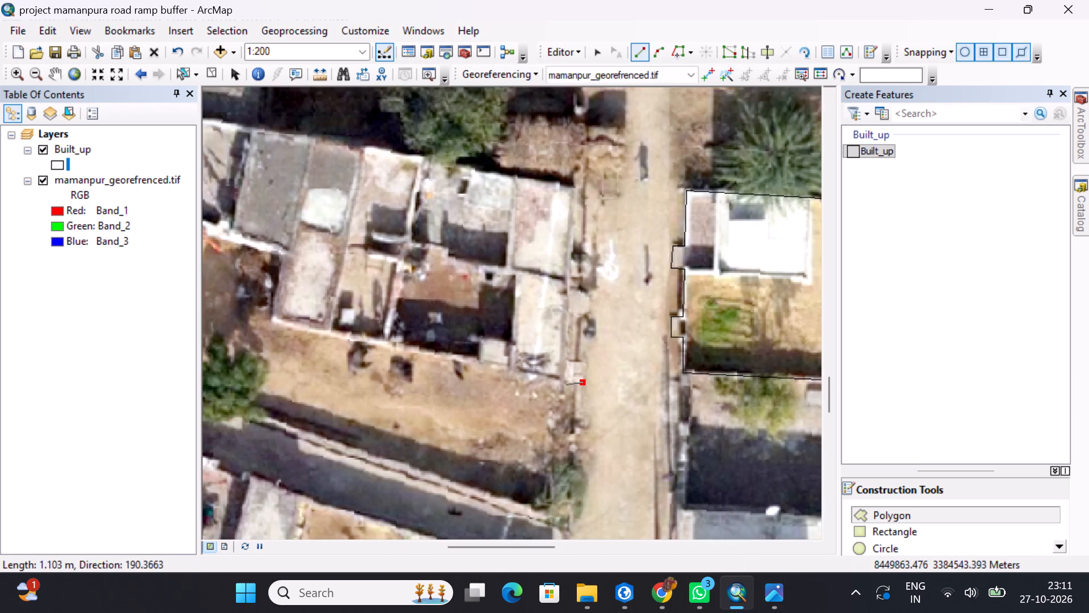
scroll(565, 384, "down", 1)
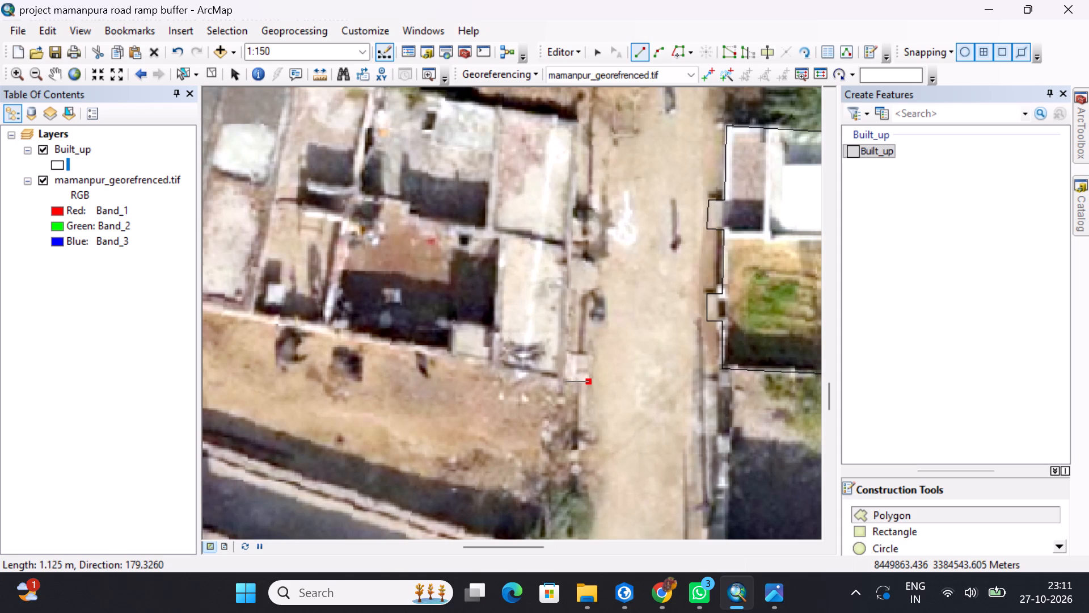
left_click(562, 380)
middle_click_drag(392, 342, 546, 370)
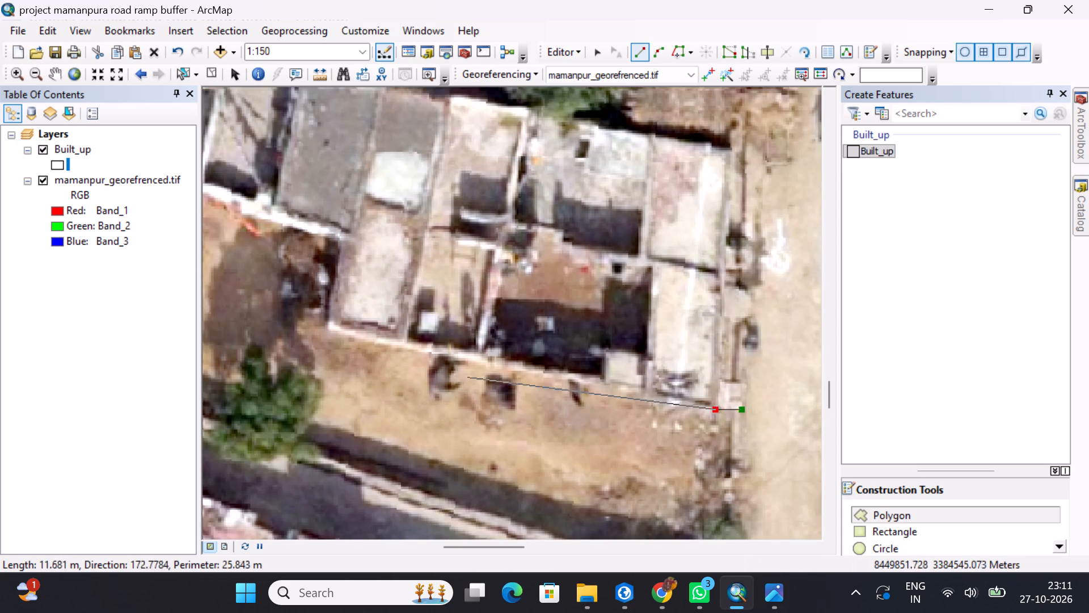
scroll(411, 355, "up", 2)
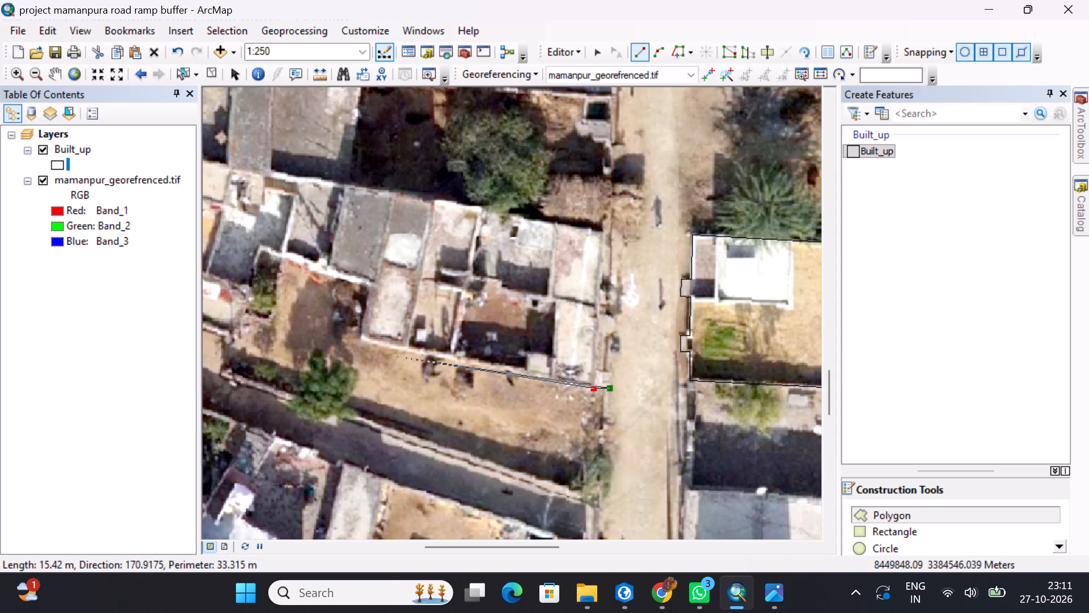
scroll(403, 351, "down", 4)
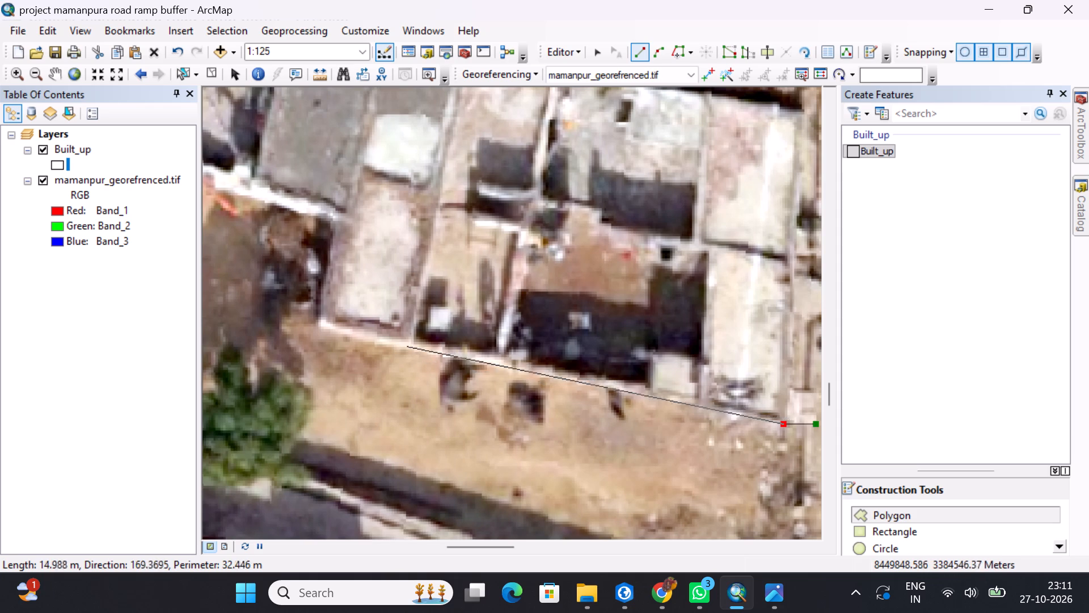
left_click(411, 340)
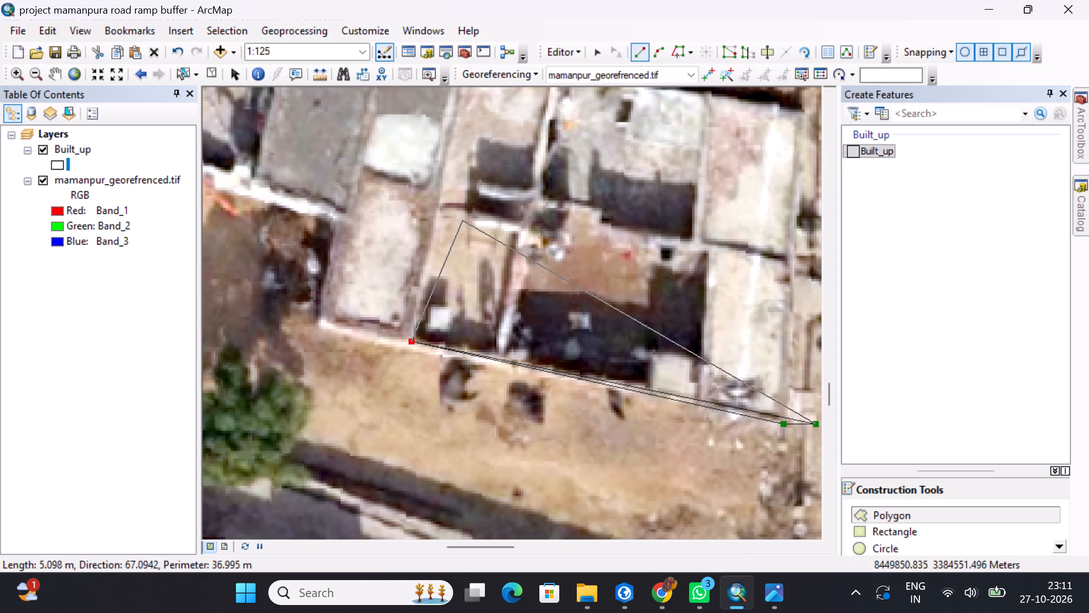
middle_click_drag(463, 217, 425, 391)
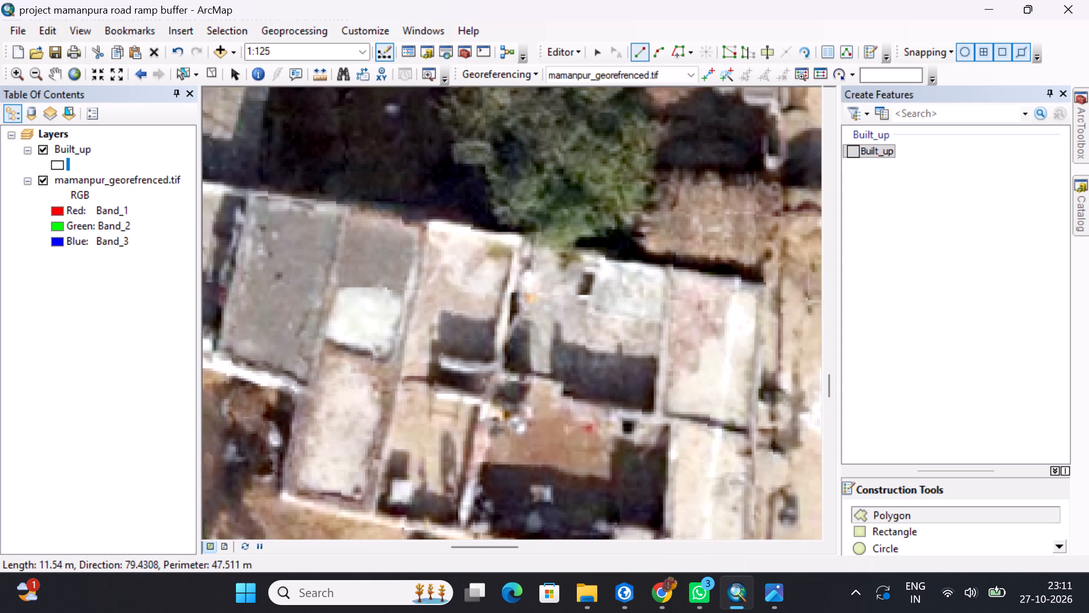
left_click(427, 221)
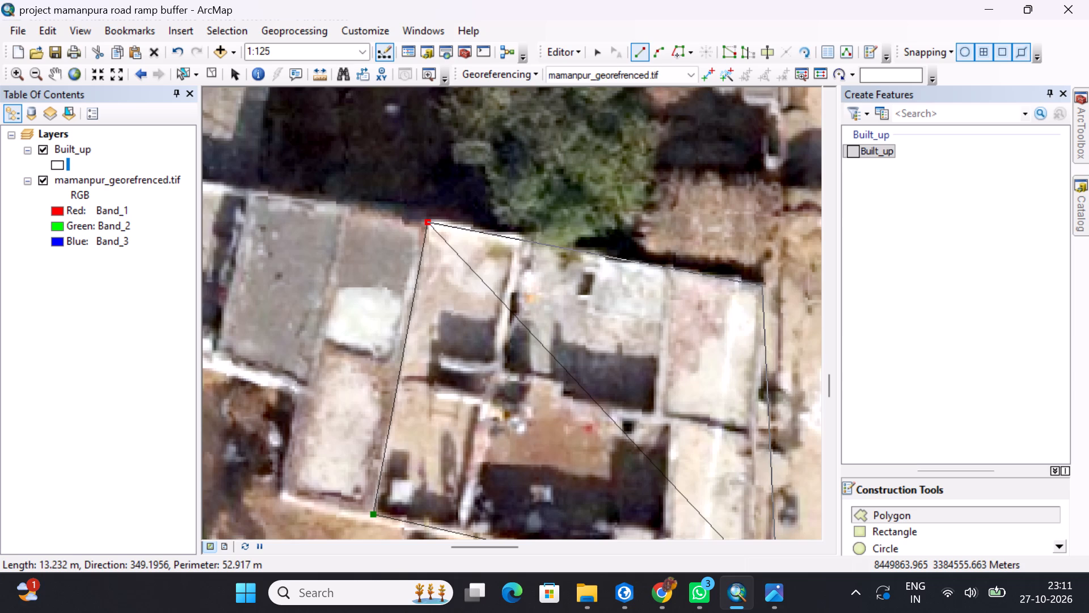
left_click(763, 284)
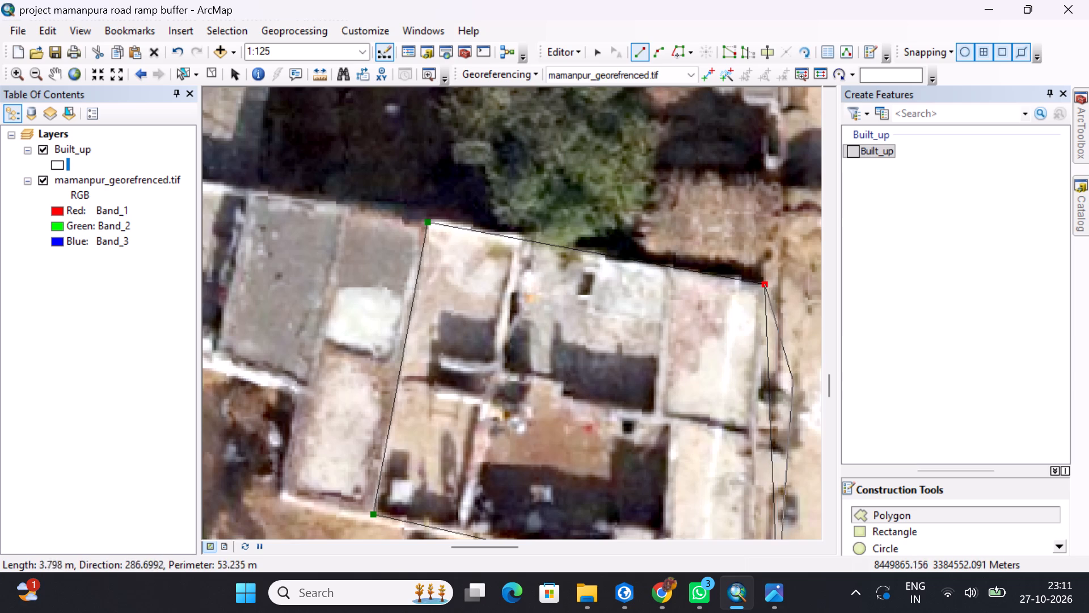
Continue the courtyard block's polygon with about 4.5 m of east wall and a rectangular ramp about 1 m deep and 1 m wide.
middle_click_drag(761, 394, 639, 314)
scroll(761, 394, "down", 1)
scroll(639, 362, "down", 2)
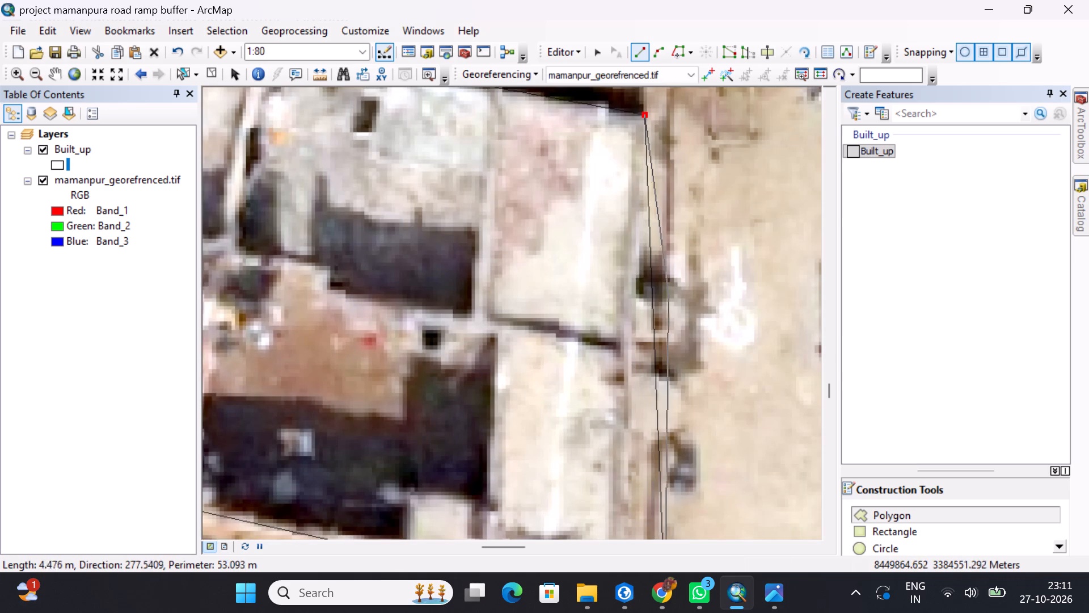
left_click(639, 301)
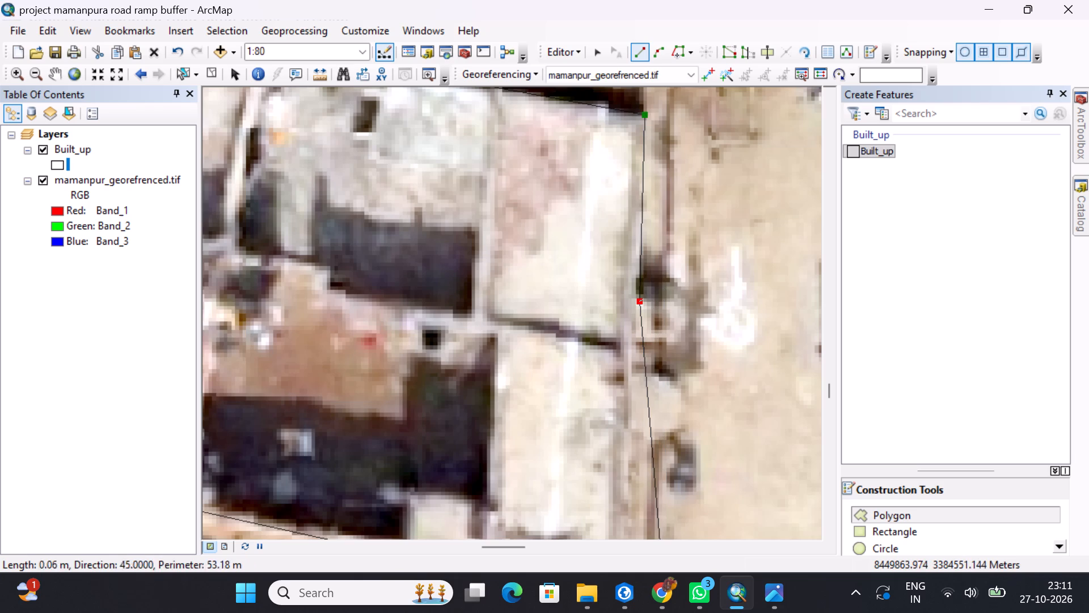
left_click(681, 303)
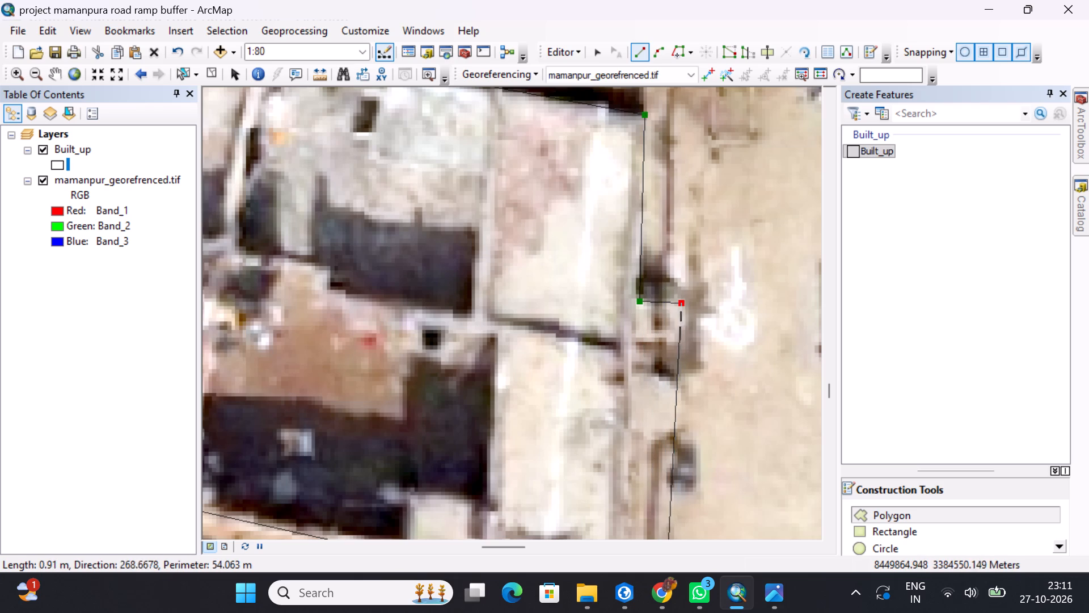
left_click(679, 344)
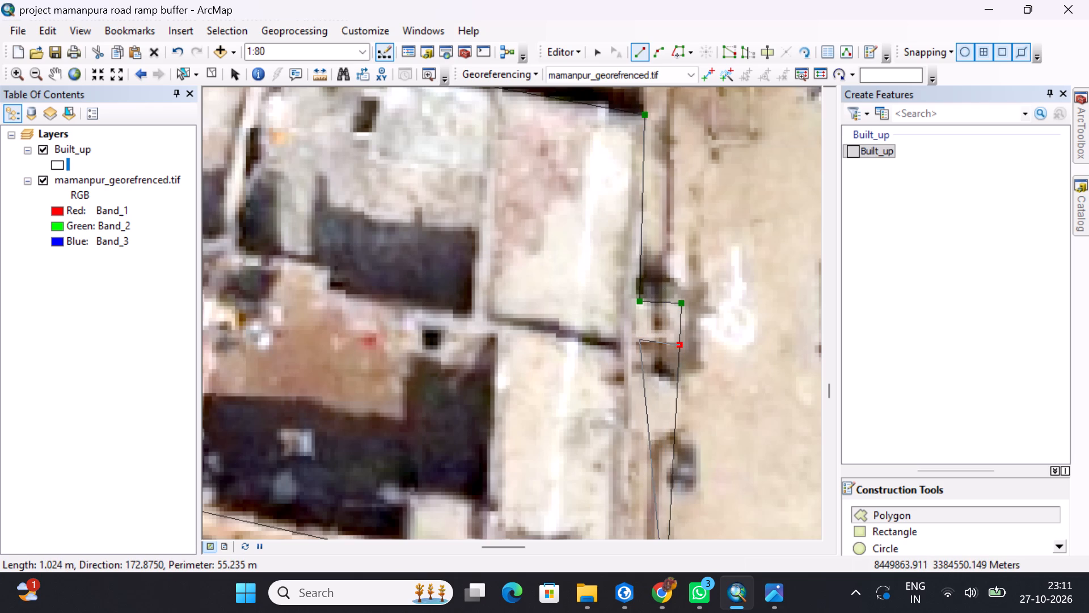
left_click(637, 342)
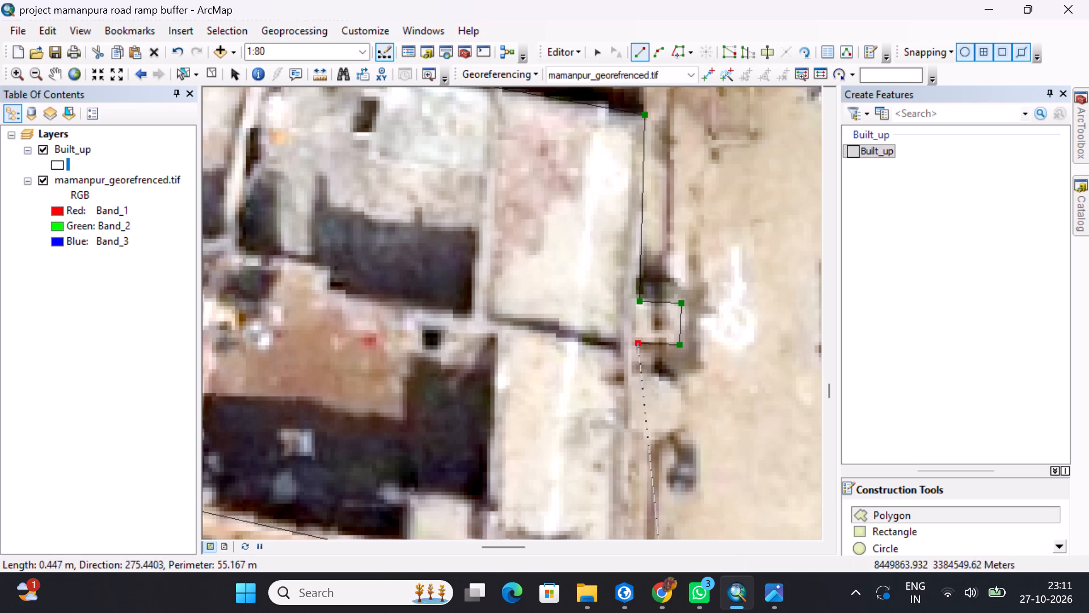
Continue the courtyard block's polygon with about 0.8 m of east wall and a rounded ramp about 1.5 m wide and 1 m deep.
left_click(639, 375)
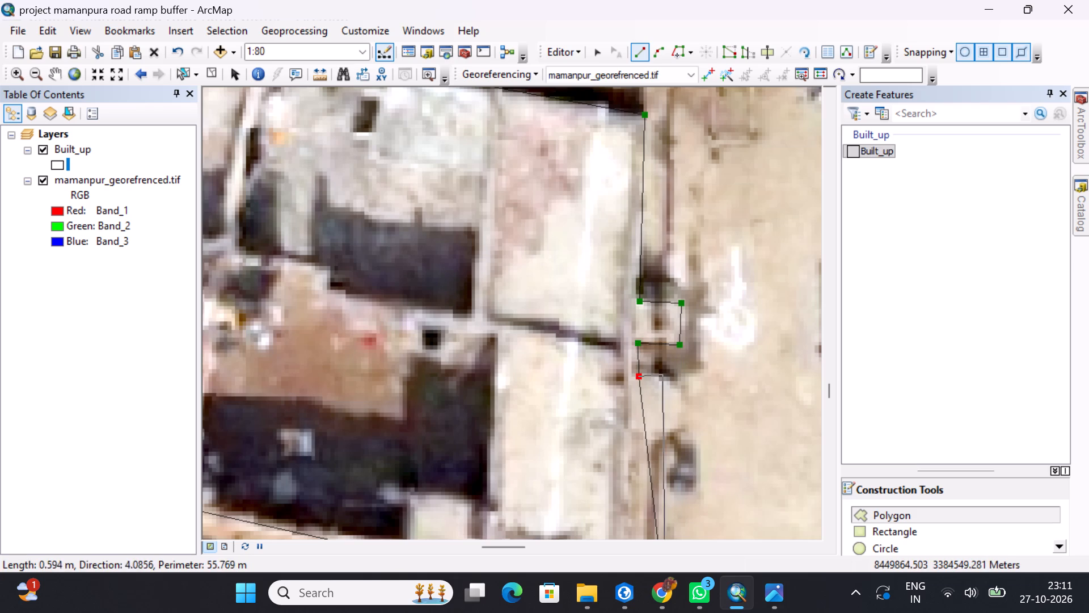
left_click(665, 377)
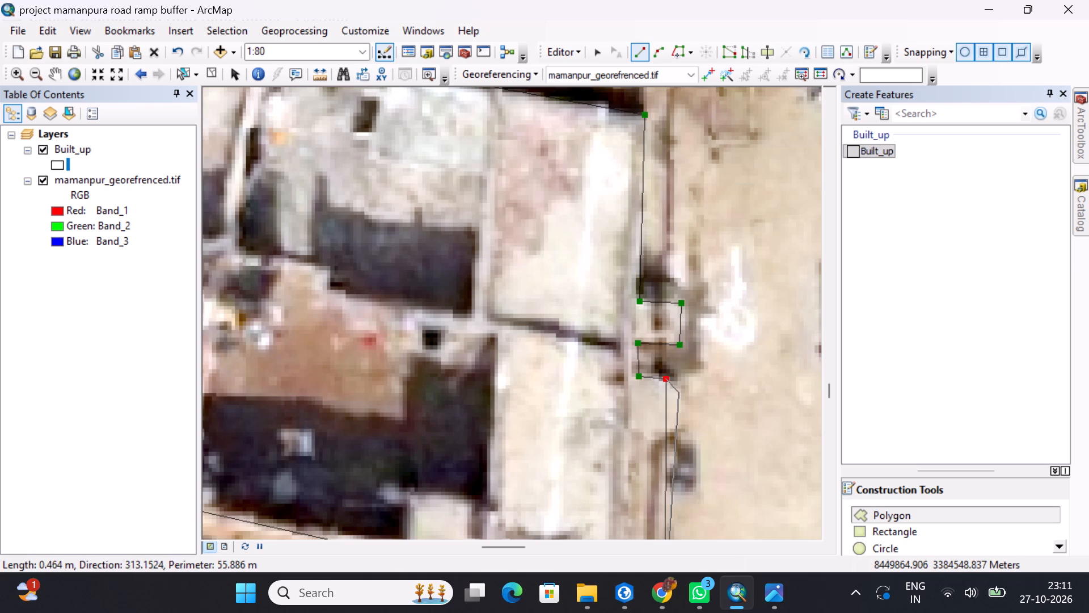
left_click(678, 391)
left_click(678, 411)
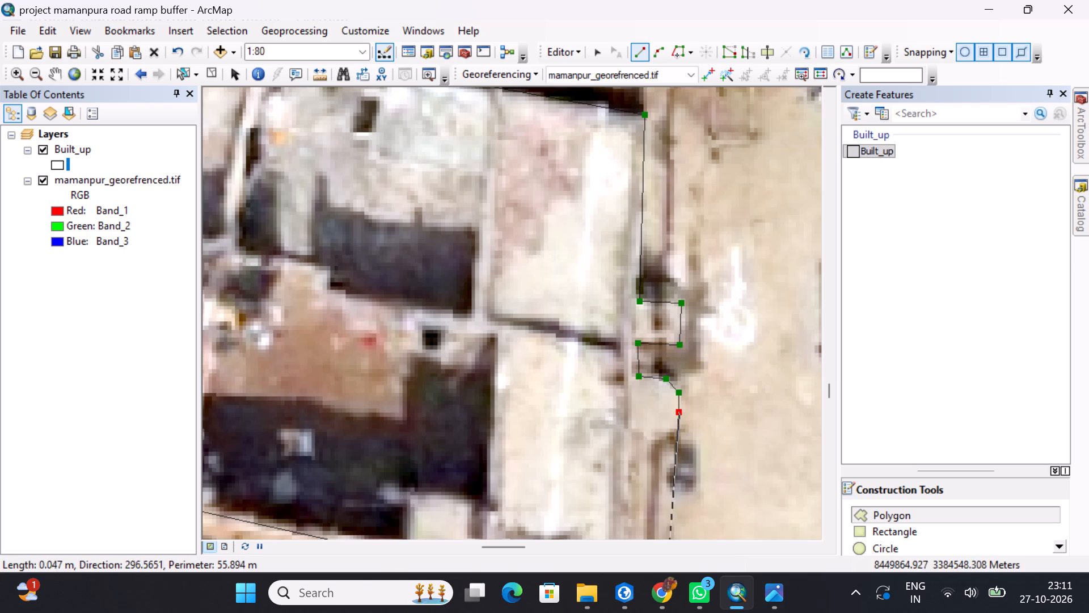
left_click(674, 430)
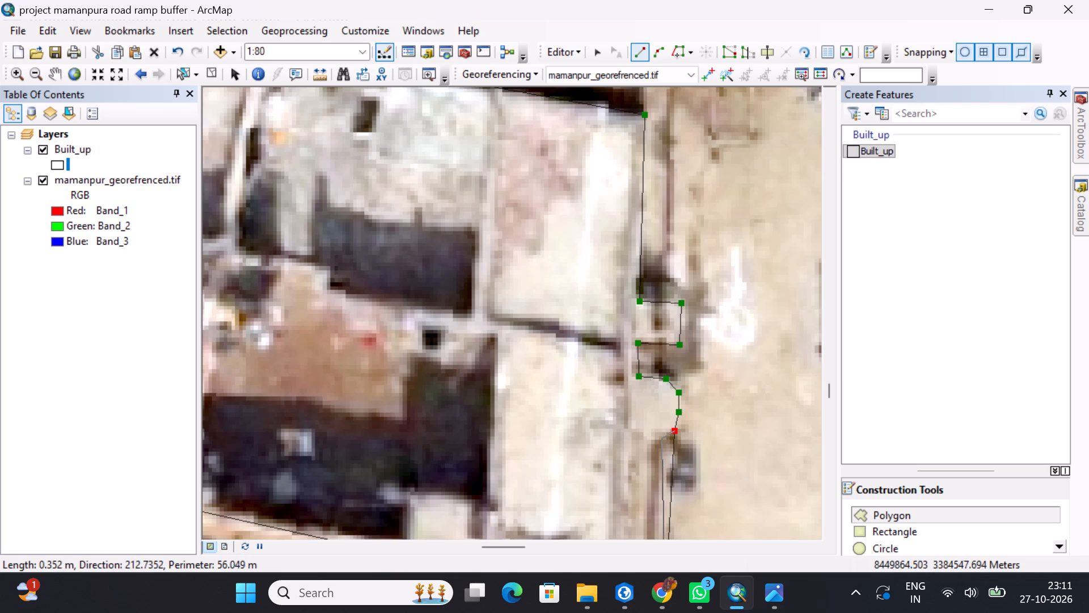
left_click(661, 438)
left_click(637, 439)
Finish the courtyard block's Built_up polygon with about 2.8 m of east wall and the southeast ramp's north edge, about 0.9 m long.
middle_click_drag(684, 431, 685, 425)
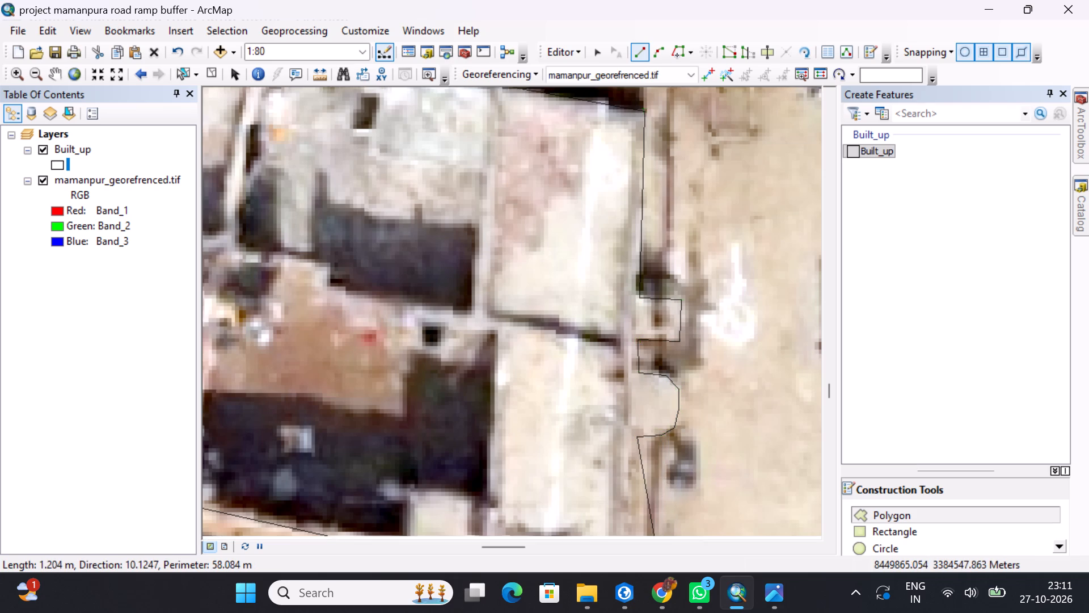
middle_click_drag(685, 425, 653, 304)
middle_click_drag(648, 397, 624, 346)
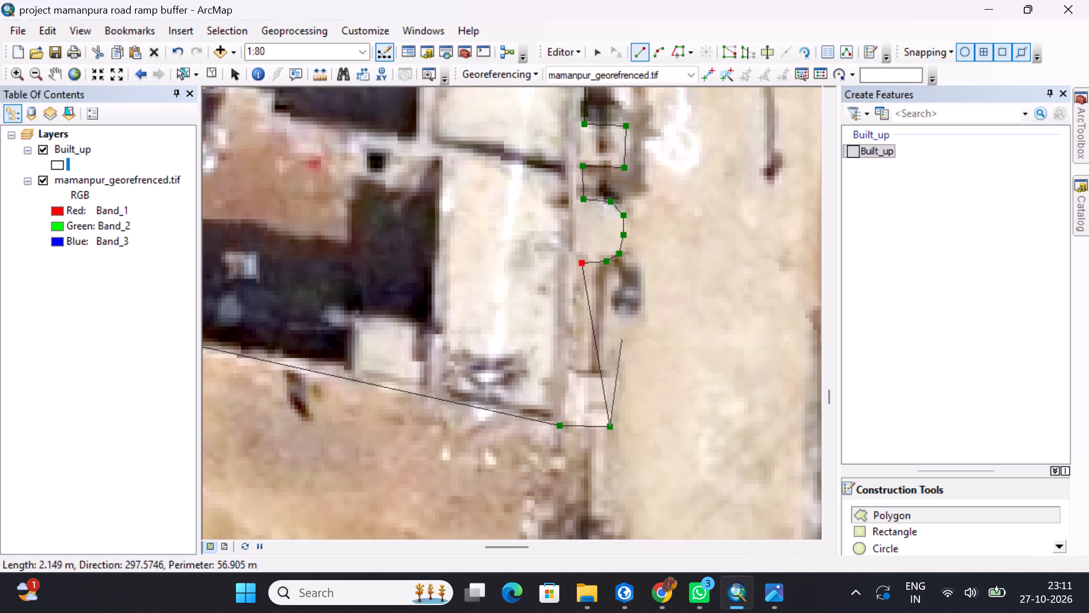
left_click(579, 375)
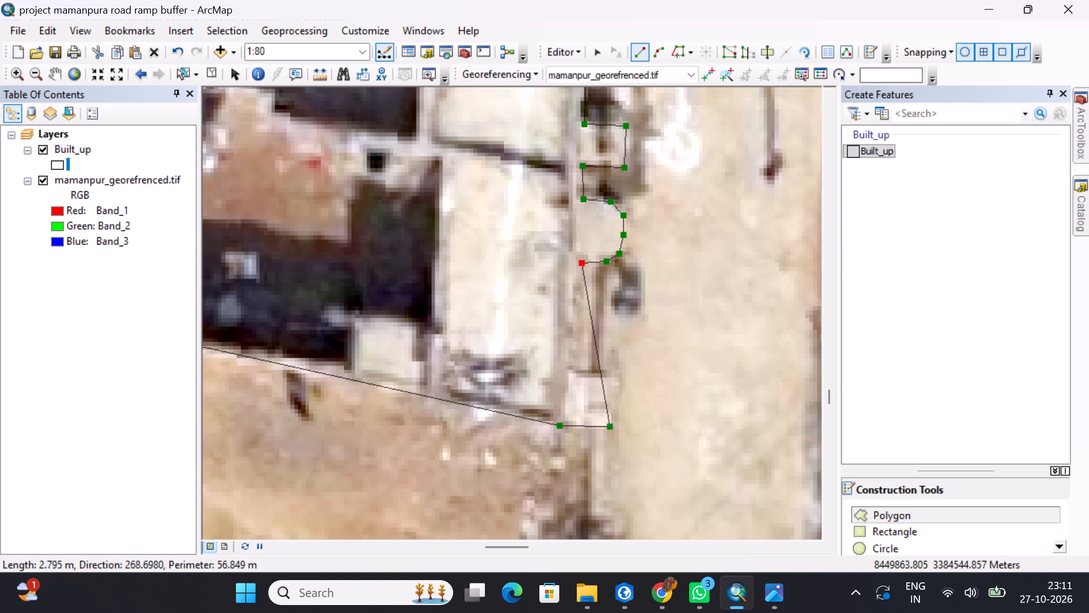
left_click(613, 373)
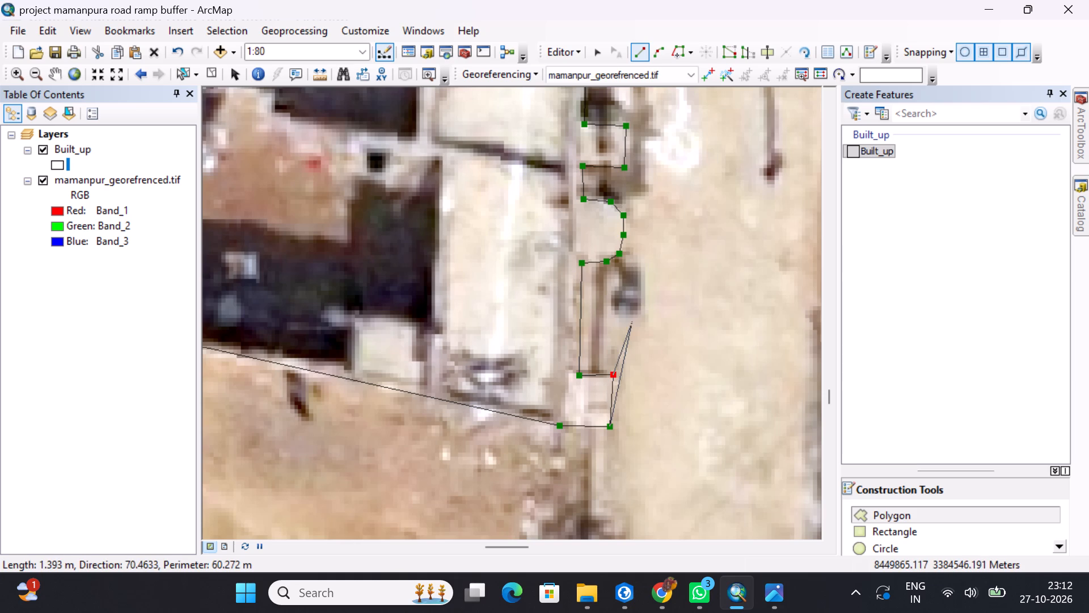
middle_click_drag(622, 320, 549, 402)
scroll(557, 378, "up", 4)
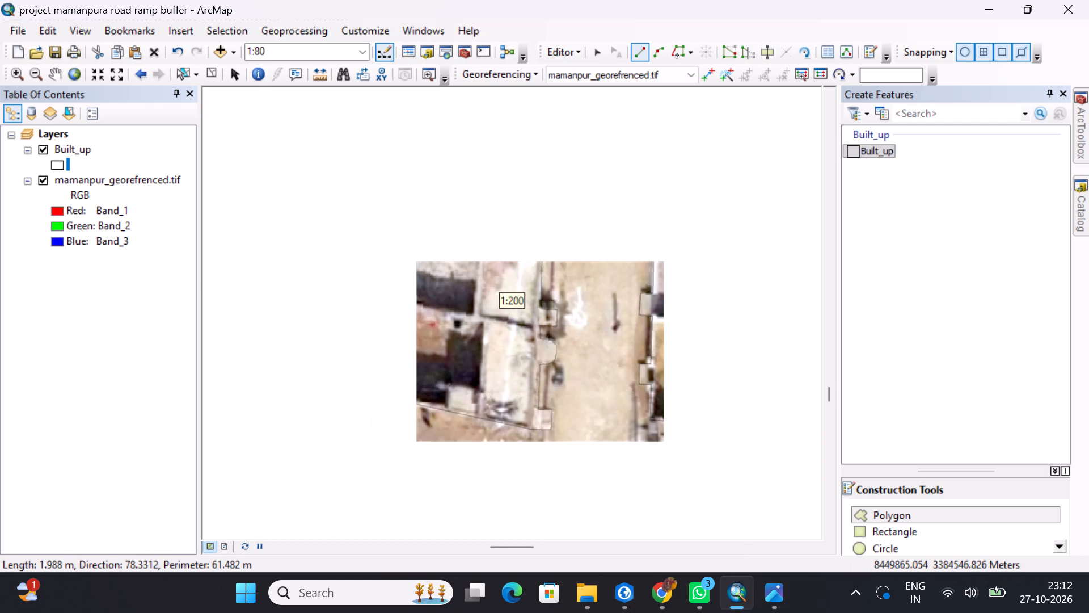
middle_click_drag(576, 278, 568, 310)
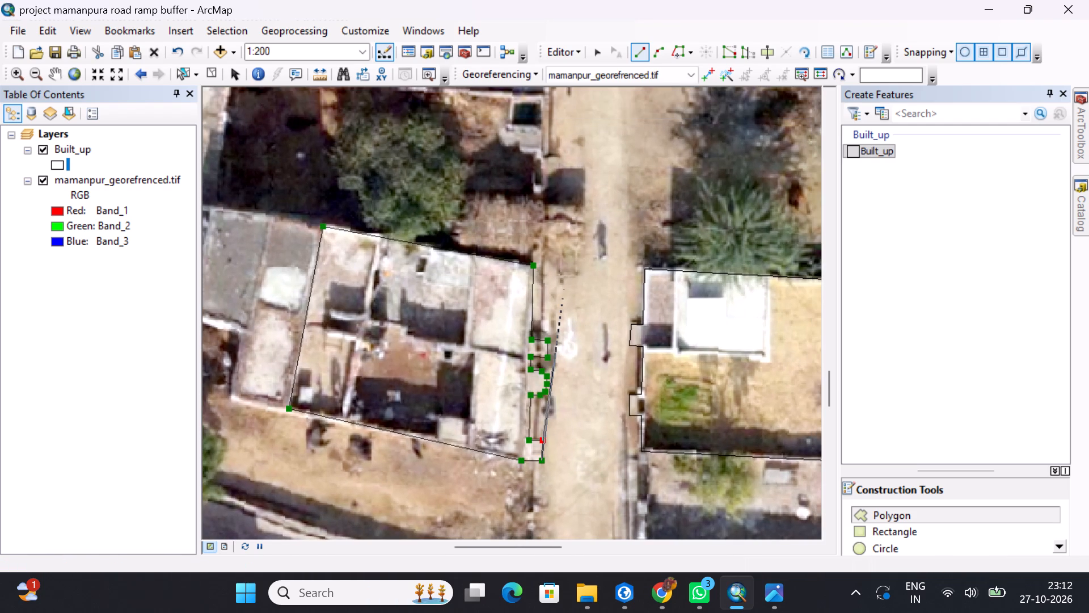
key("F2")
Examine the buildings along the road northward from the courtyard block, up to the tapering building at the imagery's north edge.
middle_click_drag(573, 234, 555, 405)
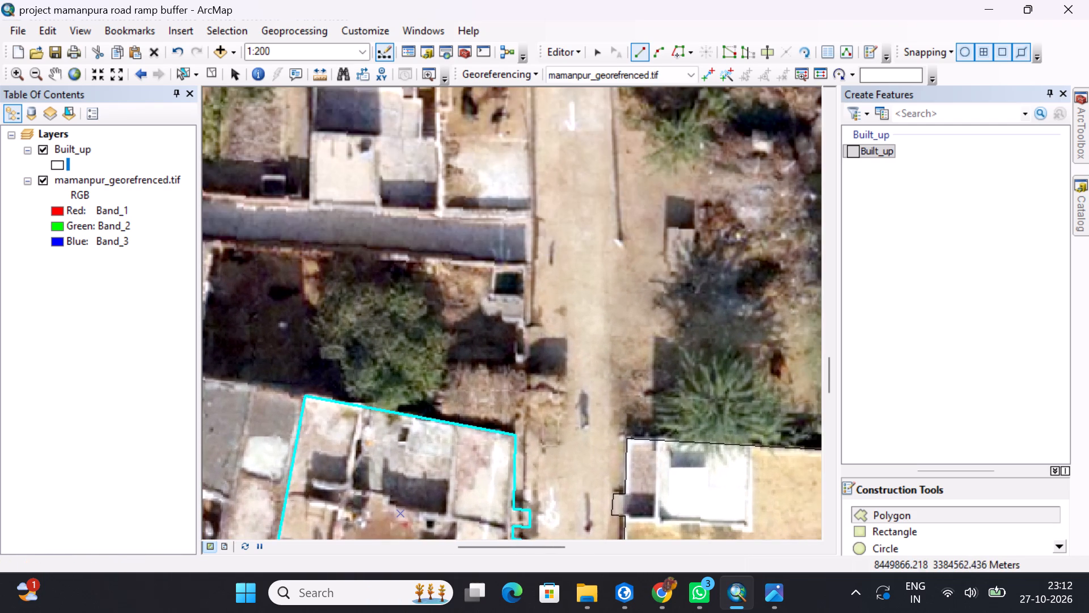
middle_click_drag(562, 243, 550, 350)
middle_click_drag(569, 232, 572, 364)
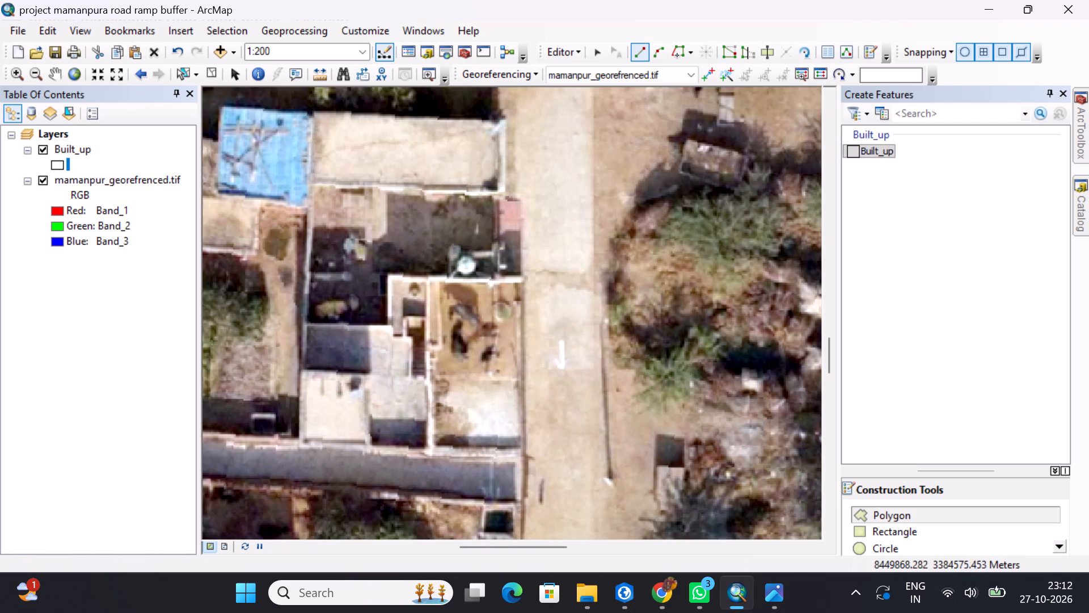
middle_click_drag(555, 225, 567, 289)
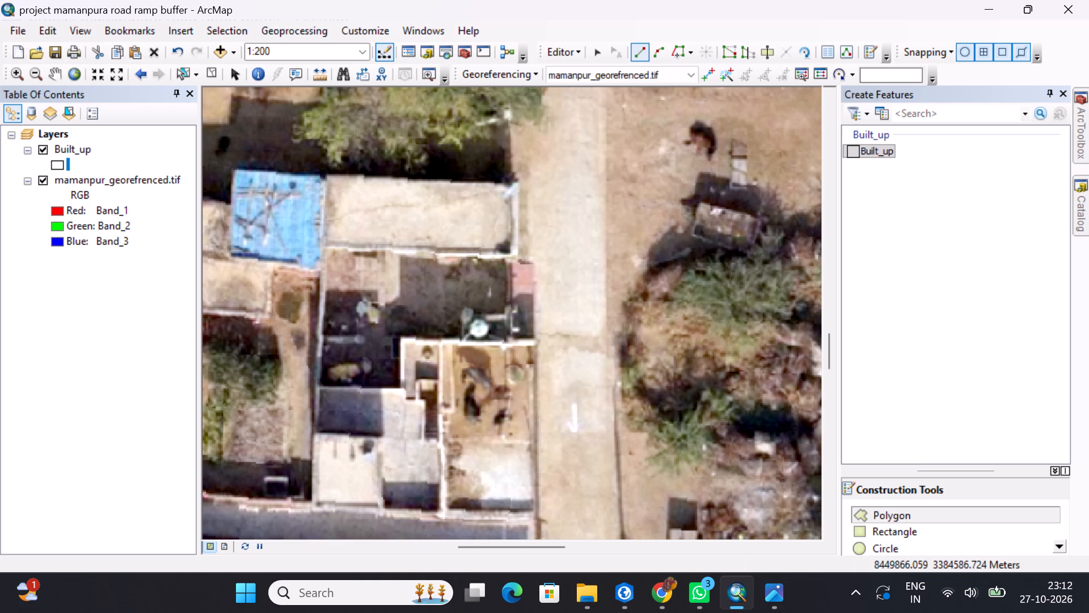
middle_click_drag(559, 231, 554, 335)
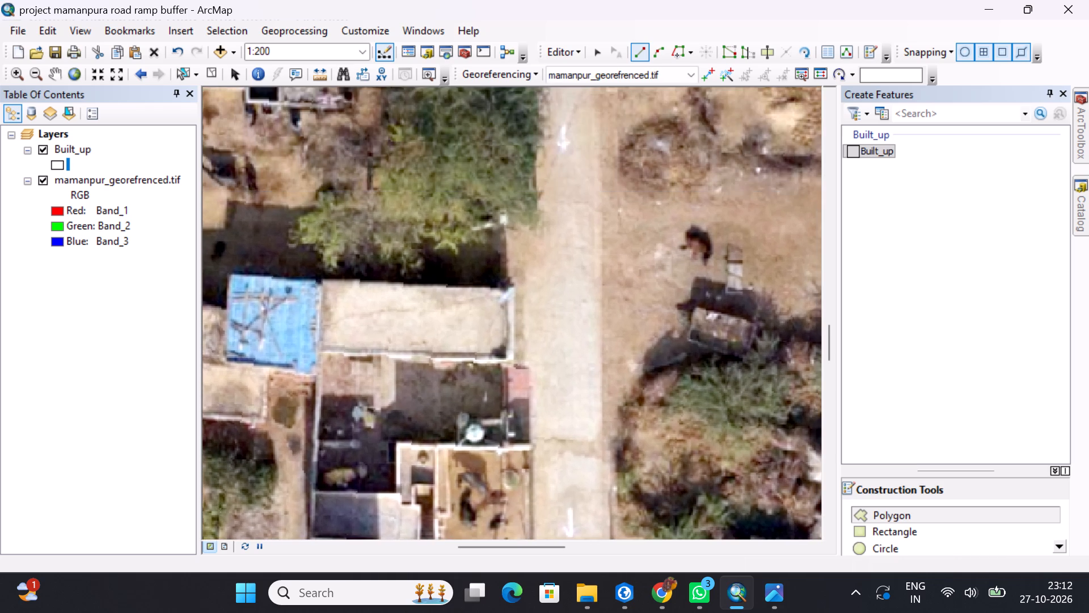
middle_click_drag(552, 308, 543, 199)
middle_click_drag(558, 268, 539, 204)
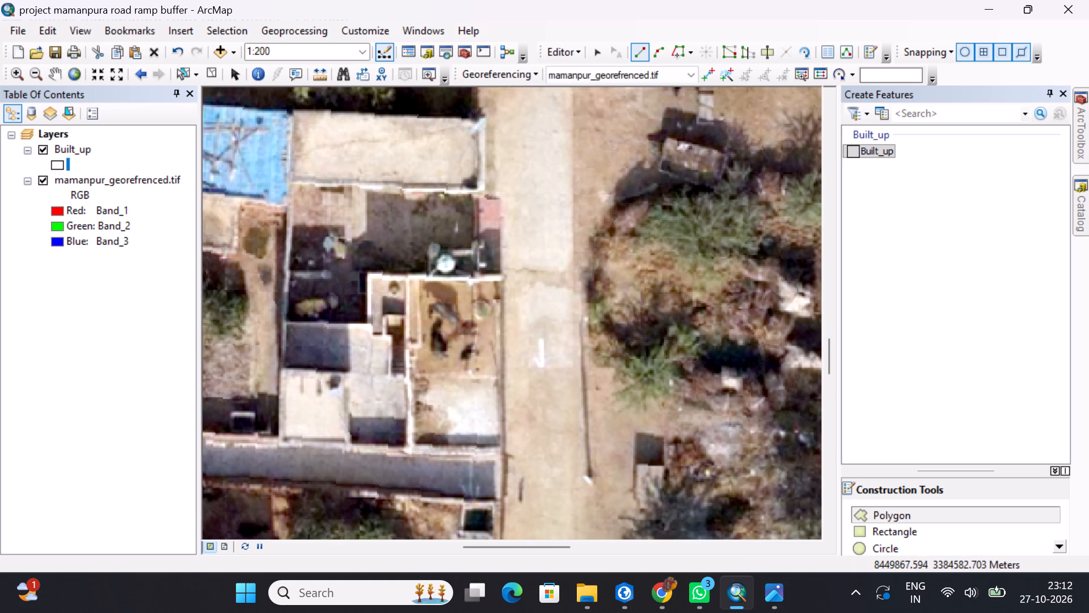
middle_click_drag(537, 185, 534, 307)
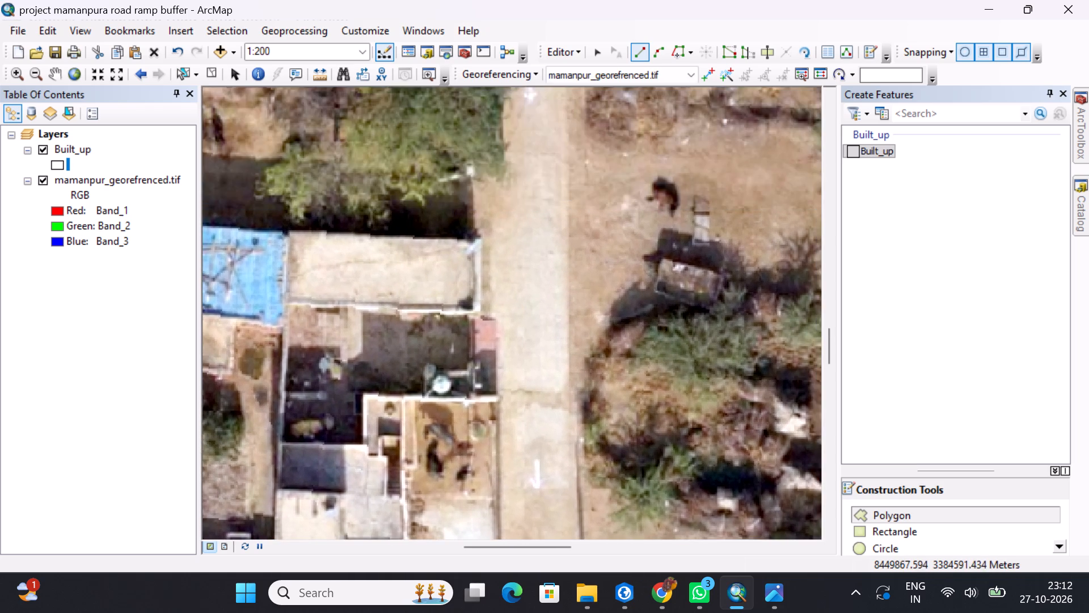
middle_click_drag(541, 159, 549, 381)
middle_click_drag(531, 223, 539, 376)
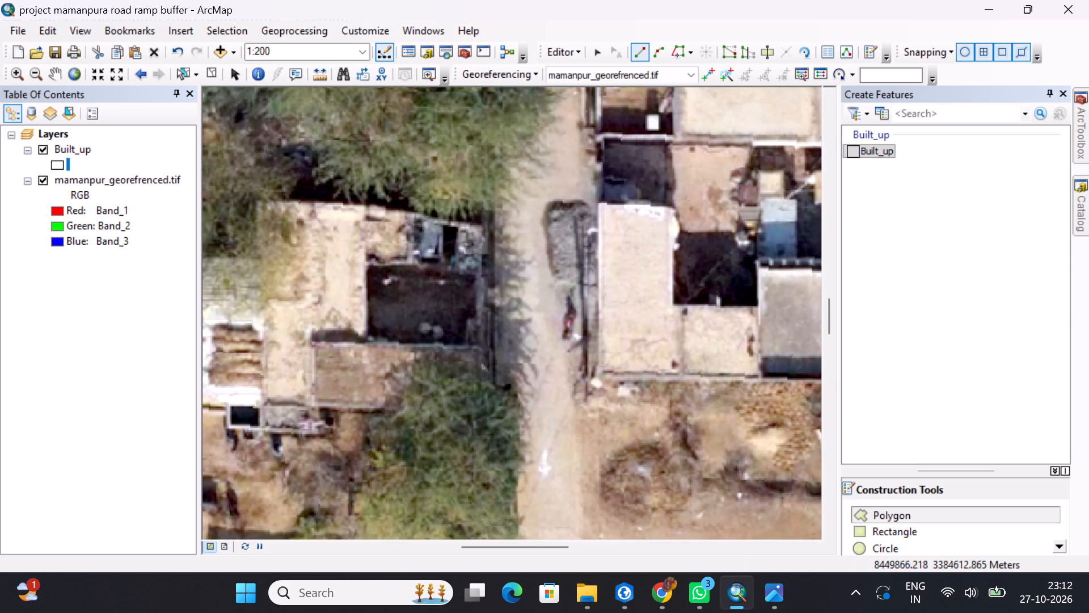
middle_click_drag(530, 241, 548, 421)
middle_click_drag(543, 295, 572, 498)
middle_click_drag(558, 296, 561, 328)
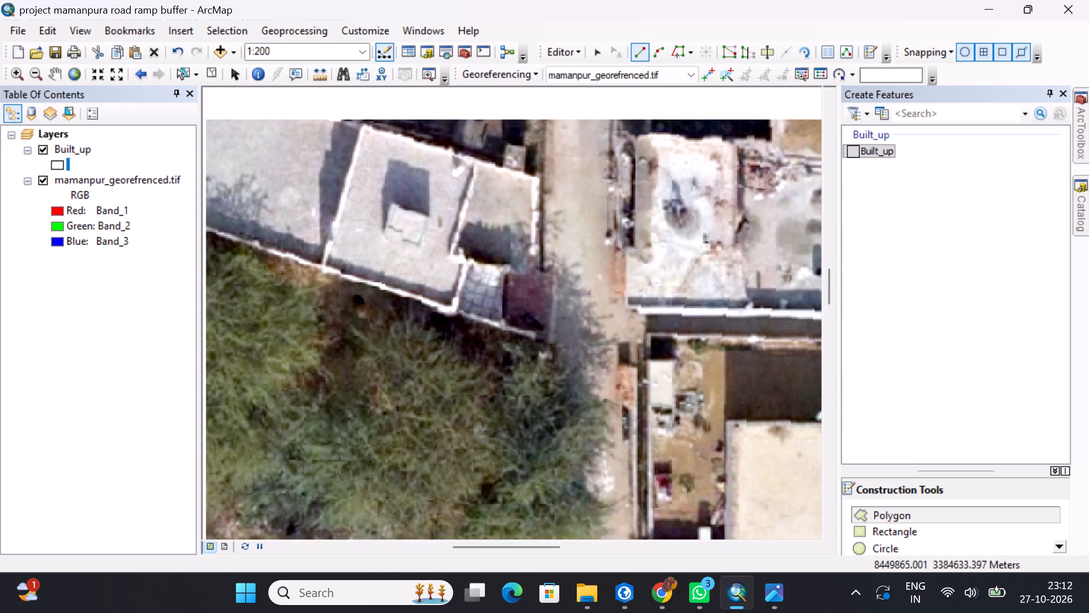
middle_click_drag(561, 328, 562, 384)
middle_click_drag(592, 422, 568, 222)
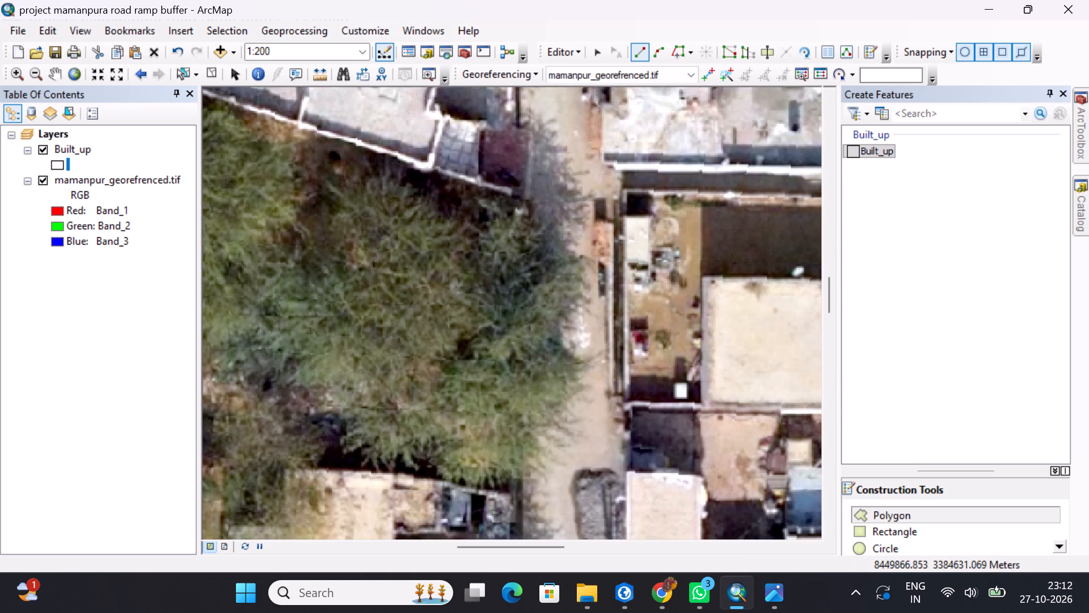
middle_click_drag(568, 221, 562, 316)
scroll(568, 223, "down", 1)
middle_click(576, 430)
middle_click_drag(568, 190, 579, 389)
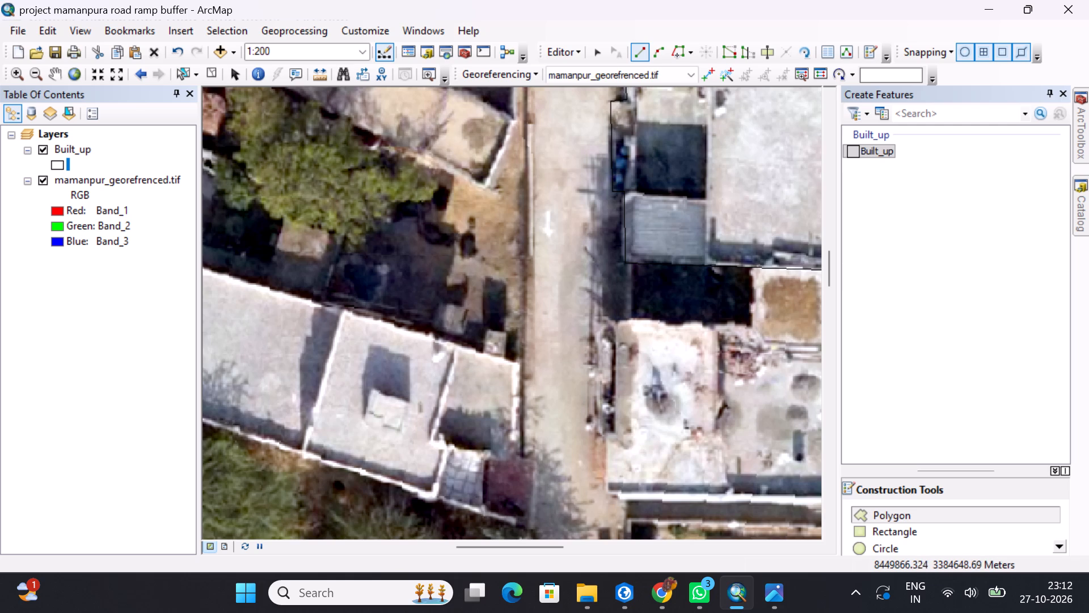
middle_click_drag(564, 264, 576, 499)
middle_click_drag(558, 293, 547, 476)
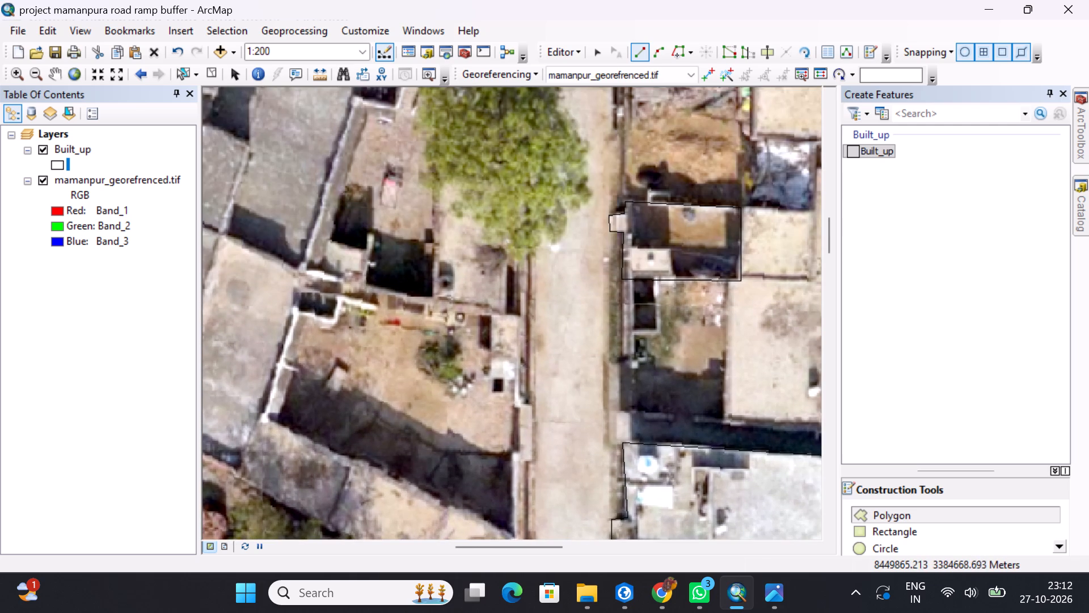
middle_click_drag(553, 336, 528, 463)
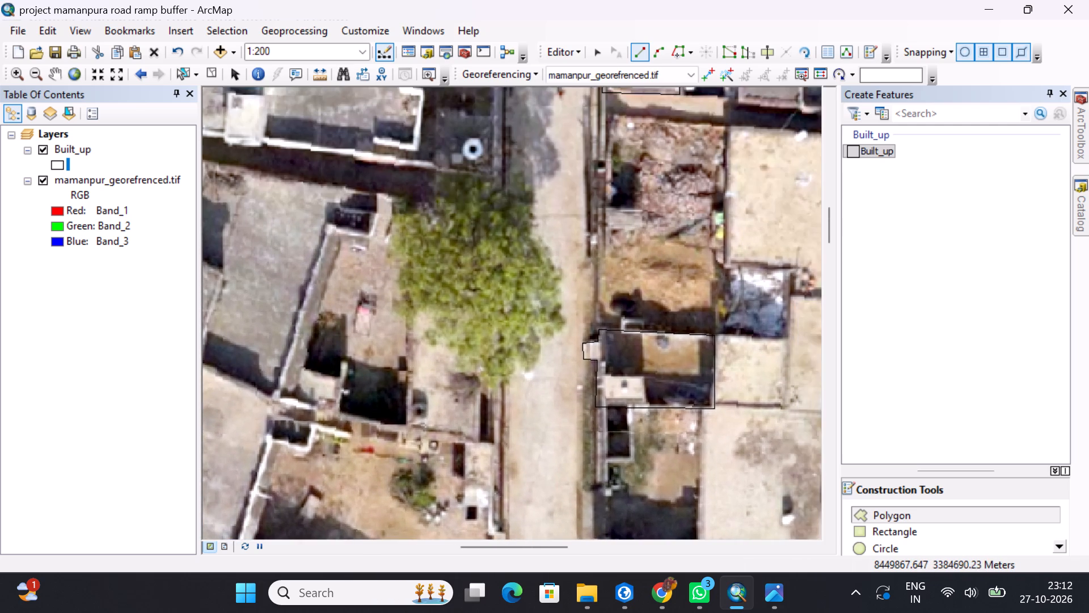
middle_click_drag(559, 144, 547, 330)
middle_click_drag(531, 233, 534, 386)
middle_click_drag(499, 253, 503, 380)
middle_click_drag(500, 235, 497, 391)
middle_click_drag(482, 180, 489, 288)
middle_click_drag(492, 100, 495, 117)
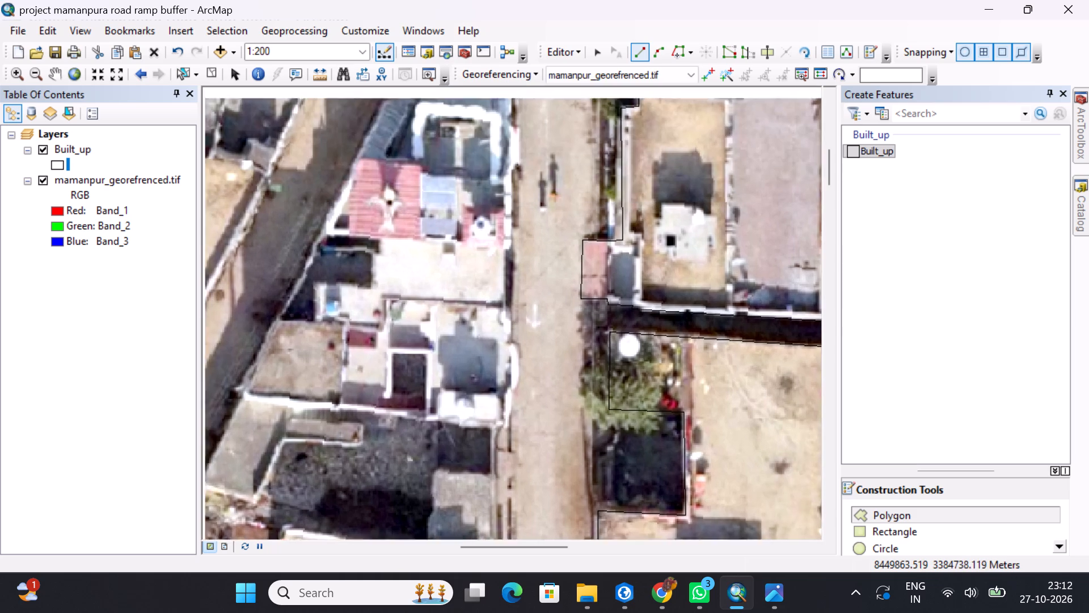
middle_click_drag(495, 117, 496, 245)
middle_click_drag(513, 170, 512, 279)
middle_click_drag(512, 195, 514, 257)
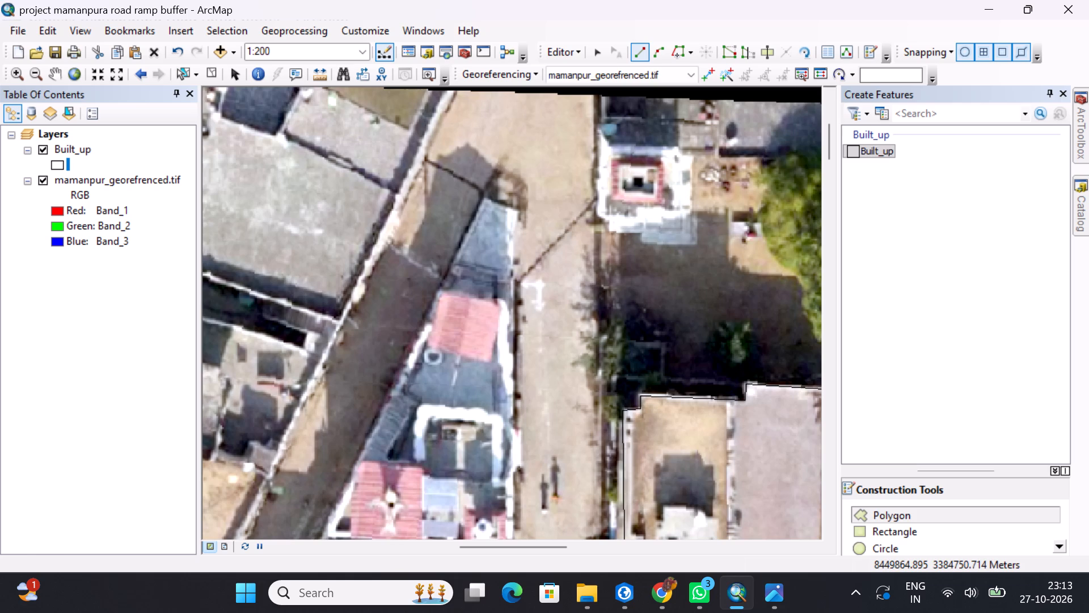
Start the tapering building's Built_up polygon at its northeast corner, tracing about 13.5 m of east wall and a ramp about 2.2 m wide and 0.35 m deep.
left_click(518, 212)
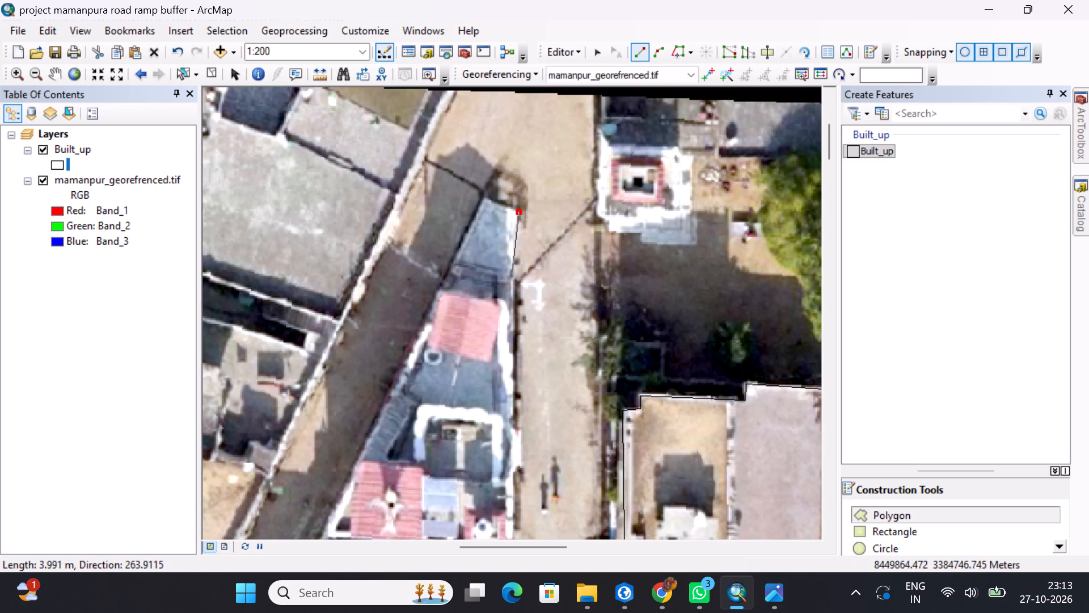
left_click(512, 276)
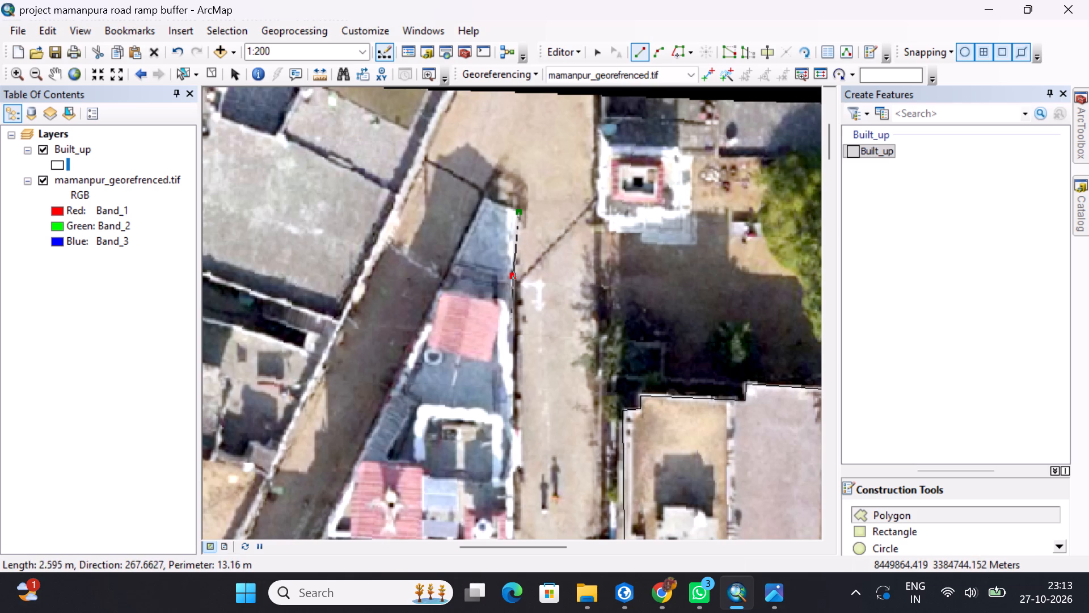
middle_click_drag(510, 318, 493, 208)
scroll(508, 325, "down", 2)
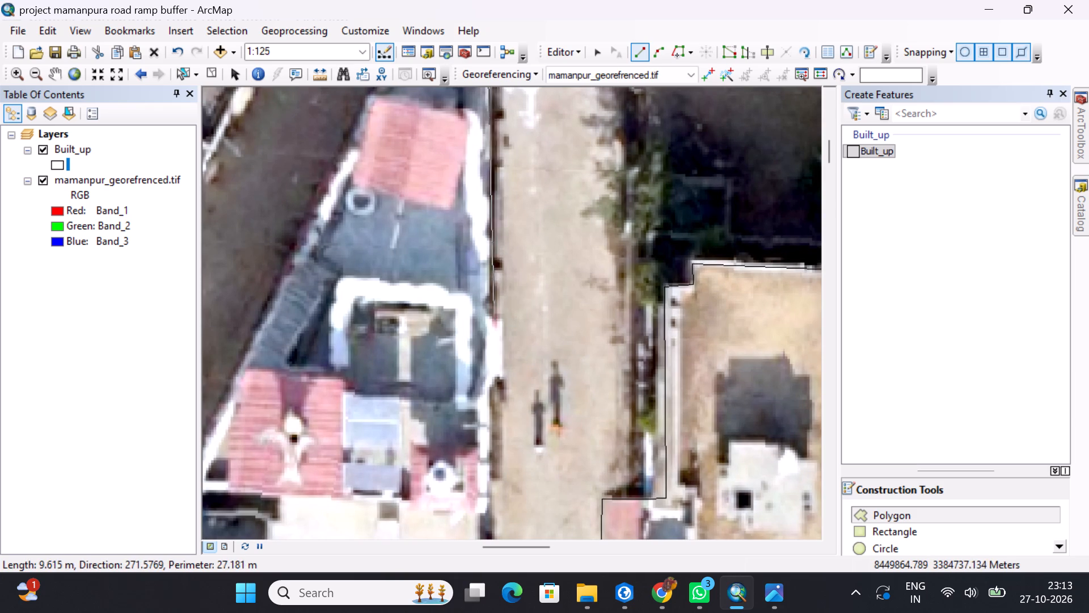
left_click(493, 318)
scroll(502, 318, "up", 4)
scroll(502, 318, "down", 7)
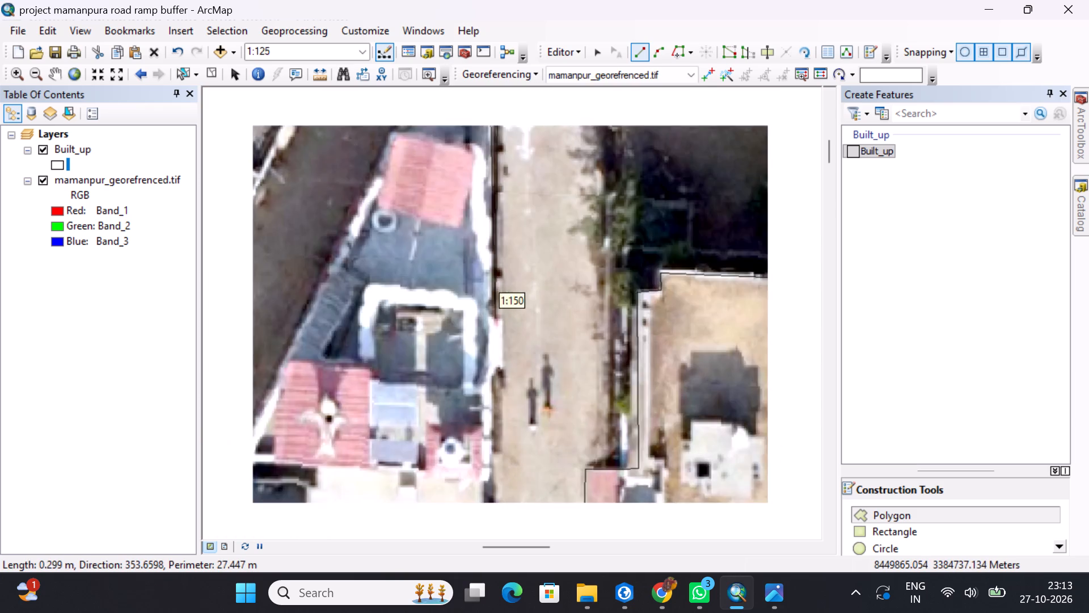
scroll(500, 318, "down", 5)
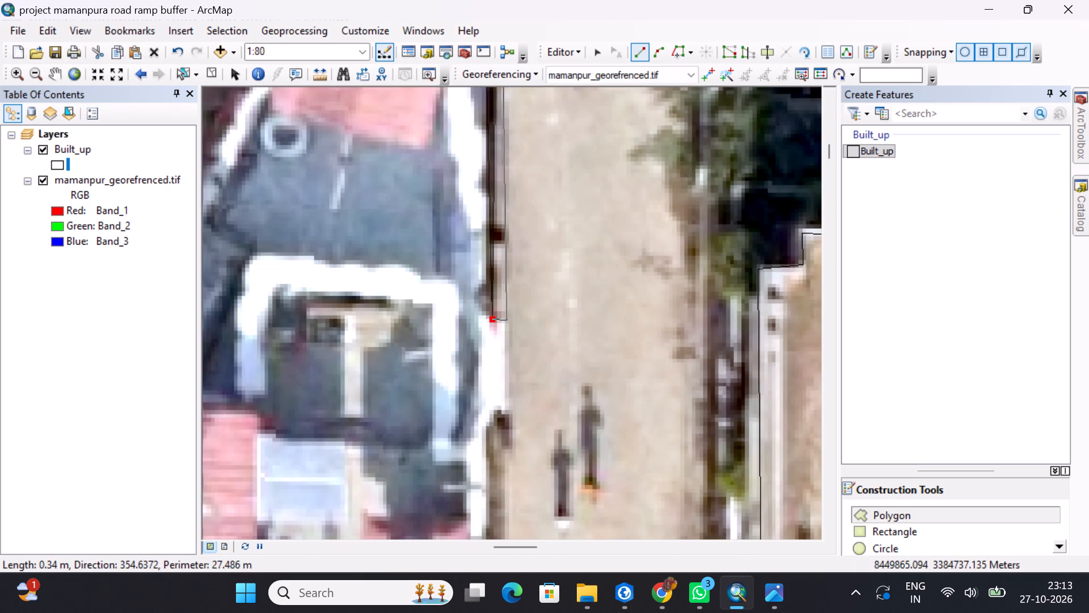
left_click(506, 320)
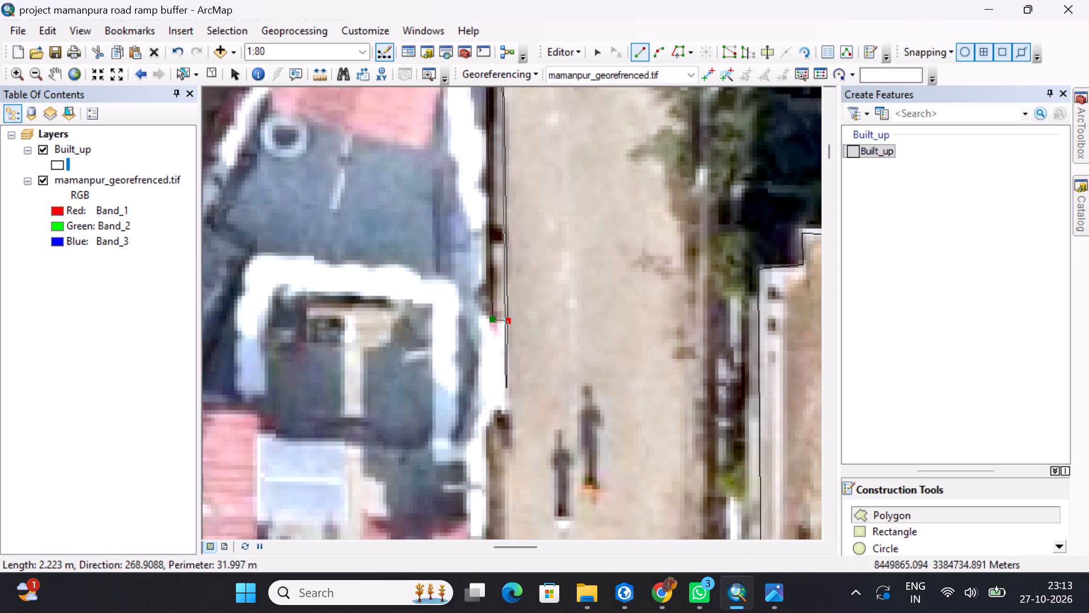
left_click(505, 410)
left_click(491, 410)
Continue the tapering building's polygon south of the ramp with about 5.3 m of east wall, a 0.3 m inward jog and 3.5 m of wall.
scroll(493, 413, "down", 2)
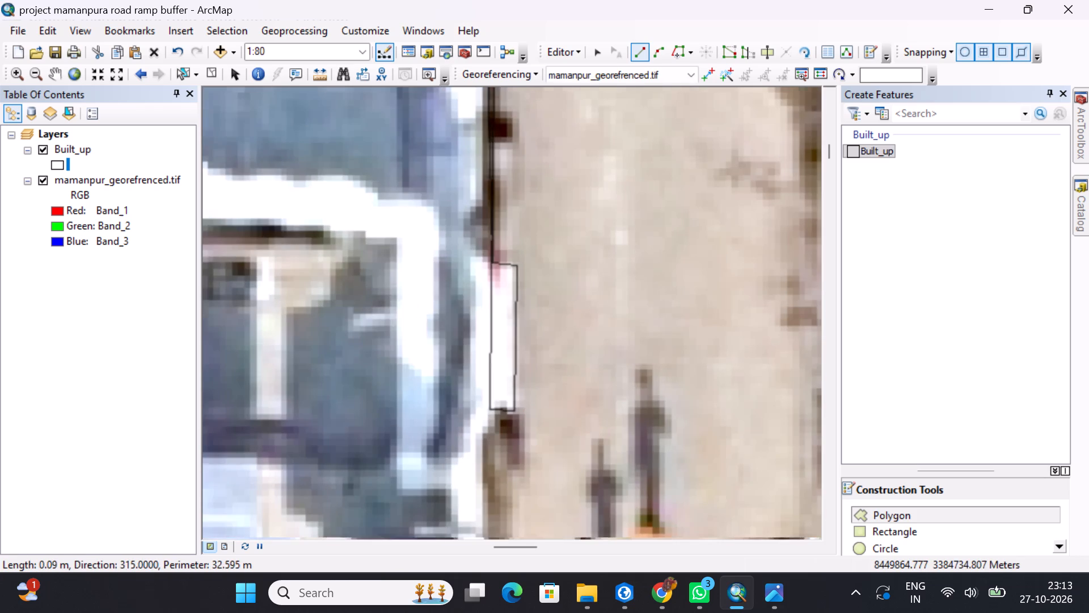
middle_click_drag(488, 338, 468, 184)
middle_click_drag(518, 392, 472, 202)
scroll(473, 203, "down", 6)
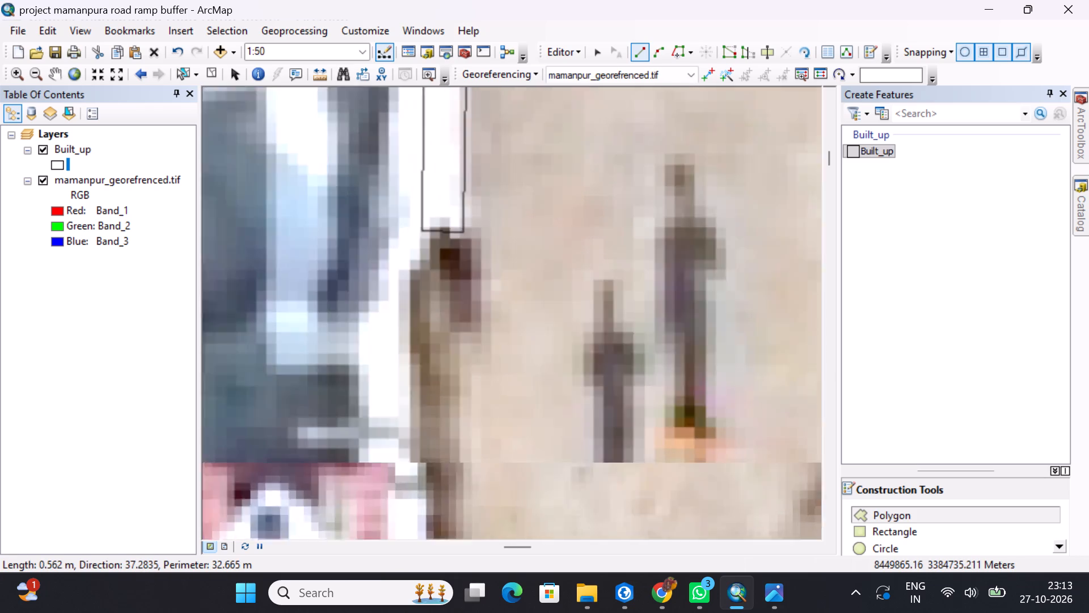
scroll(475, 209, "up", 12)
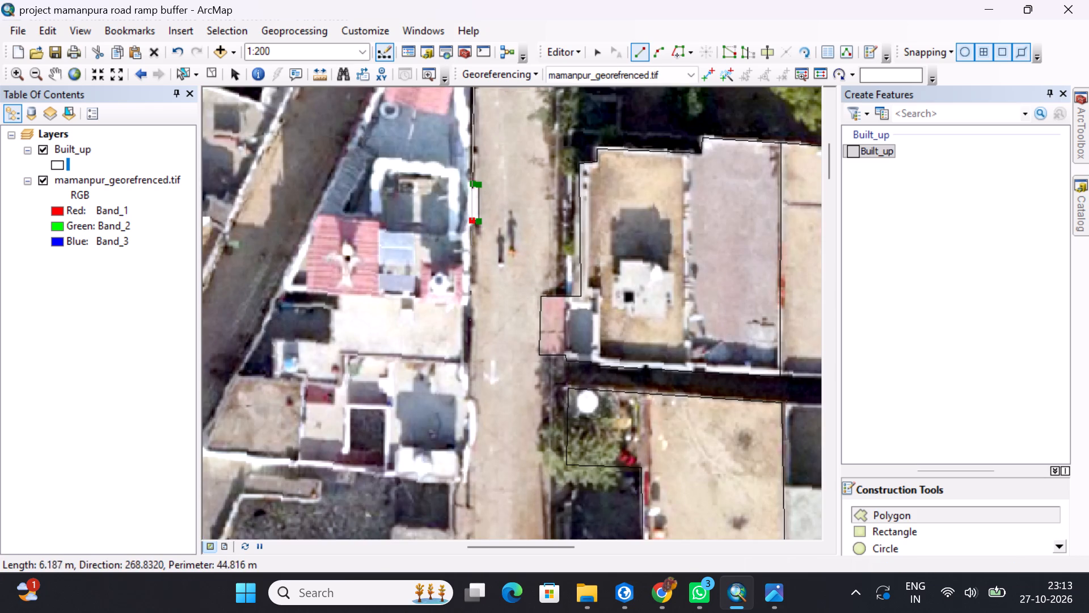
scroll(474, 291, "down", 4)
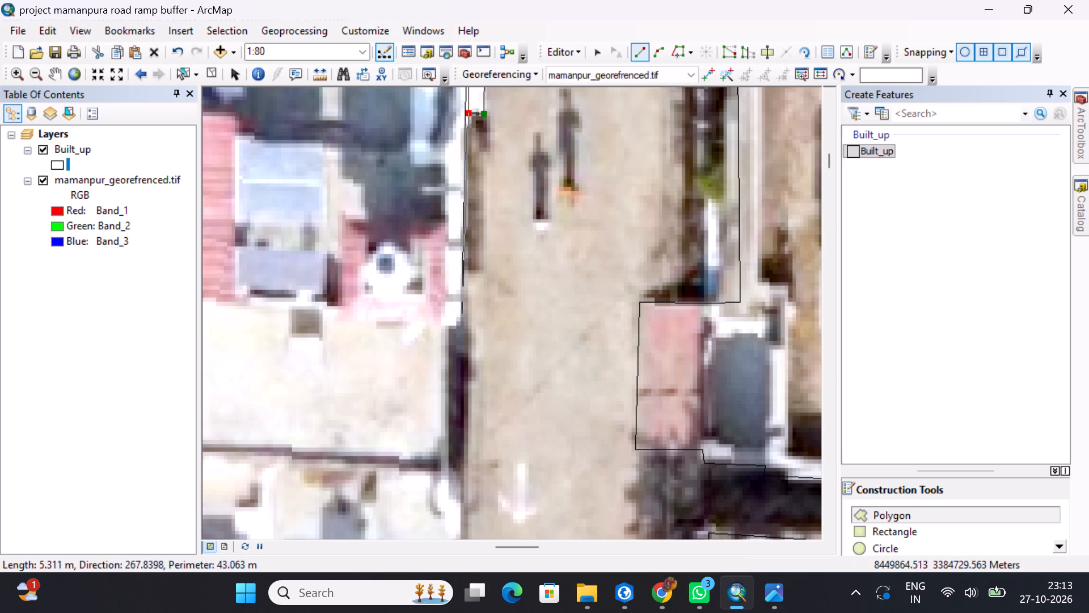
left_click(461, 326)
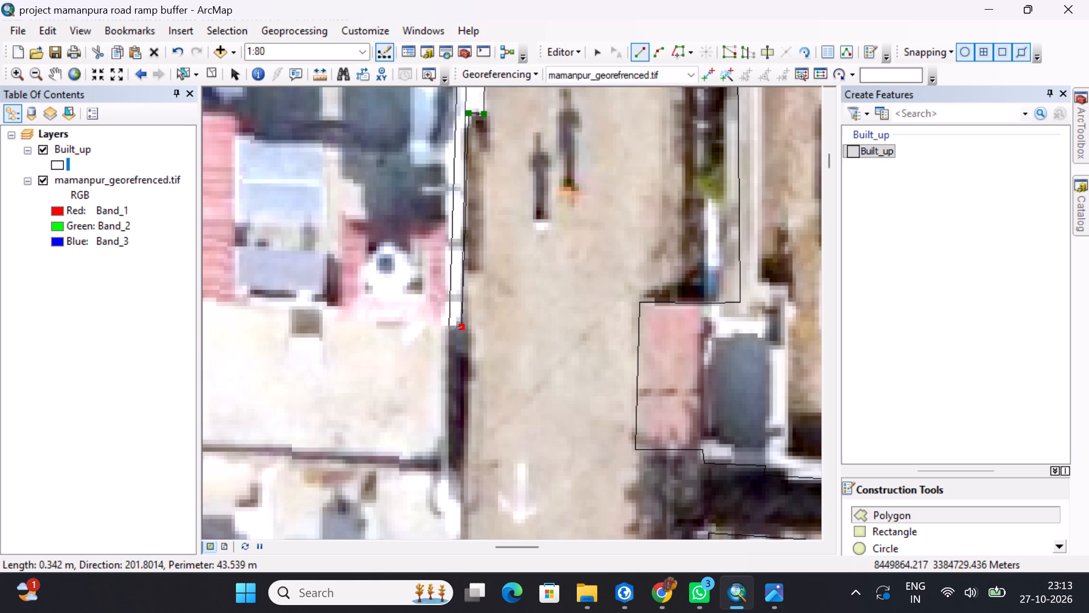
left_click(448, 329)
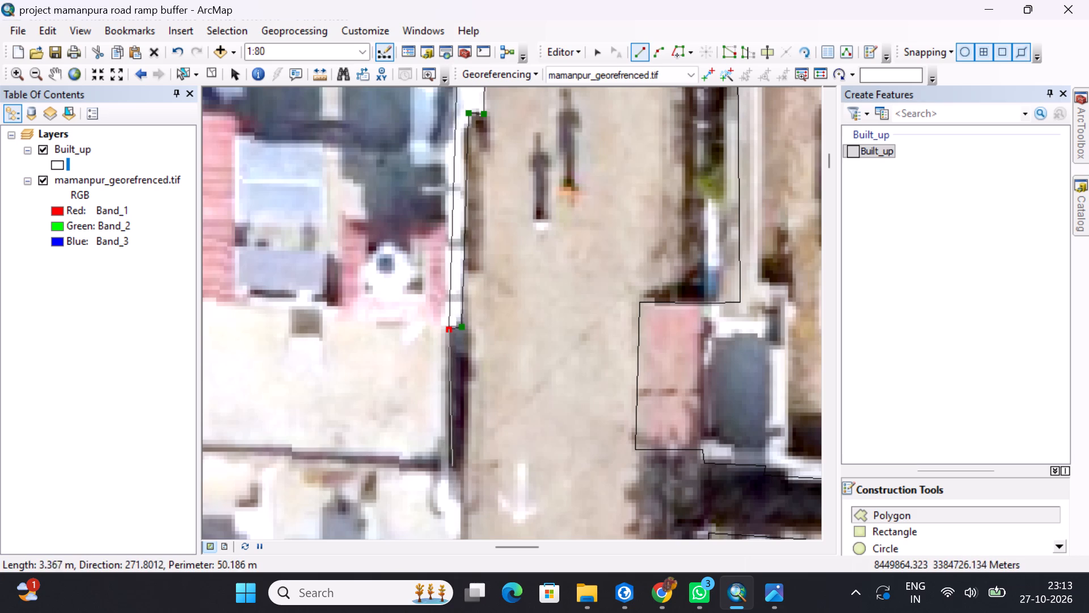
left_click(452, 470)
Continue the tapering building's east side with an outward jog of about 0.2 m and about 2.3 m of wall to the rounded ramp.
middle_click_drag(504, 331, 505, 238)
scroll(507, 239, "down", 8)
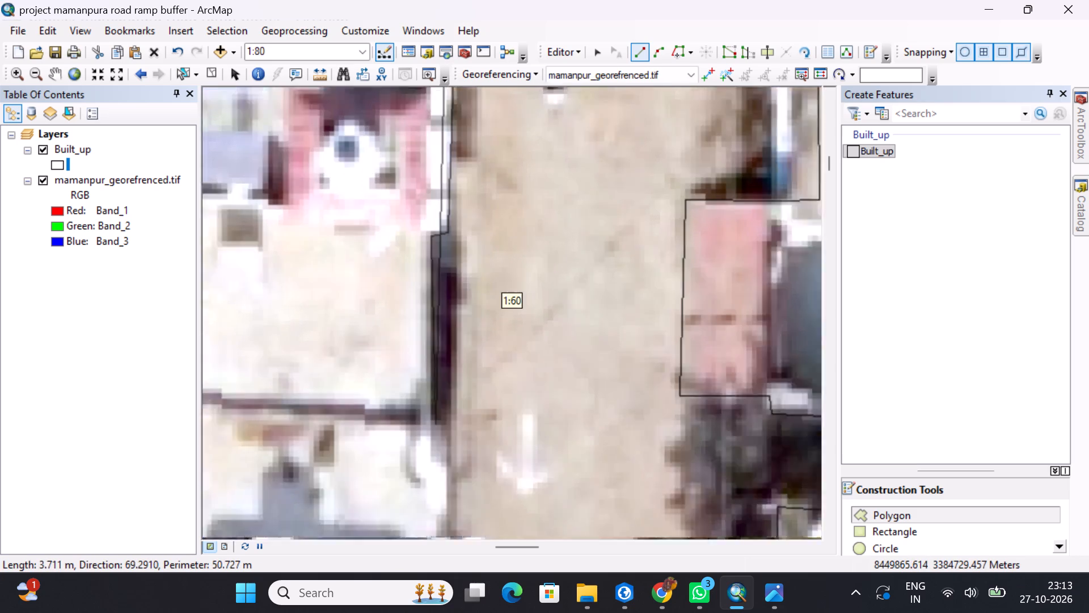
scroll(508, 246, "up", 17)
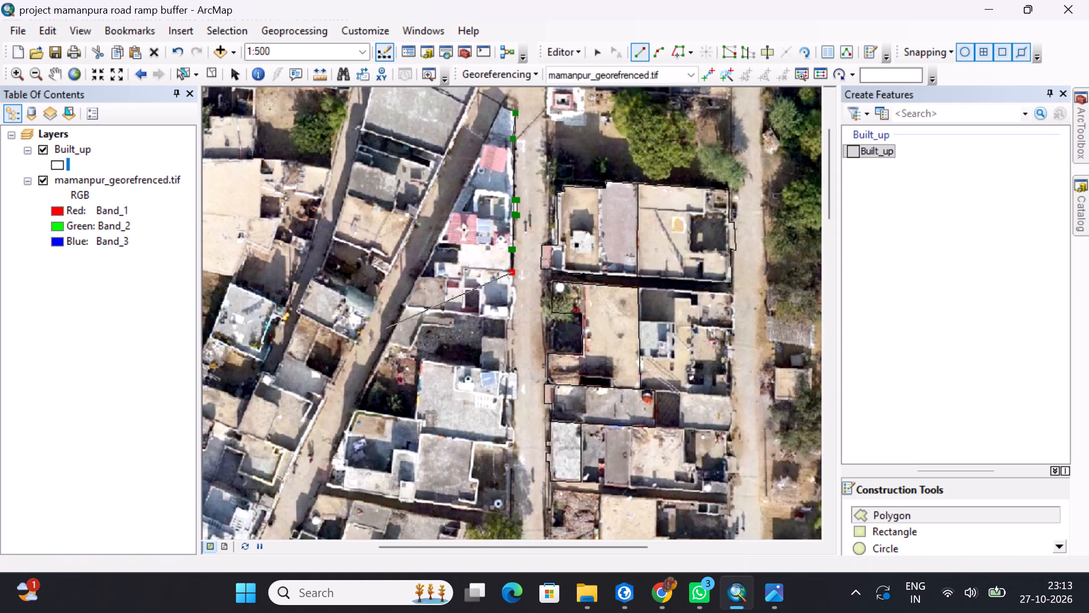
scroll(495, 292, "down", 4)
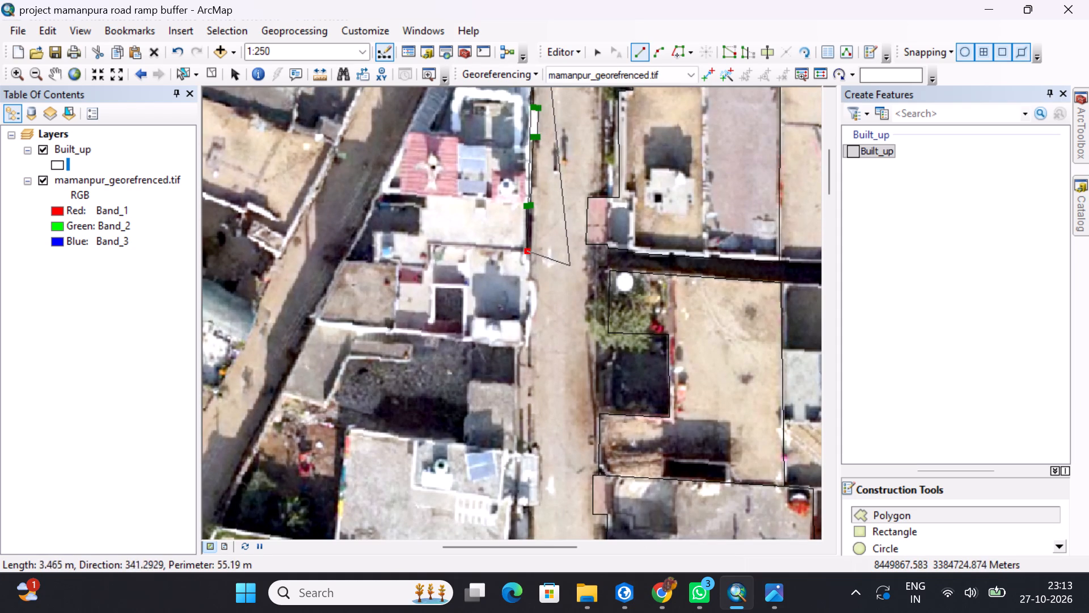
middle_click_drag(559, 222, 556, 304)
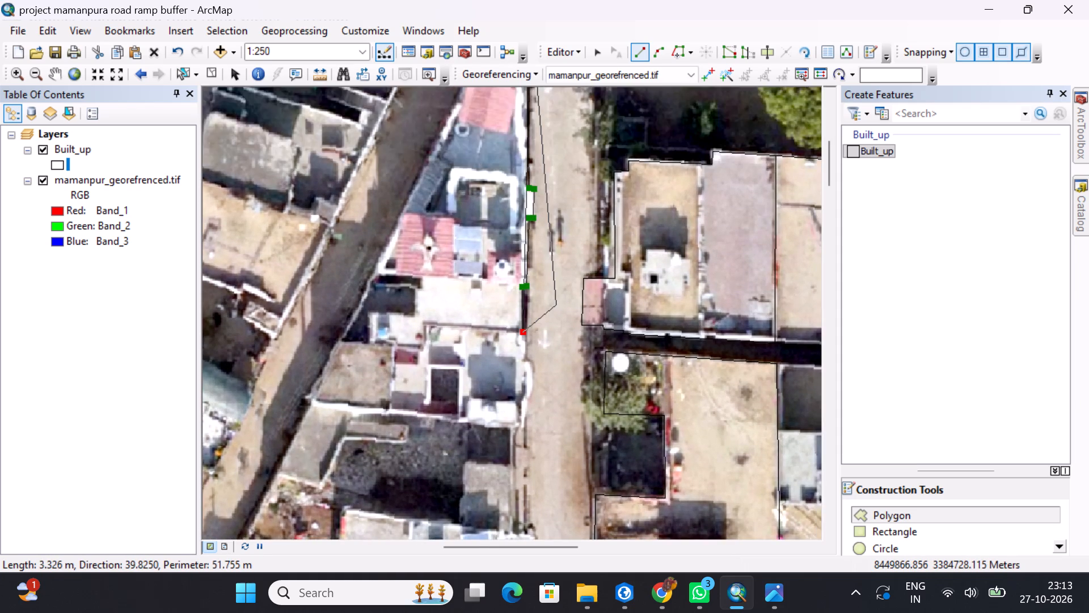
scroll(556, 304, "up", 1)
scroll(556, 304, "down", 6)
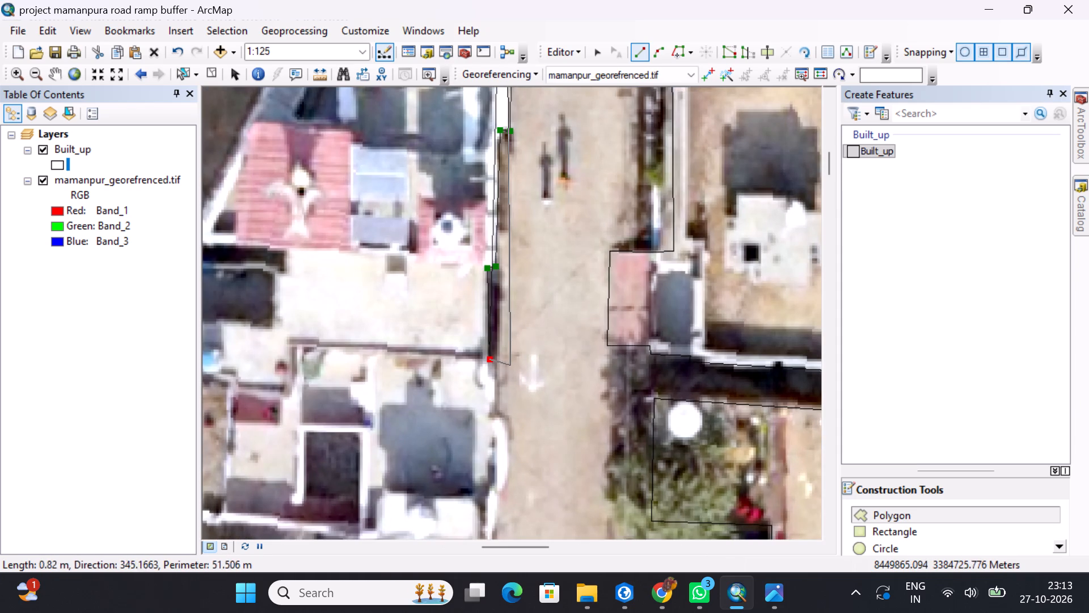
middle_click_drag(510, 364, 502, 284)
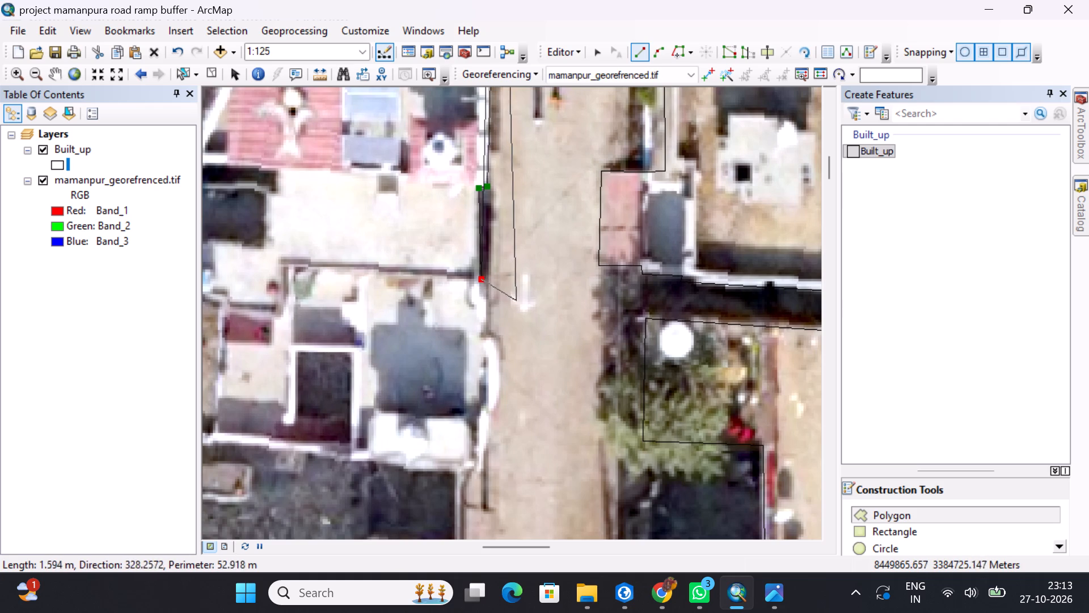
scroll(489, 282, "down", 3)
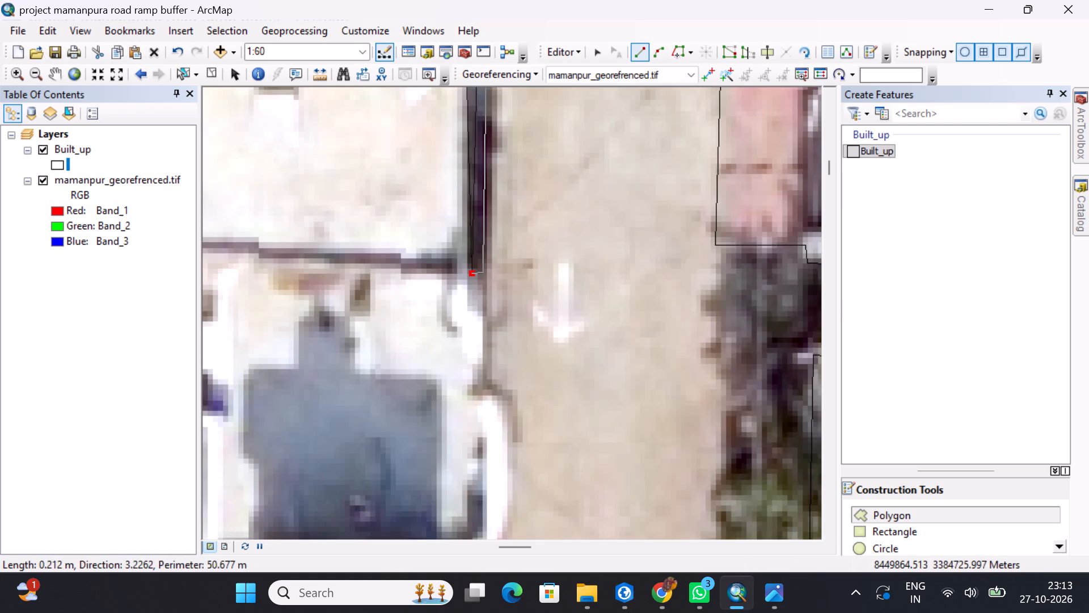
middle_click_drag(506, 250, 522, 370)
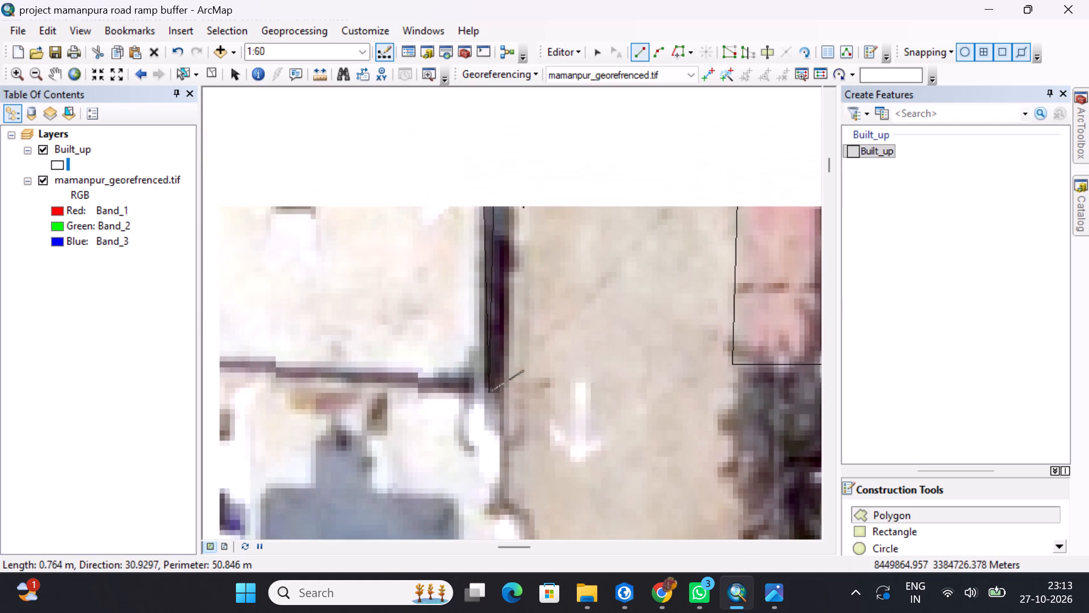
scroll(505, 397, "down", 2)
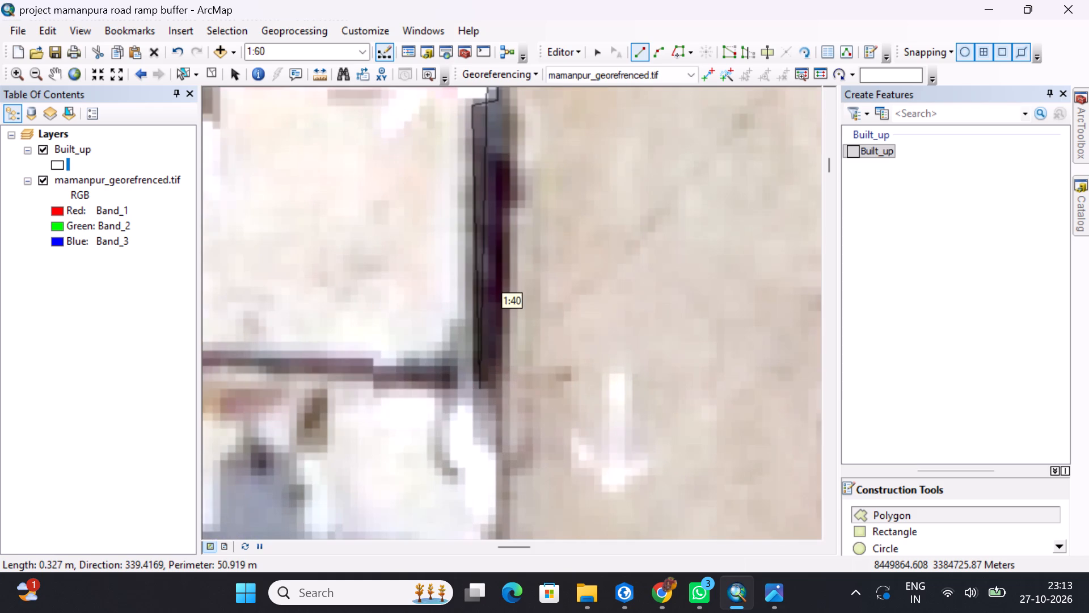
left_click(497, 388)
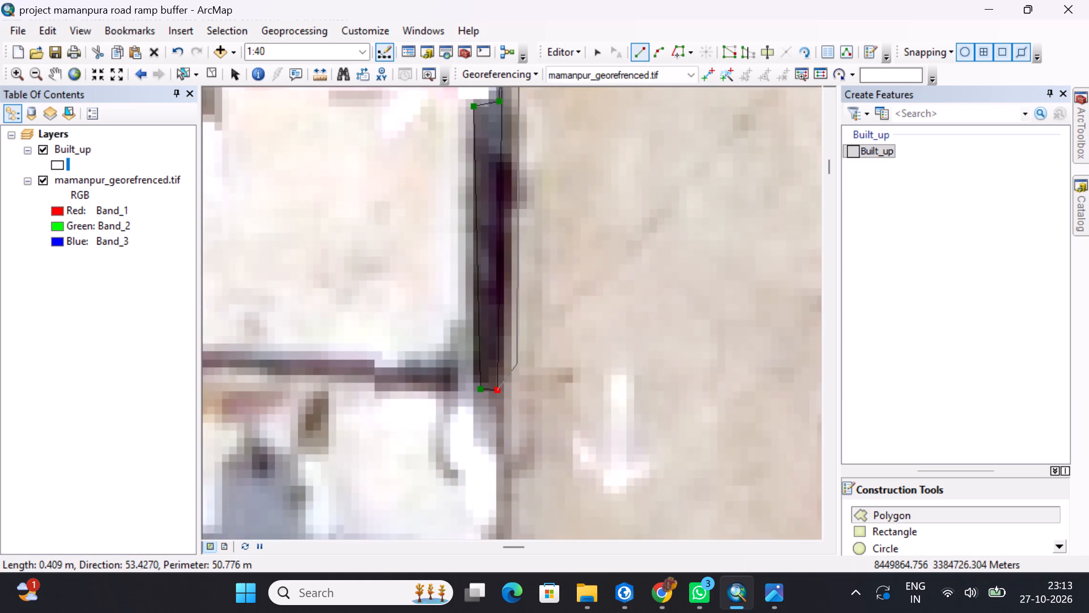
middle_click_drag(516, 363, 497, 247)
scroll(500, 278, "down", 7)
scroll(506, 304, "up", 11)
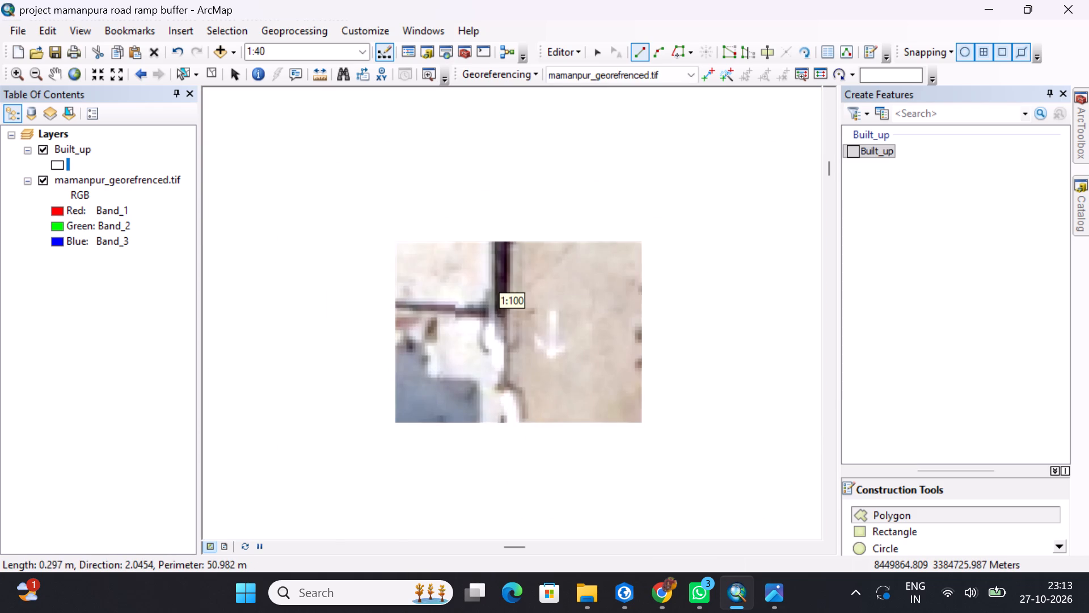
middle_click_drag(510, 359, 490, 281)
middle_click_drag(492, 322, 490, 291)
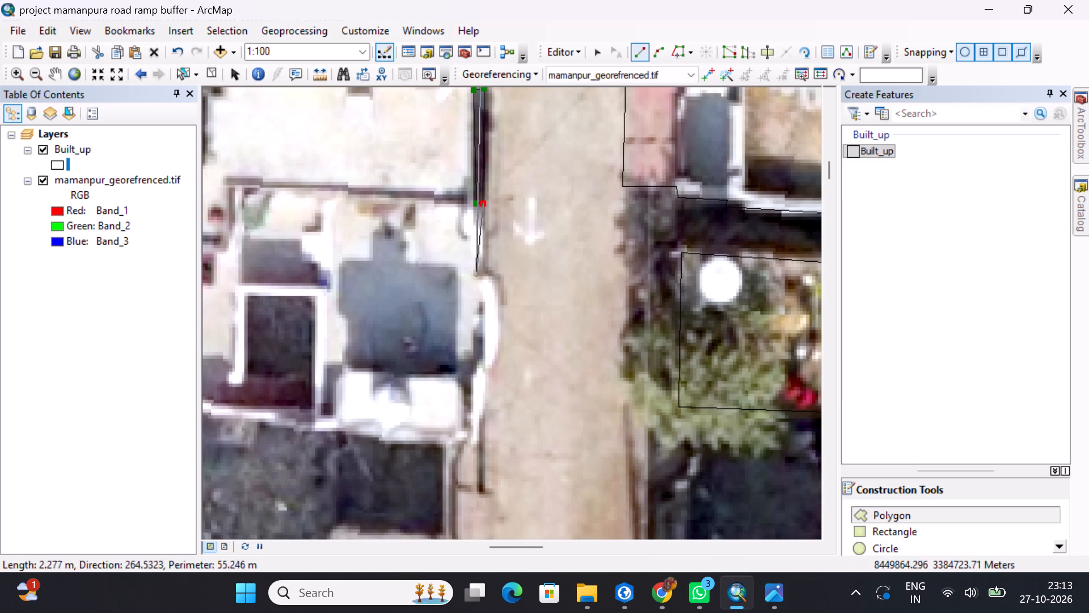
left_click(483, 275)
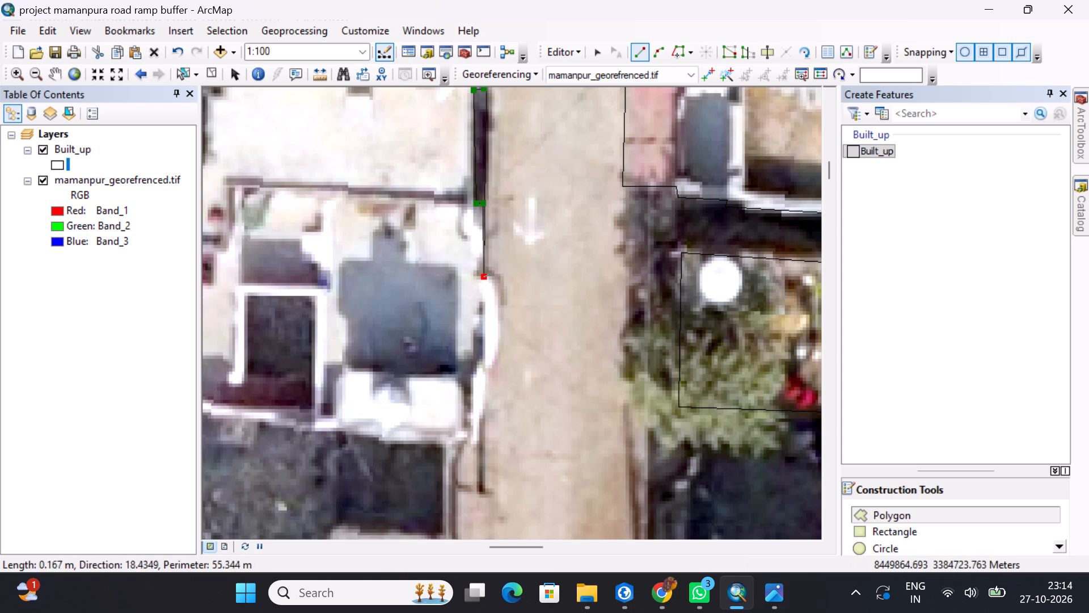
Trace the tapering building's rounded roadside ramp, about 2.9 m wide and 0.5 m deep, as part of the polygon.
scroll(497, 270, "down", 8)
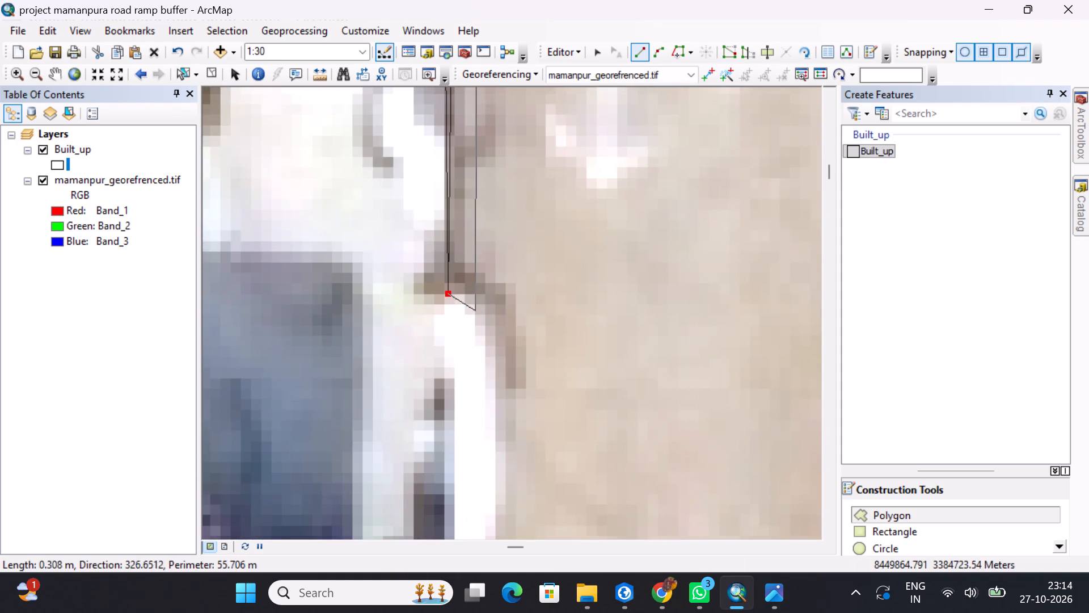
left_click(478, 302)
left_click(489, 328)
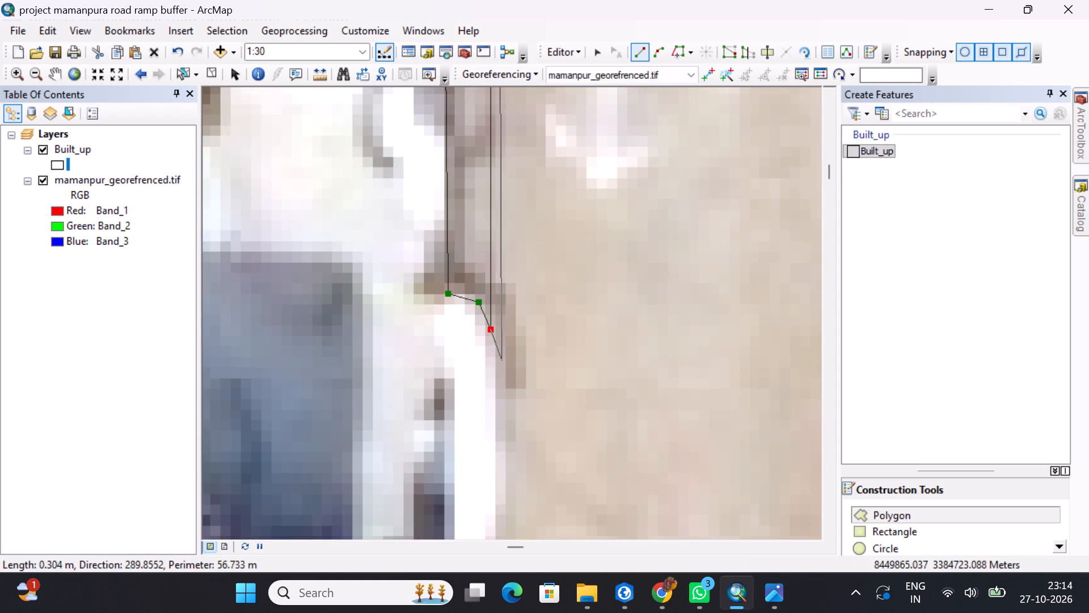
left_click(500, 386)
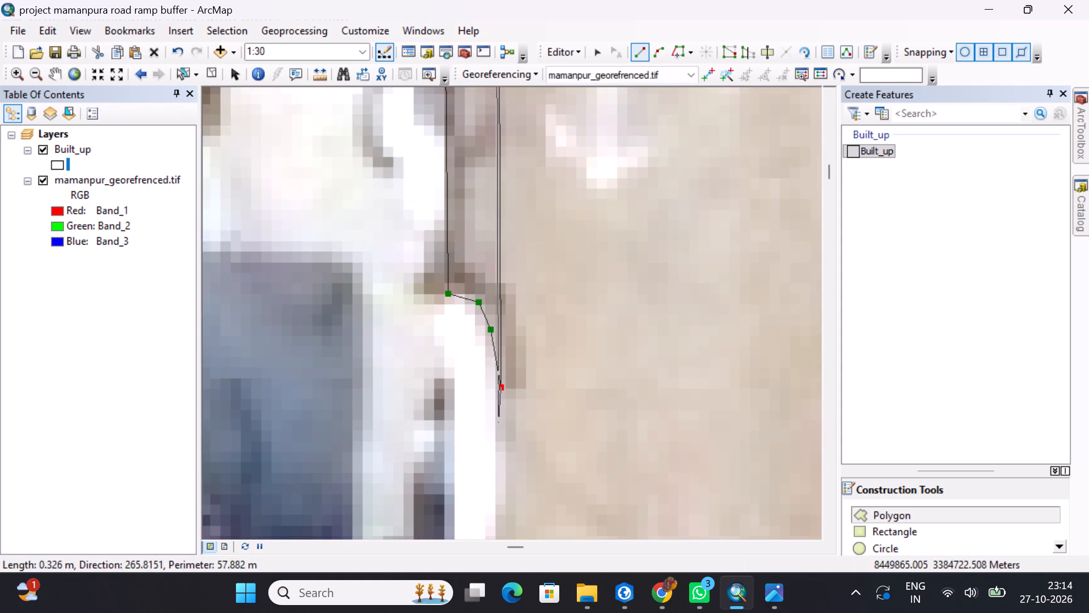
middle_click_drag(497, 406, 481, 220)
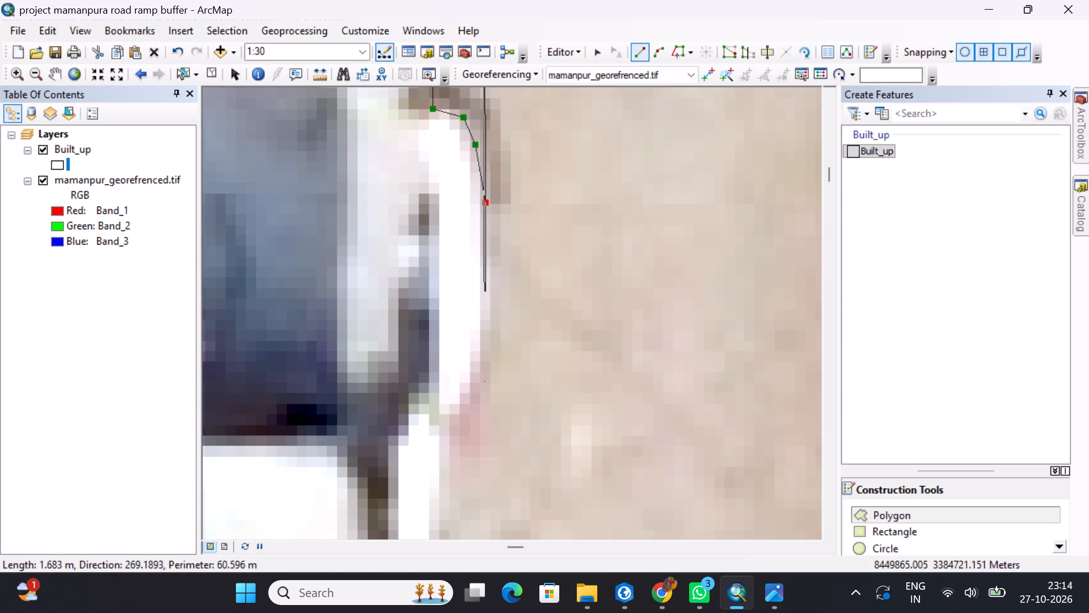
left_click(484, 335)
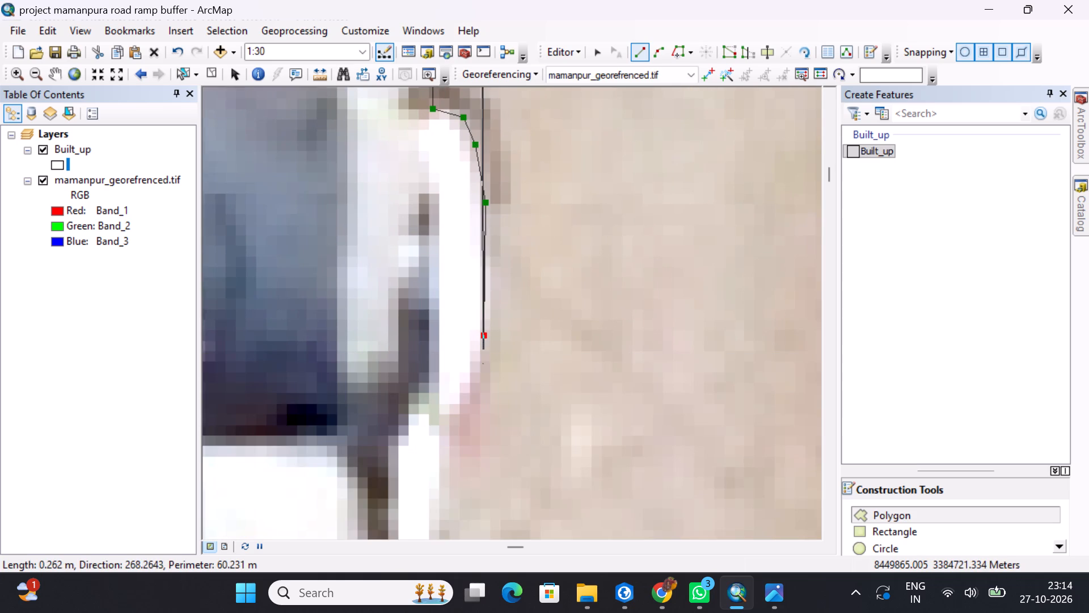
left_click(474, 364)
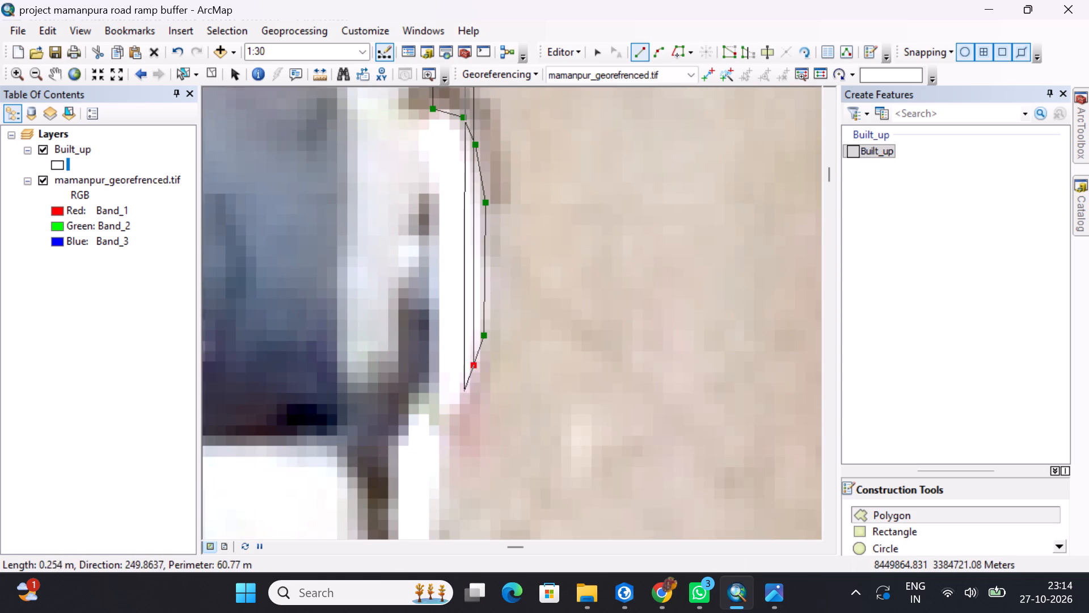
left_click(454, 405)
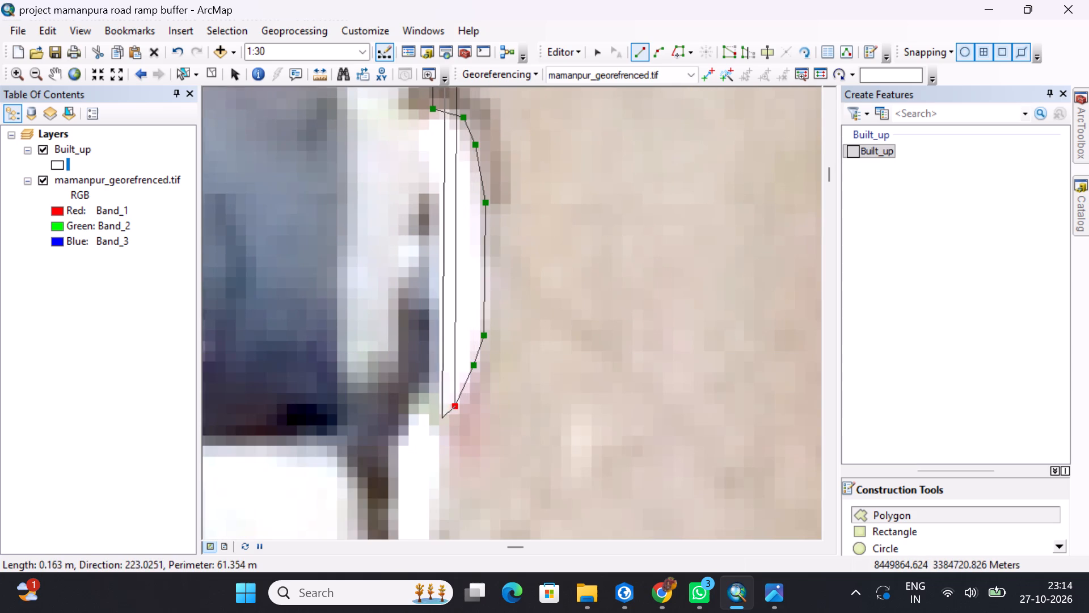
left_click(442, 417)
Extend the tapering building's polygon about 2.4 m from the rounded ramp's south end to the building's southeast corner.
middle_click_drag(484, 385, 491, 292)
scroll(498, 301, "down", 5)
scroll(499, 306, "up", 10)
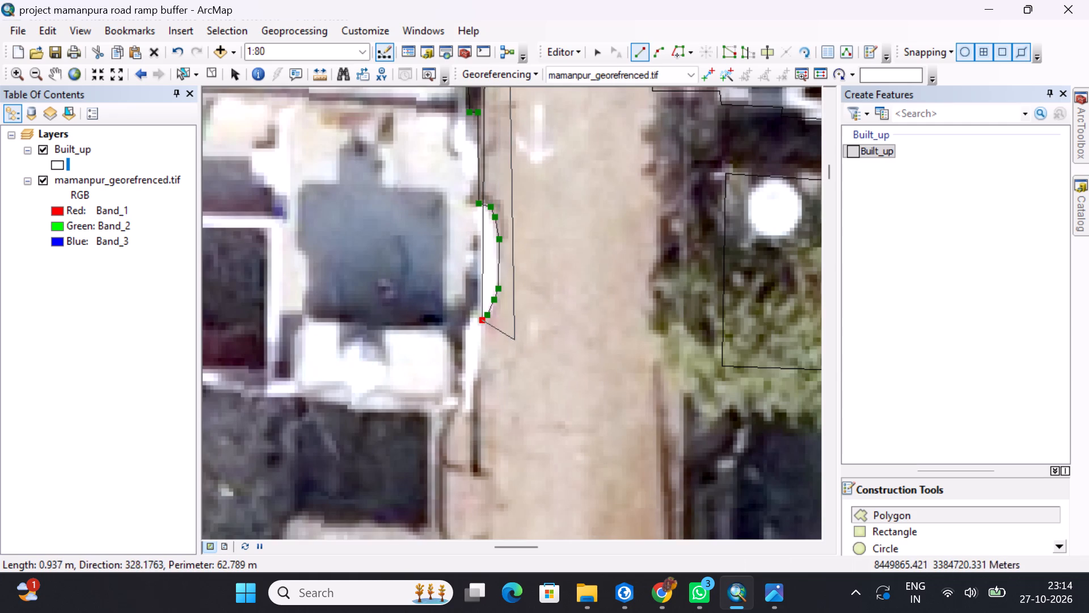
middle_click_drag(513, 335, 519, 277)
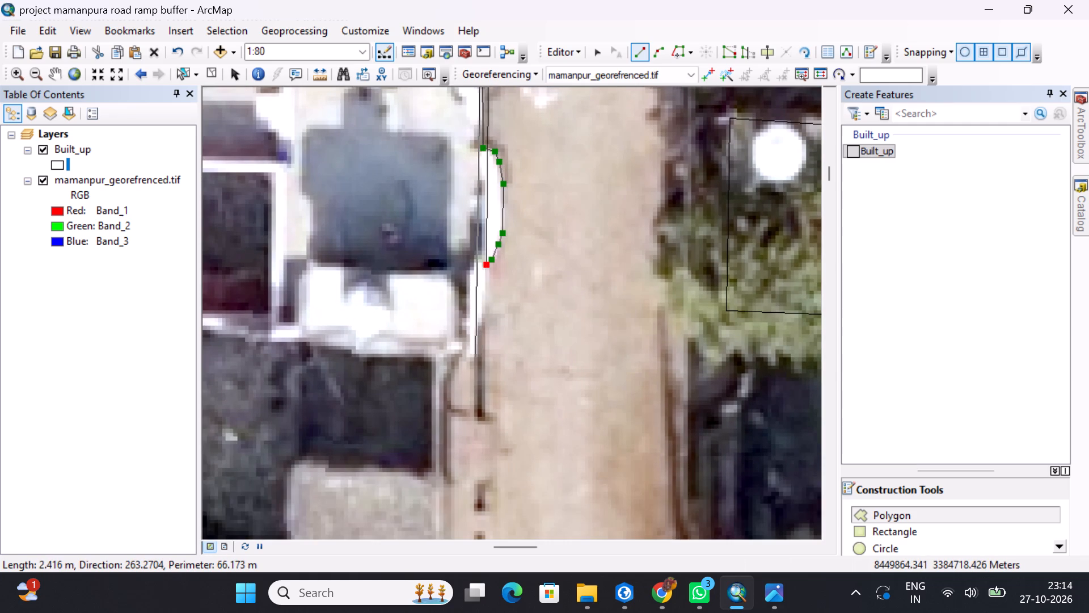
left_click(474, 360)
Trace about 16.5 m of the tapering building's south wall and the southwest corner's notch of about 0.5 m by 0.5 m.
middle_click_drag(477, 357, 624, 347)
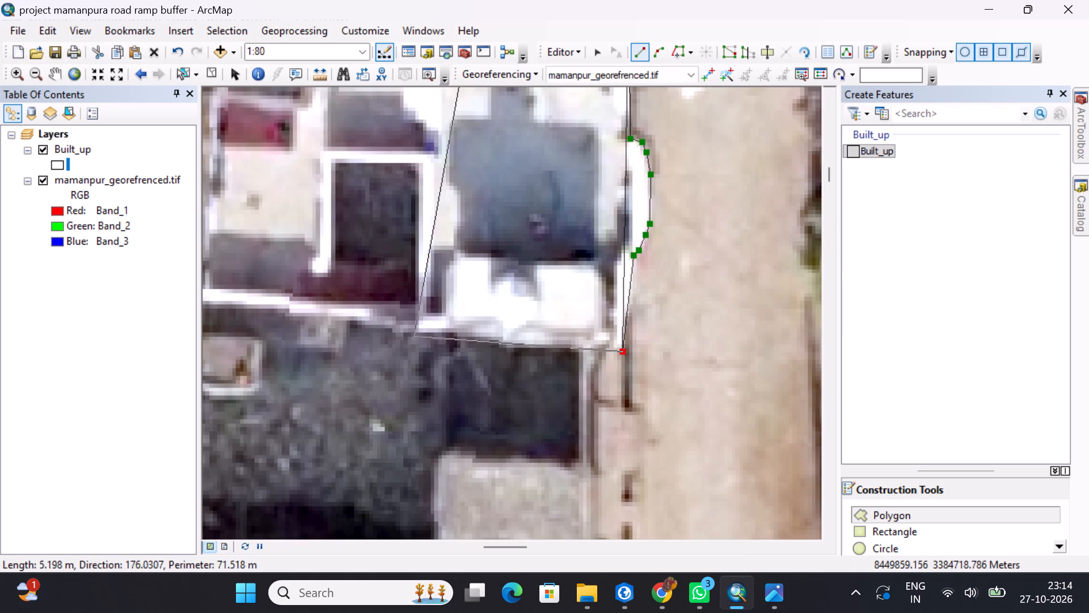
middle_click_drag(409, 327, 735, 363)
scroll(591, 345, "up", 8)
middle_click_drag(632, 318, 573, 353)
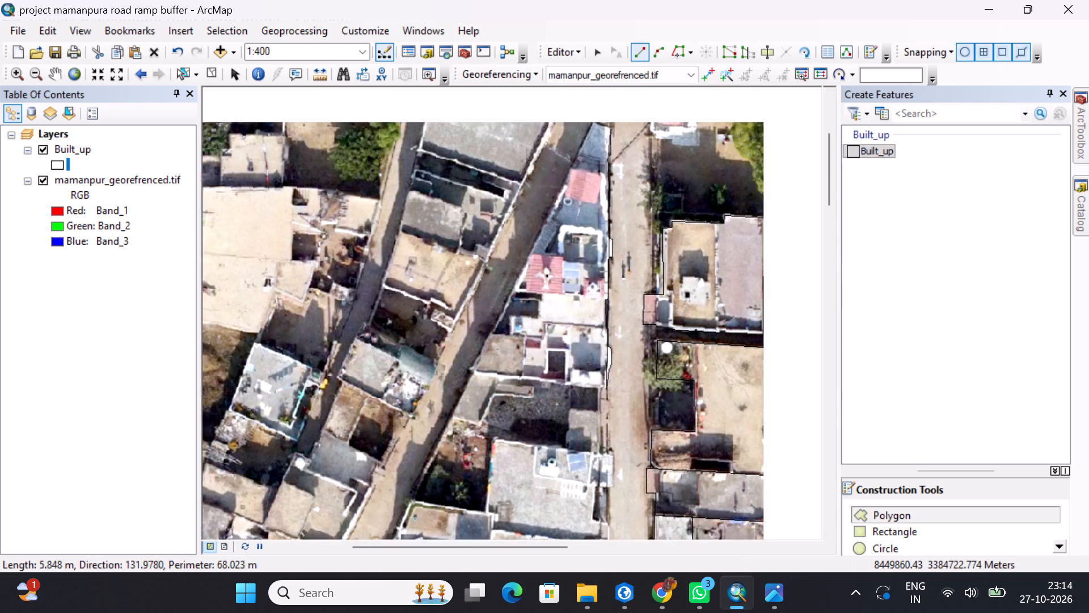
middle_click_drag(573, 353, 509, 385)
scroll(427, 409, "down", 4)
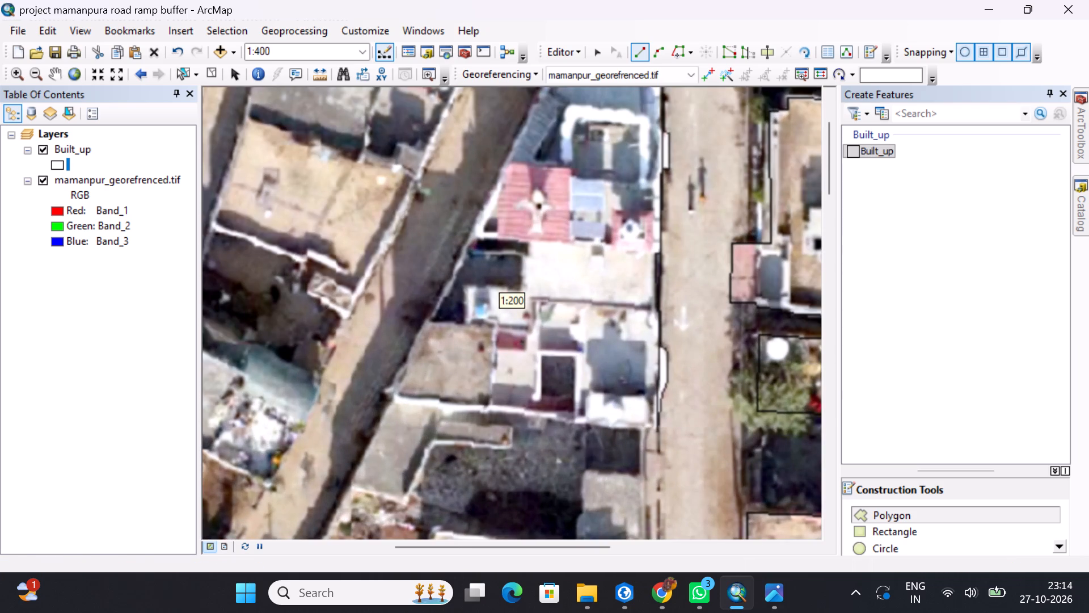
scroll(404, 394, "down", 3)
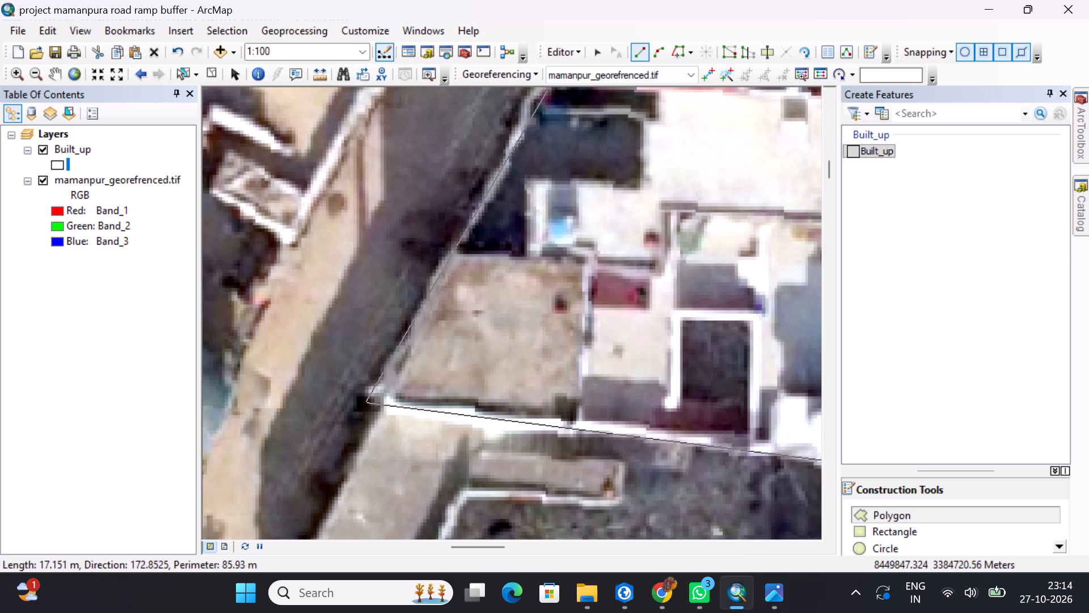
left_click(386, 413)
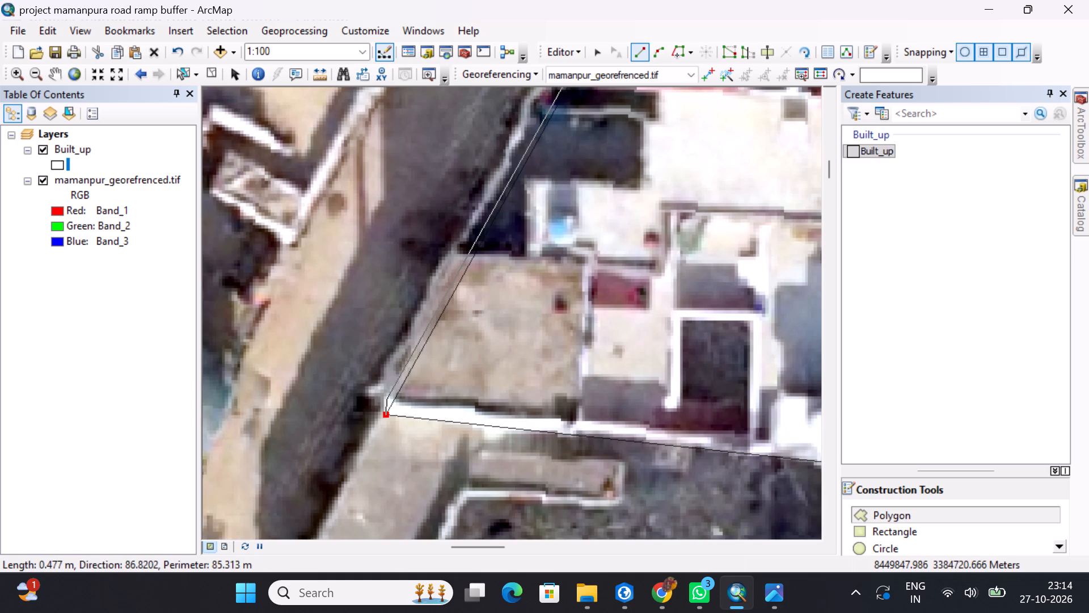
left_click(386, 396)
left_click(369, 395)
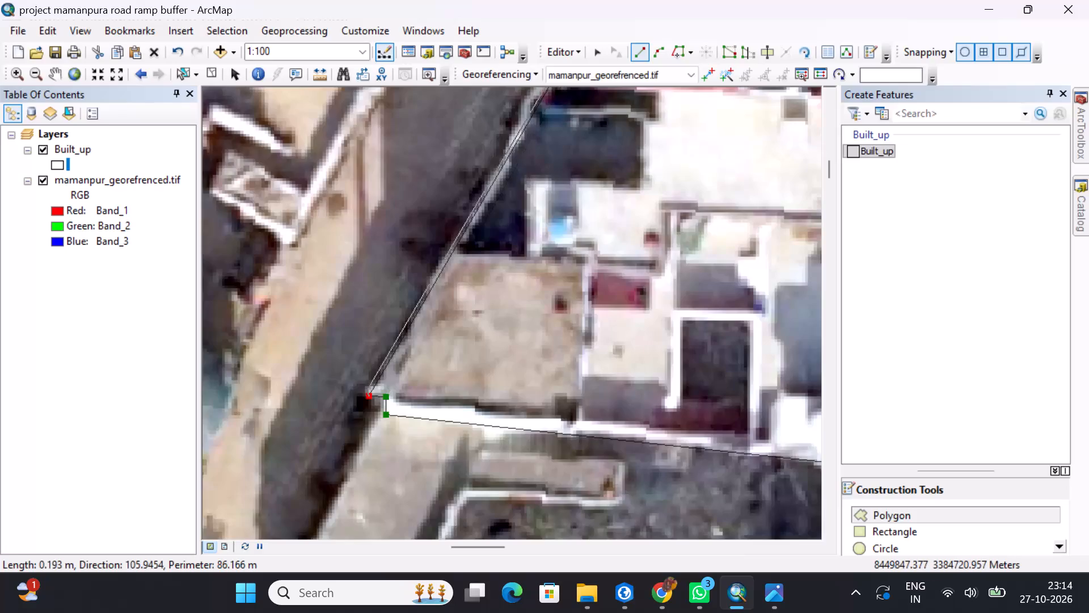
left_click(367, 385)
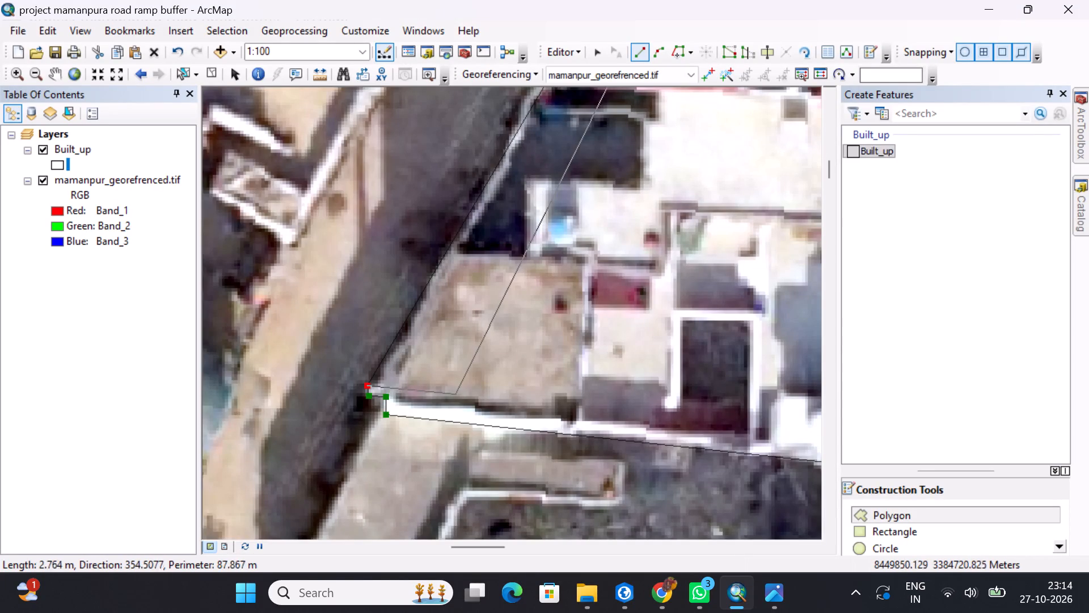
Close the southwest notch, trace the tapering building's long west side up to its narrow north end, and finish the polygon.
left_click(384, 383)
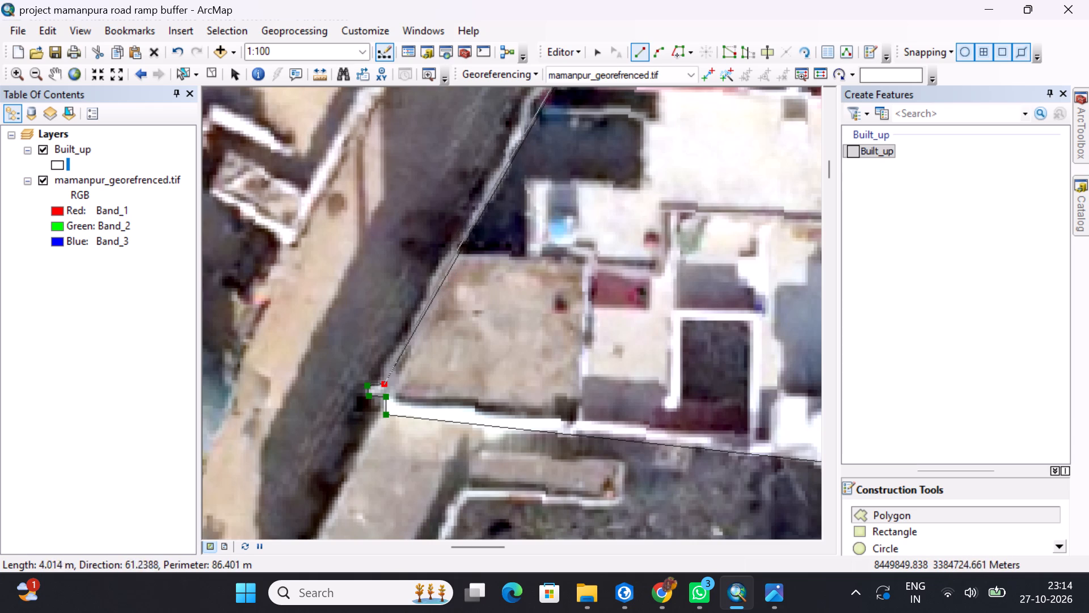
left_click(456, 249)
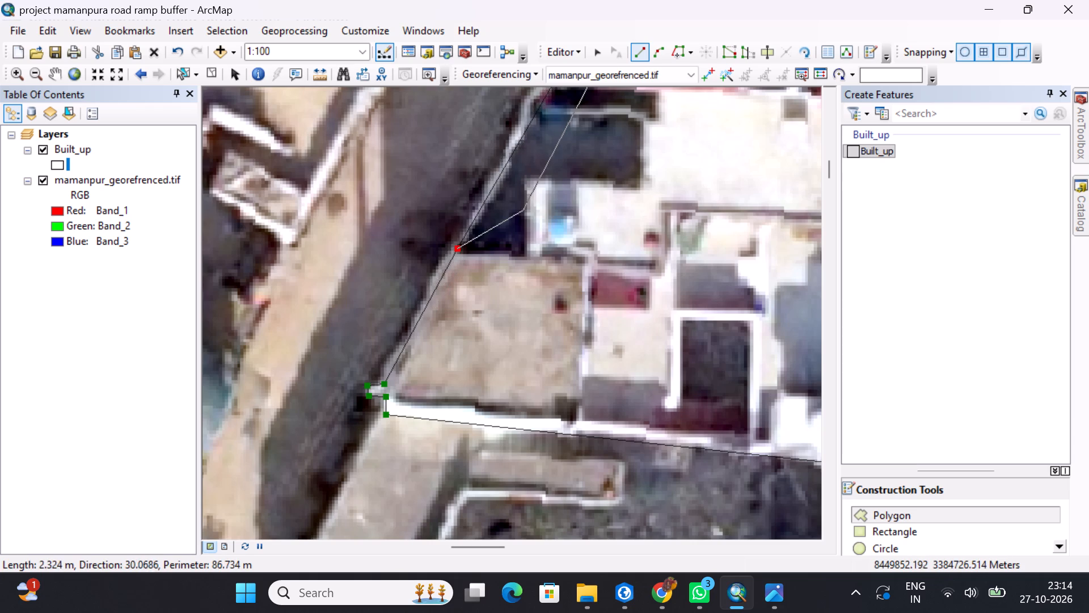
middle_click_drag(522, 209, 448, 360)
middle_click_drag(477, 252, 479, 263)
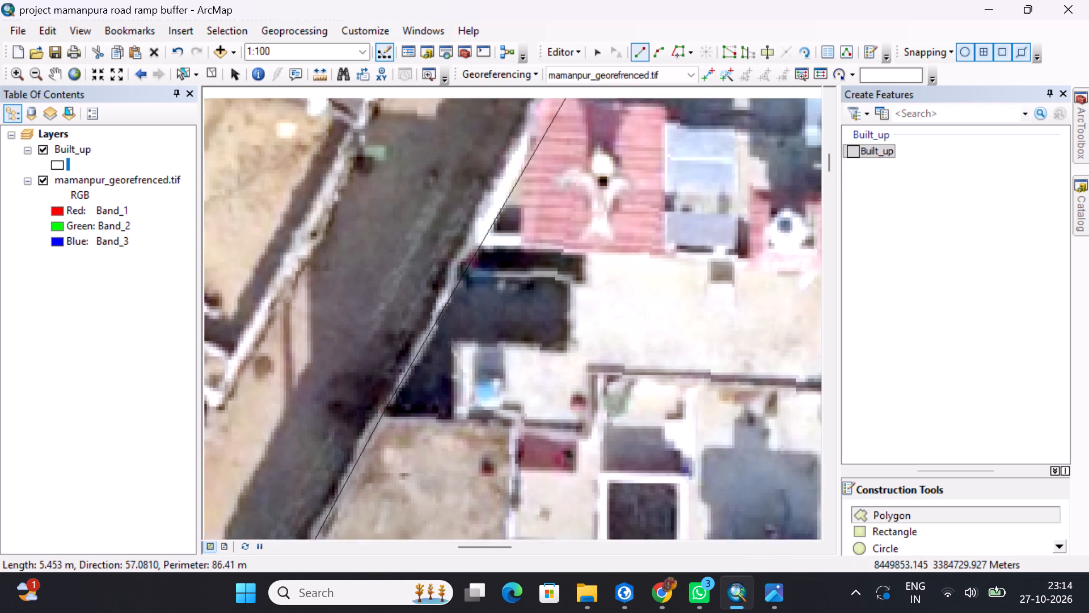
middle_click_drag(479, 263, 466, 471)
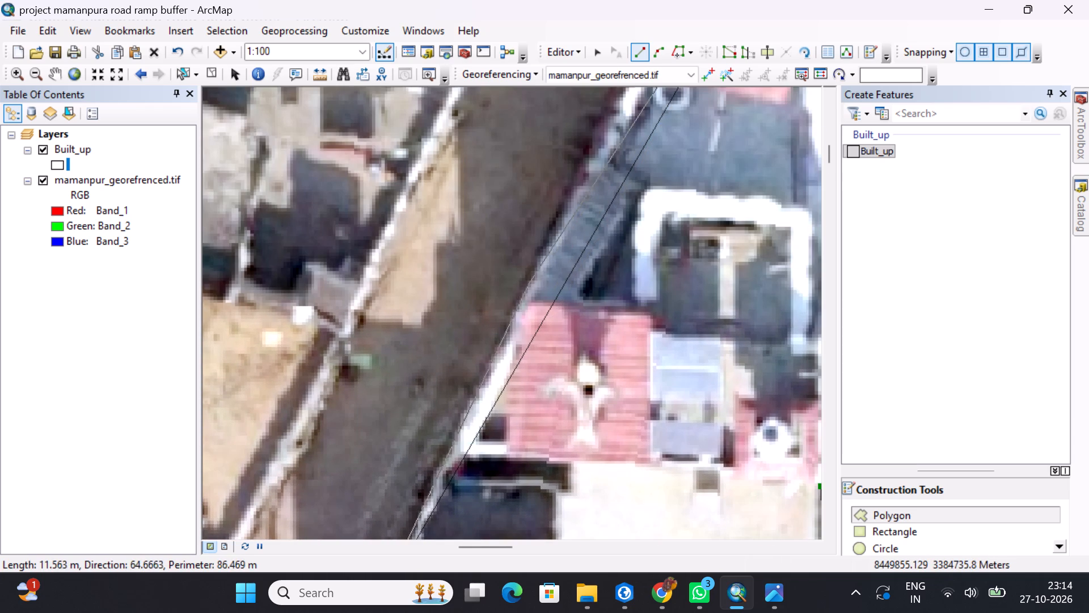
middle_click_drag(529, 282, 518, 329)
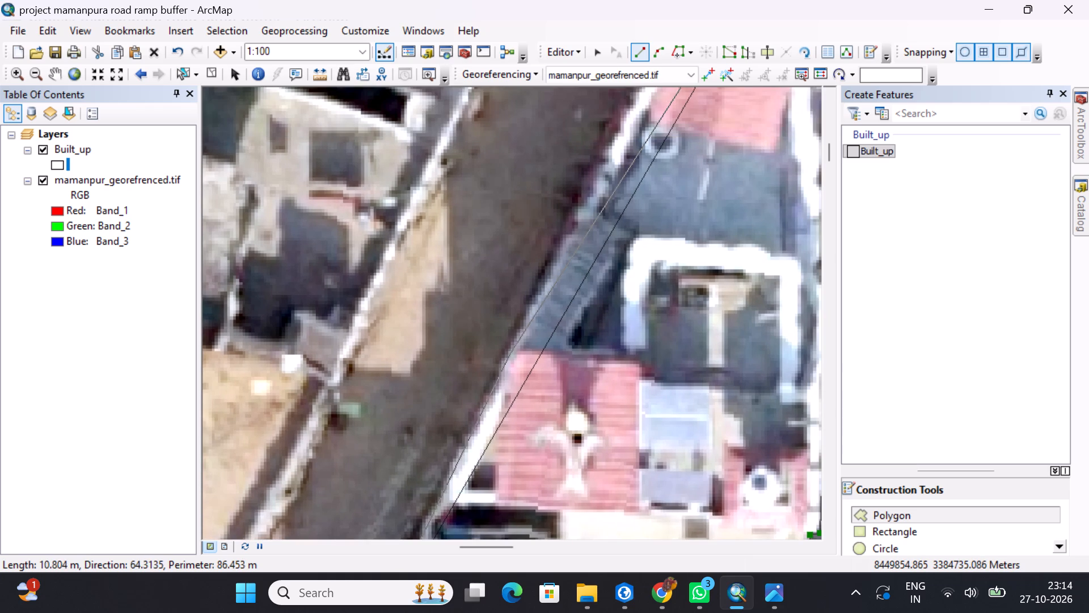
left_click(509, 354)
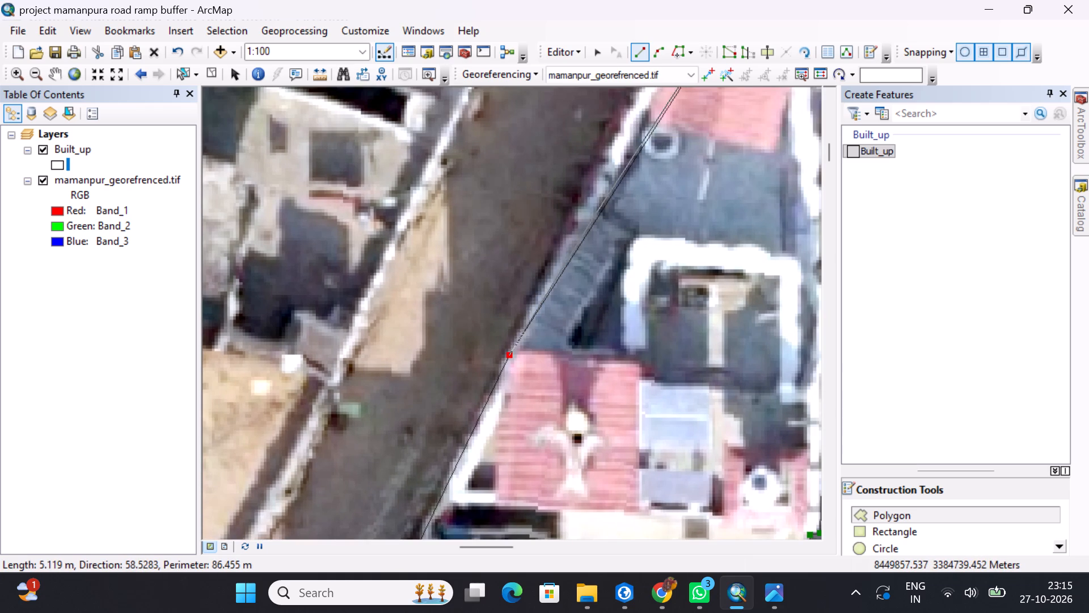
middle_click_drag(594, 214, 508, 440)
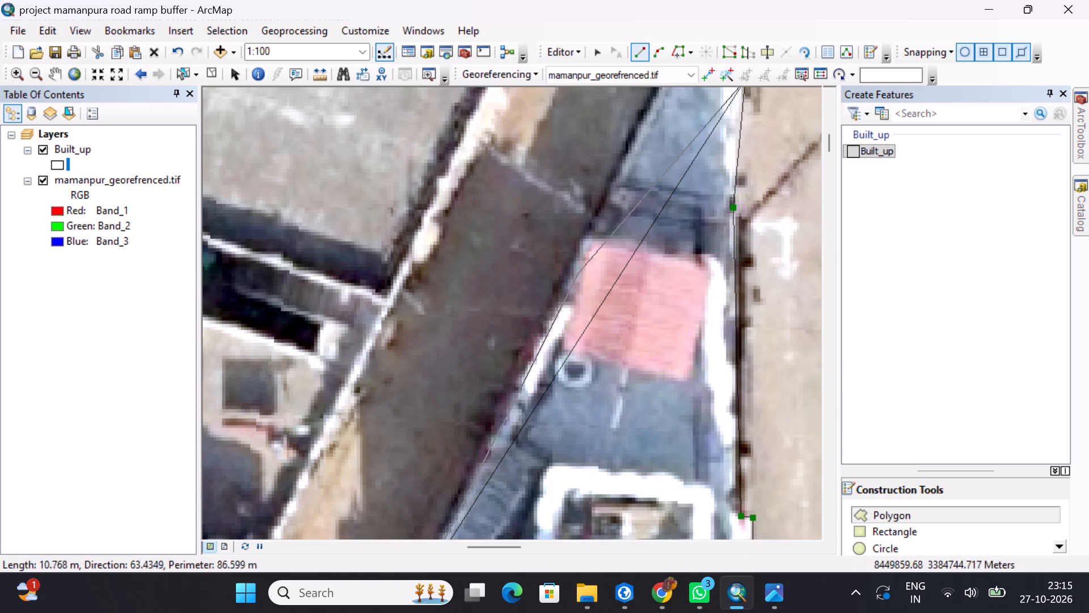
left_click(586, 241)
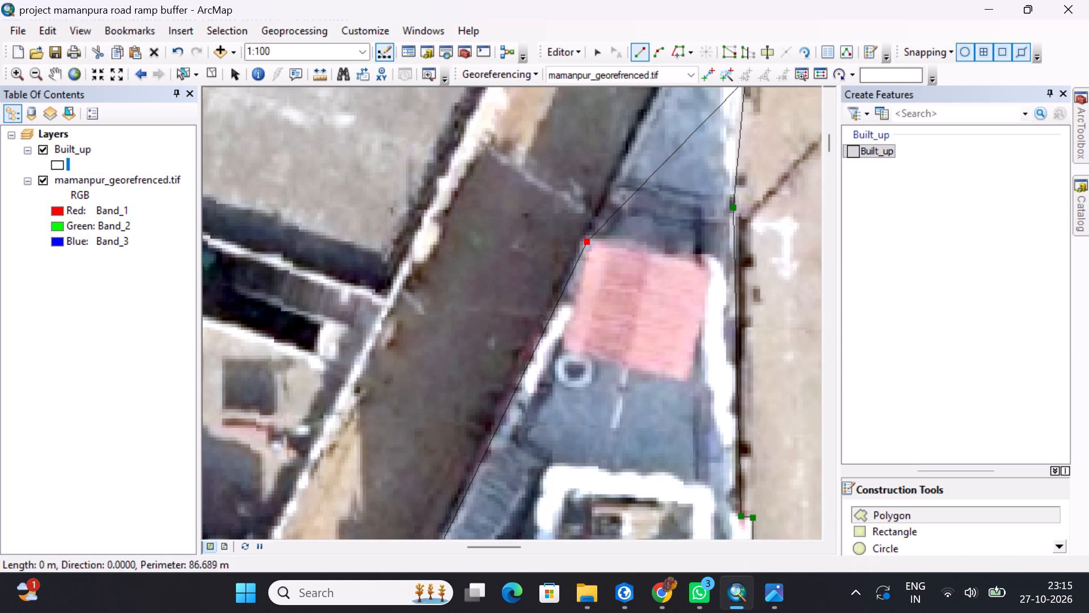
middle_click_drag(617, 206, 575, 377)
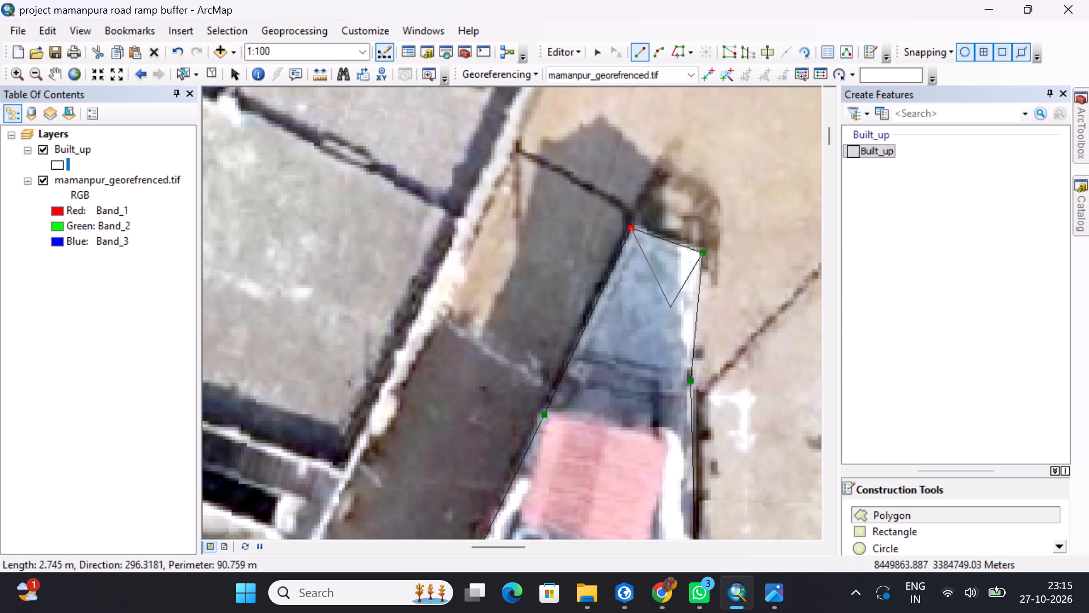
key("F2")
Examine the finished tapering polygon's outline against the imagery, including its roadside edge and internal building divisions.
scroll(673, 304, "up", 5)
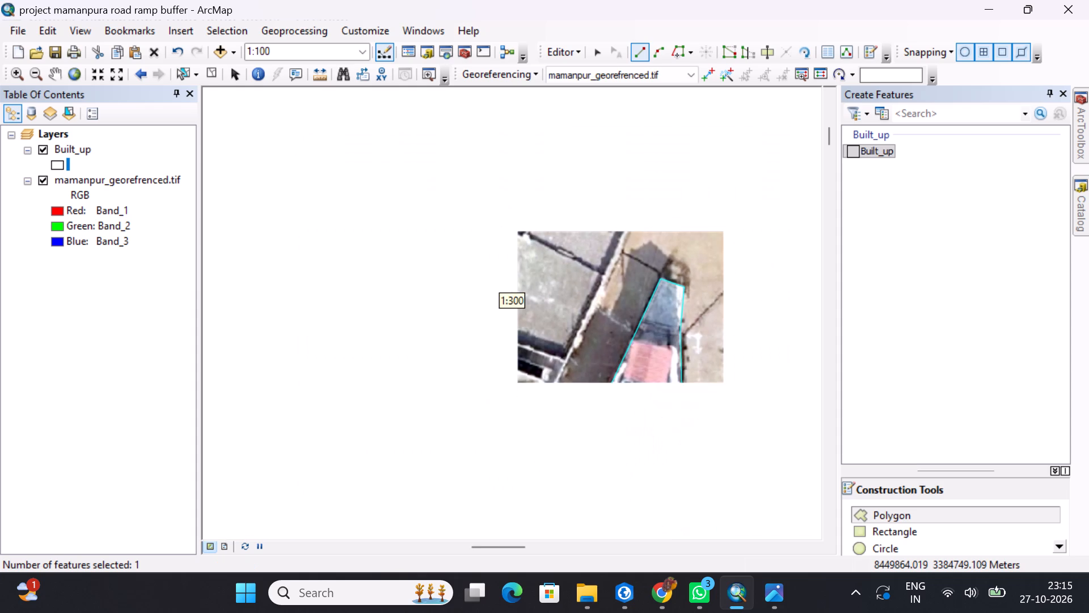
middle_click_drag(681, 350, 593, 199)
middle_click_drag(612, 423, 612, 422)
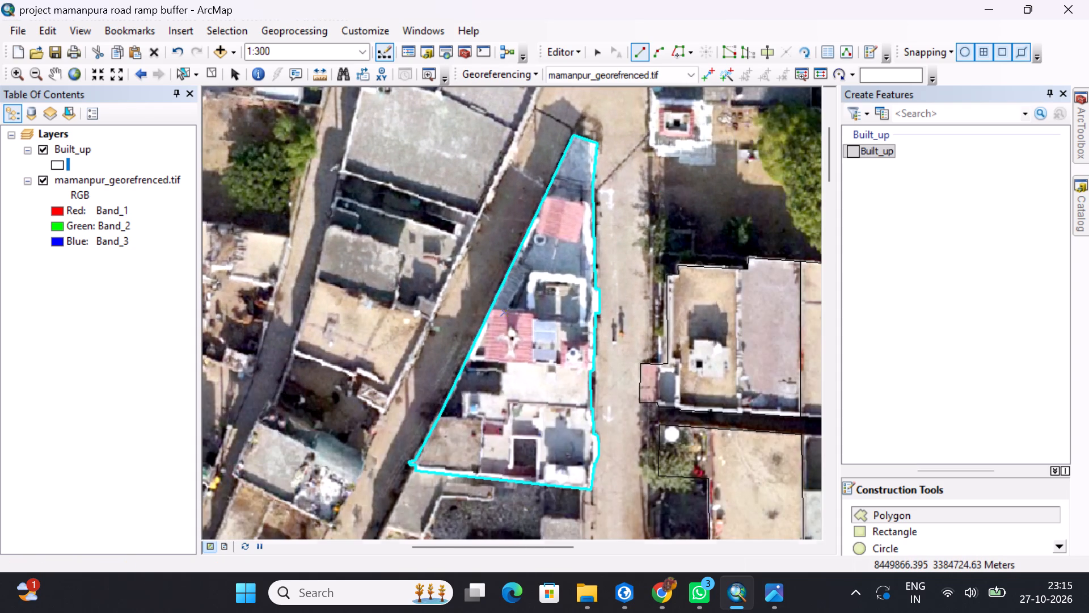
middle_click_drag(612, 422, 516, 287)
middle_click_drag(530, 265, 523, 359)
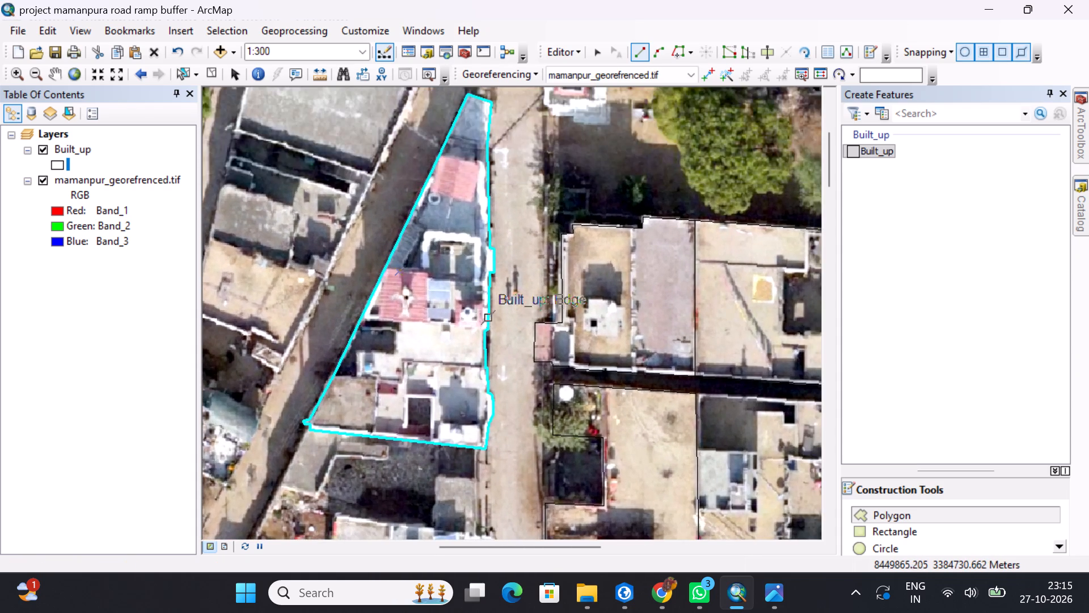
scroll(494, 317, "down", 4)
middle_click_drag(506, 386, 539, 219)
middle_click_drag(558, 213, 611, 385)
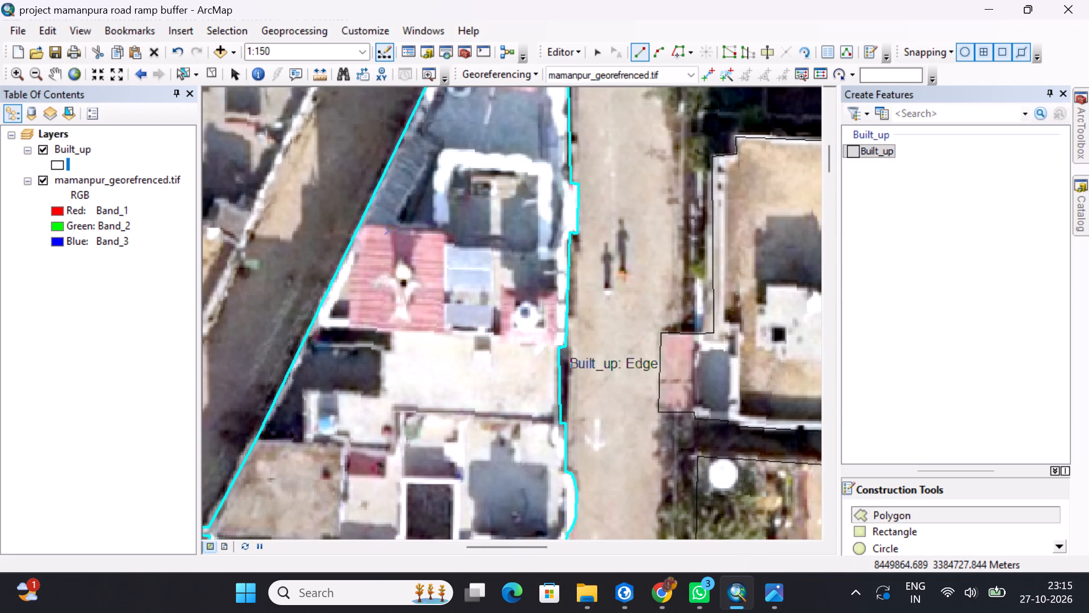
middle_click_drag(550, 375, 565, 320)
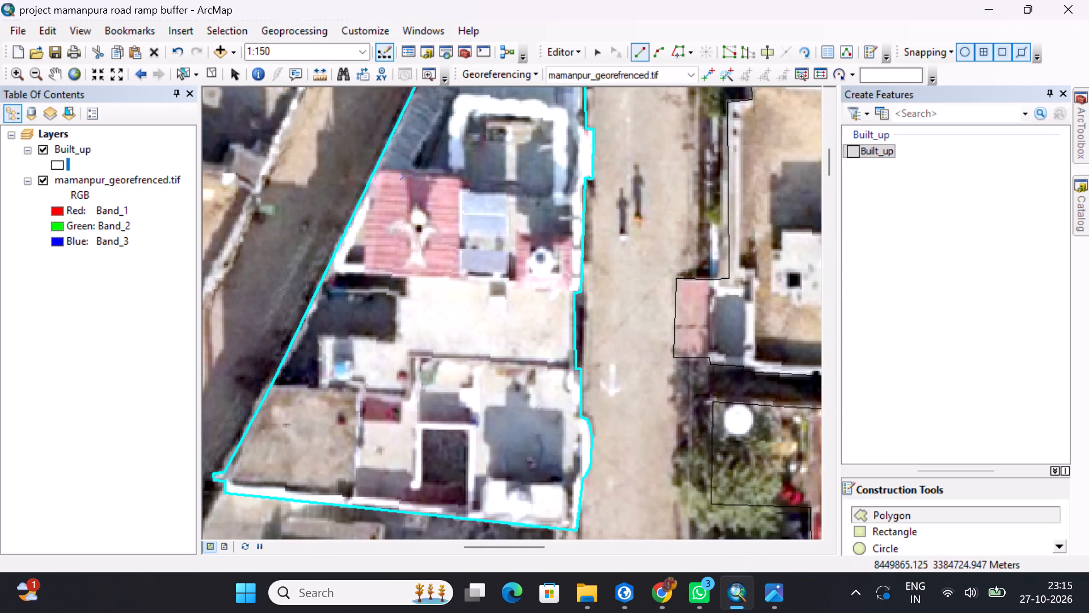
middle_click_drag(594, 390, 607, 293)
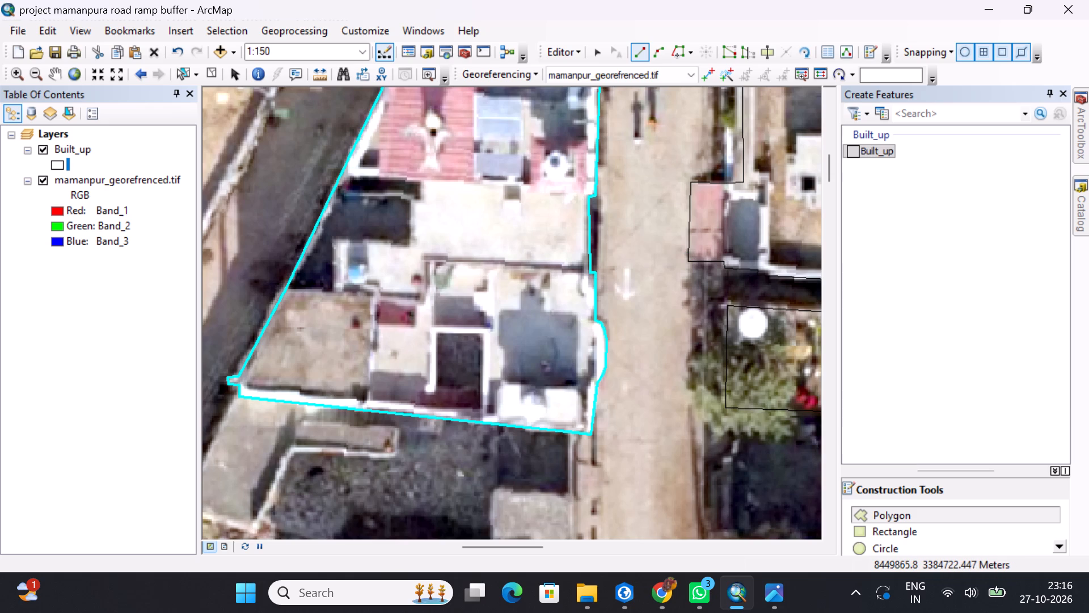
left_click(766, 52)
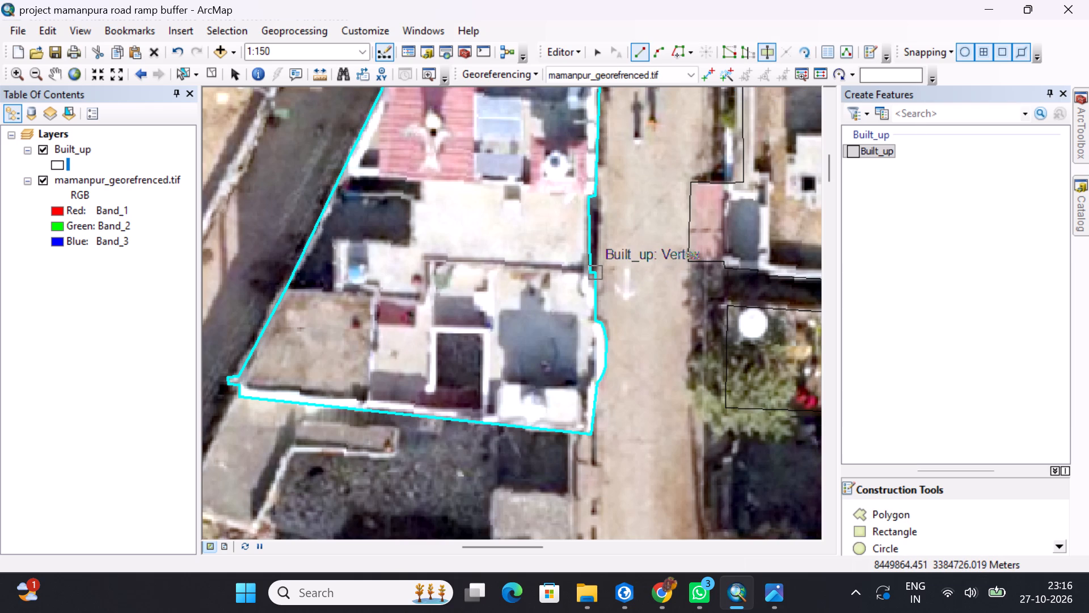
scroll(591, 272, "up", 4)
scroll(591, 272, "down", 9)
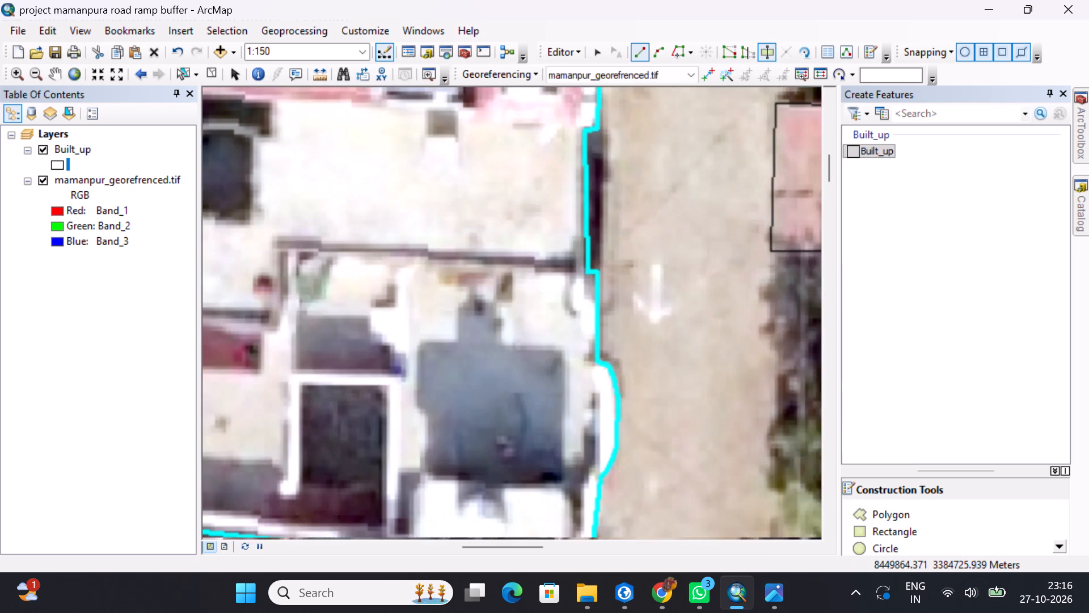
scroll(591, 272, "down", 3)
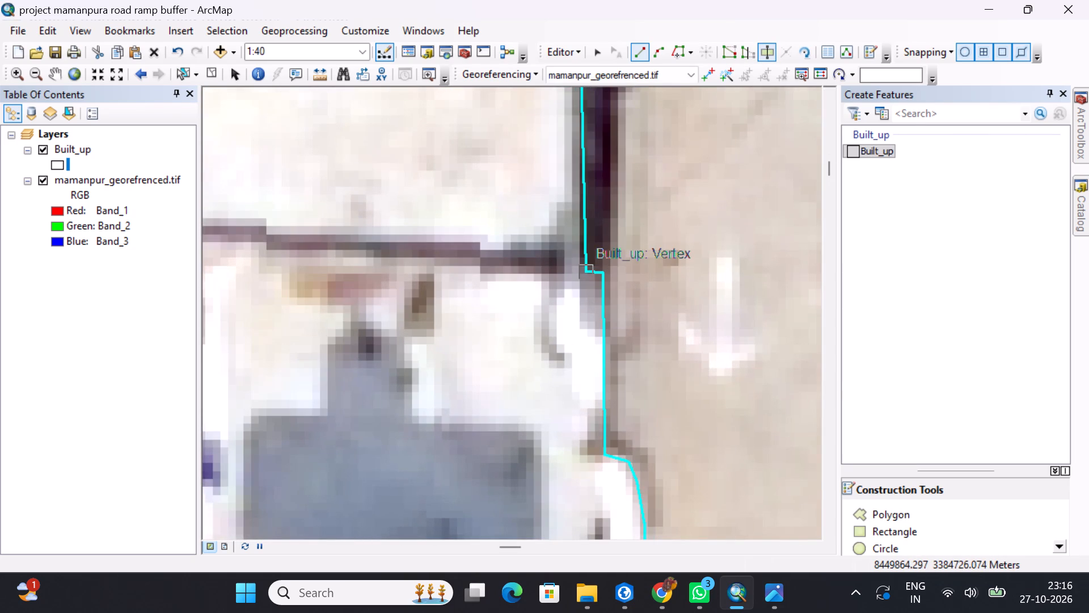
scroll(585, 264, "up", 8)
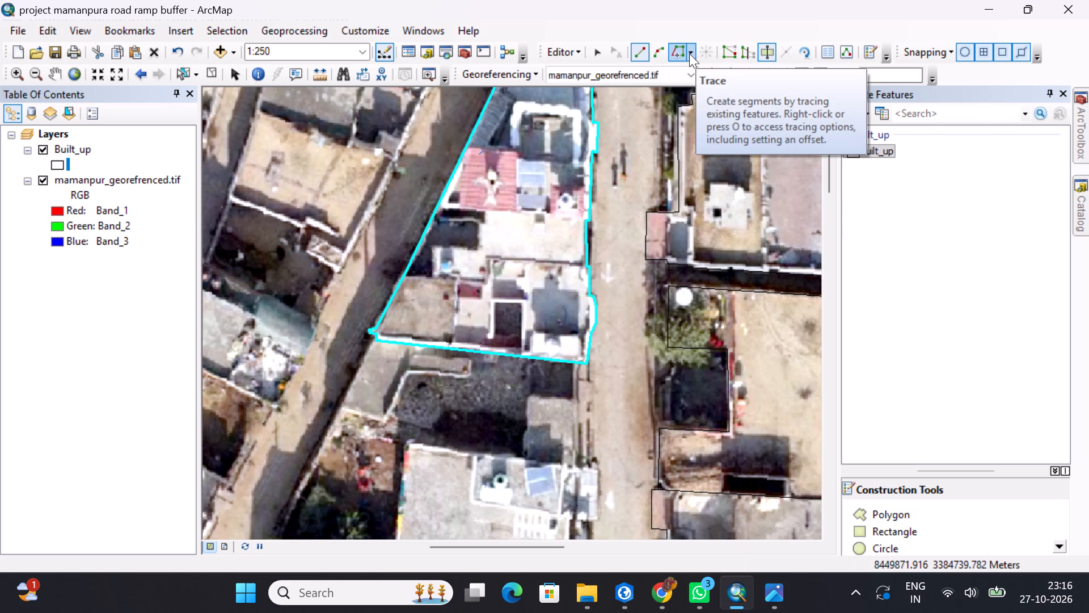
Show the tapering polygon's vertices and examine their placement along its east, west and south edges.
left_click(735, 56)
scroll(622, 367, "up", 3)
scroll(622, 367, "down", 5)
middle_click_drag(632, 278, 652, 344)
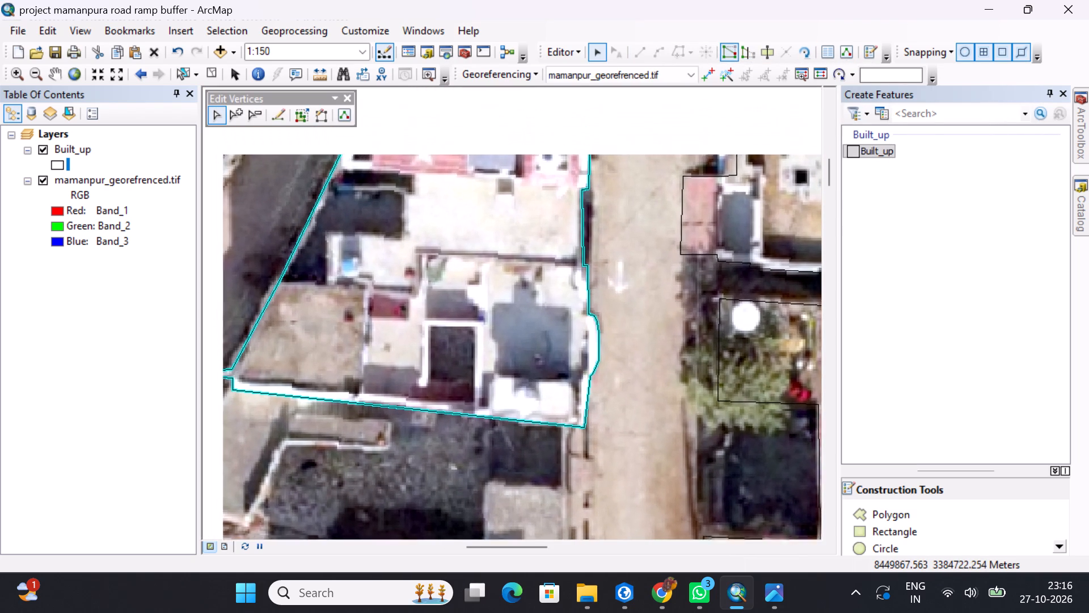
middle_click_drag(652, 344, 653, 350)
middle_click_drag(446, 287, 453, 376)
middle_click_drag(500, 312, 496, 402)
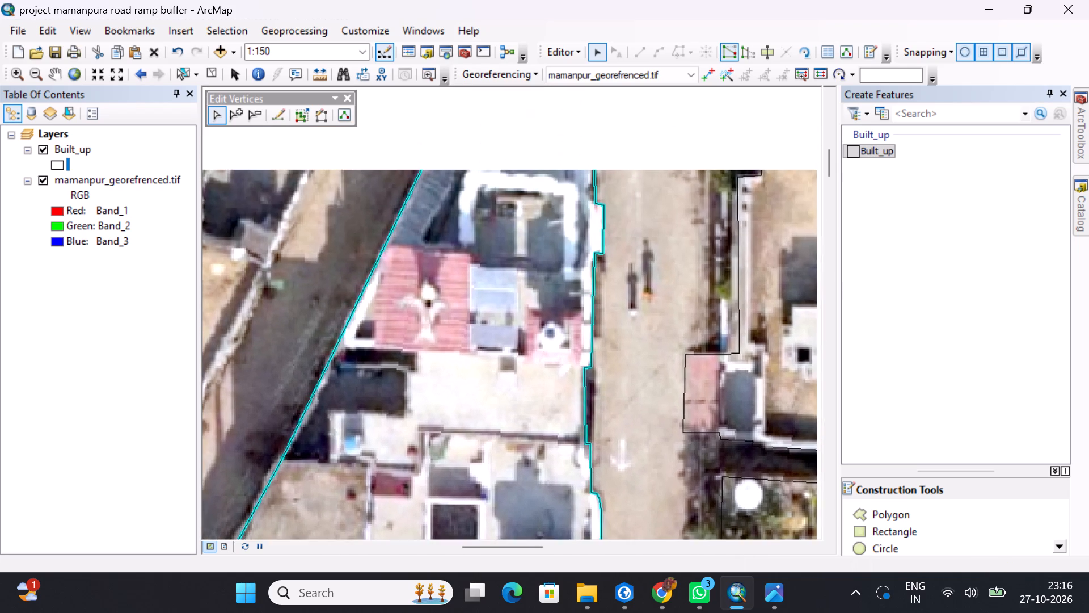
middle_click_drag(496, 402, 494, 464)
middle_click_drag(462, 443, 467, 272)
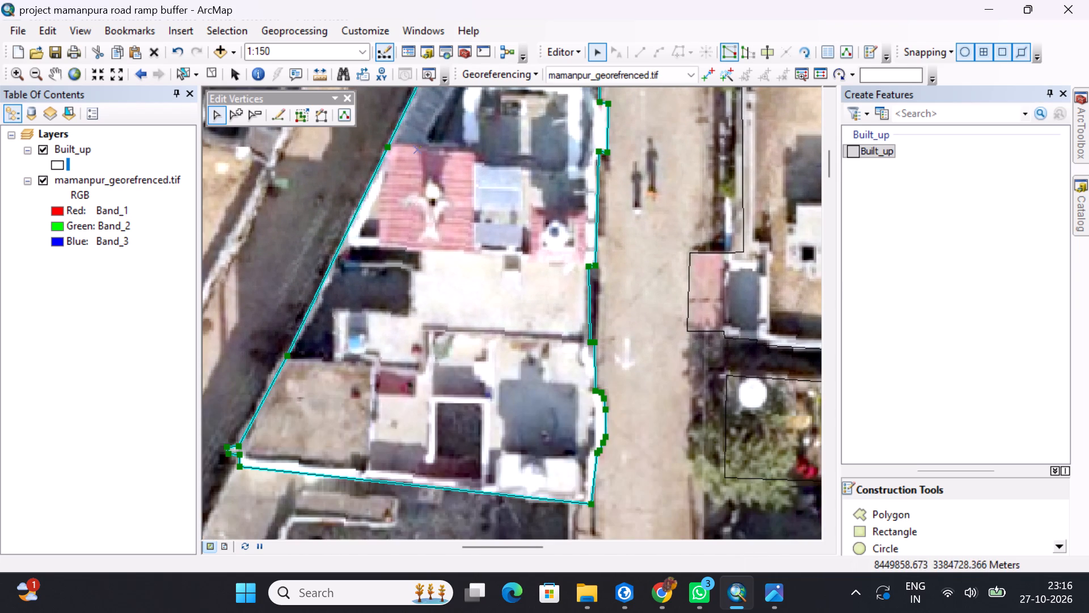
middle_click_drag(479, 313, 482, 287)
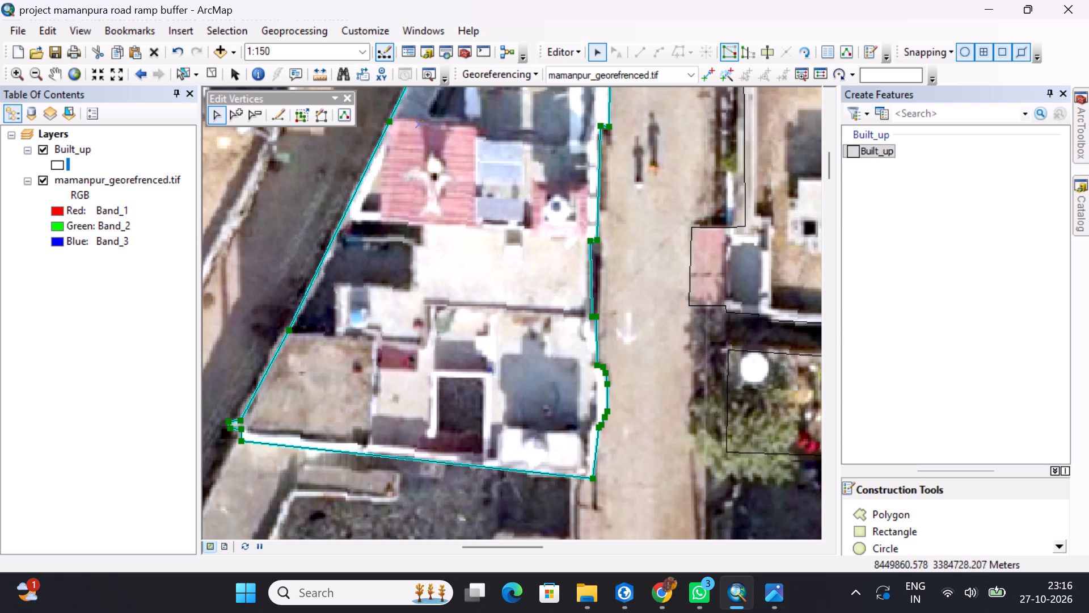
Cut the tapering polygon along the wall south of the pale roof, about 13.4 m from the east side's jog vertex to the west edge.
left_click(773, 52)
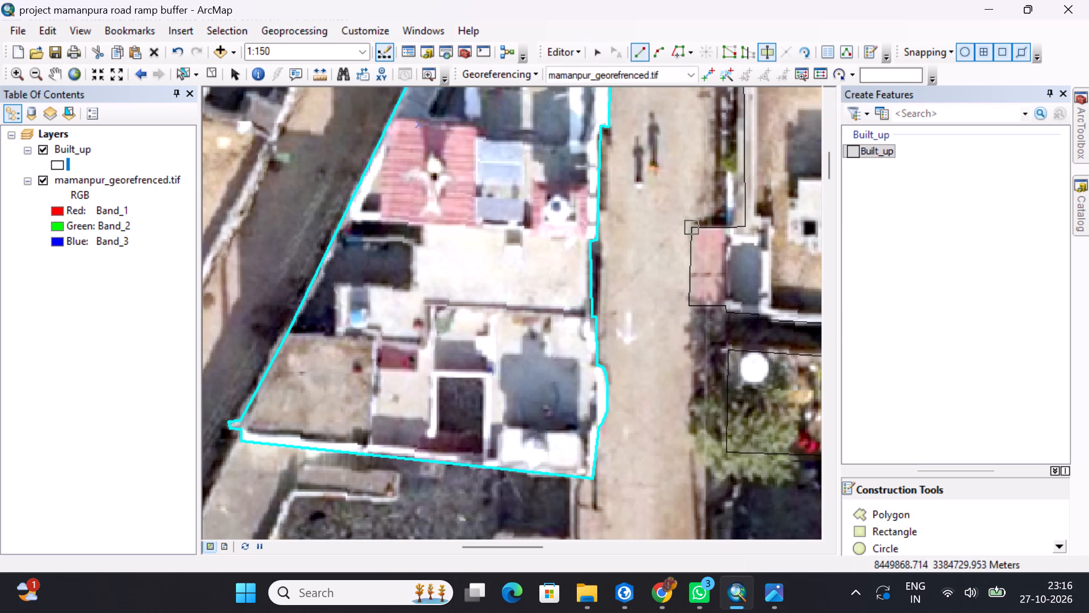
scroll(602, 317, "down", 4)
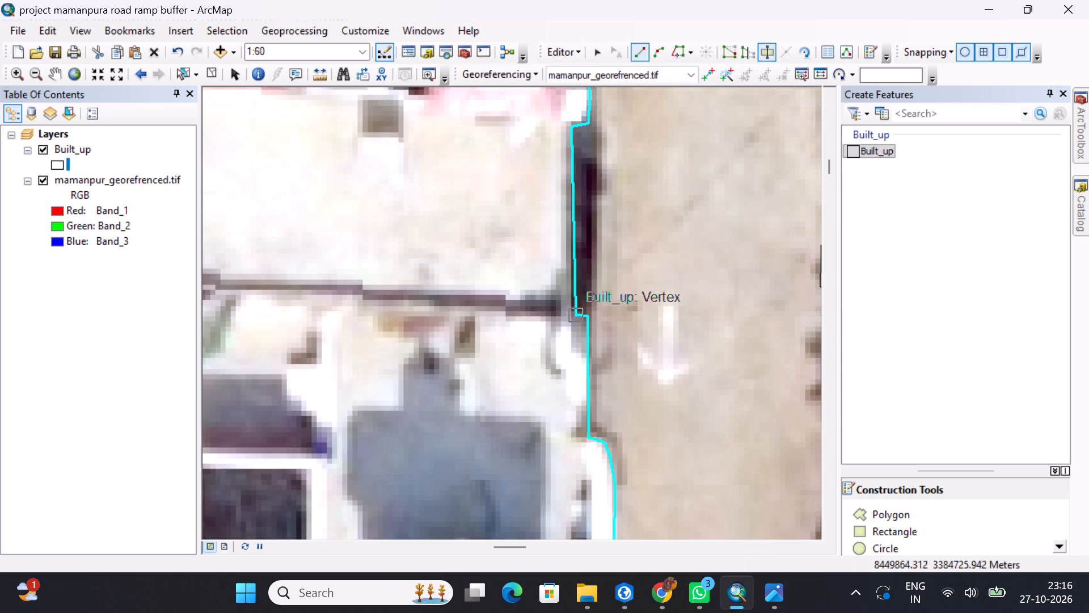
left_click(577, 317)
middle_click_drag(514, 283, 720, 263)
scroll(718, 262, "up", 6)
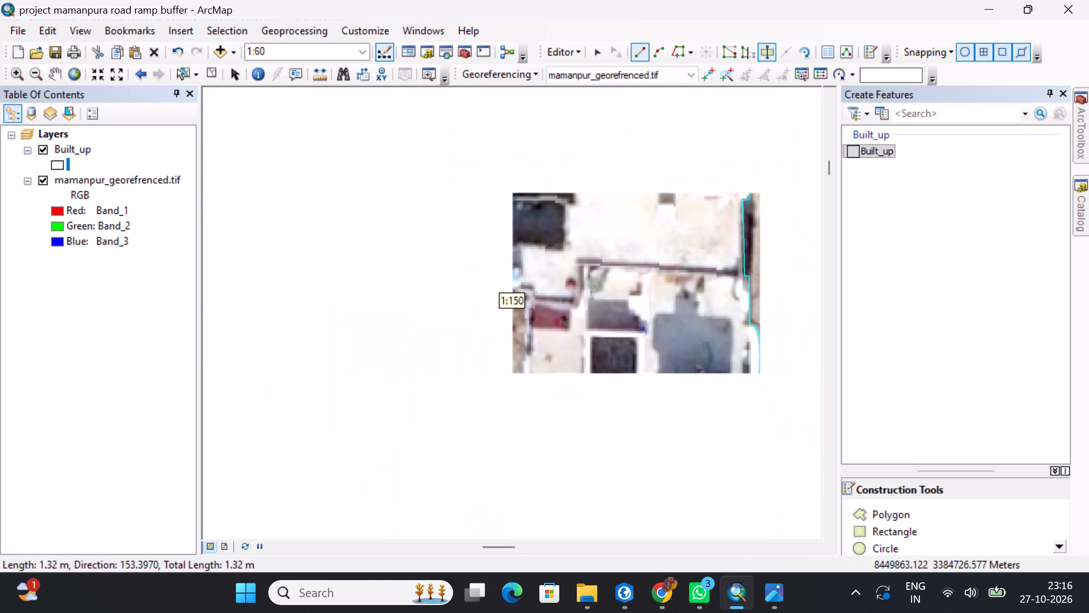
scroll(475, 252, "down", 2)
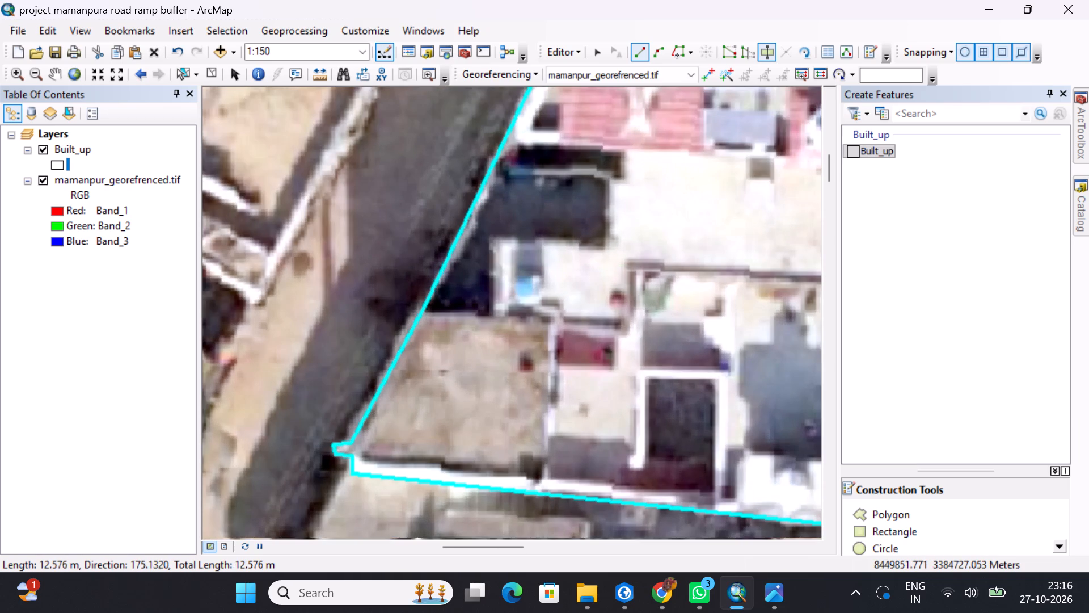
scroll(506, 252, "down", 1)
middle_click_drag(507, 252, 282, 265)
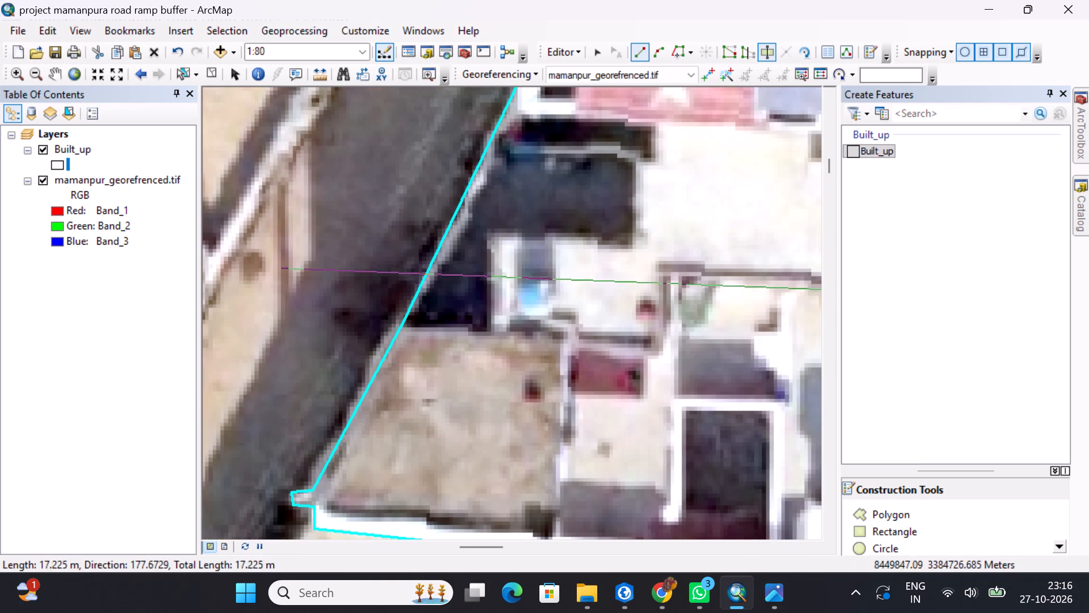
middle_click_drag(630, 239, 242, 274)
scroll(368, 285, "up", 3)
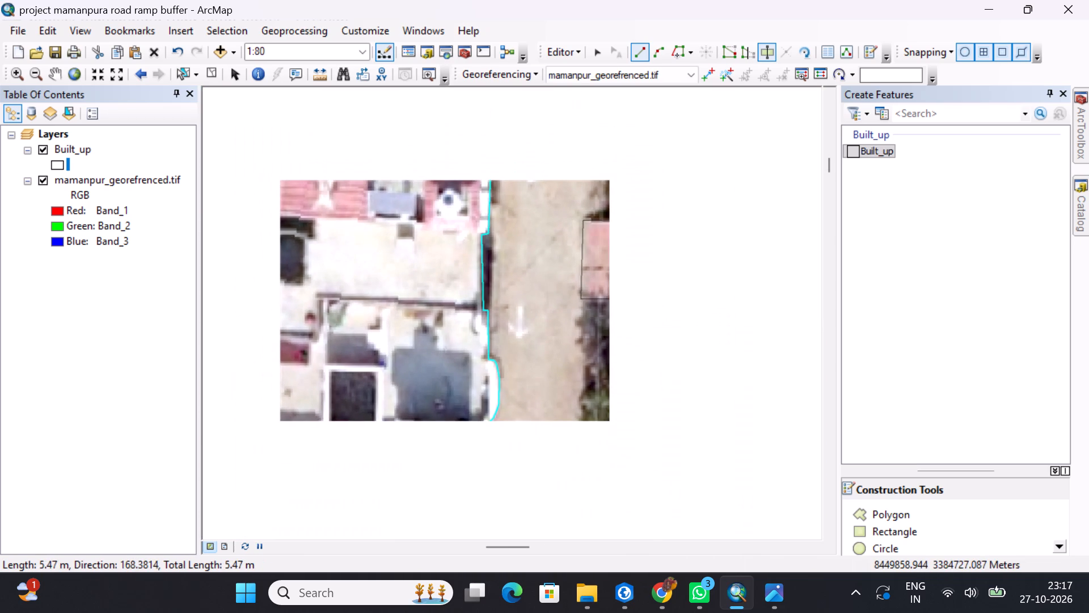
middle_click_drag(377, 283, 407, 279)
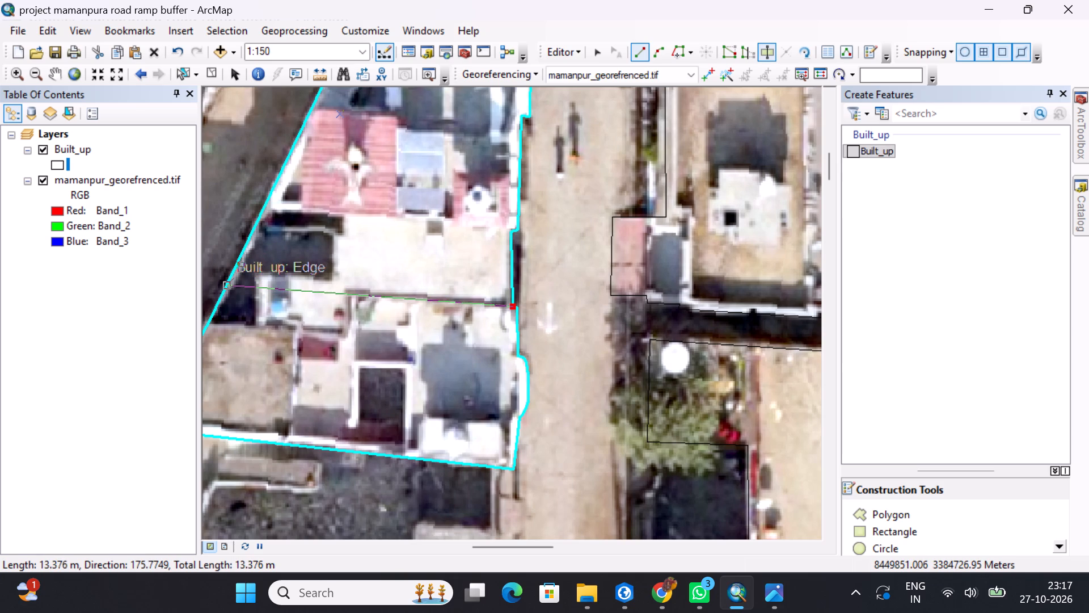
left_click(227, 285)
key("F2")
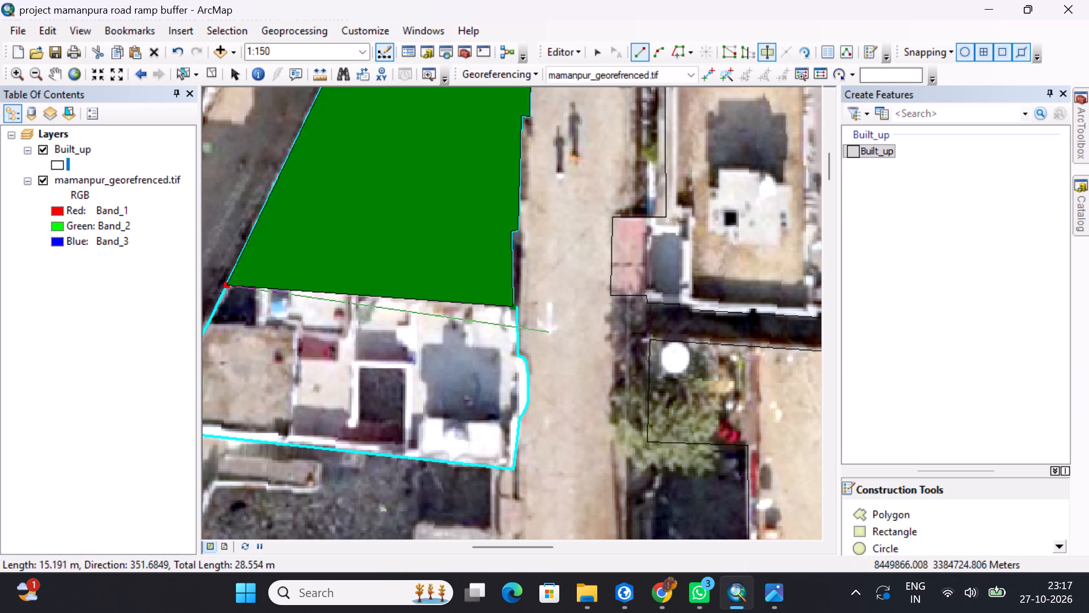
Cut the southern block north to south along the wall west of the dark courtyard, with a line about 7.3 m long.
middle_click_drag(390, 331, 454, 253)
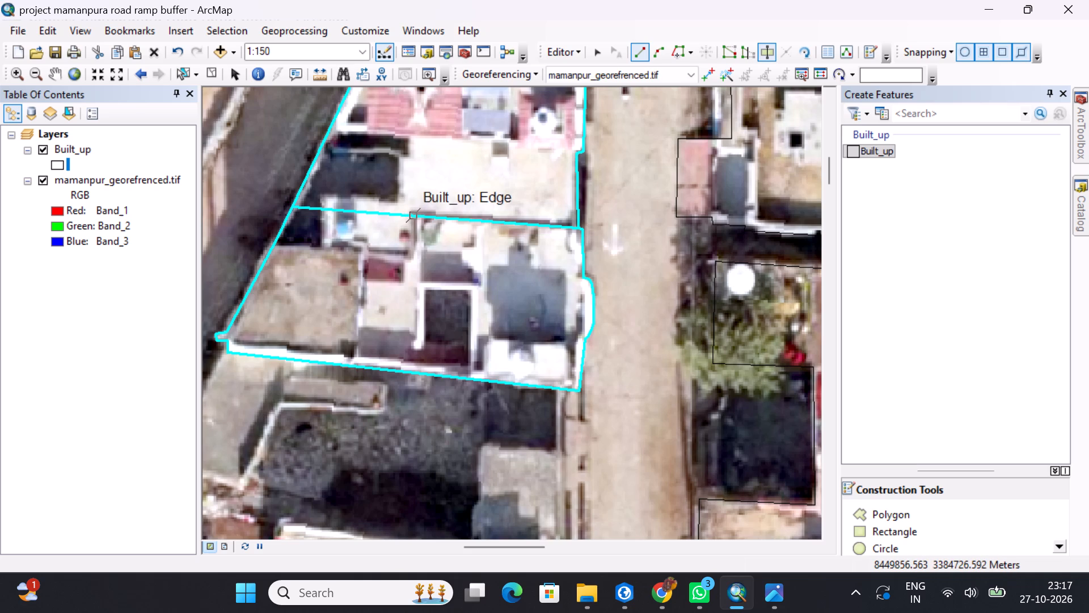
scroll(418, 217, "down", 3)
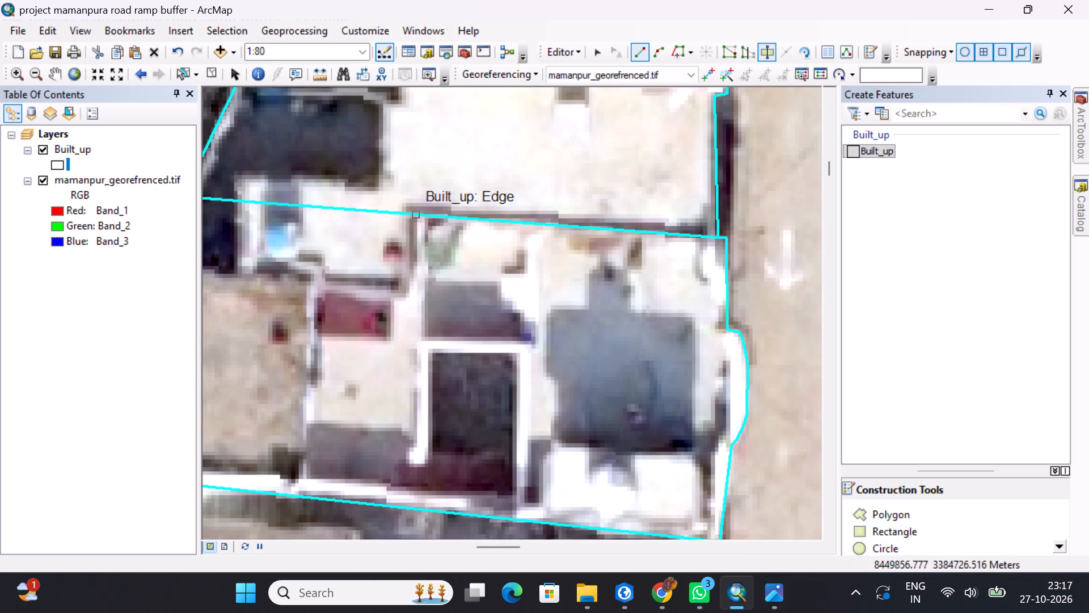
left_click(416, 215)
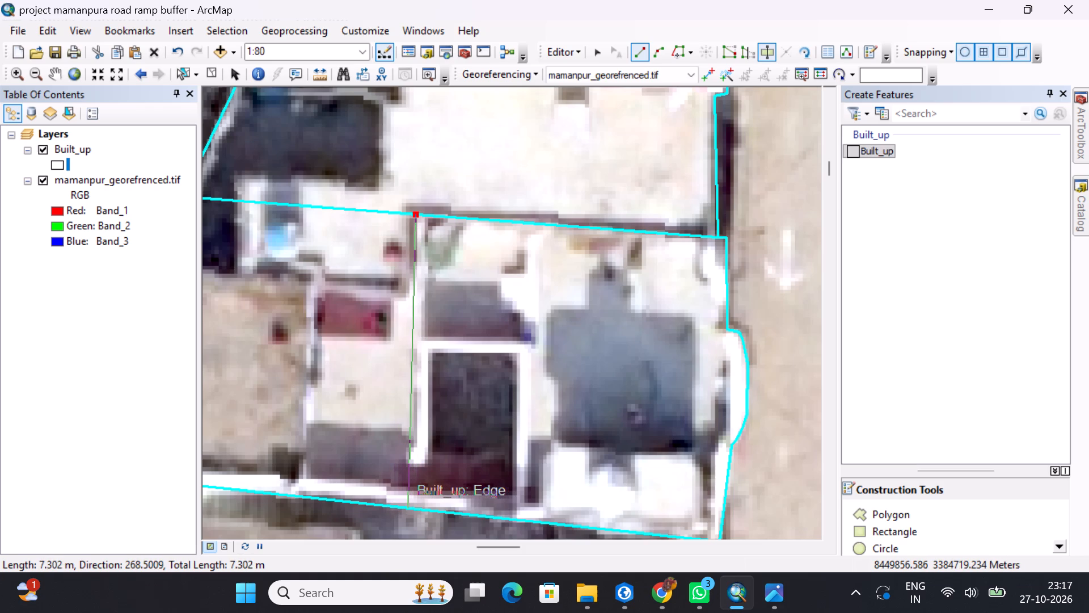
left_click(407, 508)
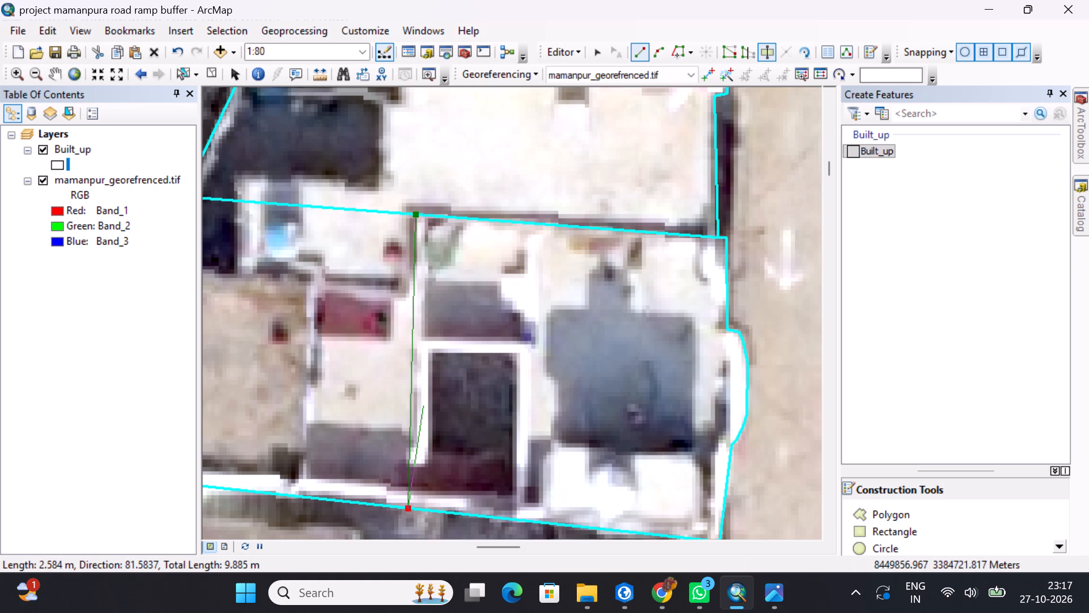
key("F2")
Cut the western part of the block along the wall north of the brown plot, about 6.7 m from the new divider to the west edge.
middle_click_drag(421, 382, 497, 349)
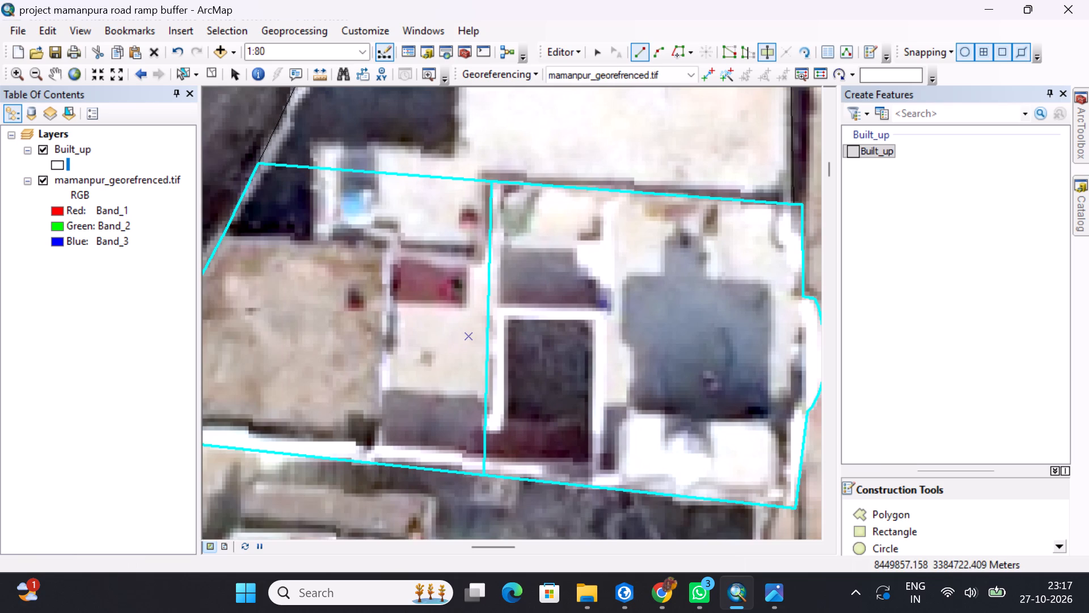
scroll(479, 264, "up", 5)
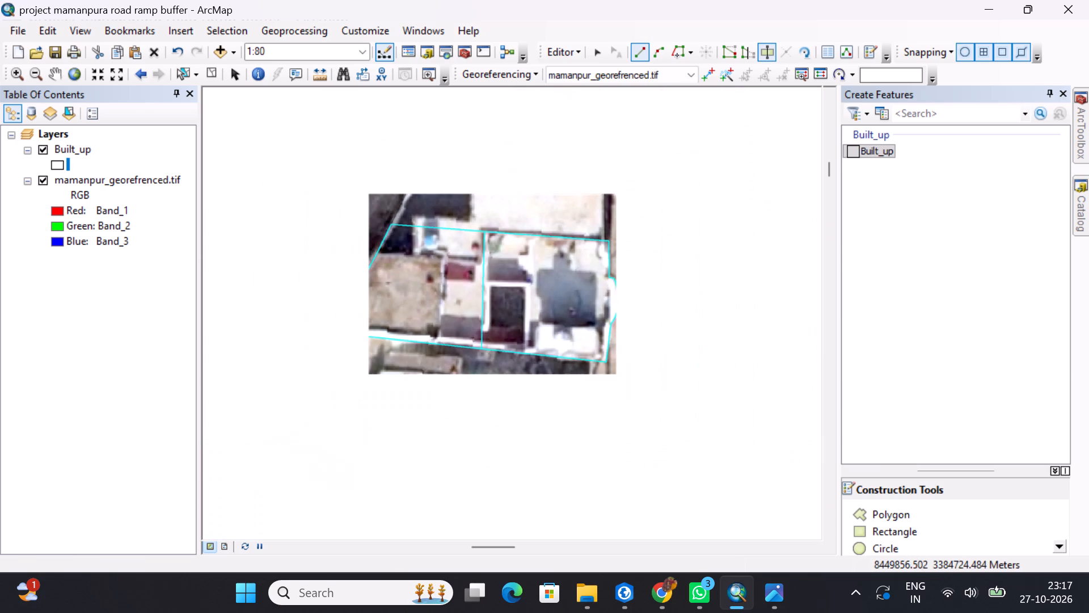
scroll(477, 271, "down", 4)
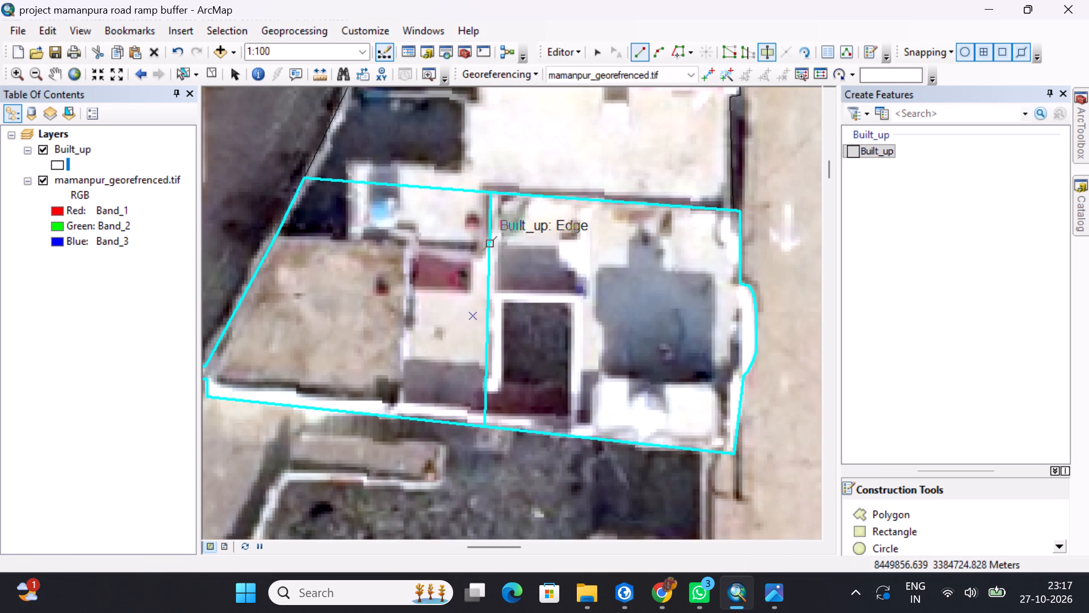
left_click(487, 243)
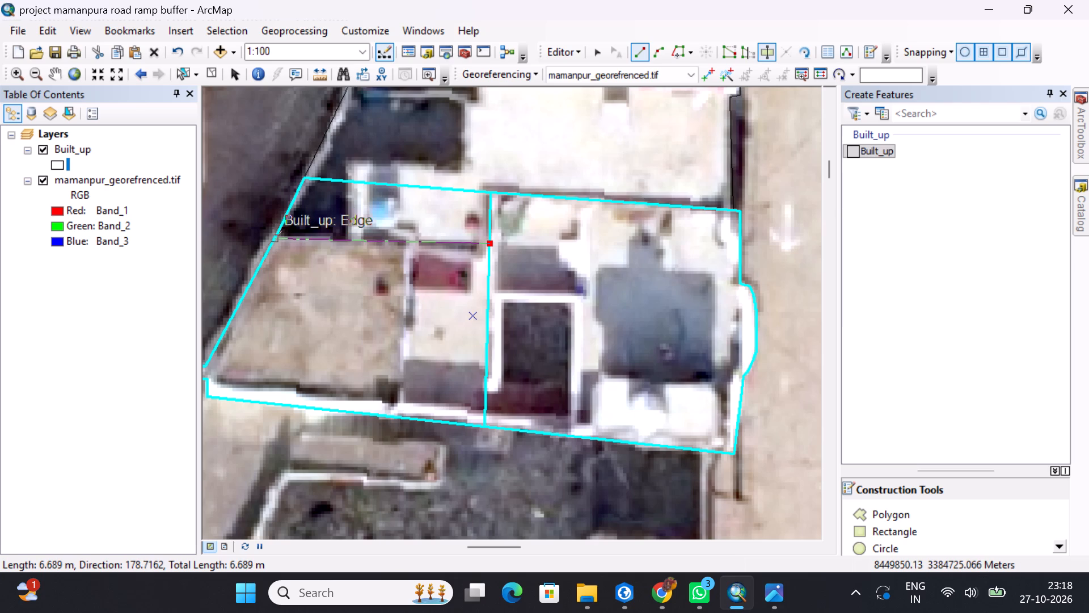
scroll(274, 237, "down", 3)
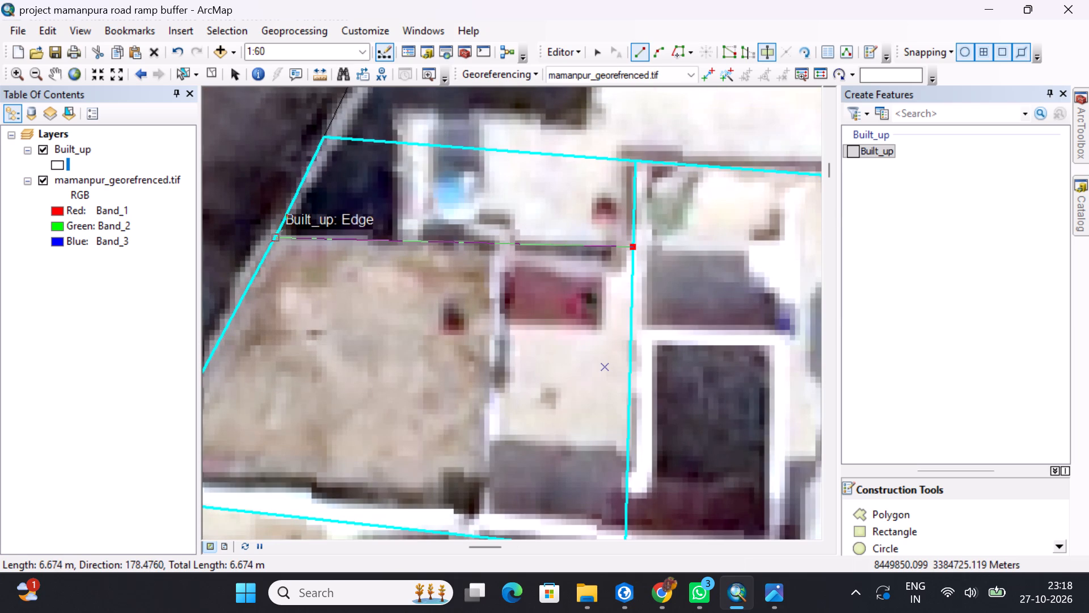
left_click(275, 236)
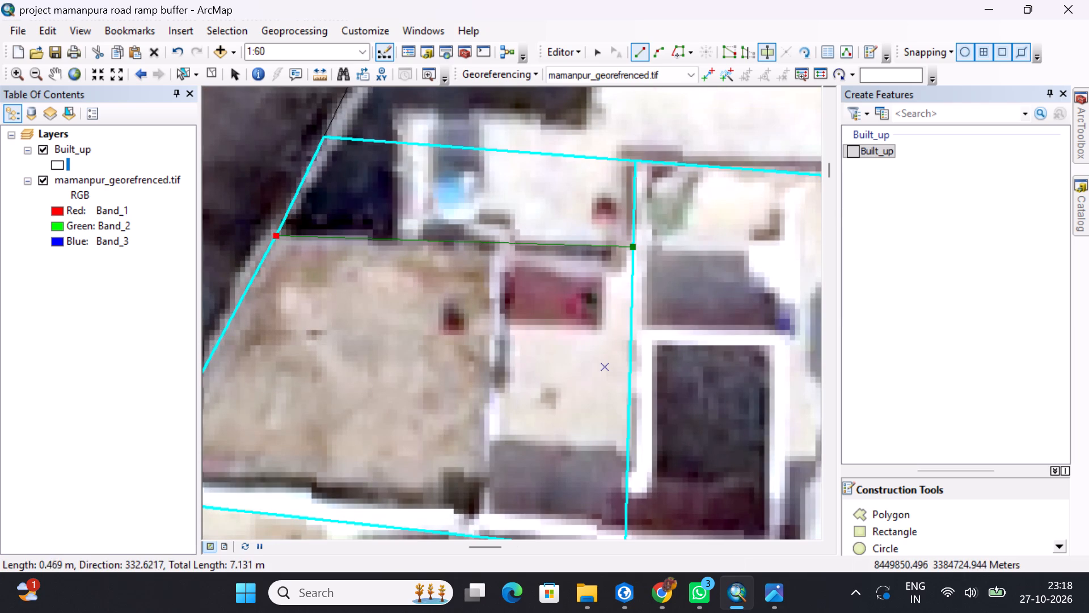
key("F2")
Examine the newly split polygons against the imagery, from the southern block up to the red-roofed building.
scroll(539, 275, "up", 6)
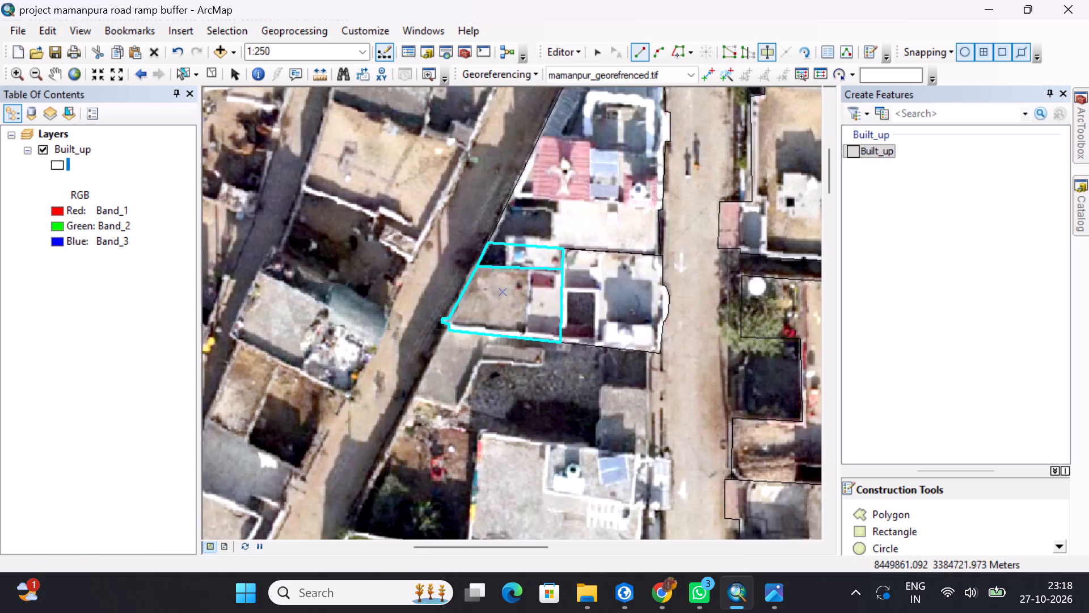
middle_click_drag(577, 303, 447, 313)
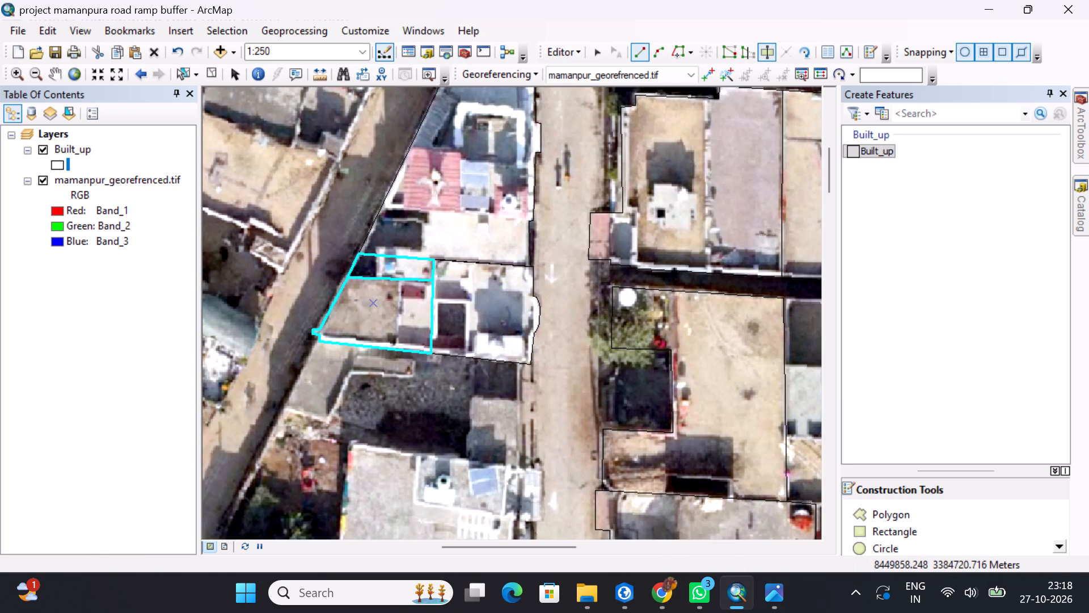
scroll(452, 334, "up", 3)
scroll(452, 334, "down", 10)
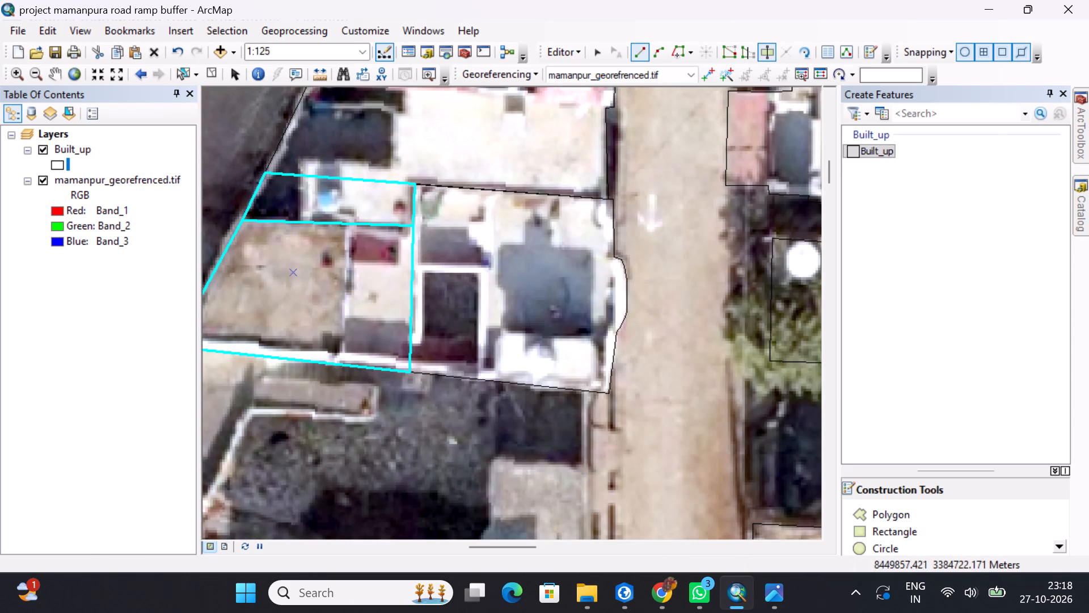
middle_click_drag(418, 314, 571, 309)
scroll(475, 312, "down", 1)
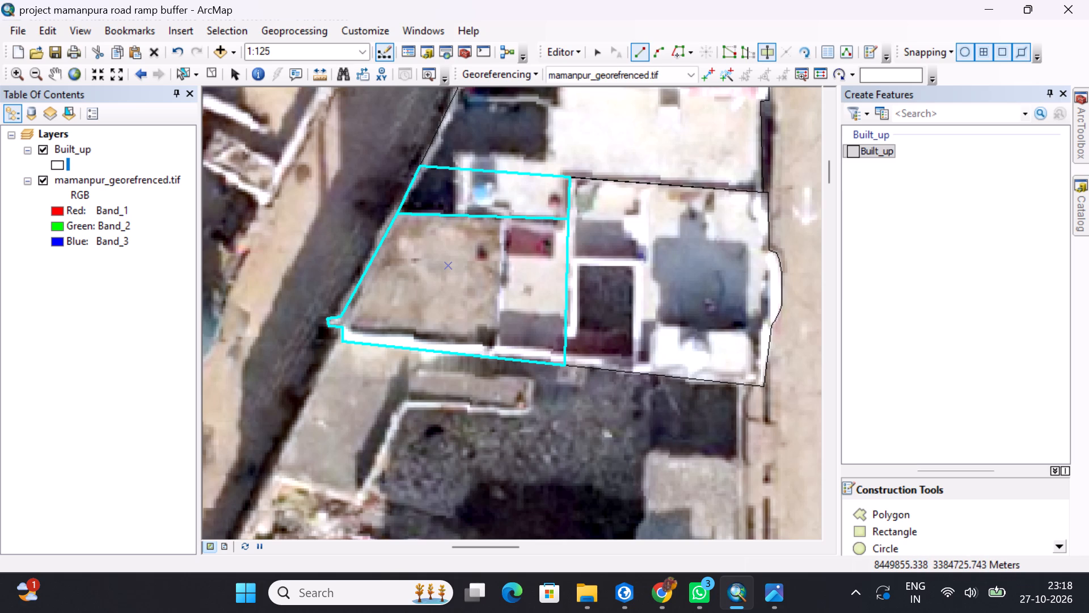
scroll(509, 157, "up", 1)
middle_click_drag(509, 157, 499, 178)
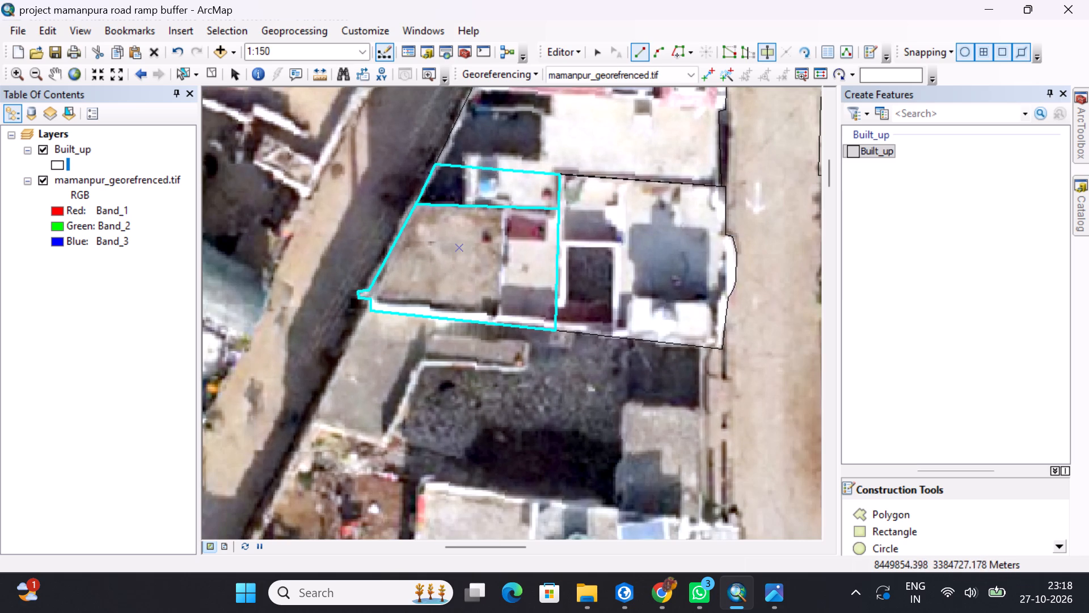
middle_click_drag(499, 178, 438, 267)
middle_click_drag(496, 156, 414, 306)
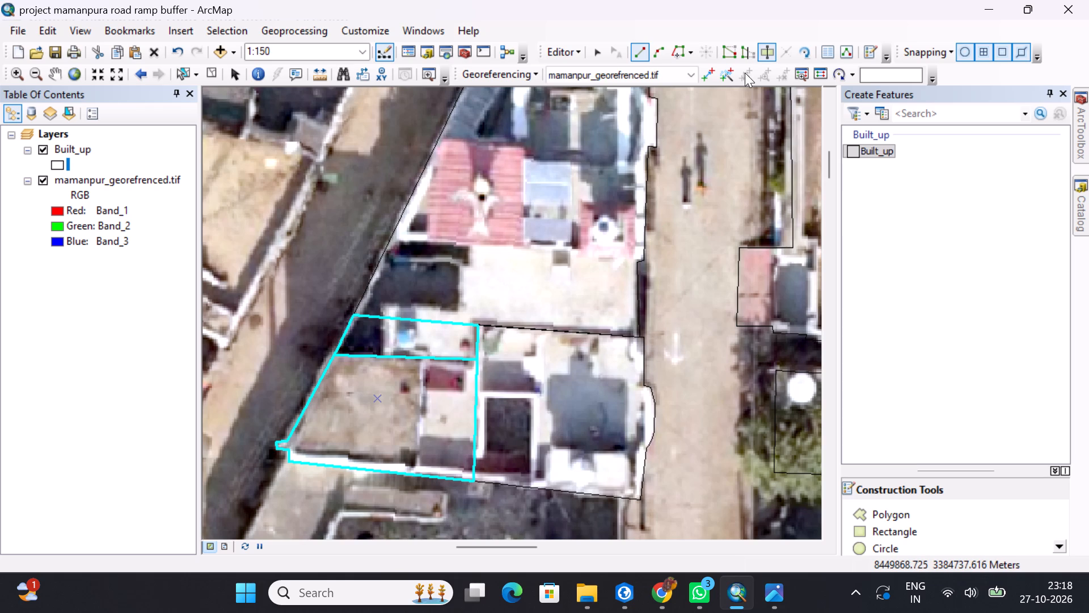
Delete the narrow strip polygon between the northern tapering building and the brown plot.
left_click(735, 54)
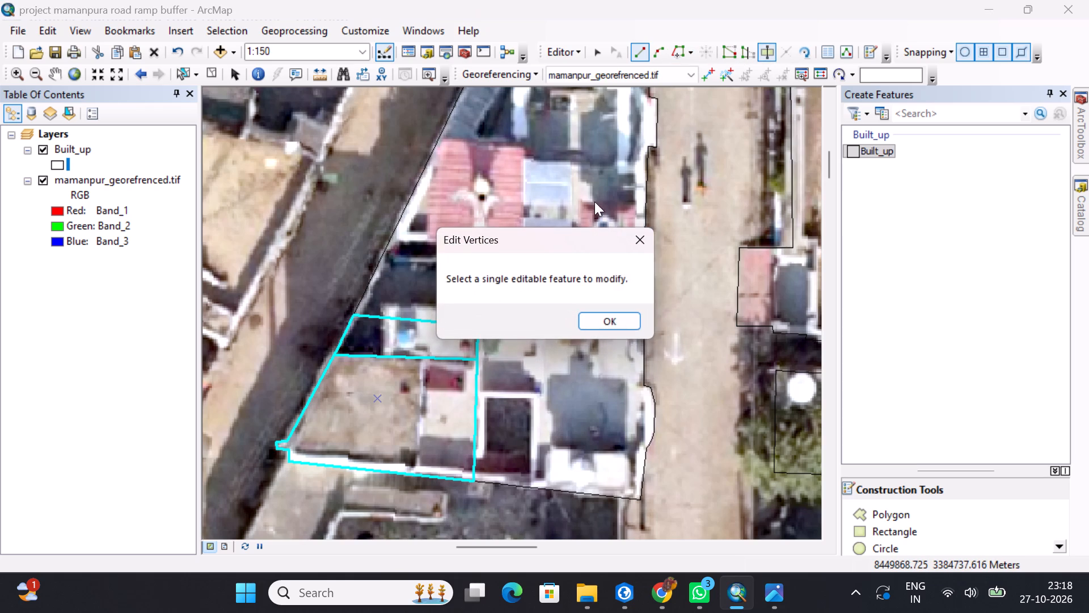
left_click(610, 317)
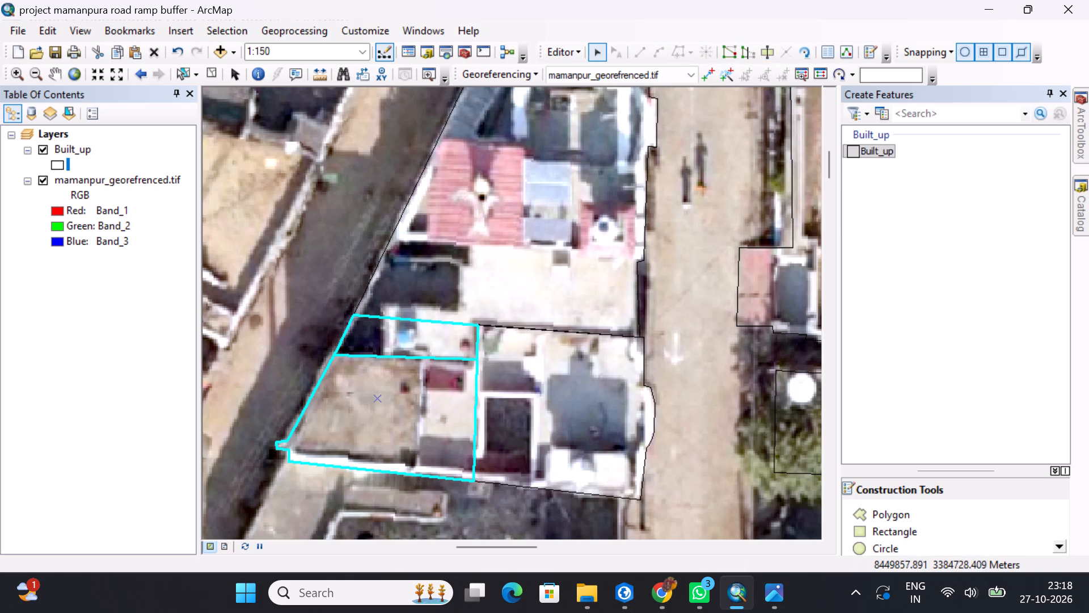
left_click(505, 188)
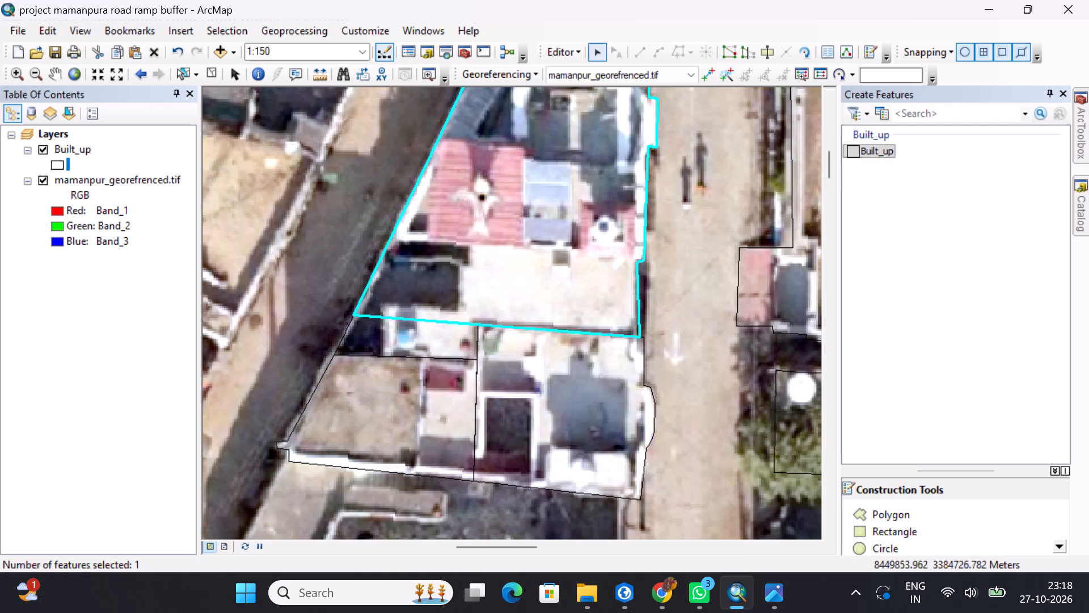
left_click(366, 324)
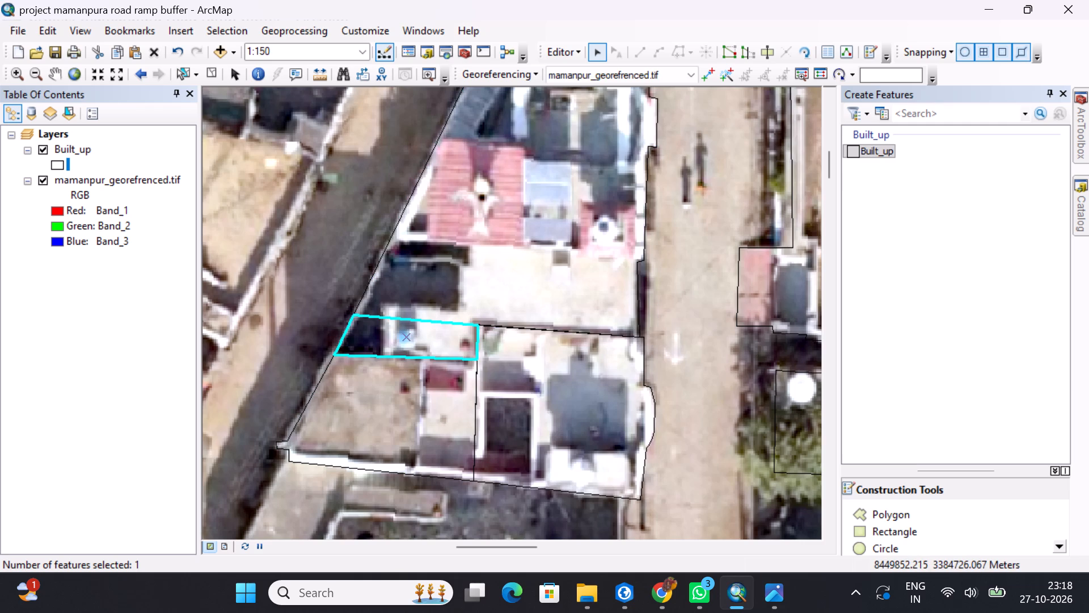
key("Delete")
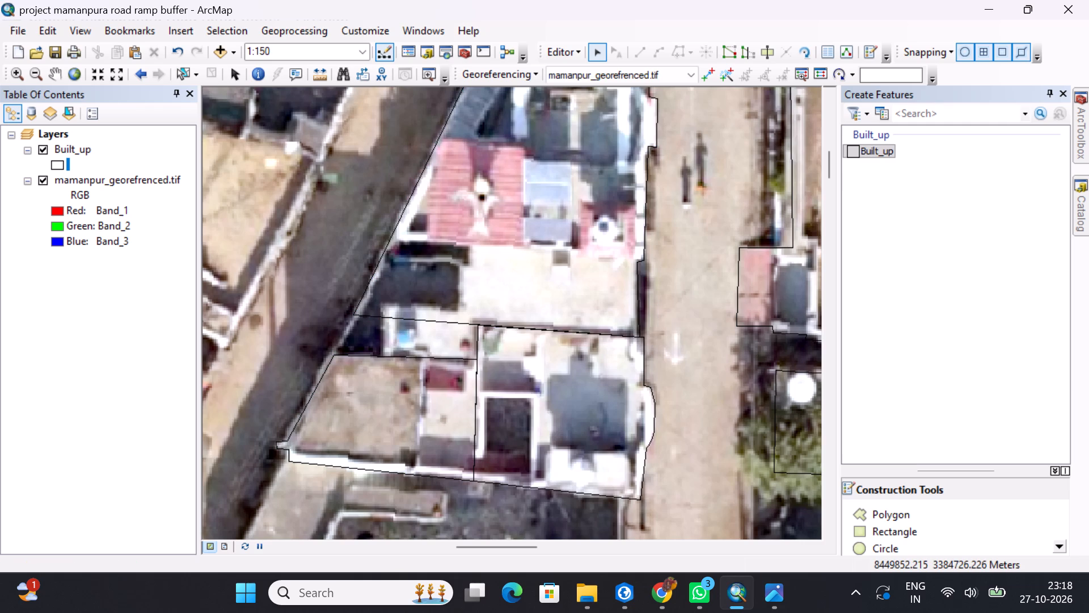
Select the northern tapering polygon with the red roof and show its vertices for editing.
left_click(733, 58)
left_click(619, 314)
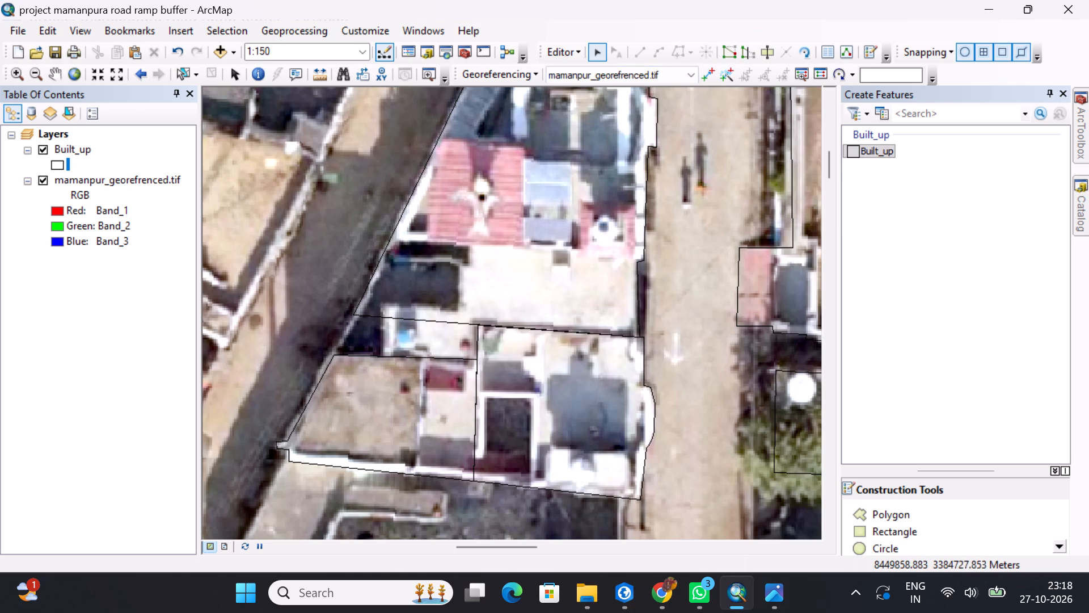
left_click(522, 295)
left_click(732, 50)
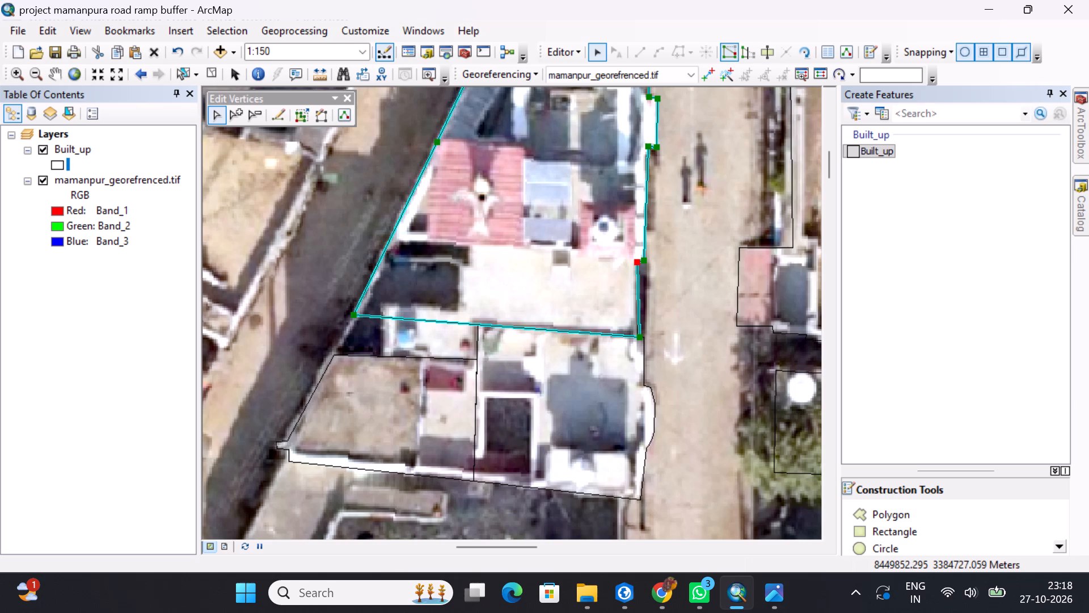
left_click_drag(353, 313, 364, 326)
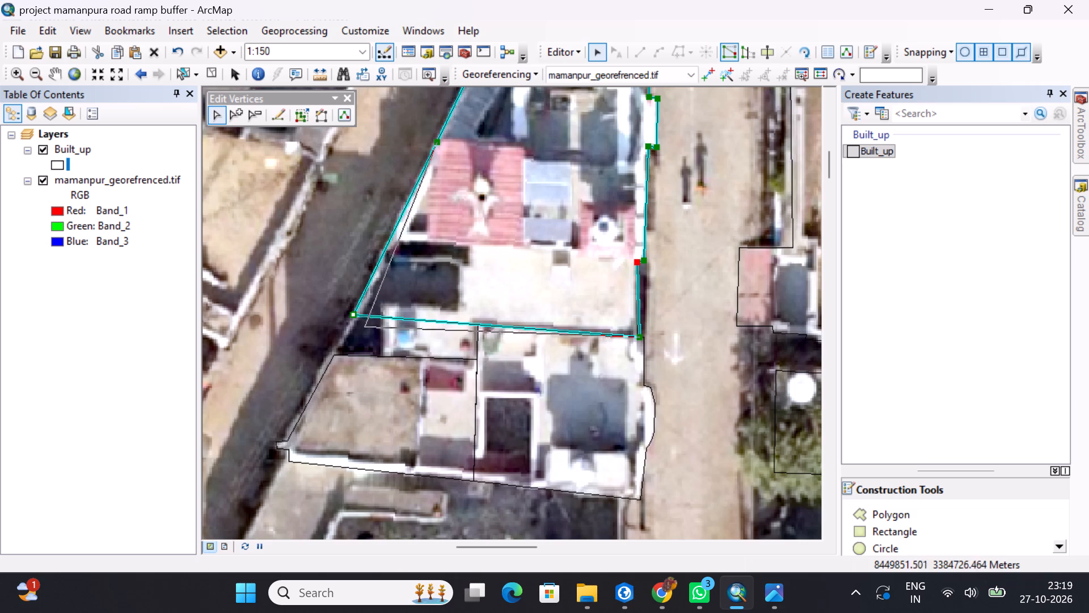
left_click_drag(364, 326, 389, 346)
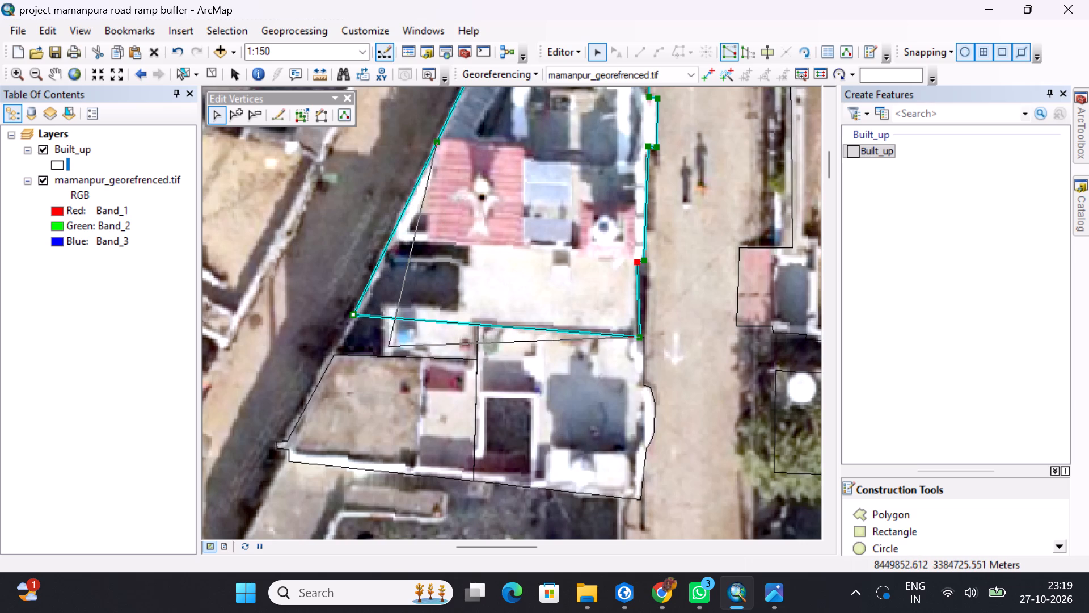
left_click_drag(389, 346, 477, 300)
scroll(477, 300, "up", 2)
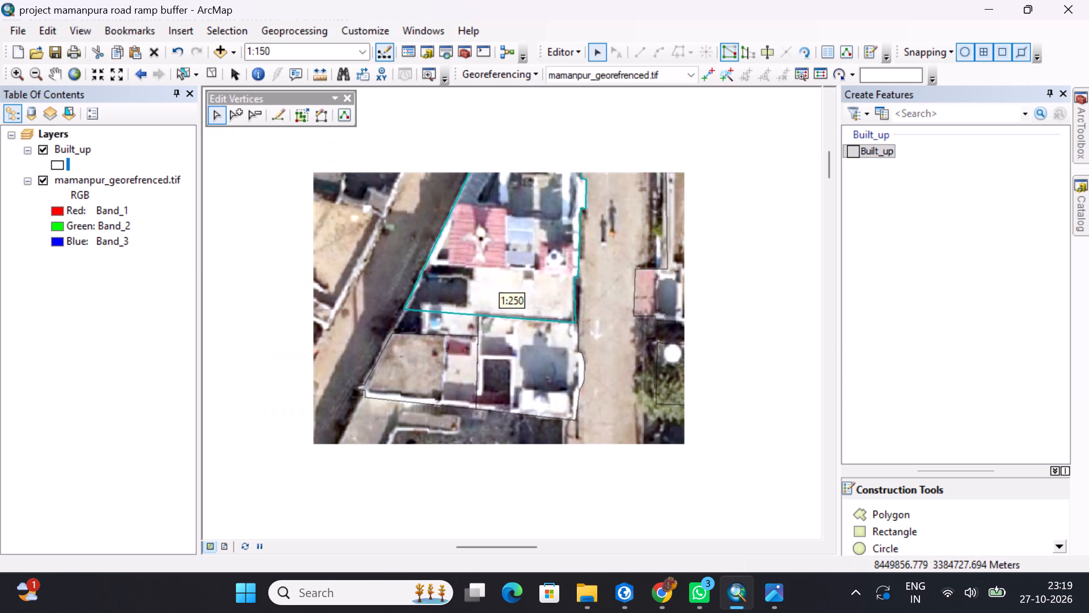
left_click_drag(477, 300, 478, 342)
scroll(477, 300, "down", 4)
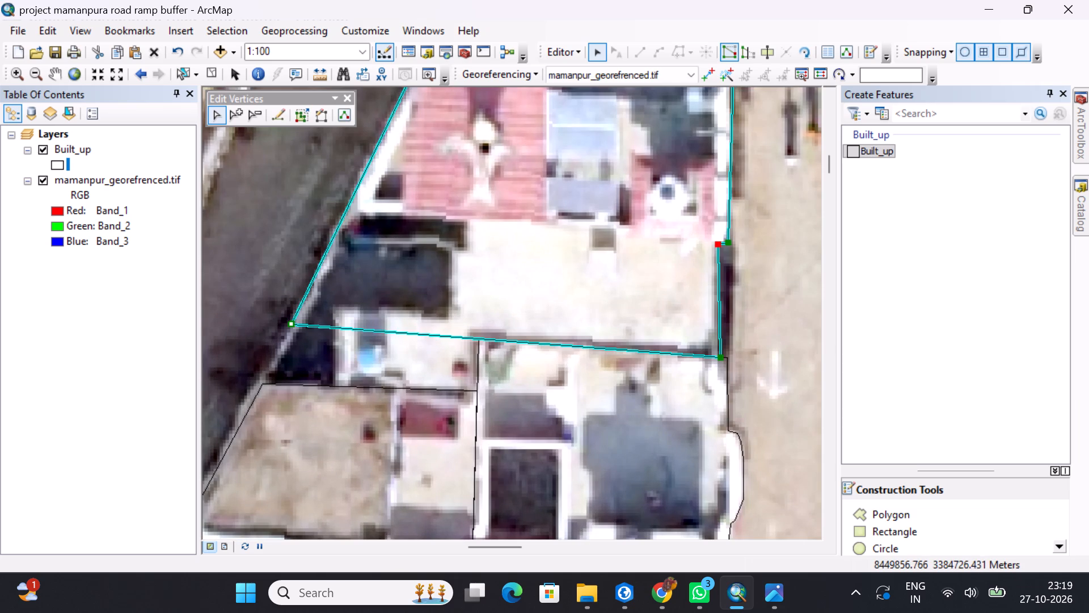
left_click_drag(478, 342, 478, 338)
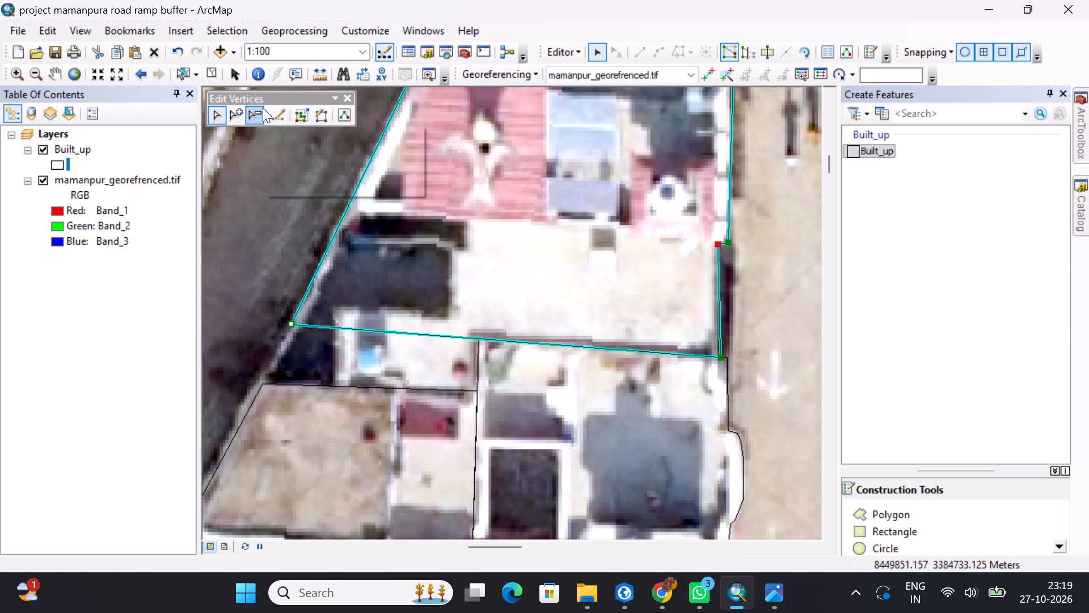
Insert a vertex on the tapering polygon's south edge and snap it to the north end of the divider between the southern buildings.
left_click(243, 116)
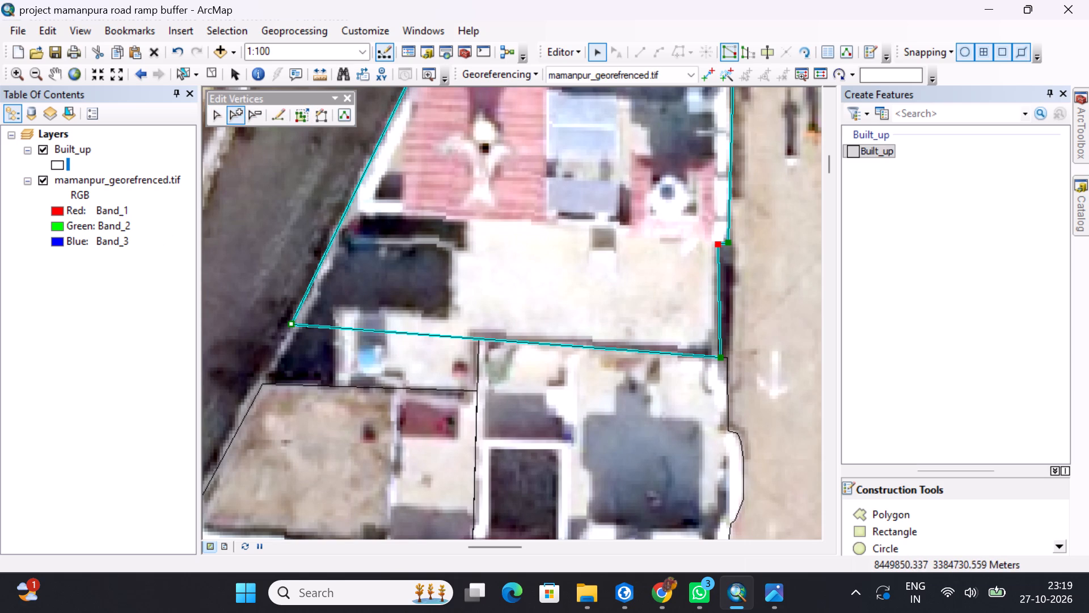
left_click(334, 328)
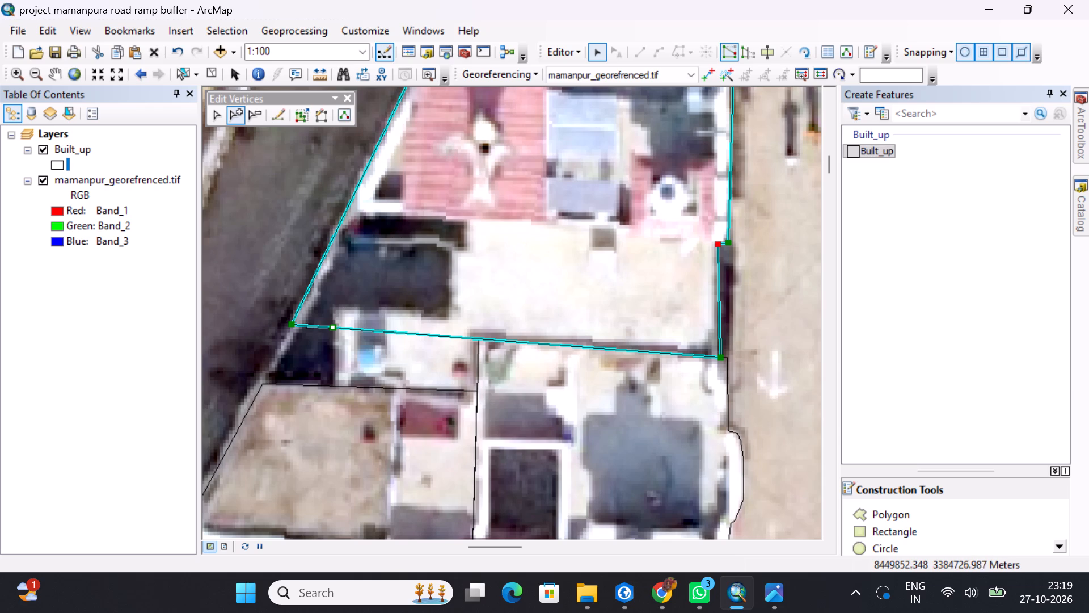
left_click_drag(332, 326, 333, 308)
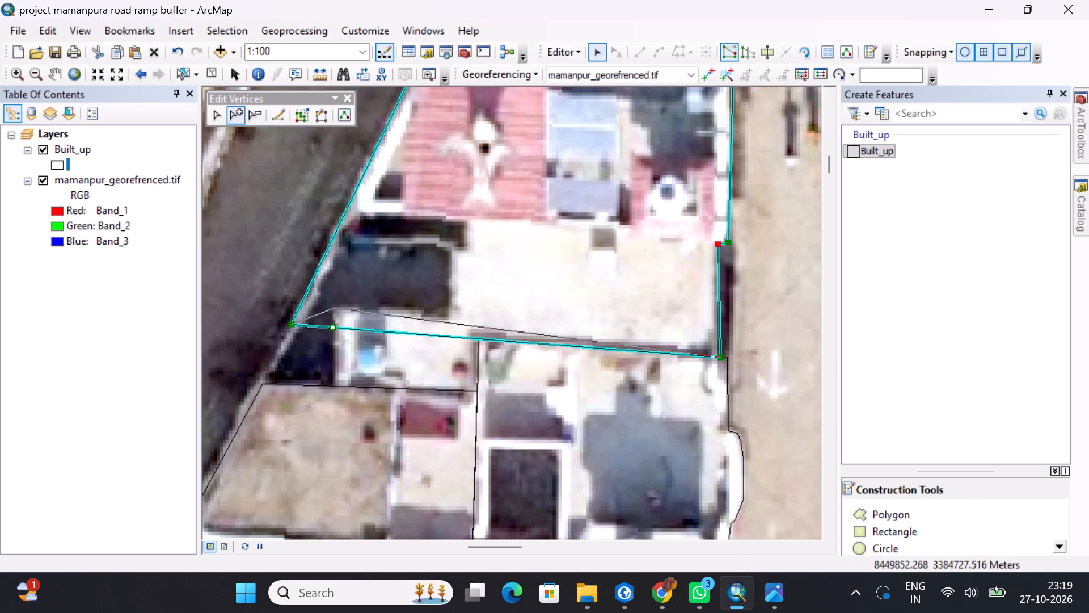
left_click_drag(333, 308, 481, 345)
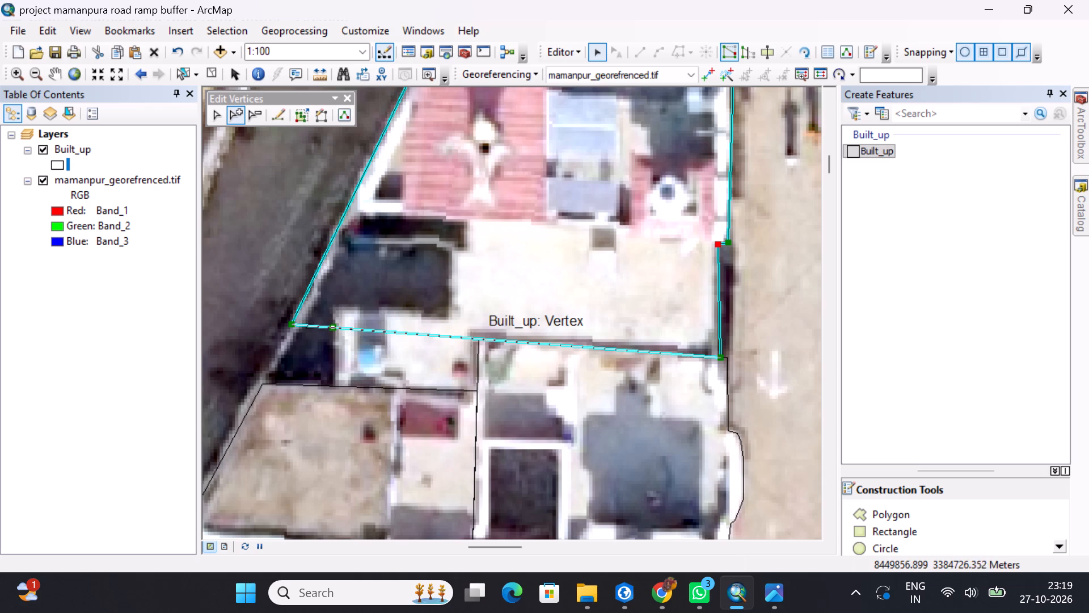
left_click_drag(481, 345, 479, 343)
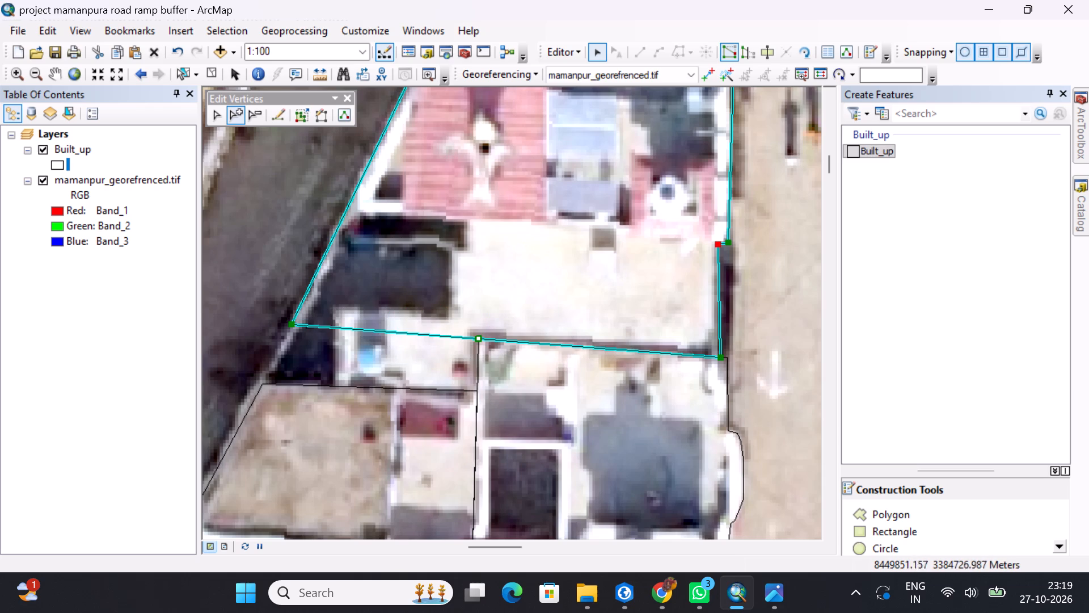
Move the tapering polygon's southwest corner to the deleted strip's southeast corner and insert a vertex on the reshaped west side.
left_click_drag(293, 324, 398, 370)
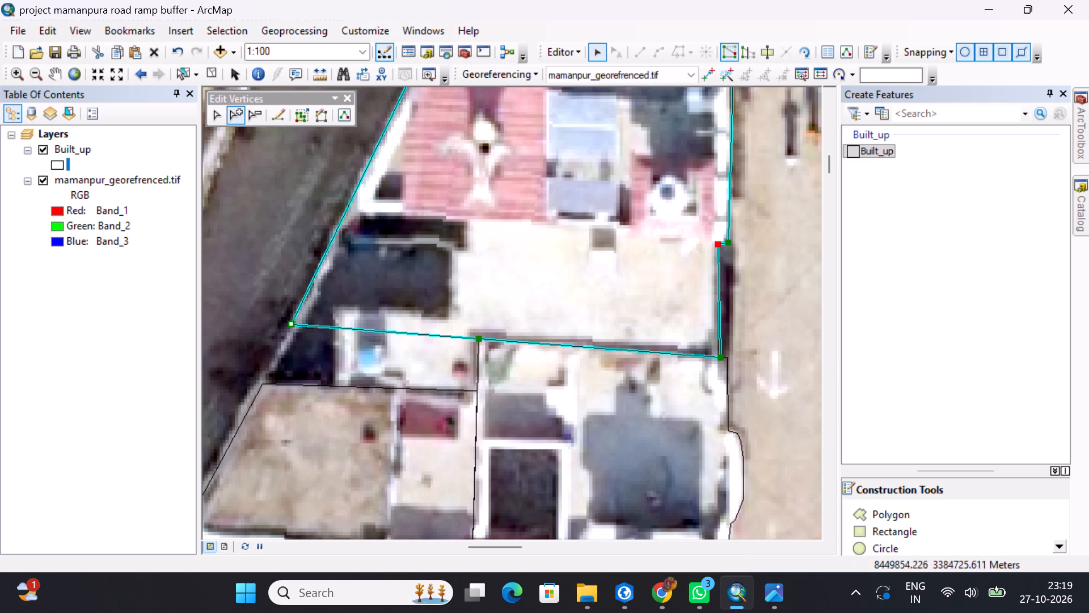
left_click_drag(398, 370, 471, 389)
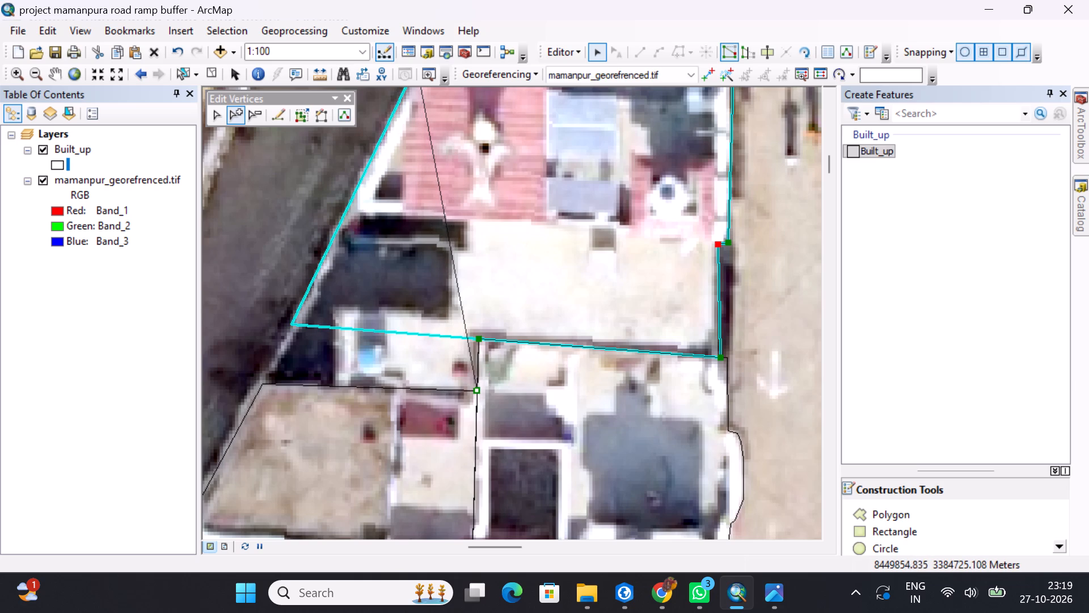
left_click(448, 229)
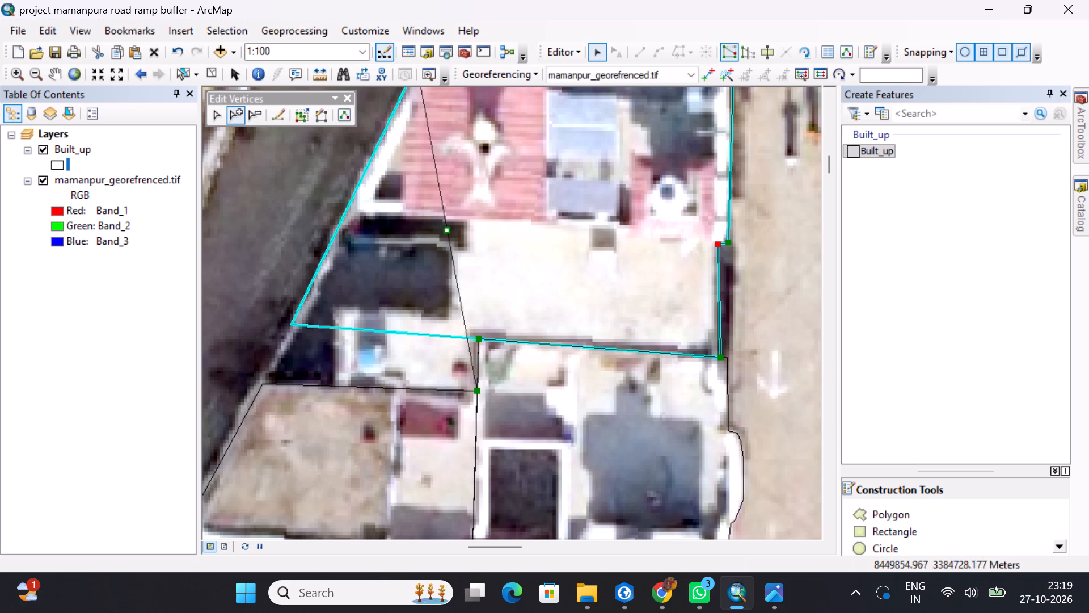
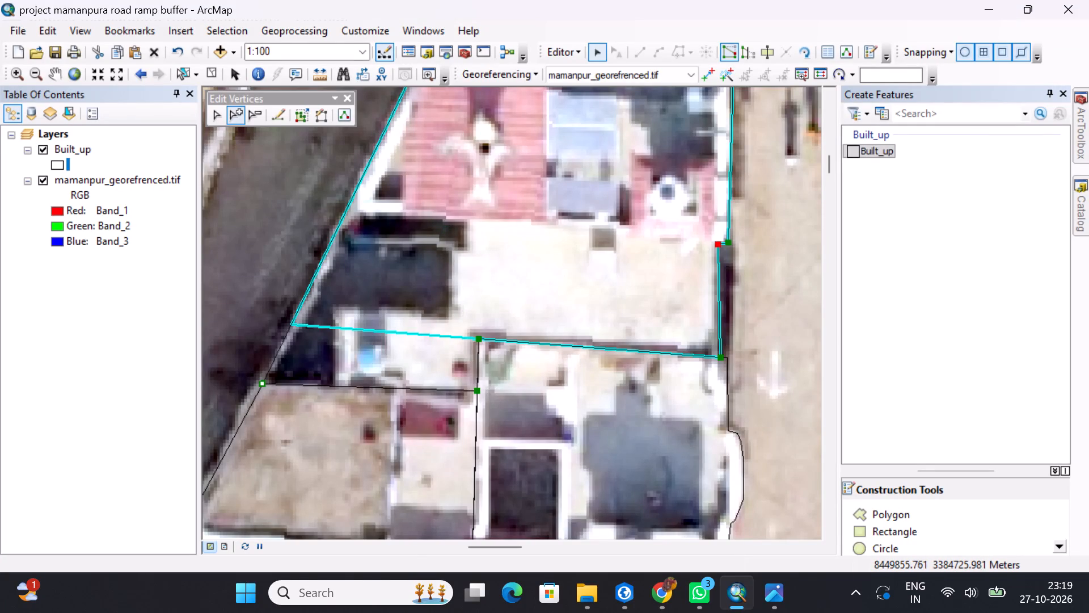
Finish the vertex edit that extends the selected Built_up polygon over the south-western part of its building.
key("F2")
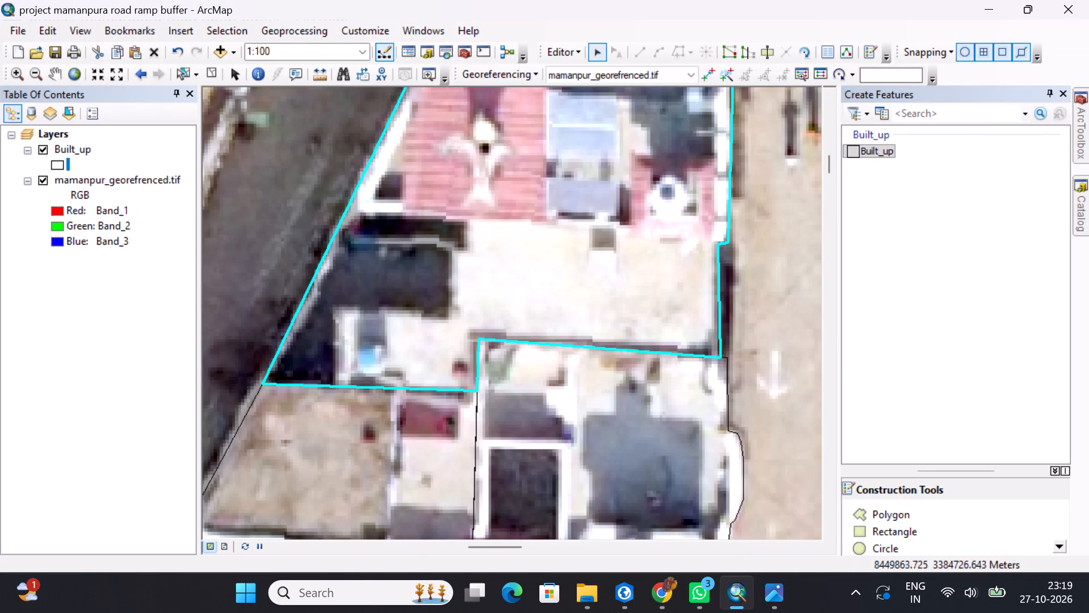
Examine the unmapped plots south of the outlined buildings, comparing them with the aerial image Untitled design.png in Photos.
middle_click_drag(778, 211, 749, 364)
scroll(750, 360, "up", 3)
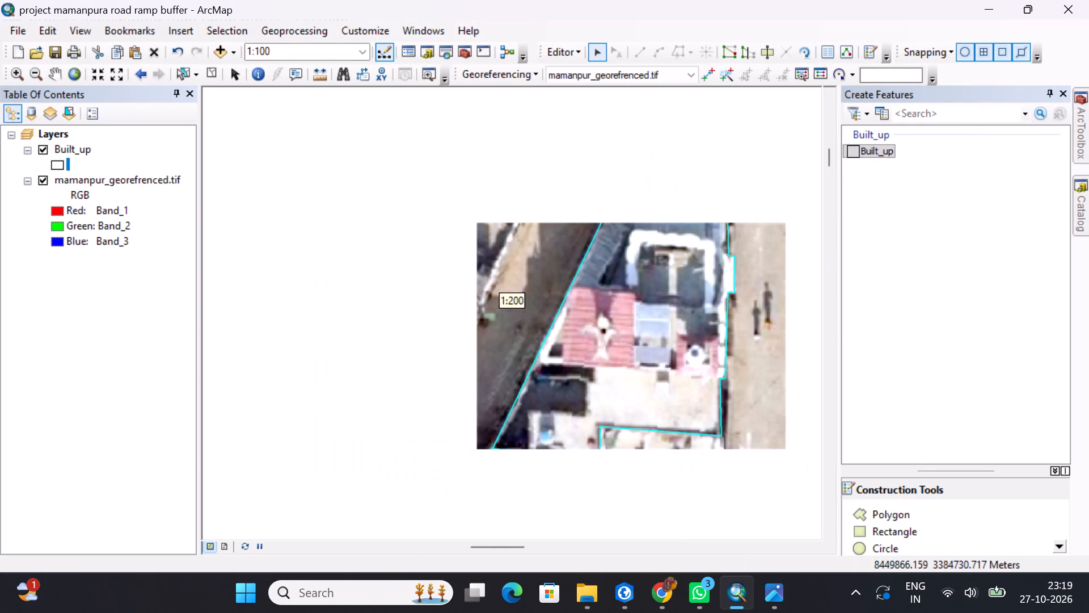
middle_click_drag(765, 299, 695, 409)
middle_click_drag(690, 405, 678, 233)
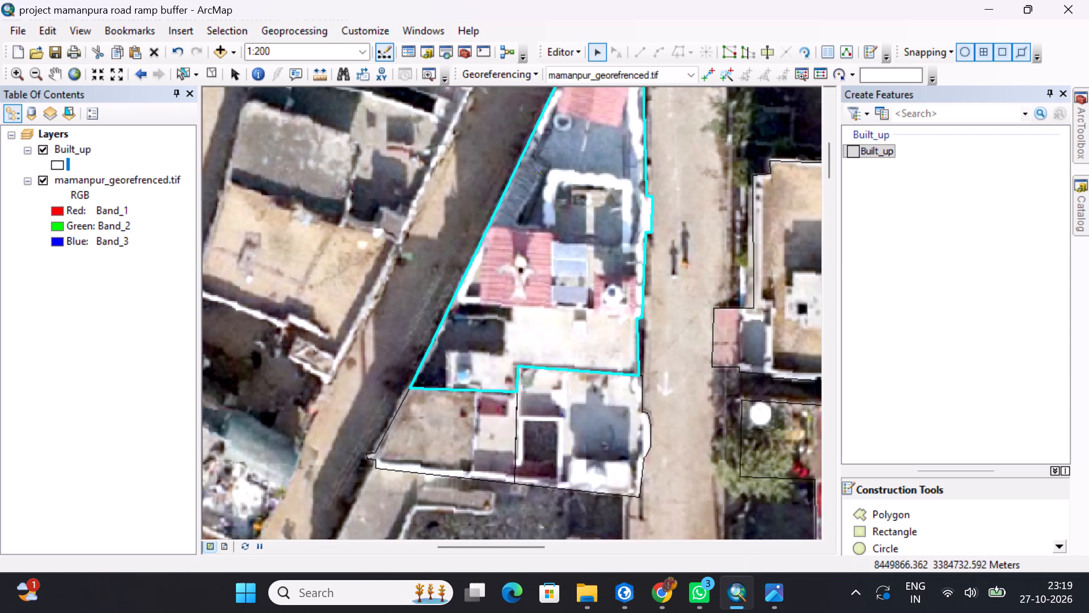
middle_click_drag(671, 267, 662, 205)
middle_click_drag(706, 357, 673, 201)
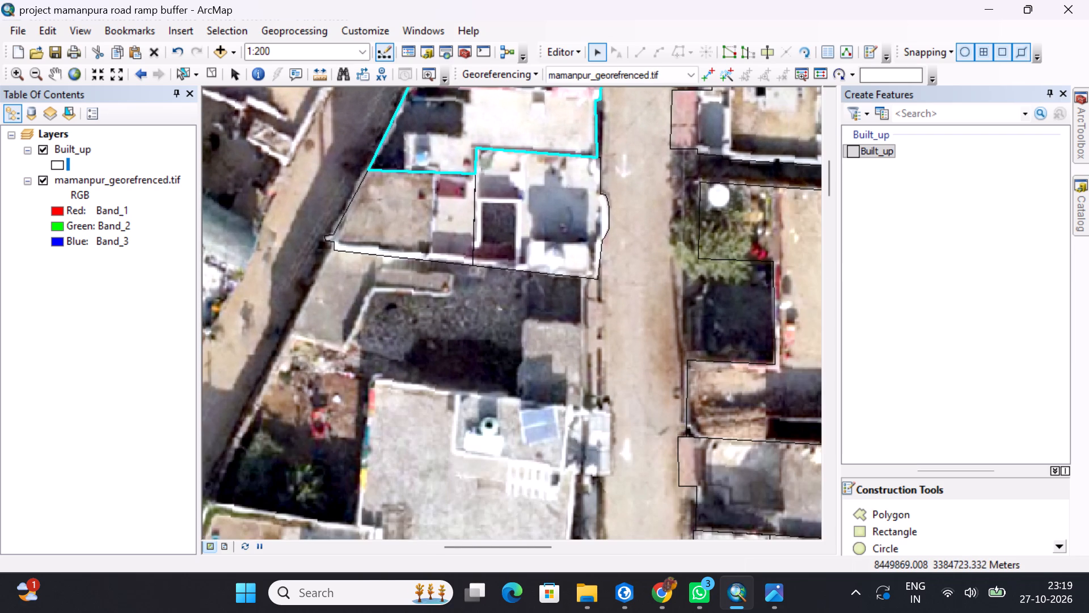
middle_click_drag(631, 315, 621, 226)
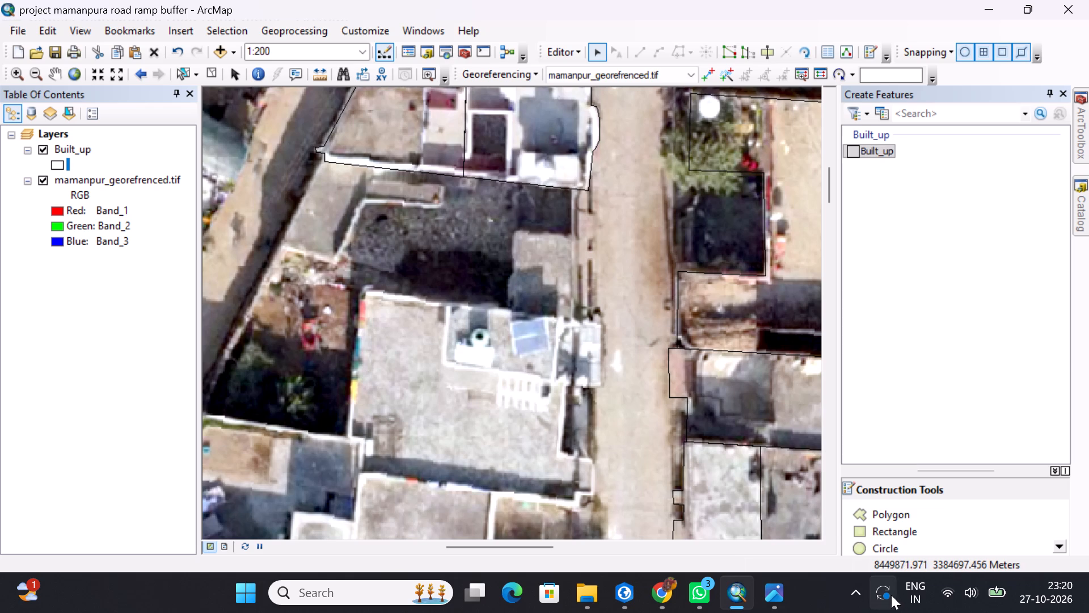
left_click(778, 588)
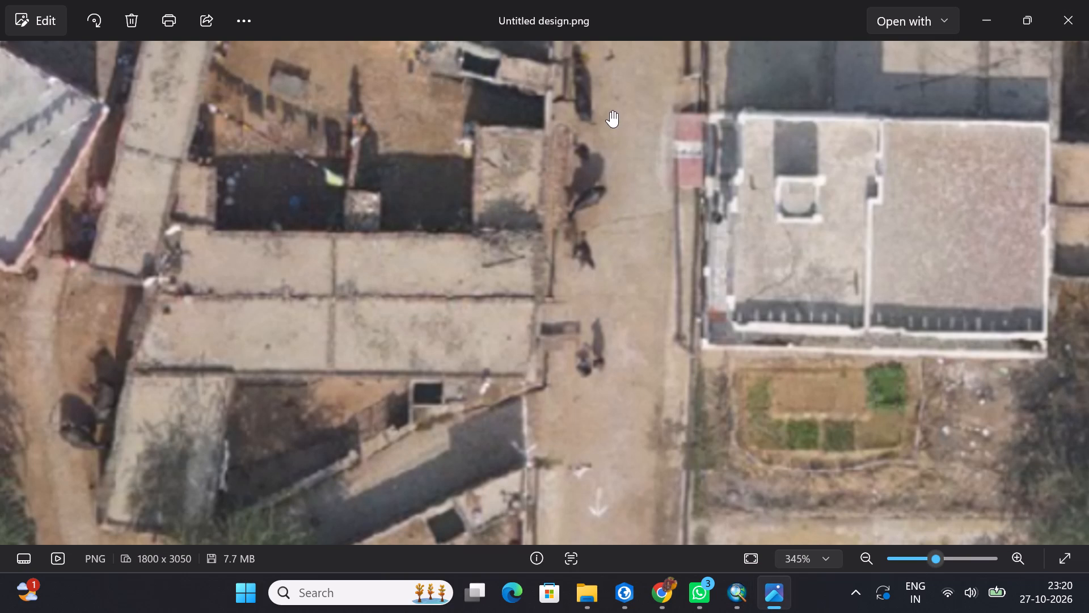
left_click_drag(609, 111, 609, 273)
scroll(638, 228, "up", 13)
scroll(643, 220, "down", 20)
scroll(643, 220, "down", 14)
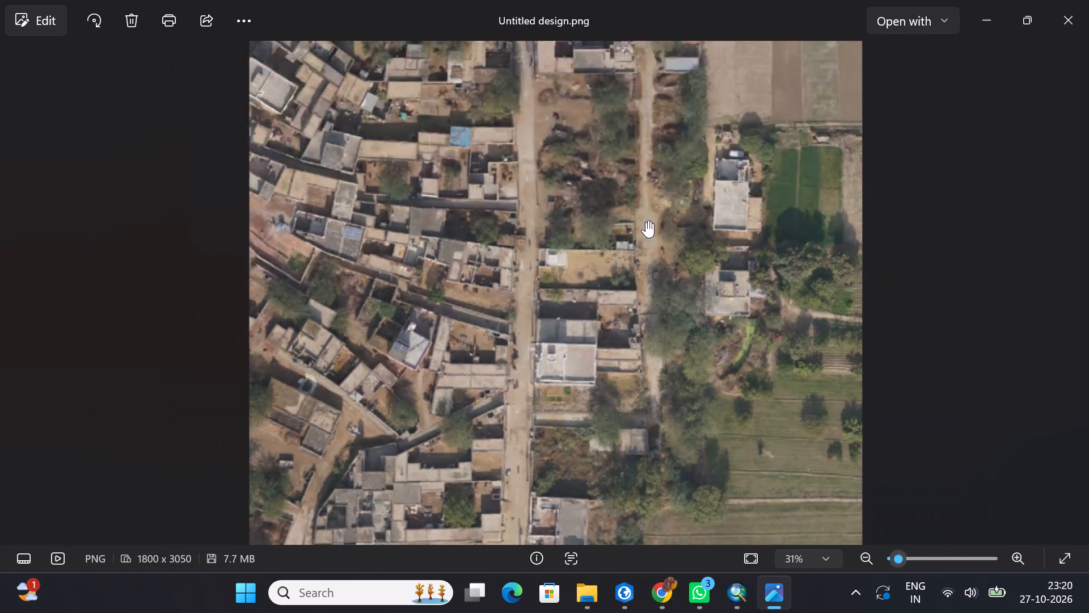
scroll(549, 179, "down", 7)
left_click_drag(549, 68, 531, 180)
scroll(529, 130, "up", 2)
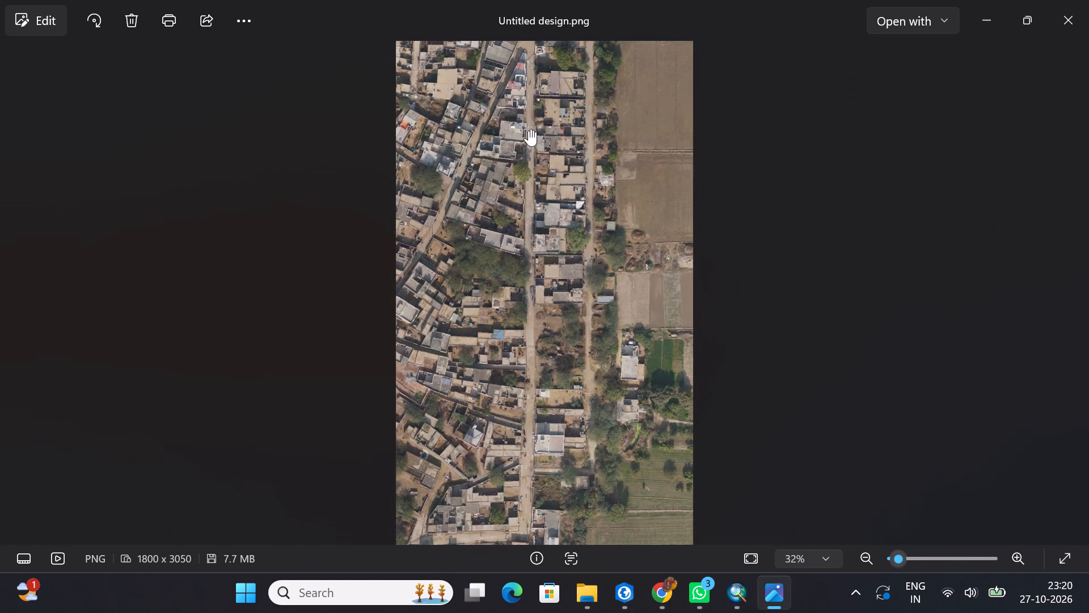
scroll(529, 130, "up", 15)
scroll(532, 121, "up", 6)
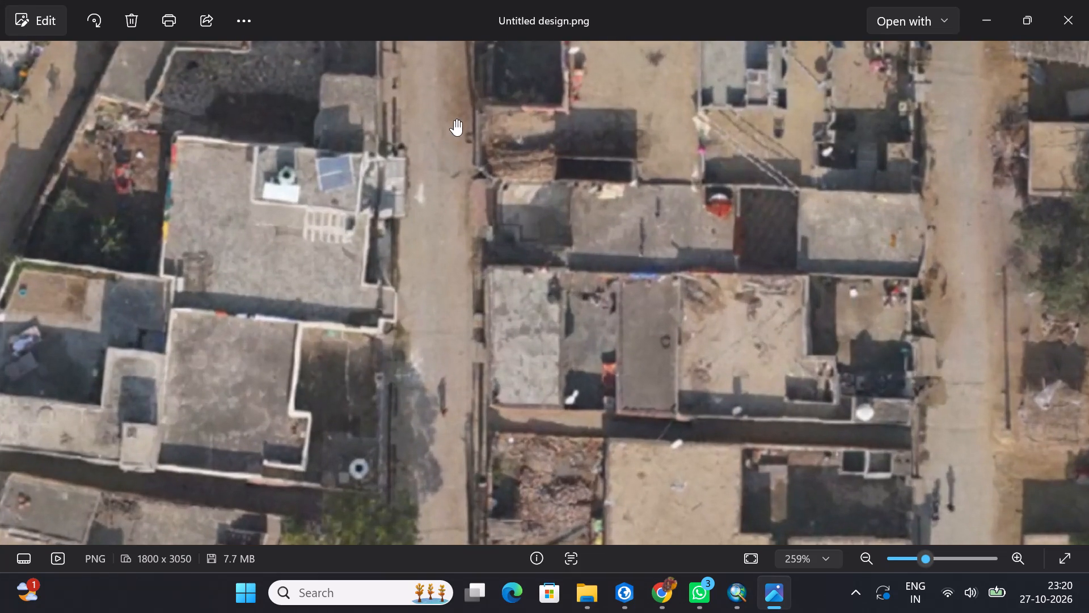
left_click_drag(454, 120, 520, 307)
scroll(507, 196, "up", 2)
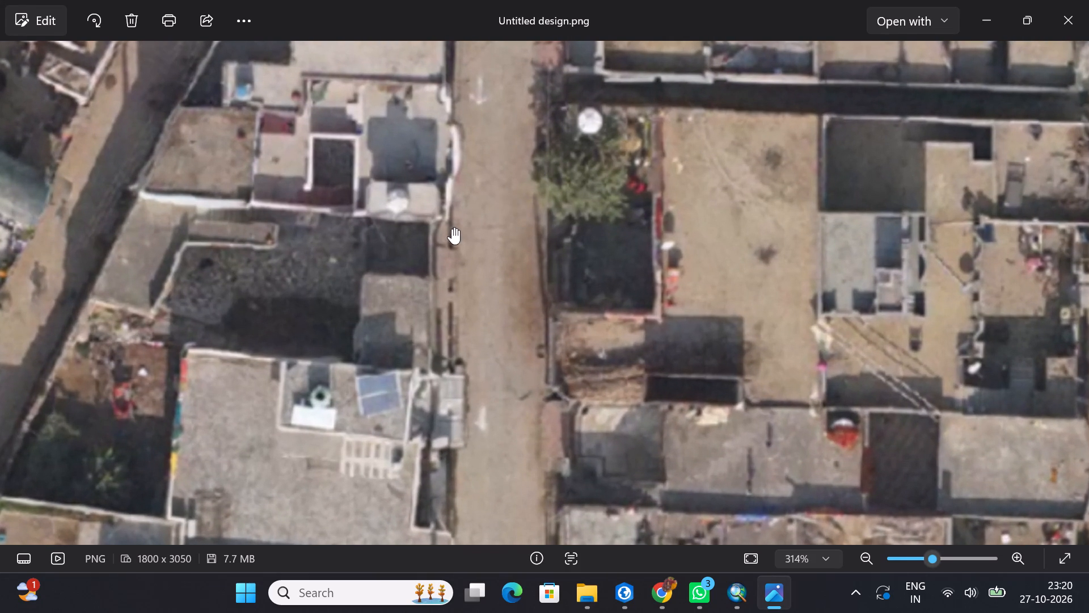
left_click_drag(449, 230, 474, 231)
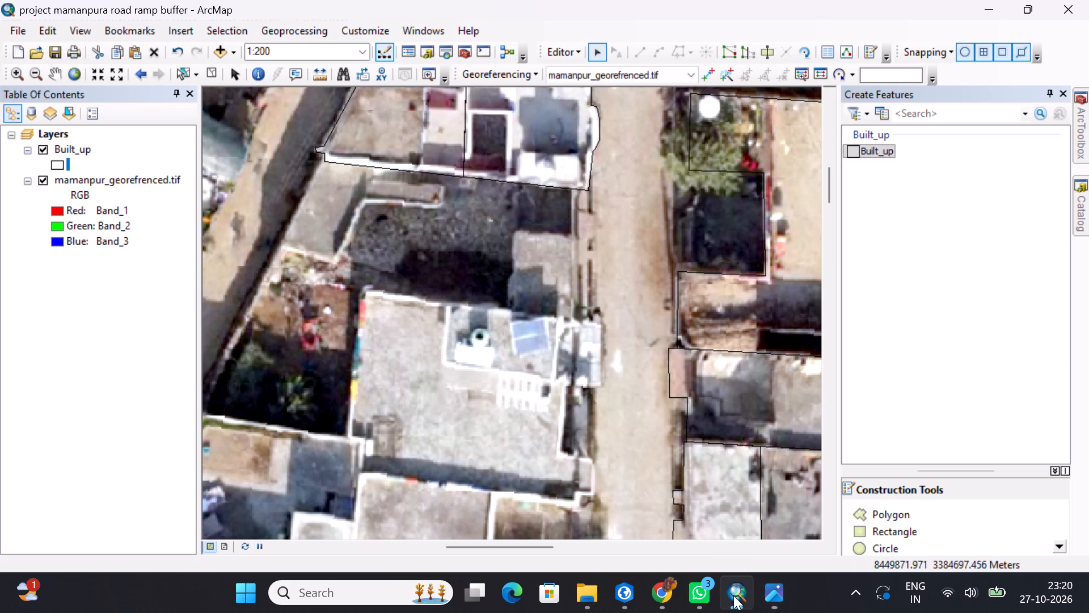
In ArcMap, start a new Built_up polygon on the northern neighbour's south boundary near the road and trace the first ramp's northern edge.
scroll(563, 198, "down", 2)
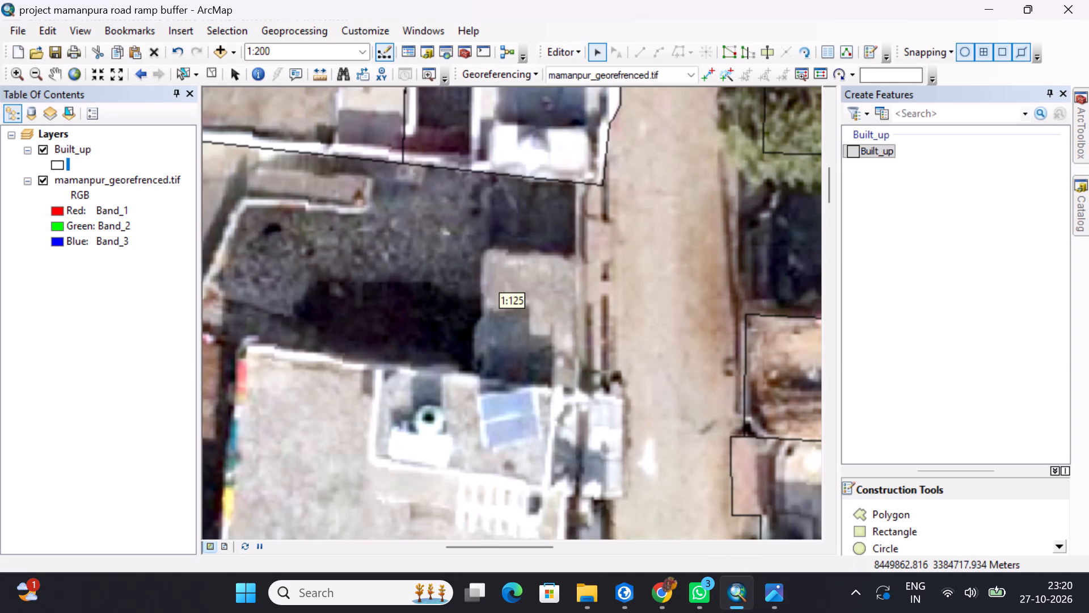
left_click(882, 151)
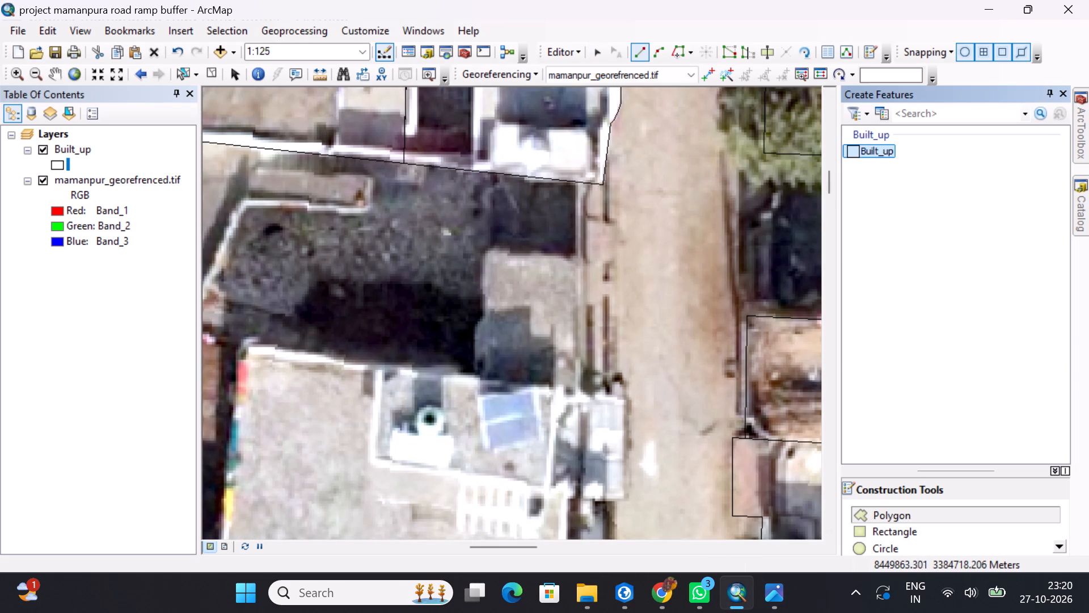
left_click(587, 184)
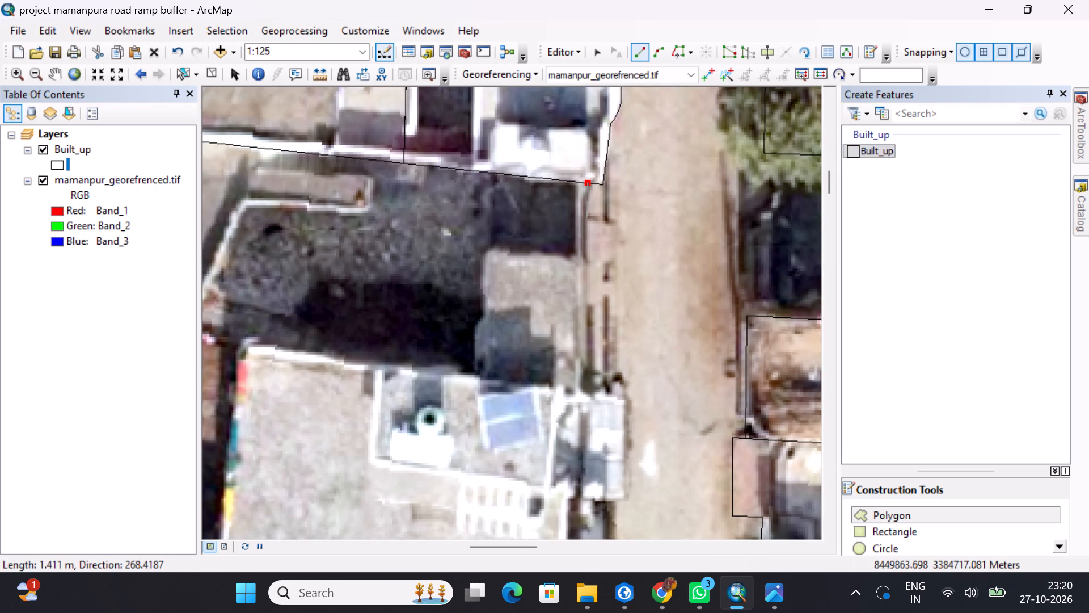
left_click(586, 221)
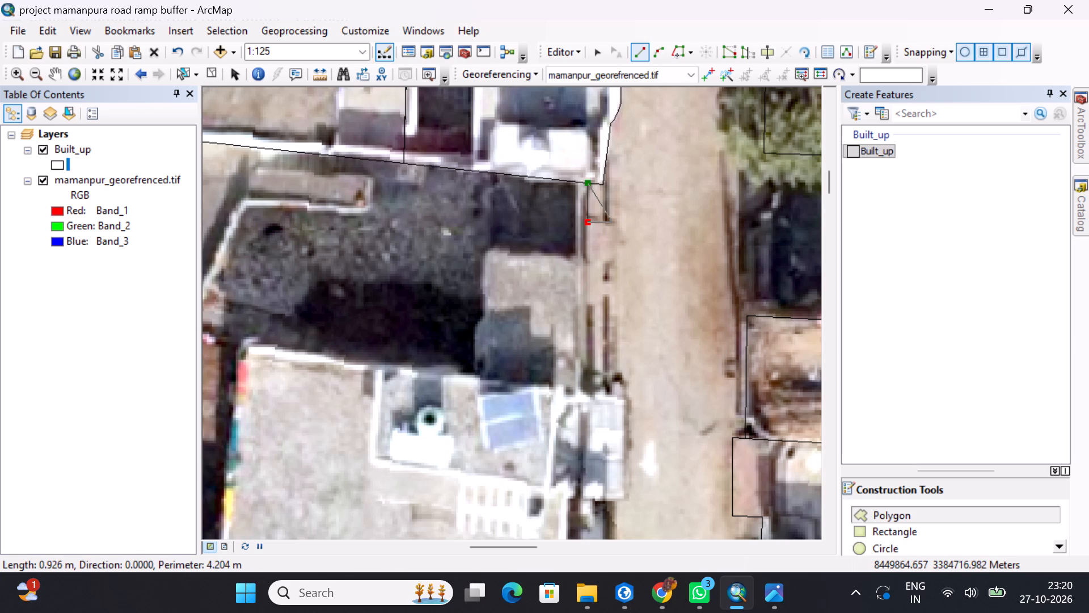
left_click(615, 221)
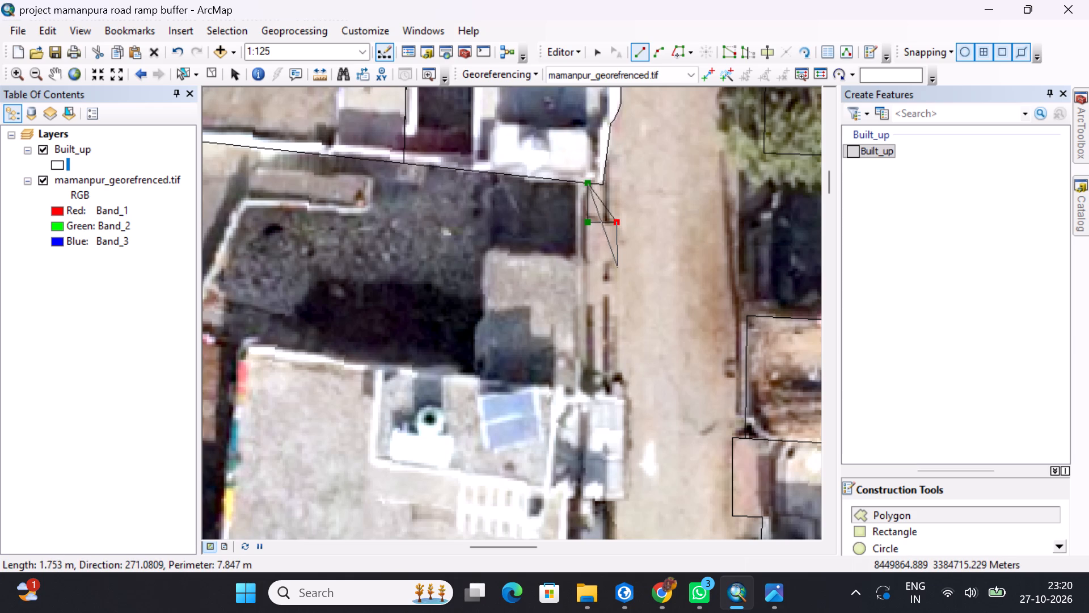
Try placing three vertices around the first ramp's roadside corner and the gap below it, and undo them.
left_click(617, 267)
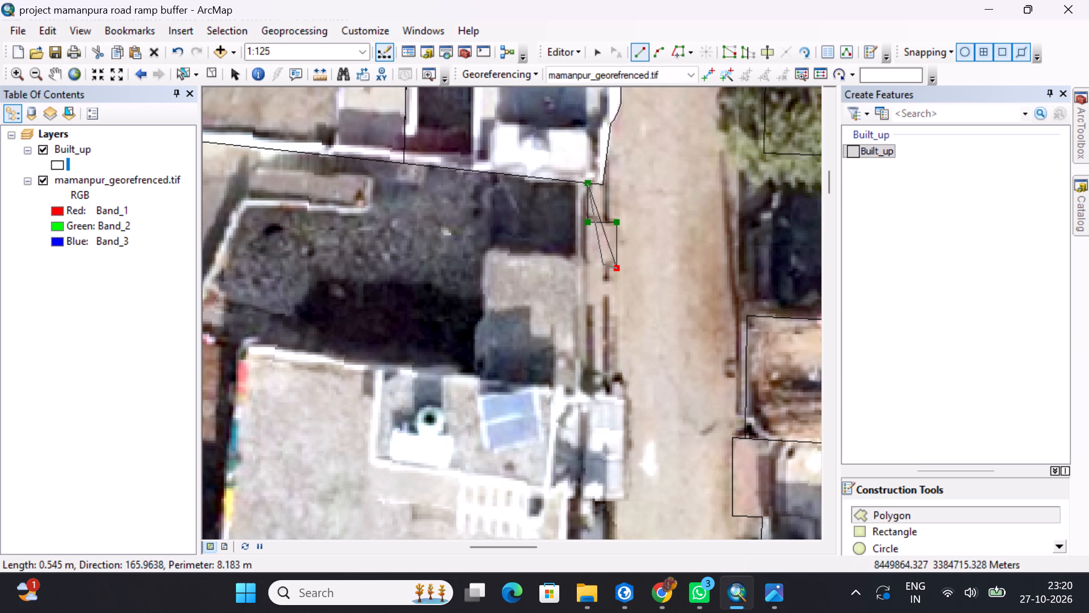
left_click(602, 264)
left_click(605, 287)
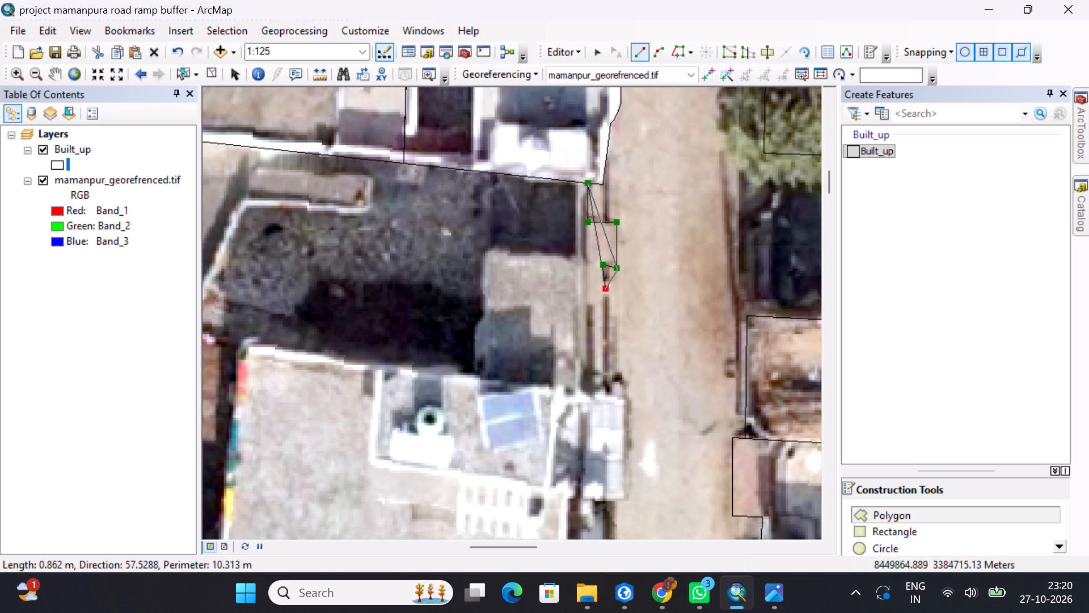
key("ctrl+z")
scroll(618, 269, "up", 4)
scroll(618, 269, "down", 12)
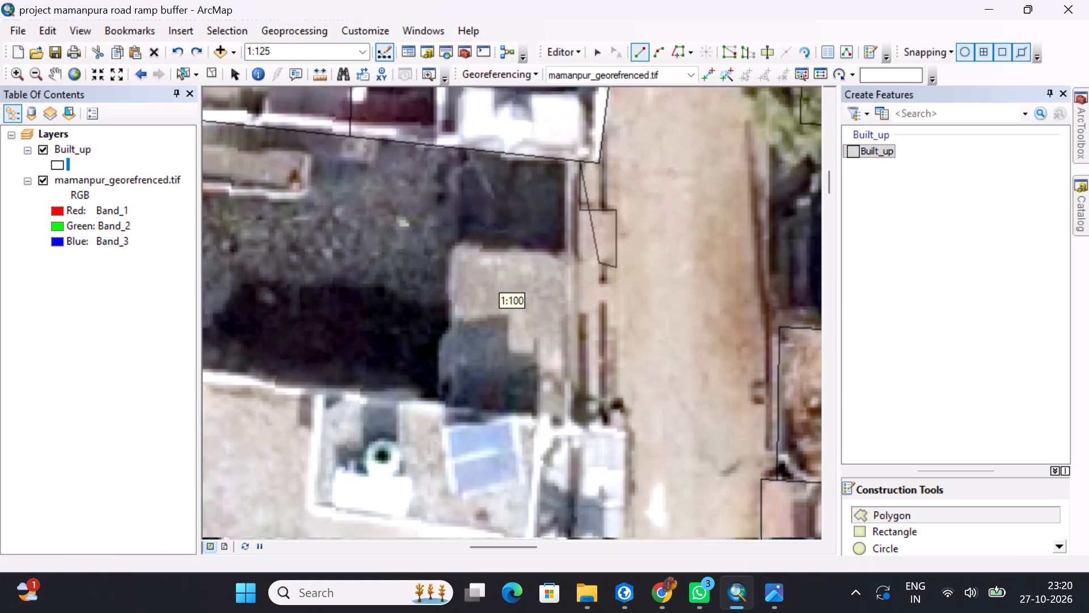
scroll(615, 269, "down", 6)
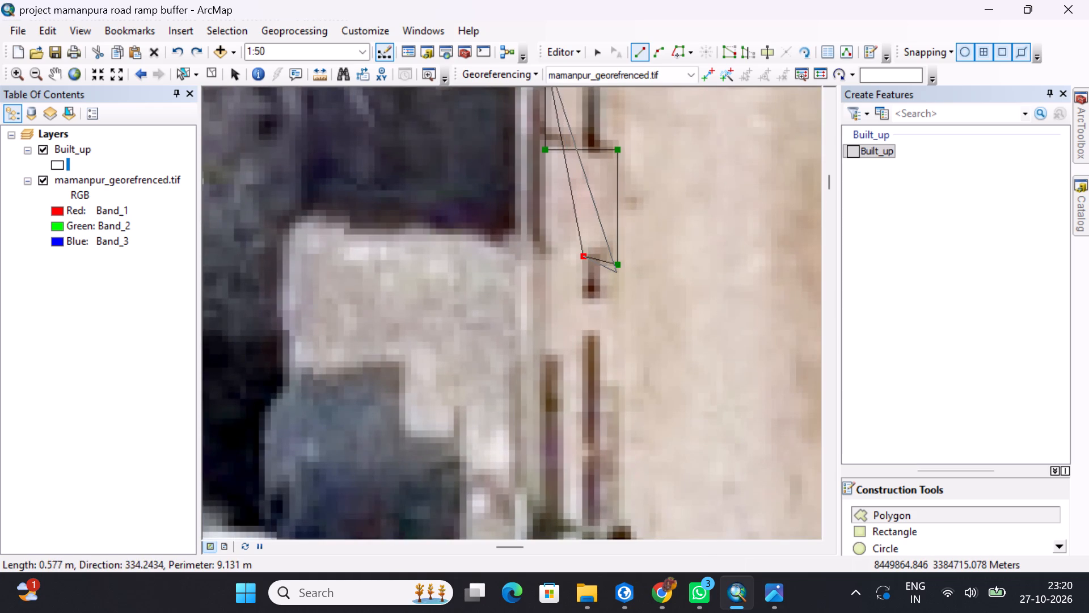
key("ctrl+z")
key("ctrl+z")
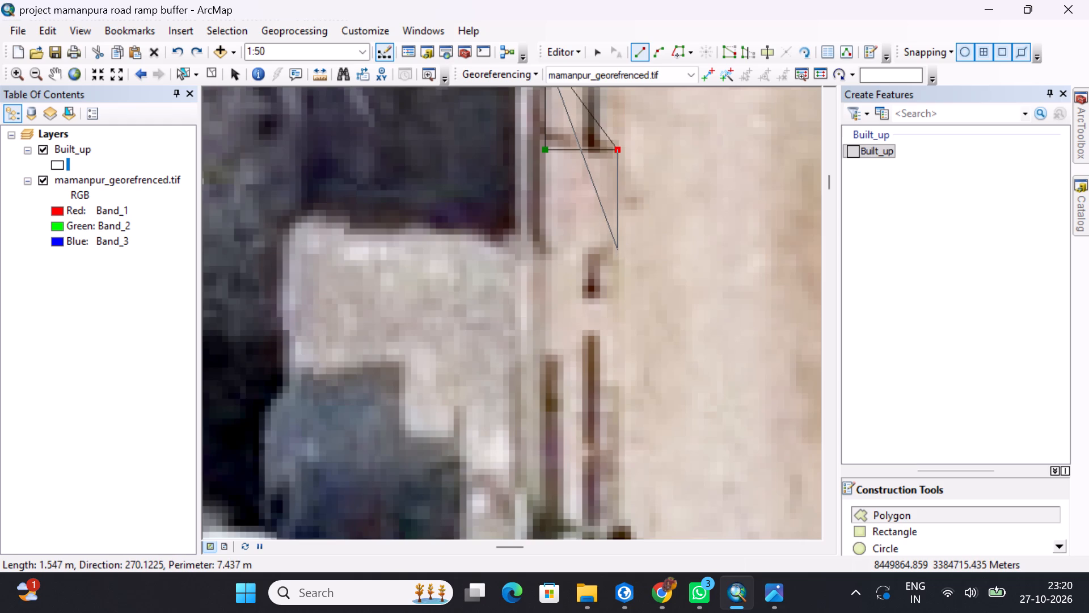
Continue the Built_up polygon along the road frontage, stepping around both small ramp slabs and down to the large grey-roofed building's north-east corner.
left_click(616, 249)
left_click(583, 248)
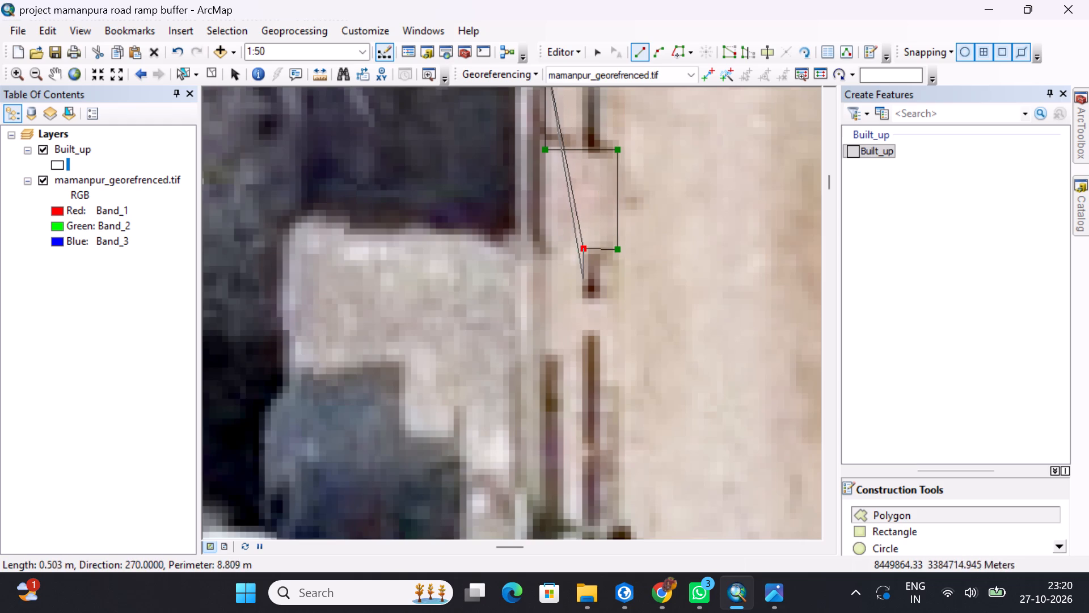
left_click(583, 303)
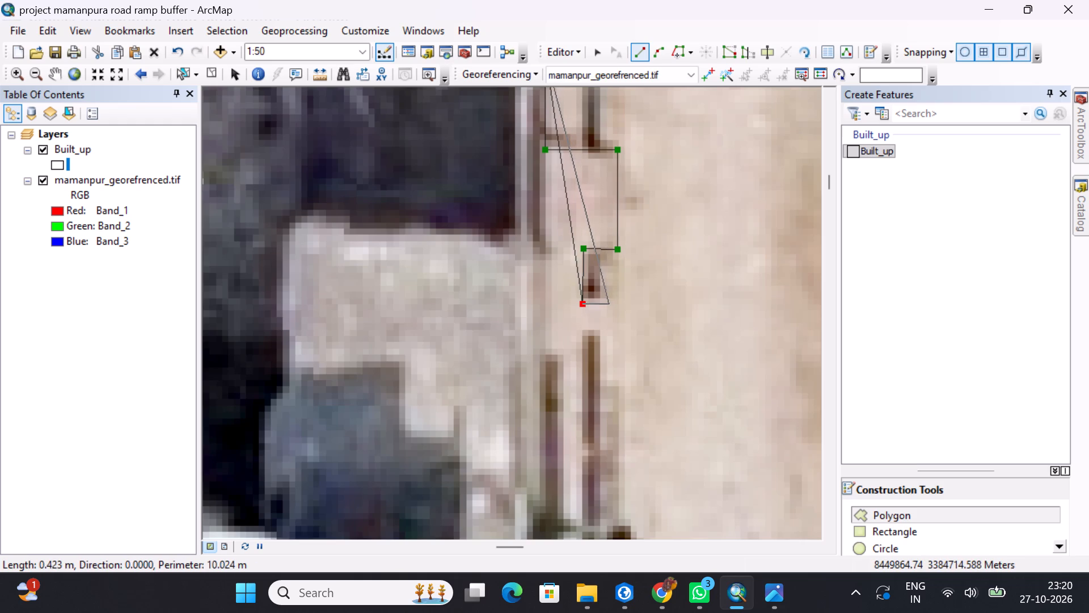
left_click(610, 303)
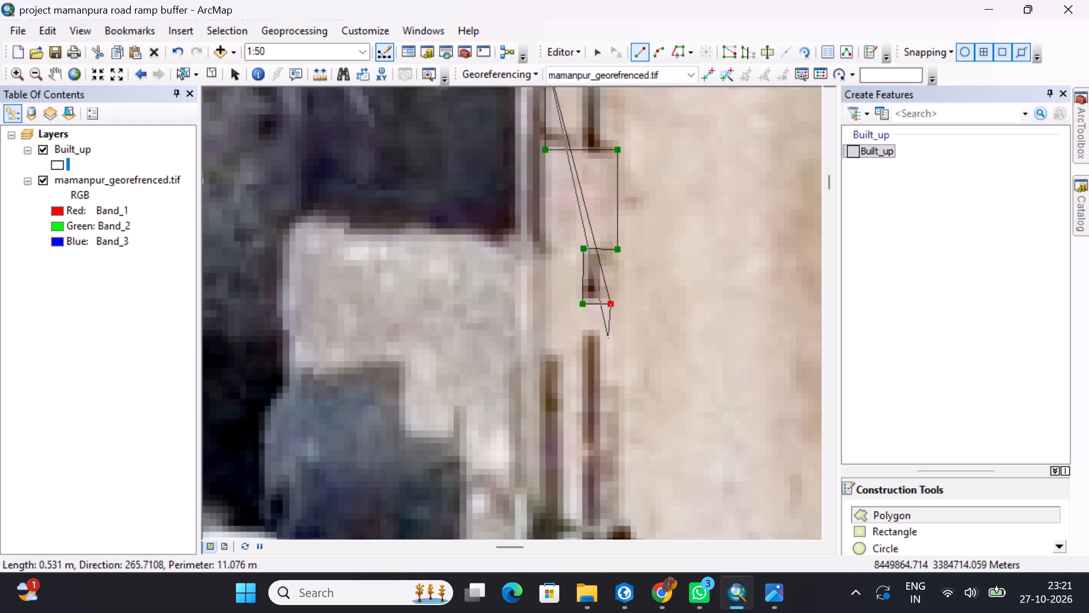
left_click(607, 337)
left_click(581, 337)
scroll(581, 333, "down", 5)
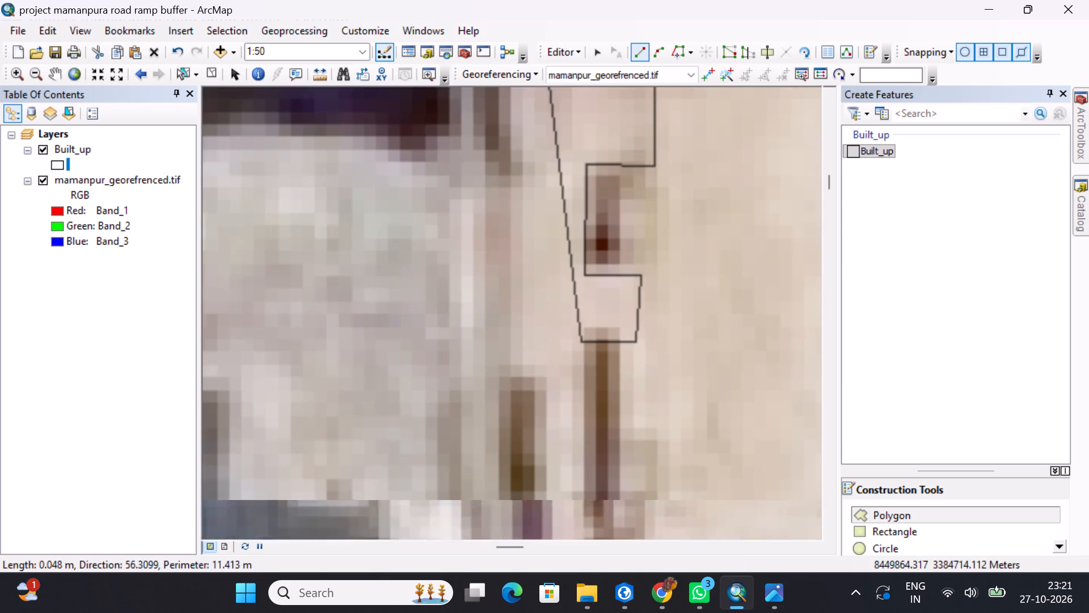
scroll(581, 332, "up", 13)
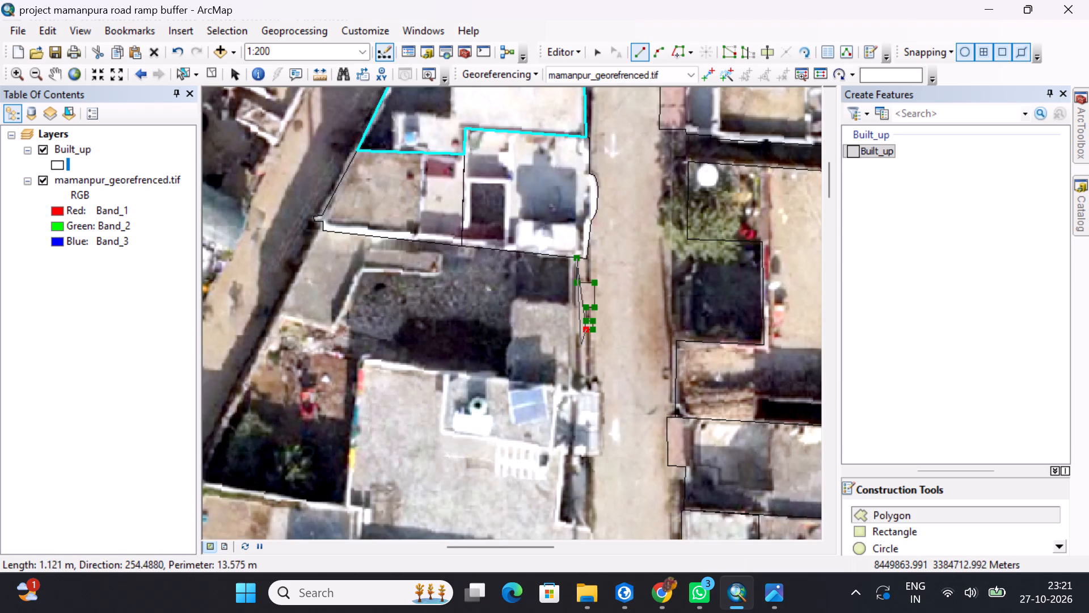
middle_click_drag(580, 345, 568, 249)
scroll(570, 245, "up", 3)
scroll(570, 245, "down", 6)
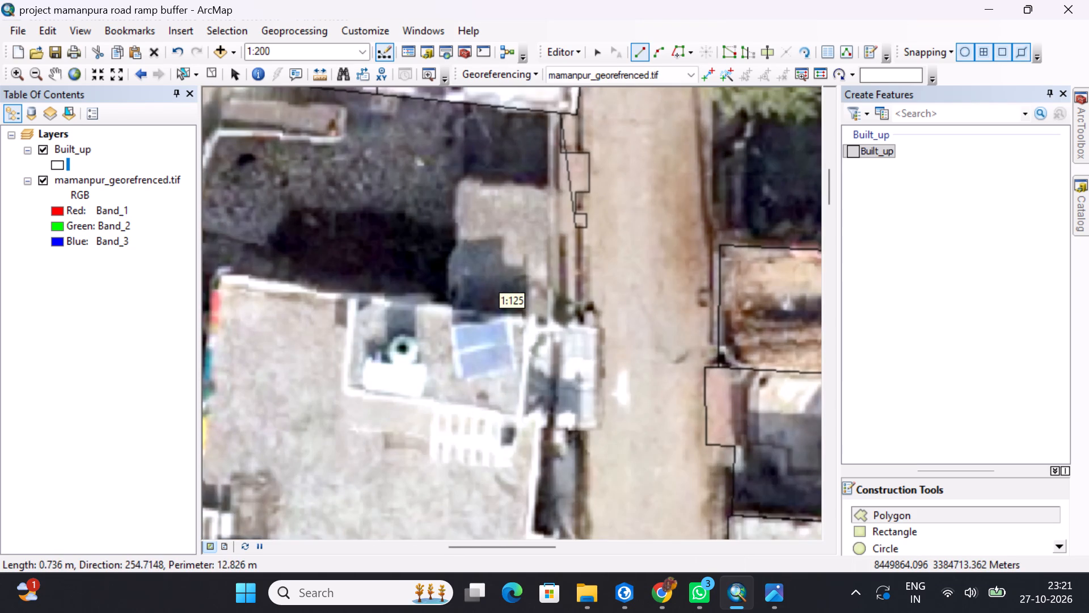
left_click(579, 328)
Continue the Built_up polygon along the large grey-roofed building's north wall to its north-west corner, and down its west wall to the southern neighbour.
middle_click_drag(529, 305, 751, 324)
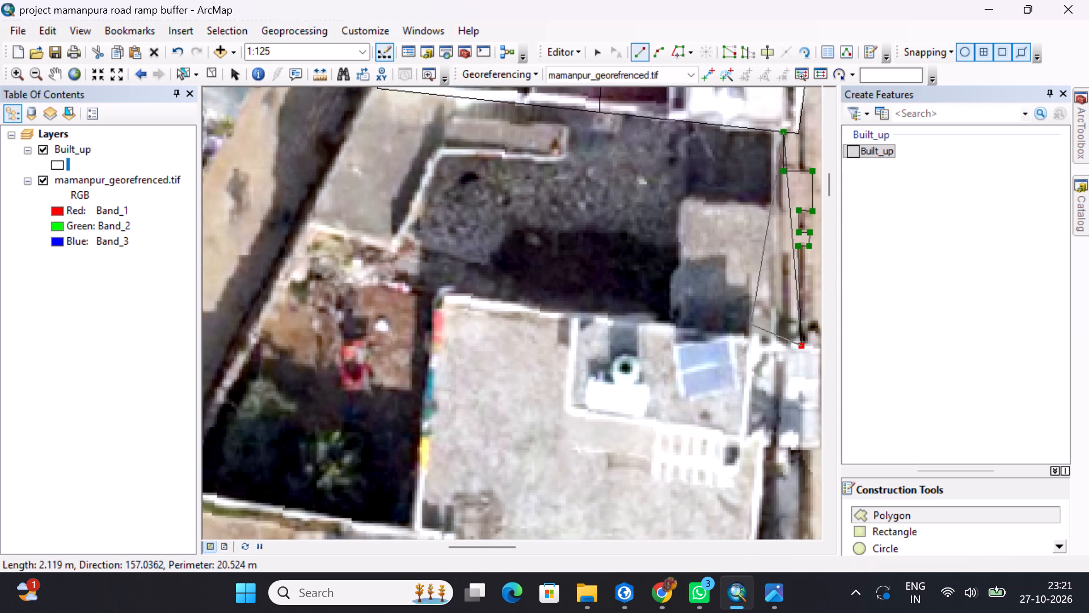
scroll(365, 287, "up", 3)
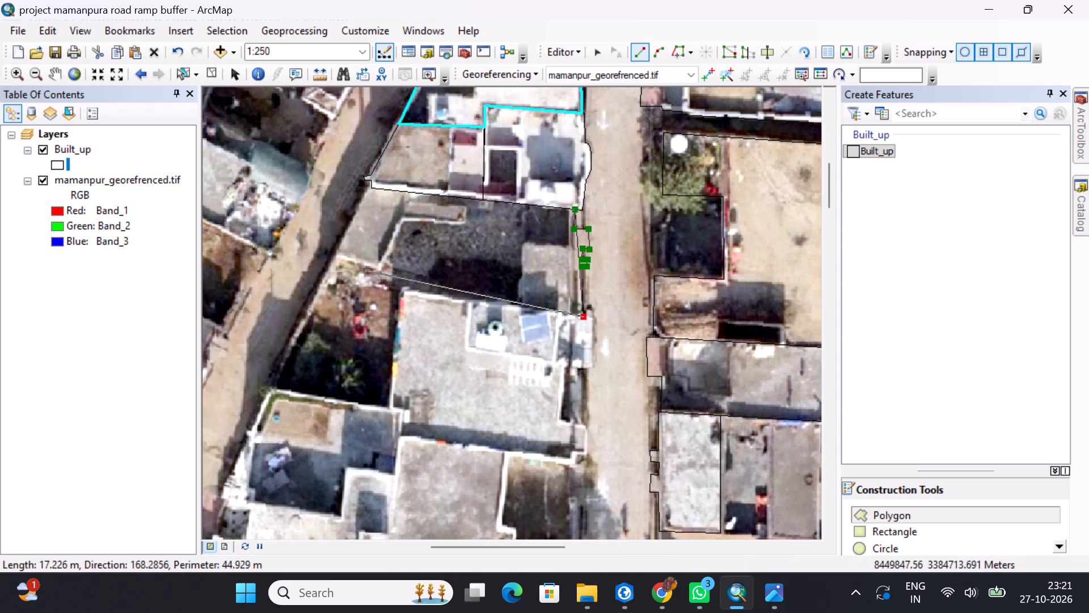
scroll(335, 266, "down", 2)
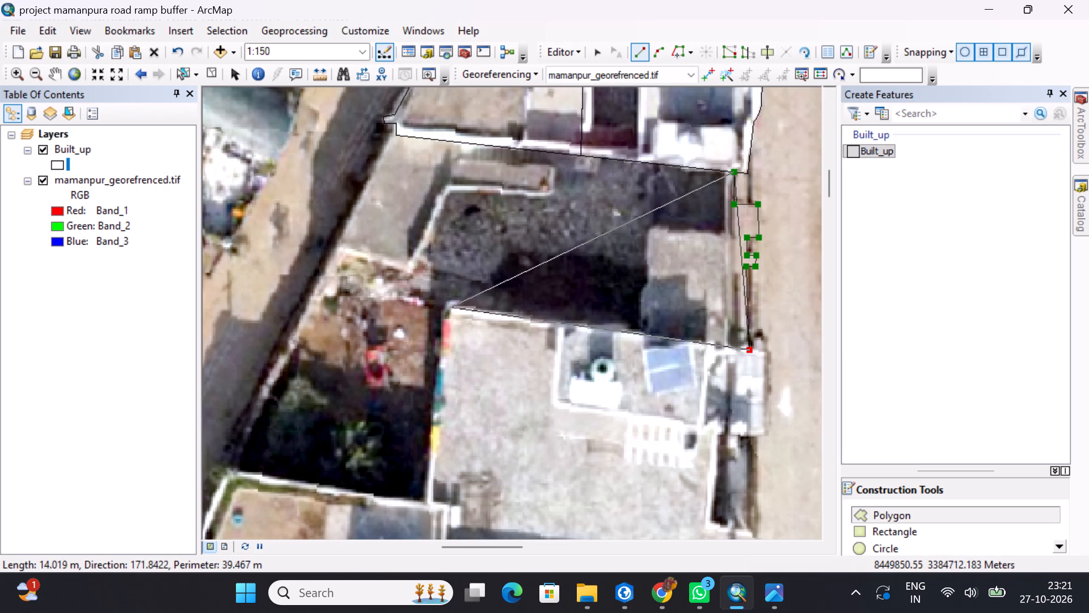
scroll(444, 302, "down", 3)
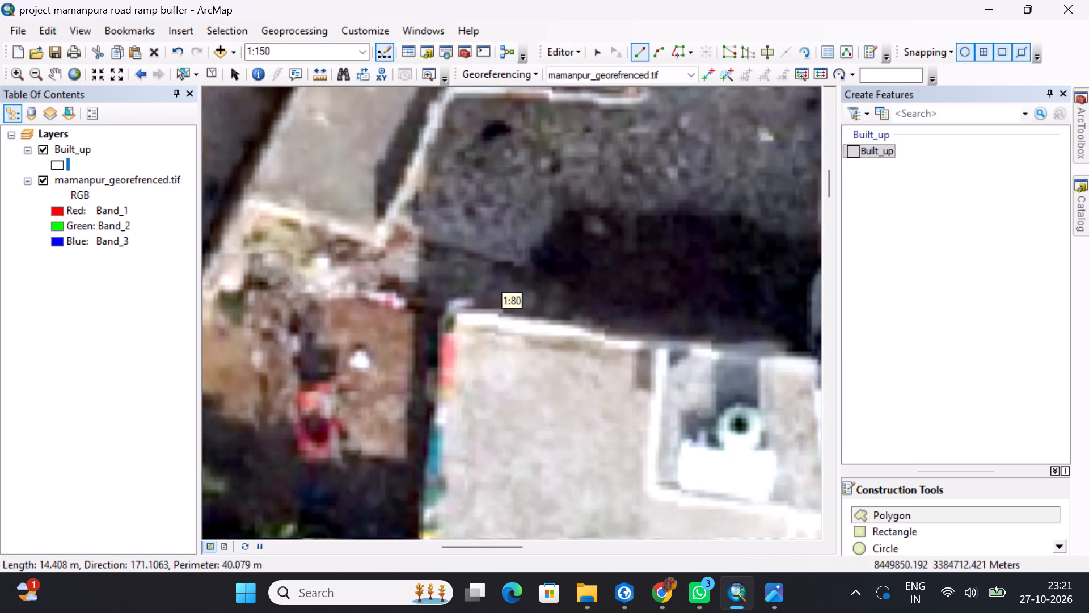
left_click(452, 313)
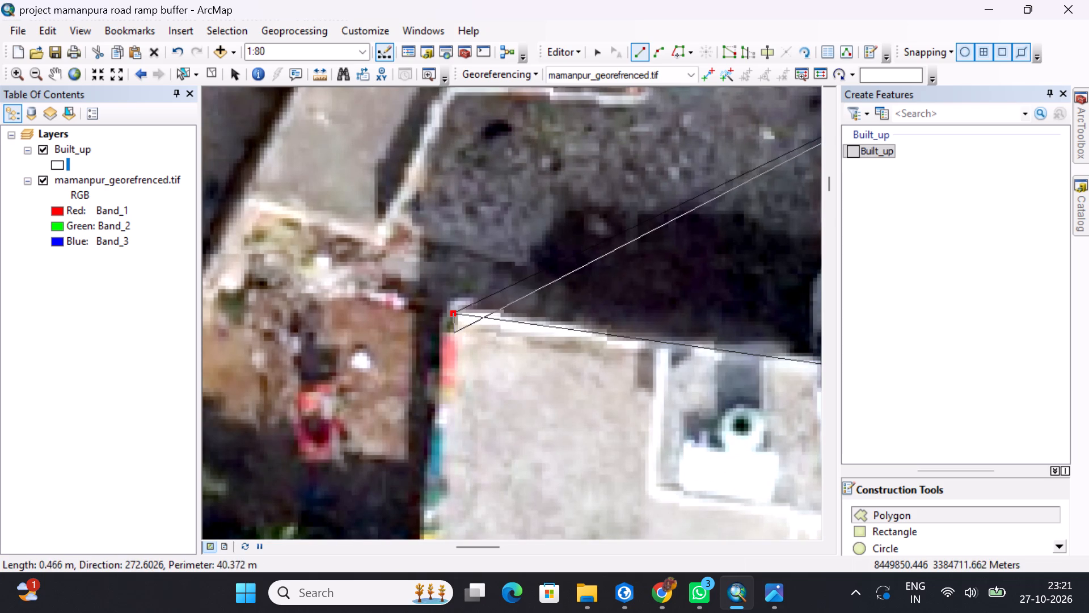
middle_click_drag(453, 334, 481, 178)
scroll(483, 174, "up", 5)
scroll(465, 310, "down", 2)
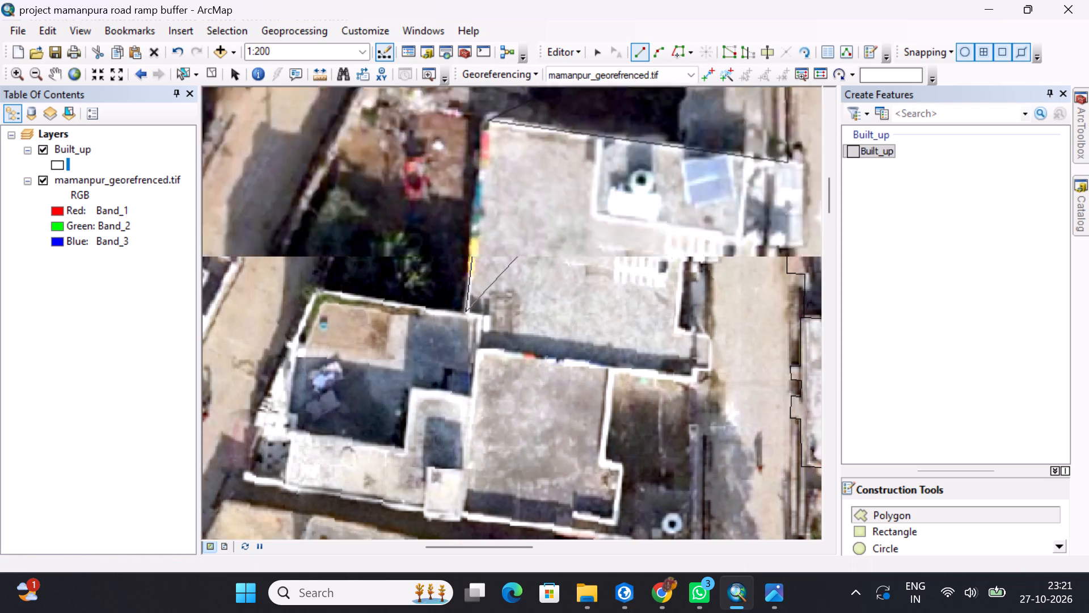
scroll(465, 310, "down", 2)
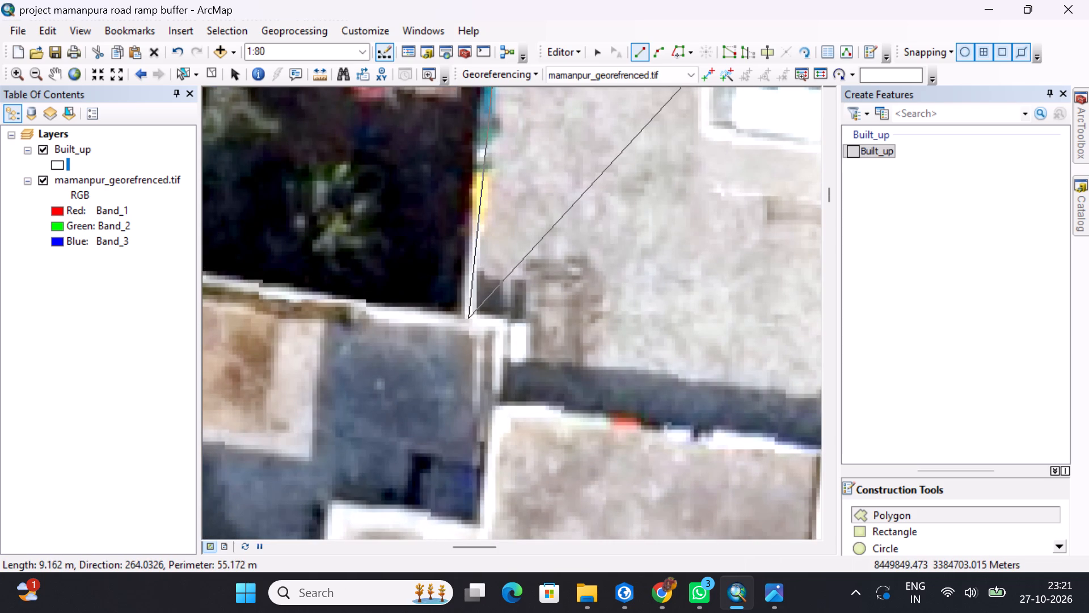
left_click(468, 318)
Trace the southern neighbour's north wall to the western lane, snap to the northern neighbour's south-west corner, and finish the Built_up polygon.
middle_click_drag(455, 272, 825, 291)
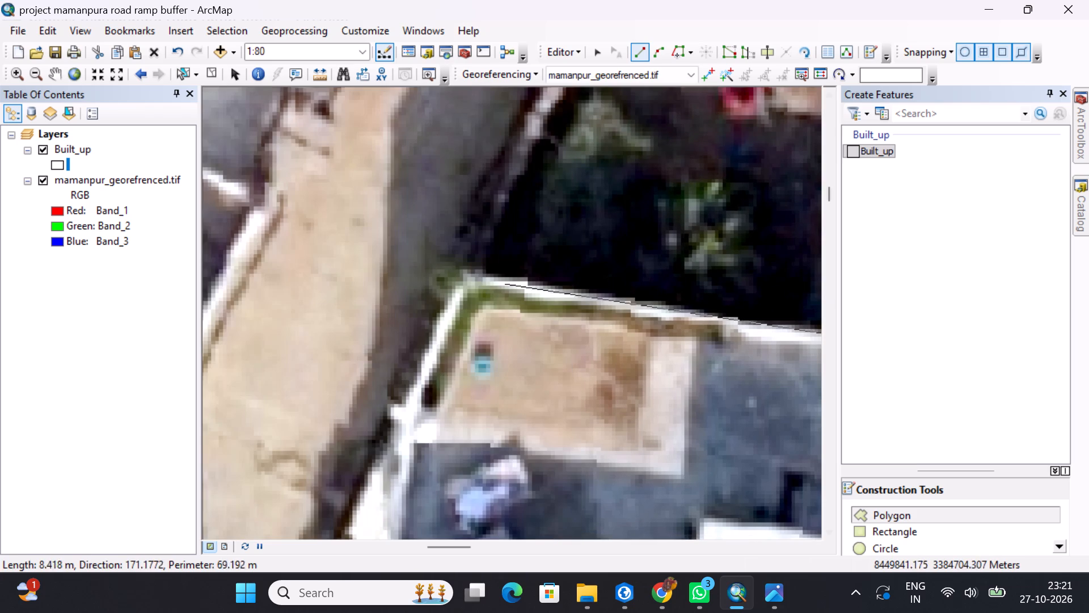
left_click(462, 275)
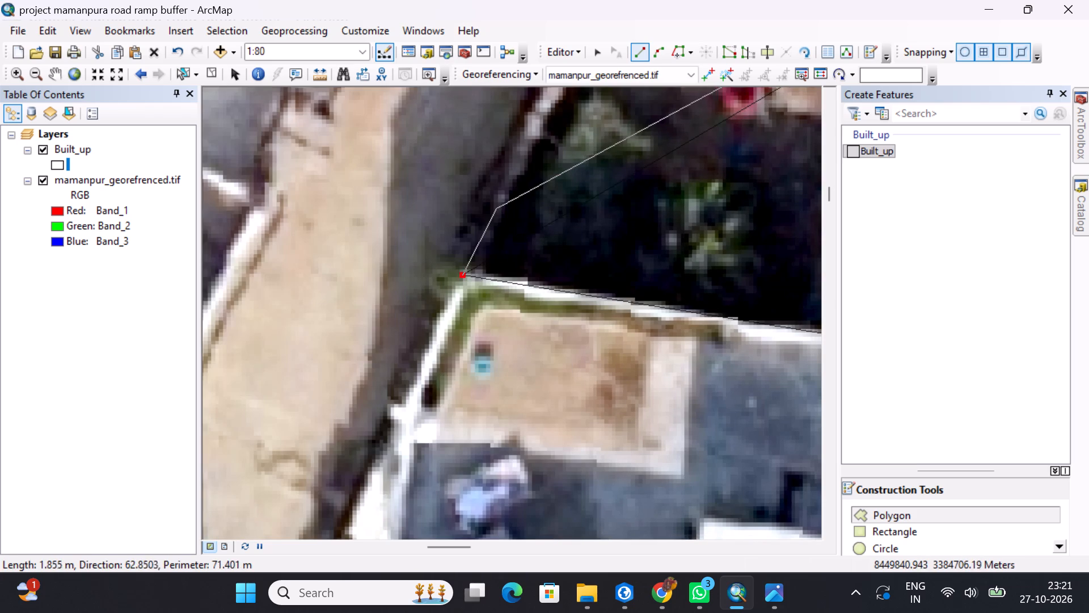
middle_click_drag(497, 205, 406, 372)
scroll(446, 320, "up", 6)
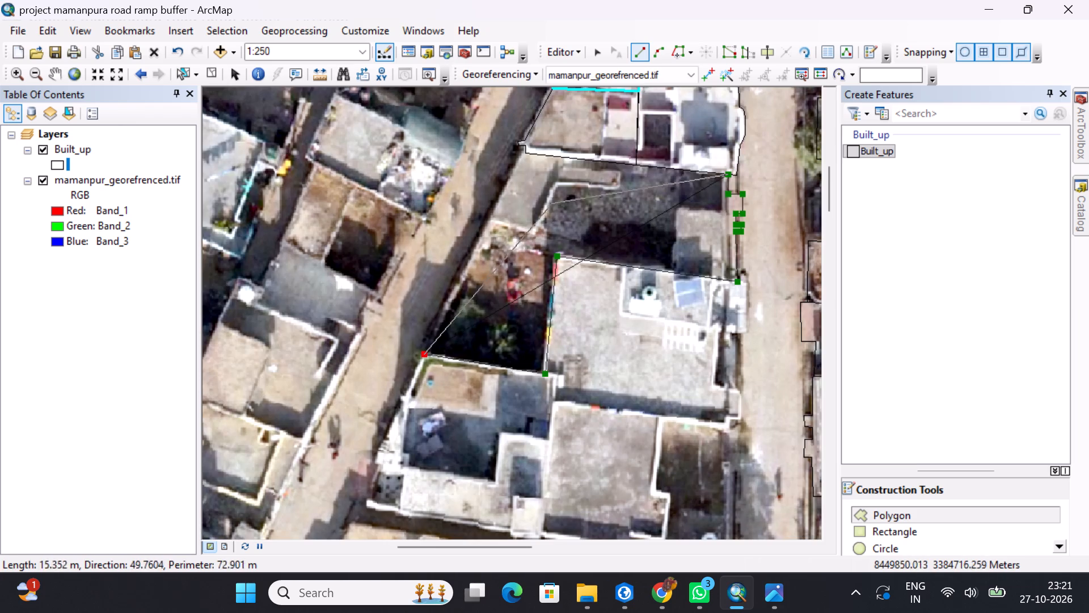
scroll(517, 155, "down", 7)
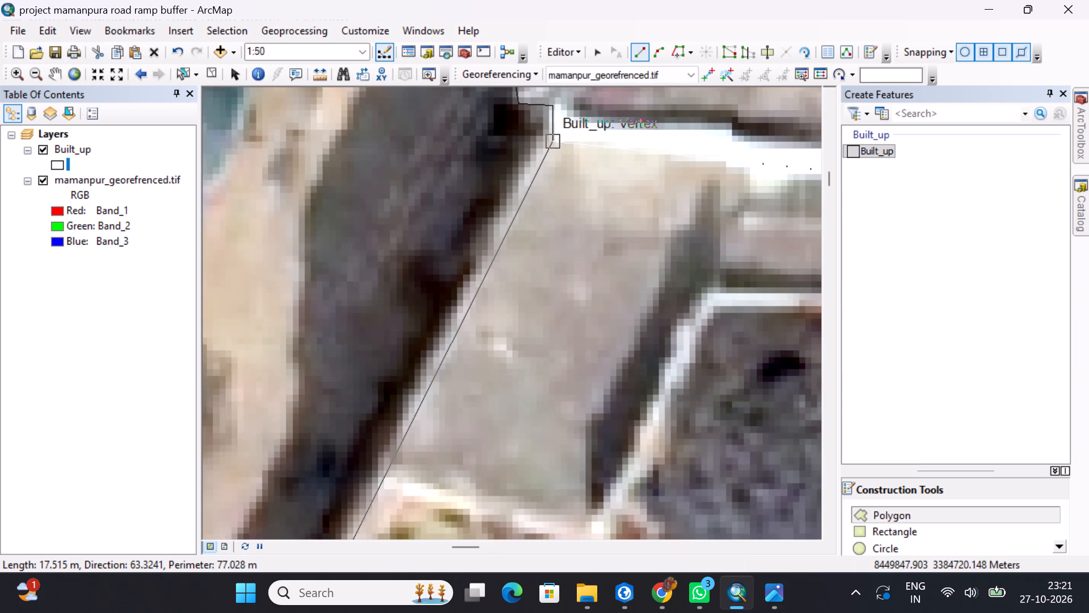
left_click(555, 142)
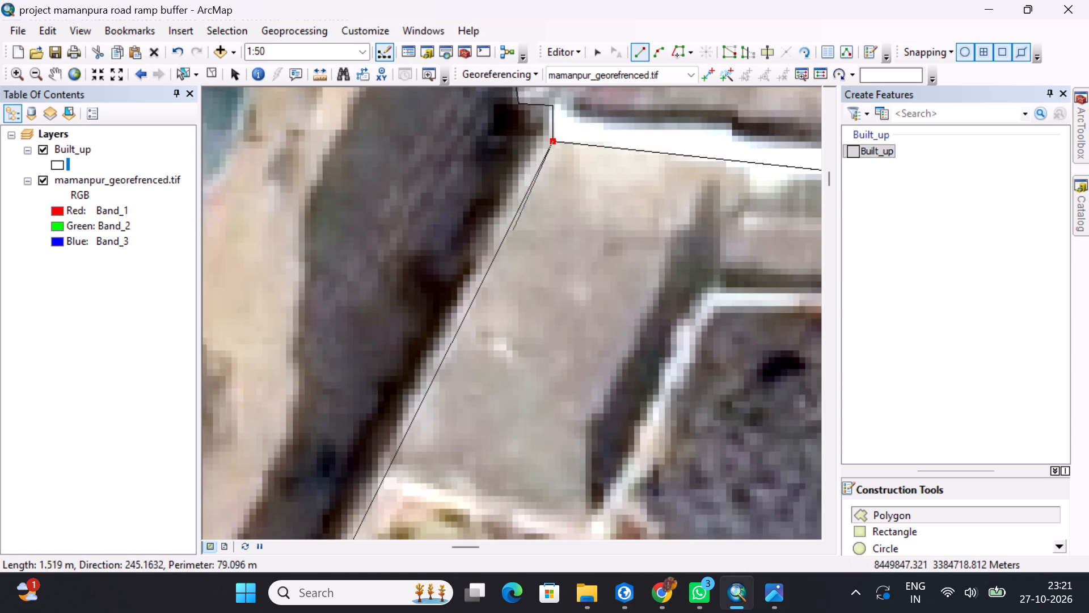
scroll(524, 229, "up", 7)
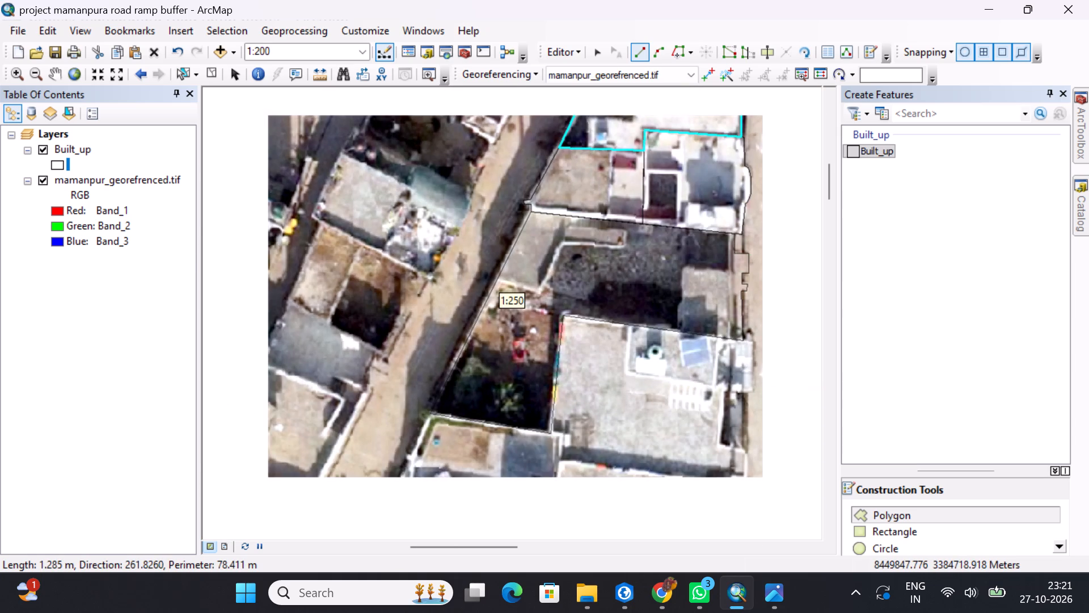
middle_click_drag(695, 289, 591, 267)
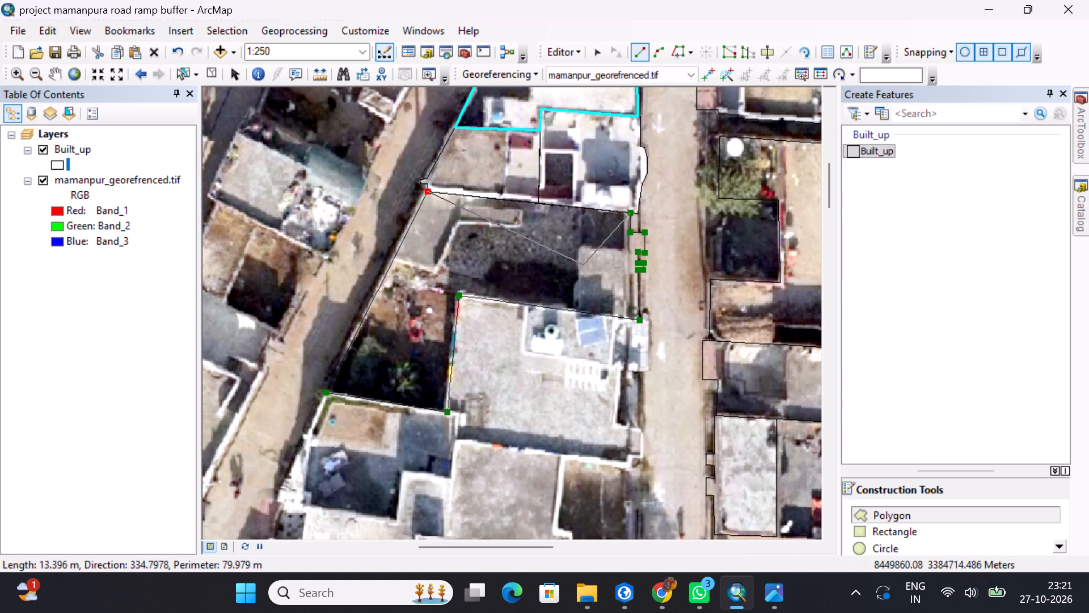
key("F2")
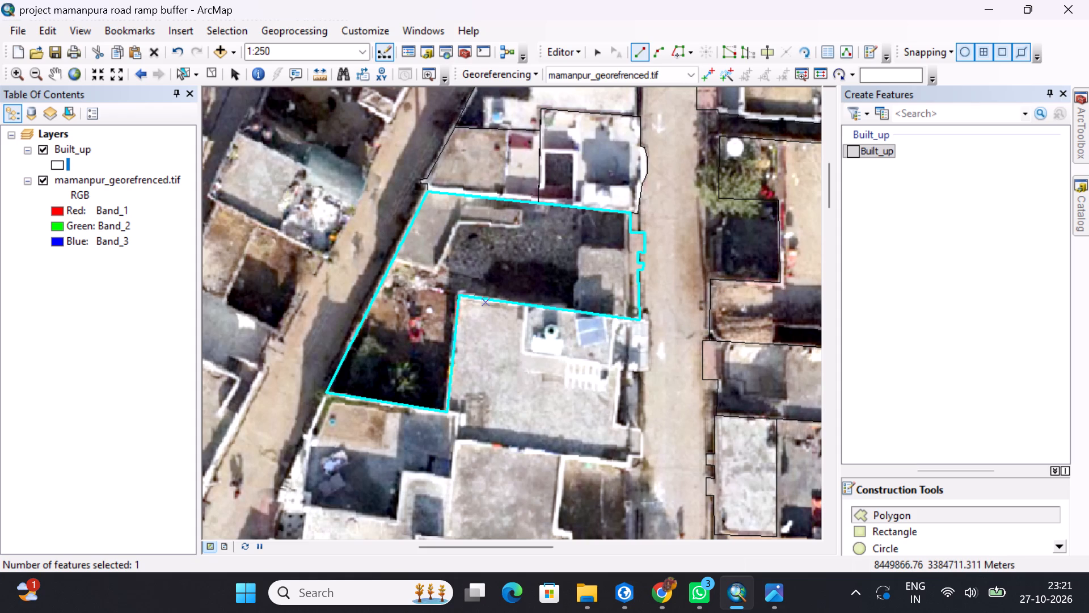
Start a new Built_up polygon at the large grey-roofed building's north-east corner and trace around its white roadside ramp slab.
middle_click_drag(668, 304, 517, 264)
scroll(503, 258, "down", 6)
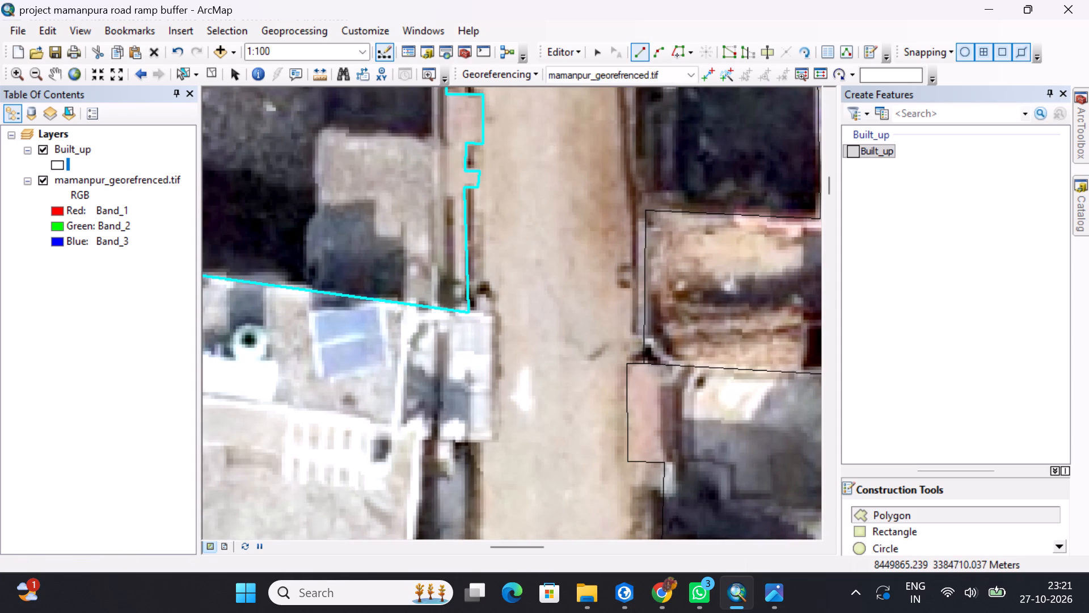
scroll(494, 317, "down", 5)
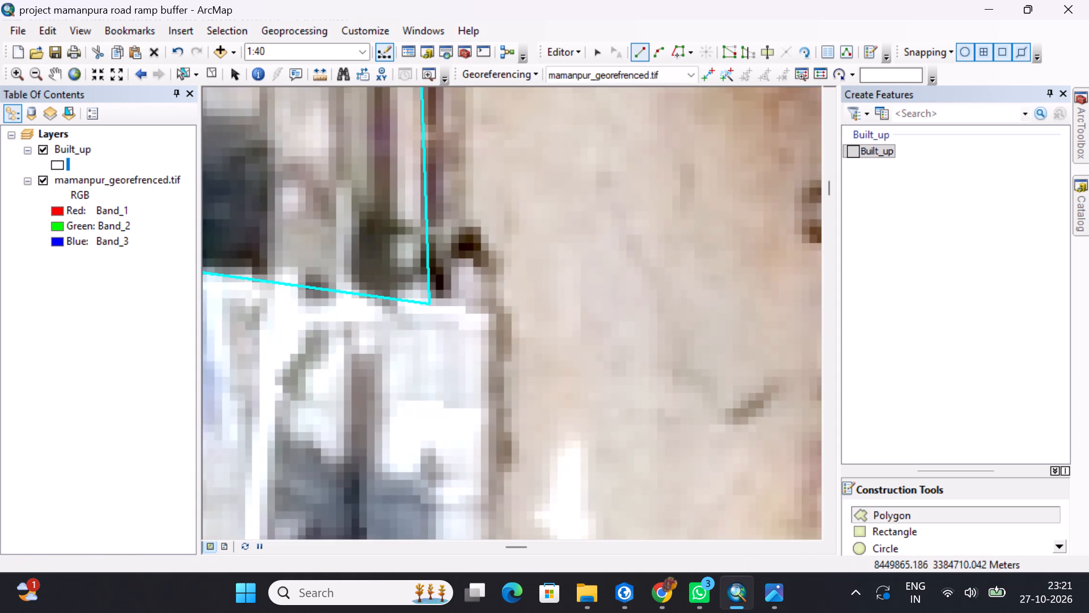
left_click(434, 303)
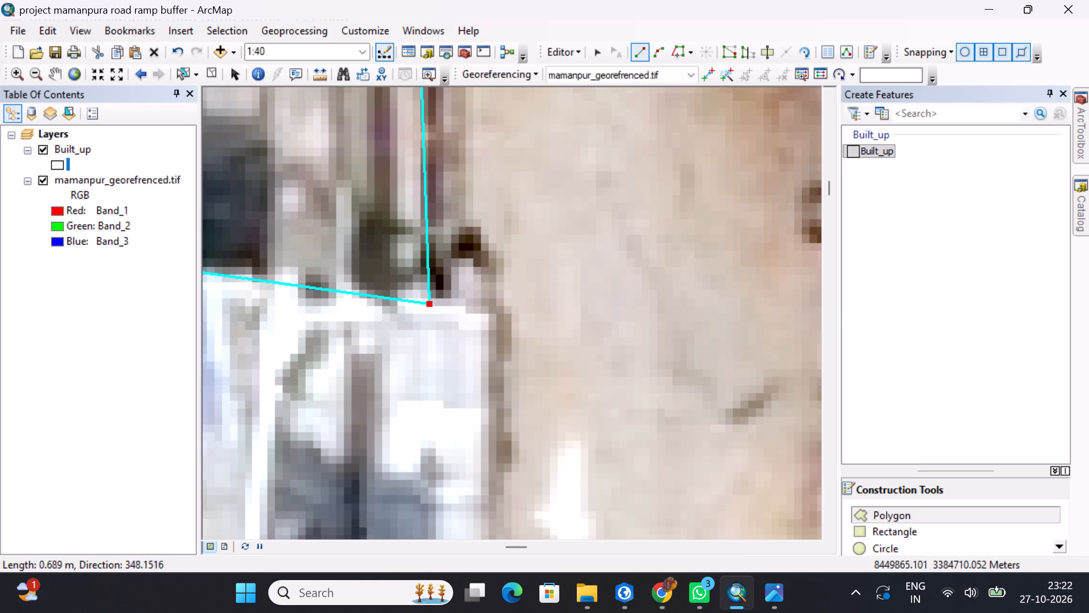
left_click(488, 314)
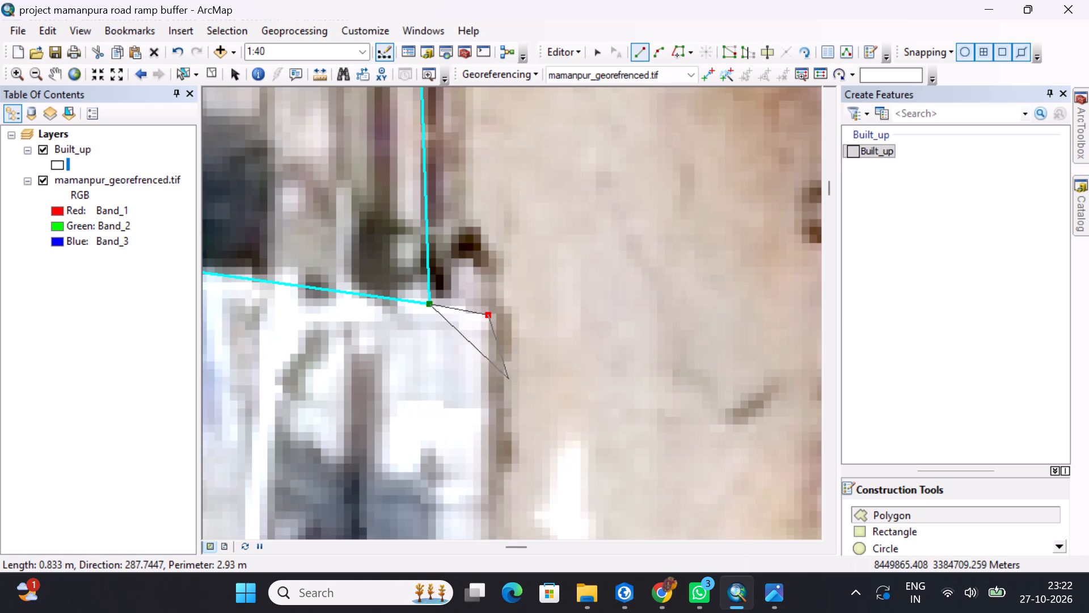
scroll(508, 378, "up", 6)
middle_click_drag(512, 406, 494, 271)
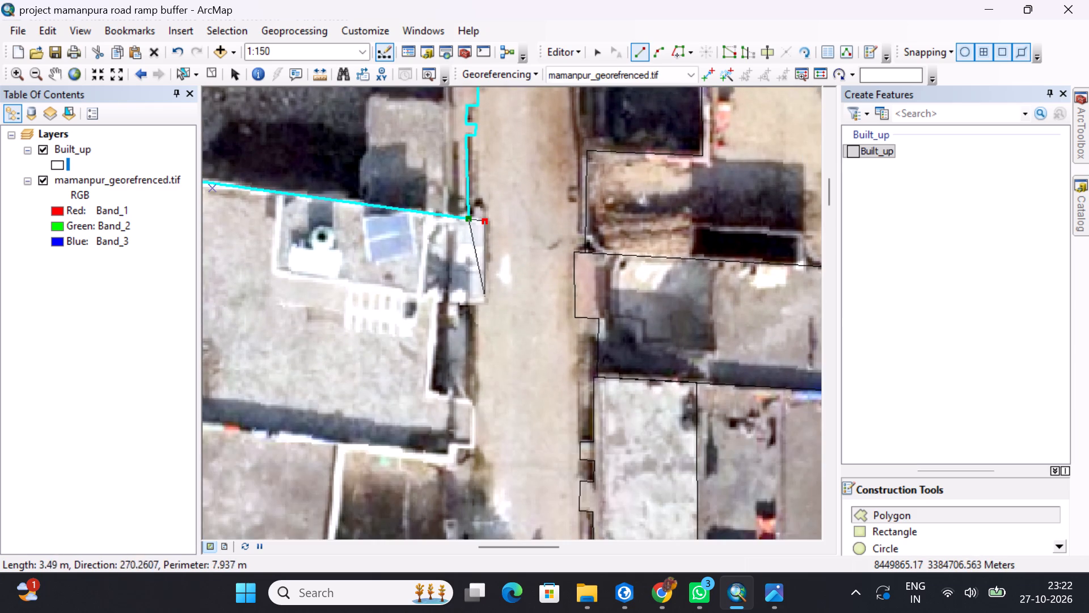
scroll(486, 303, "down", 6)
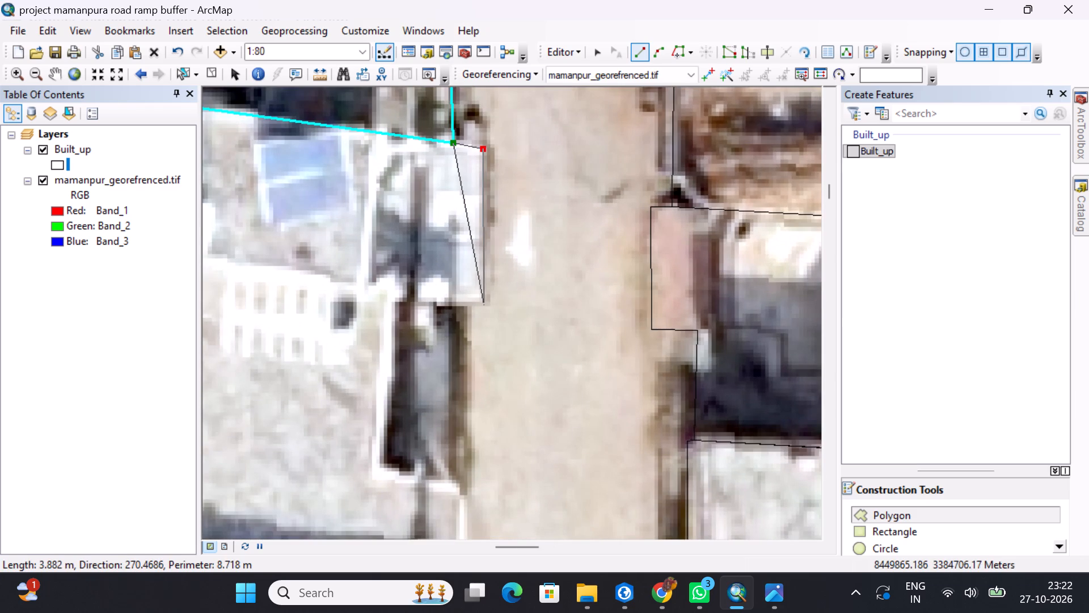
left_click(483, 304)
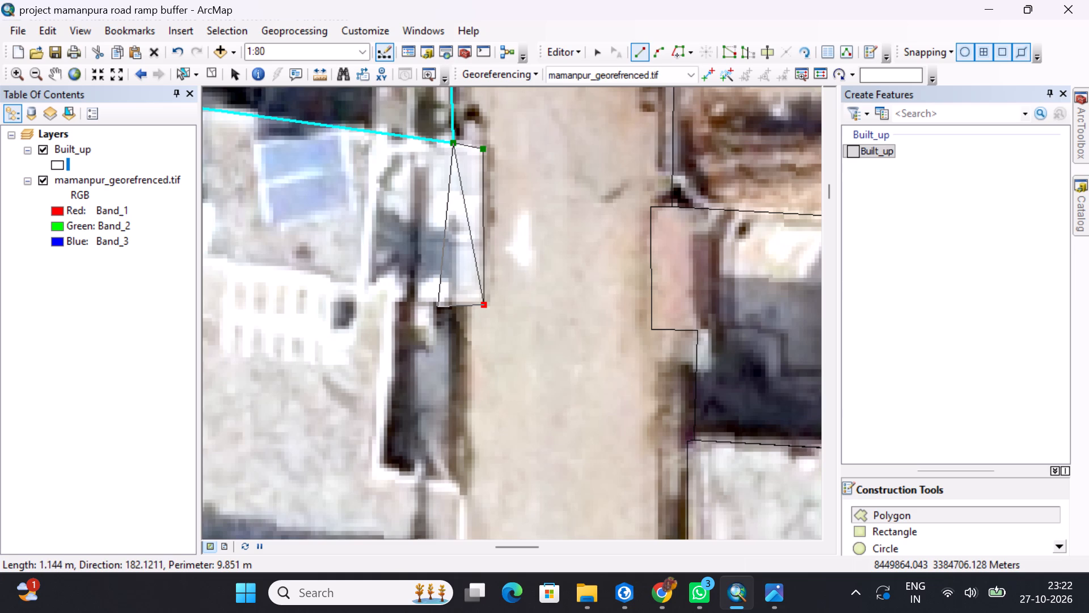
left_click(437, 306)
Continue the Built_up polygon below the white slab, stepping out to the grey strip's road edge and down to the building's southern projection.
middle_click_drag(454, 398, 435, 249)
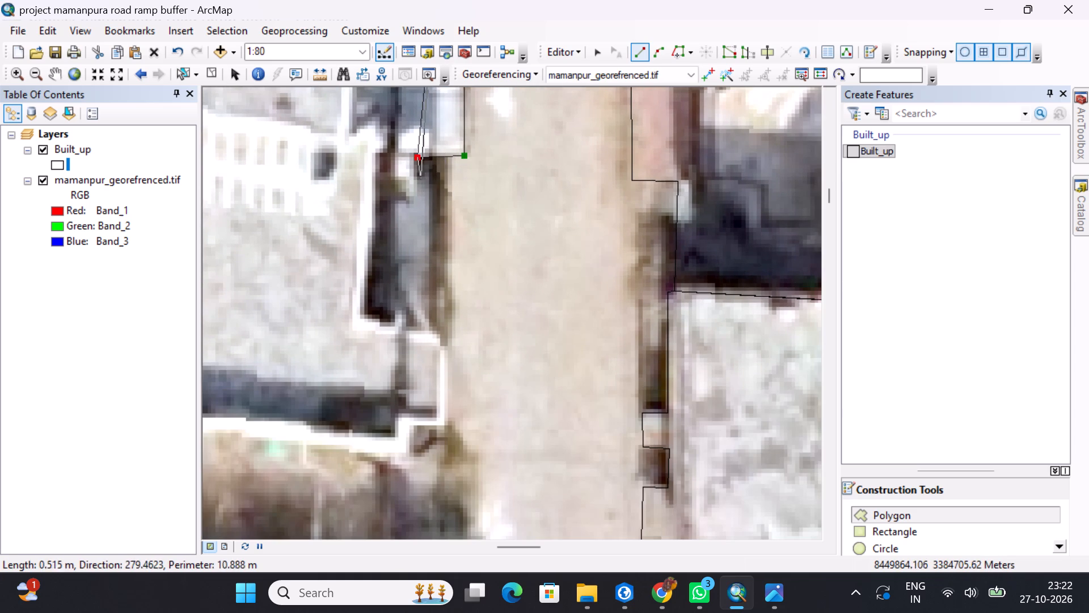
scroll(410, 186, "down", 4)
left_click(432, 171)
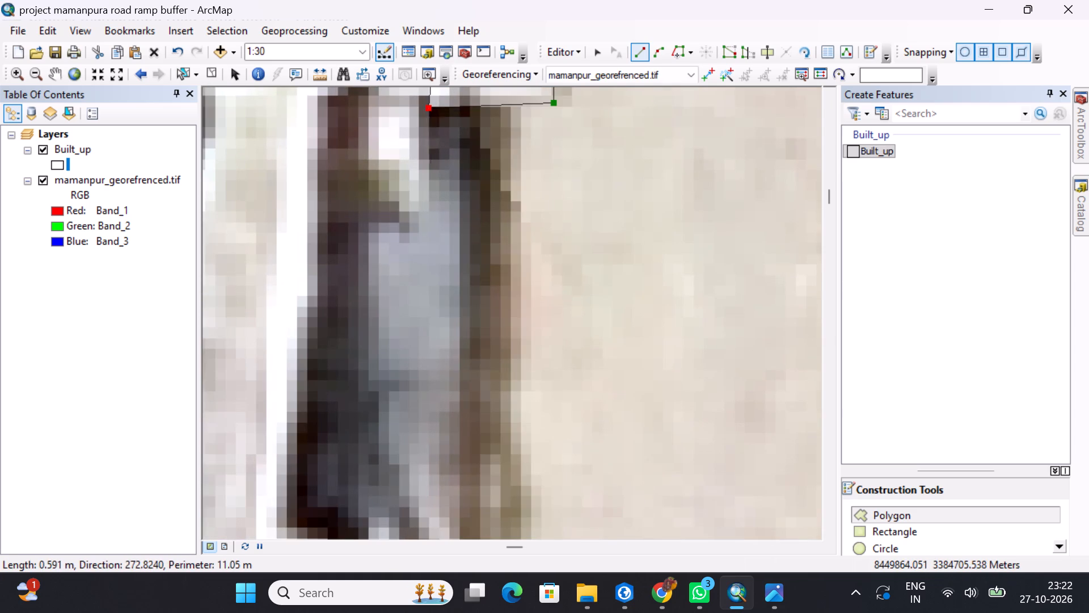
left_click(461, 169)
middle_click_drag(486, 216, 489, 145)
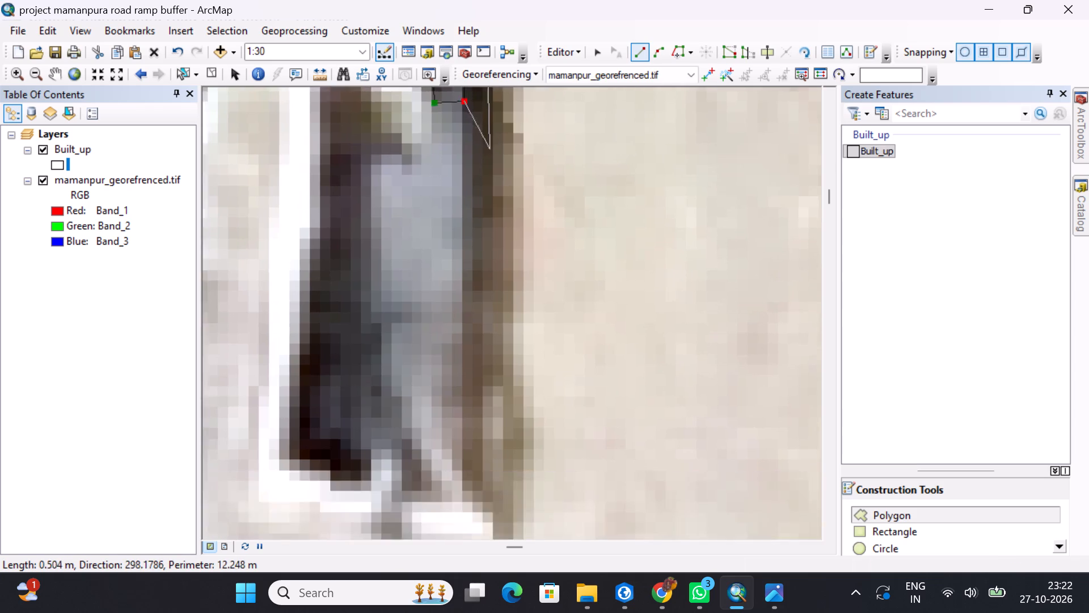
scroll(489, 145, "up", 5)
middle_click_drag(541, 163, 543, 300)
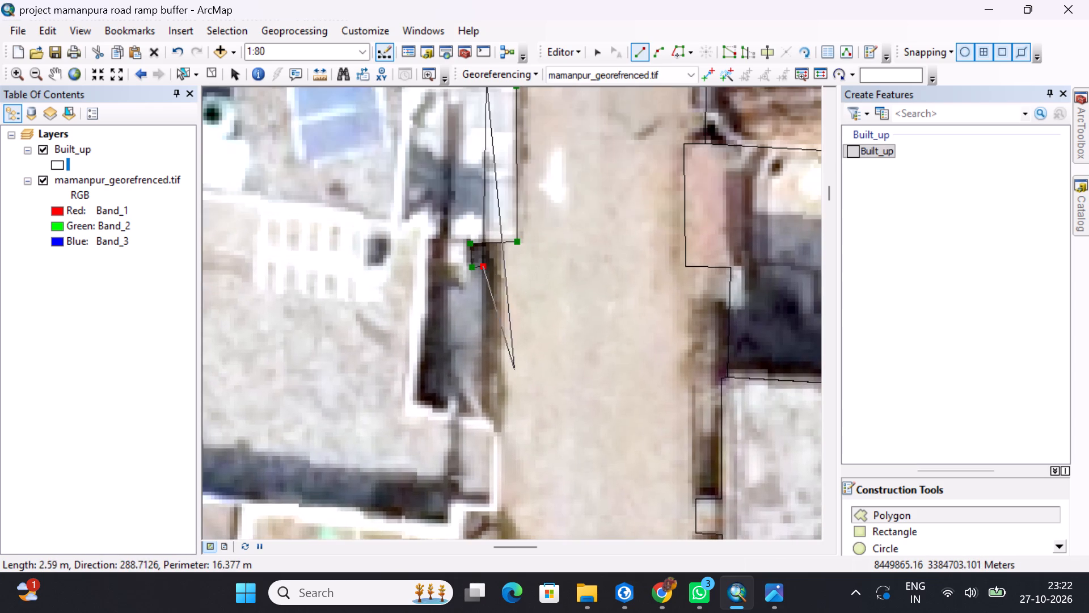
scroll(478, 411, "down", 2)
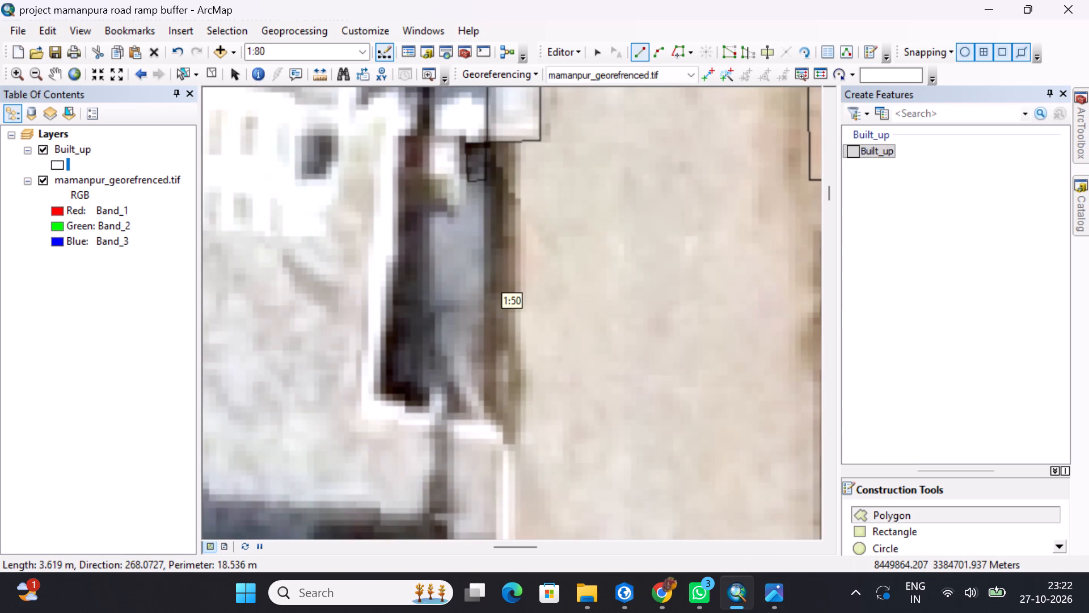
left_click(487, 419)
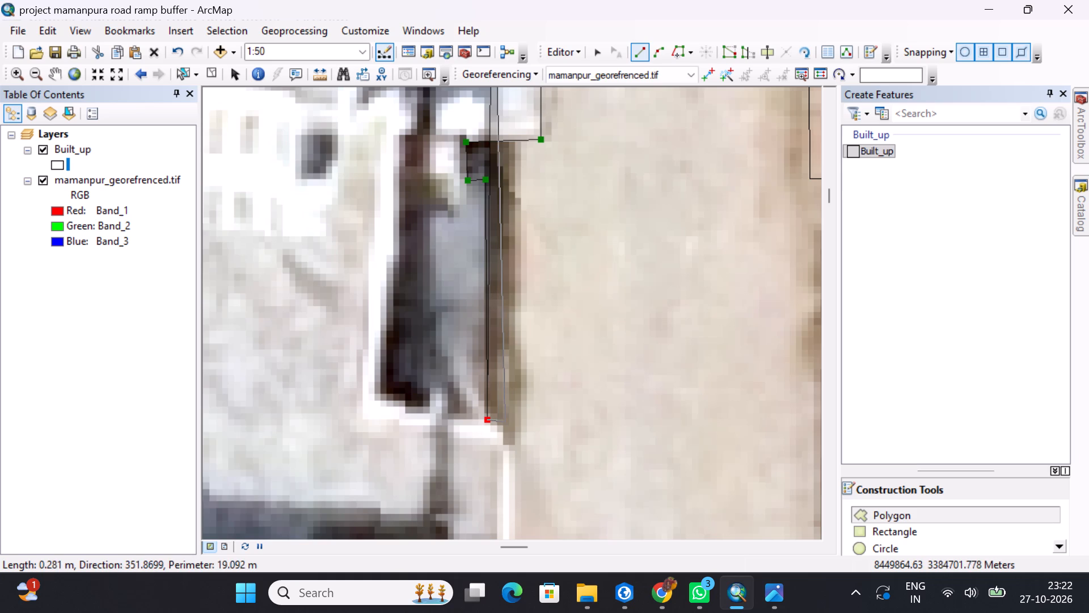
Trace the Built_up polygon around the white-edged southern projection, along its road edge and back to its inner corner.
left_click(504, 424)
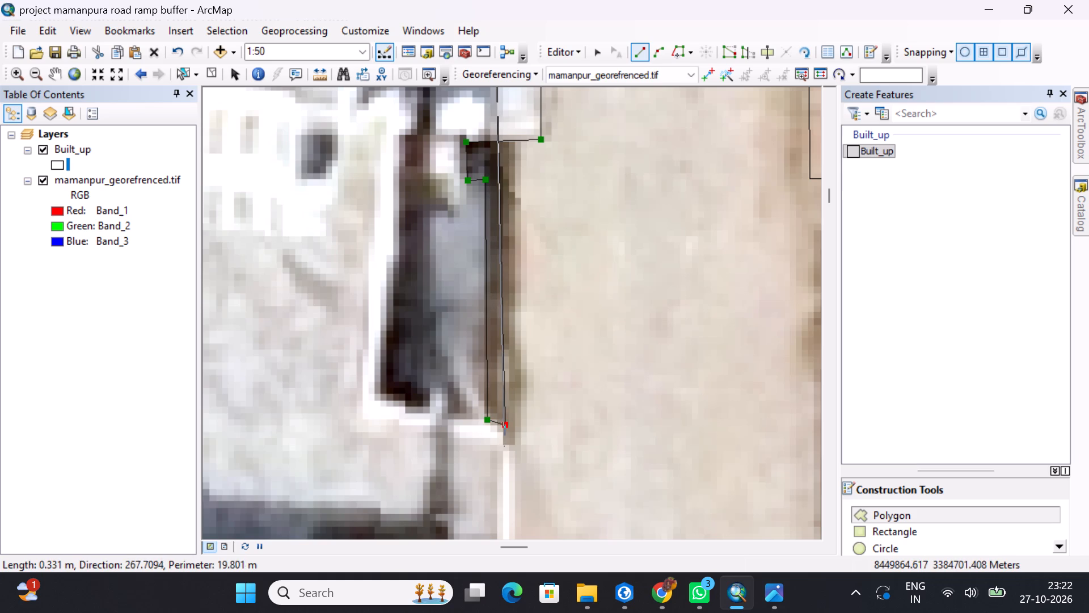
left_click(504, 443)
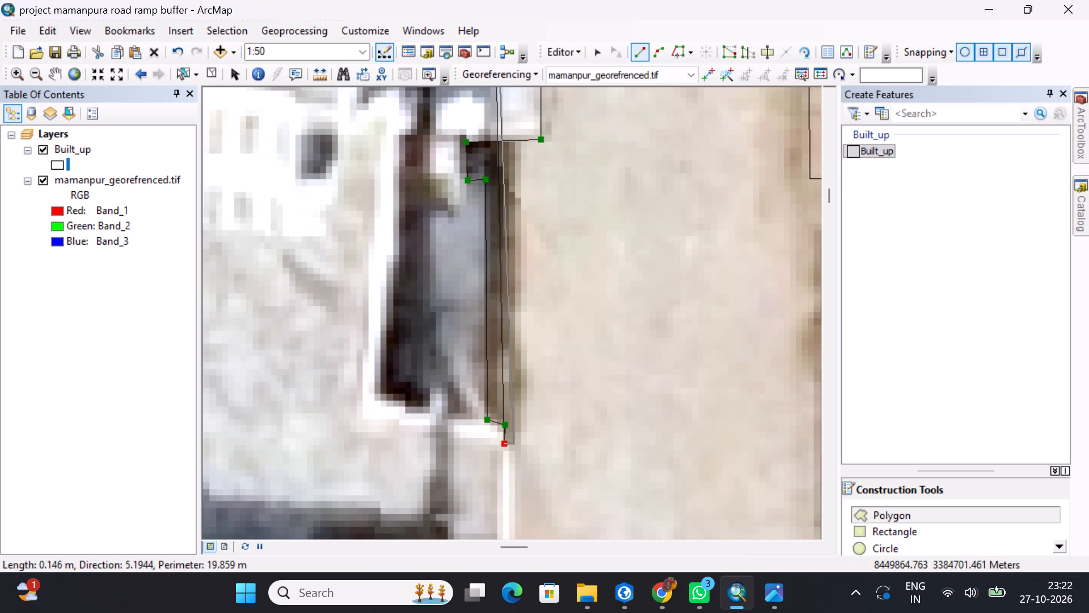
left_click(513, 442)
middle_click_drag(521, 389, 532, 84)
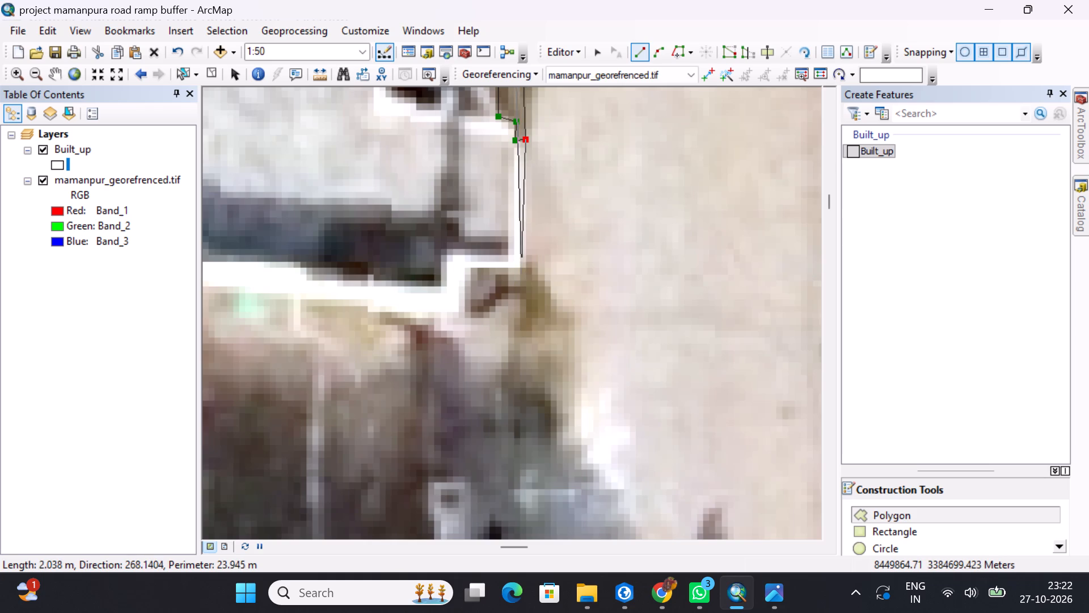
left_click(521, 270)
left_click(473, 269)
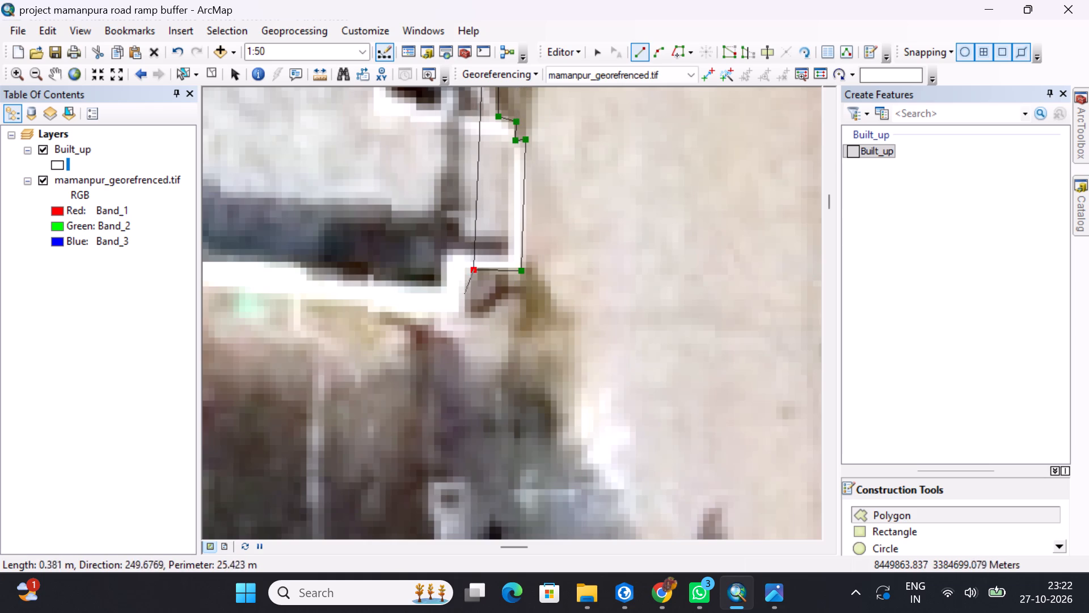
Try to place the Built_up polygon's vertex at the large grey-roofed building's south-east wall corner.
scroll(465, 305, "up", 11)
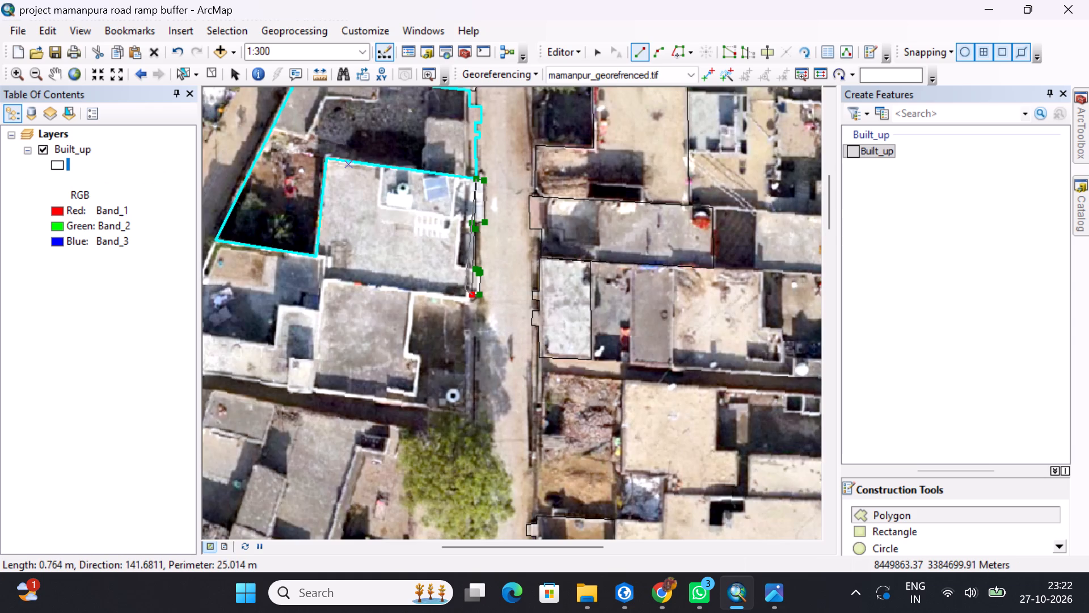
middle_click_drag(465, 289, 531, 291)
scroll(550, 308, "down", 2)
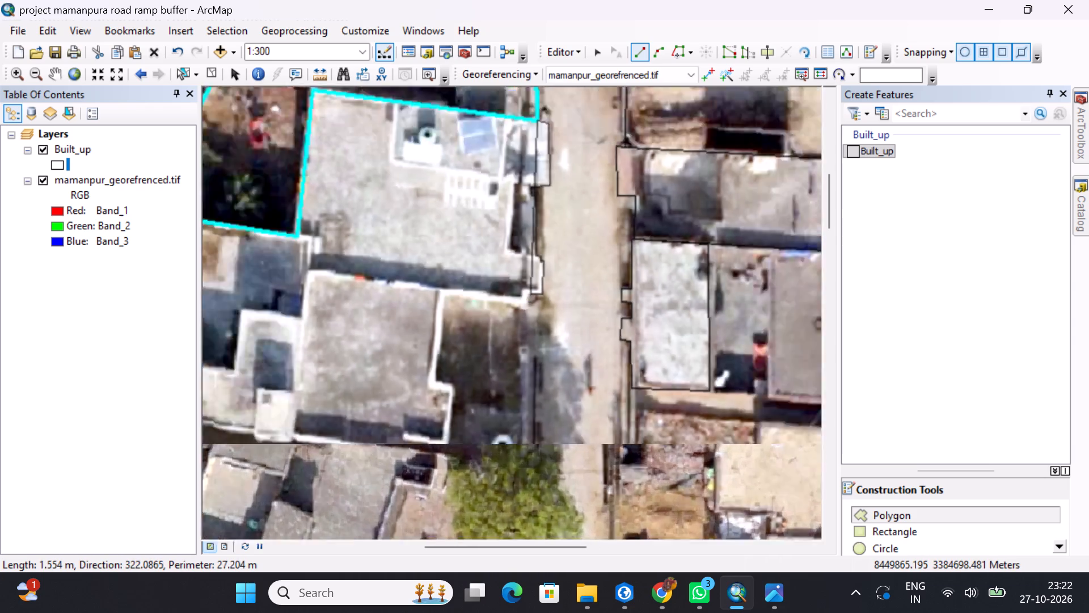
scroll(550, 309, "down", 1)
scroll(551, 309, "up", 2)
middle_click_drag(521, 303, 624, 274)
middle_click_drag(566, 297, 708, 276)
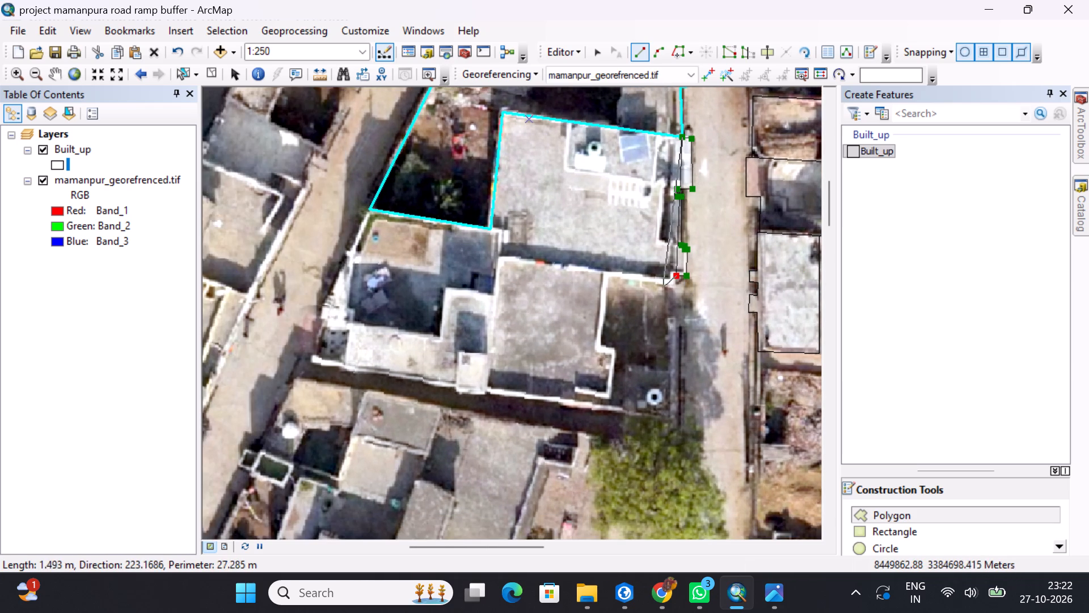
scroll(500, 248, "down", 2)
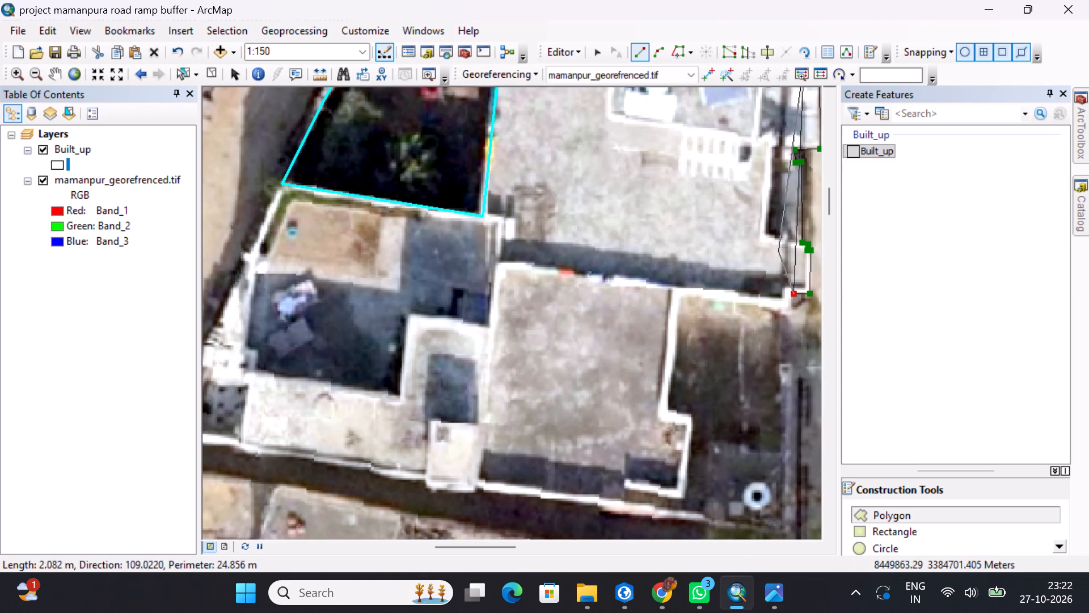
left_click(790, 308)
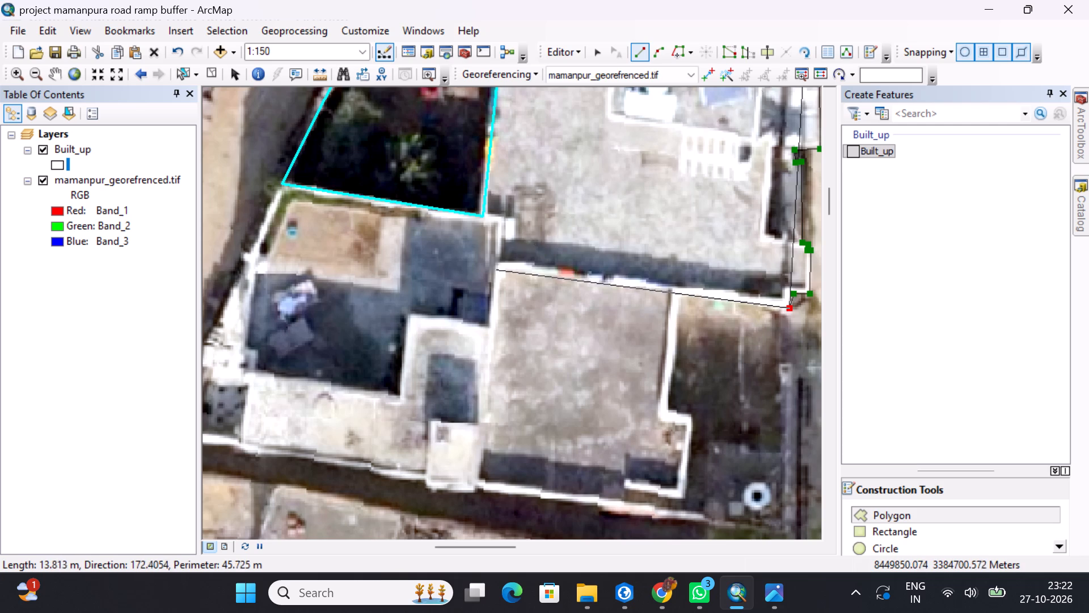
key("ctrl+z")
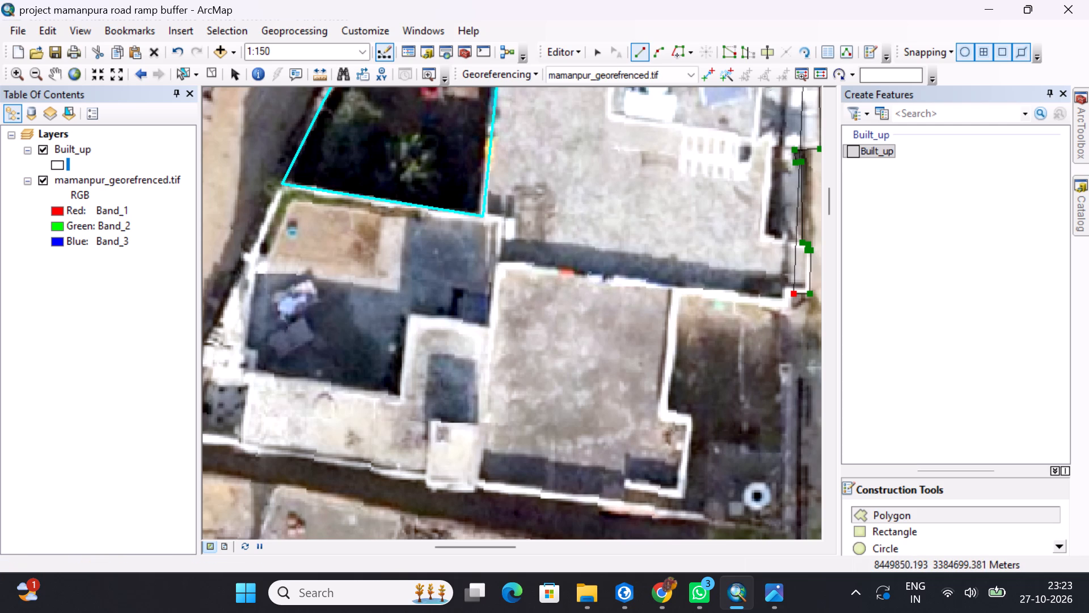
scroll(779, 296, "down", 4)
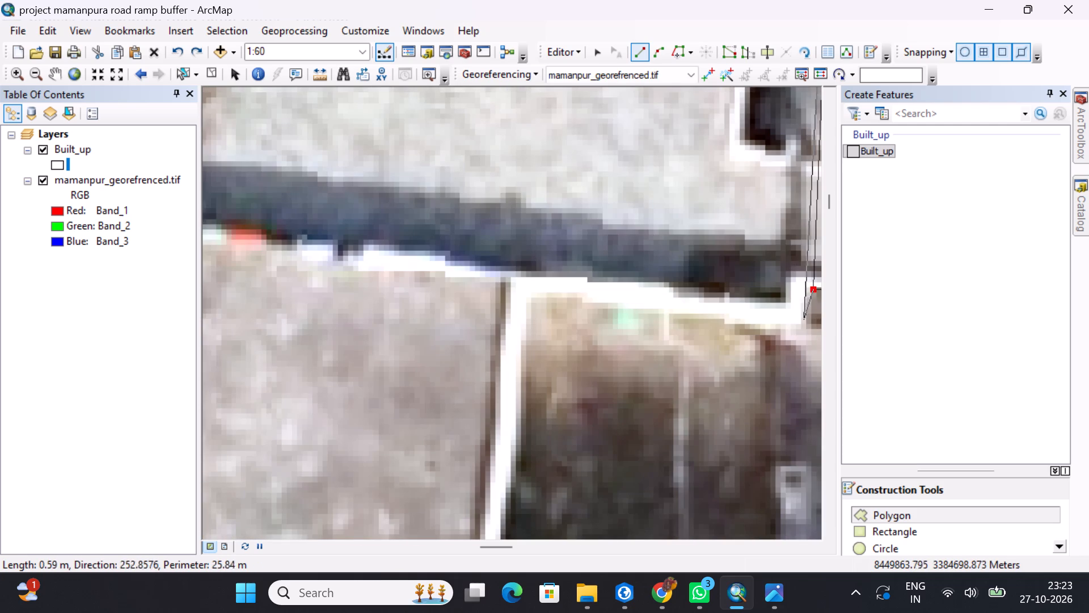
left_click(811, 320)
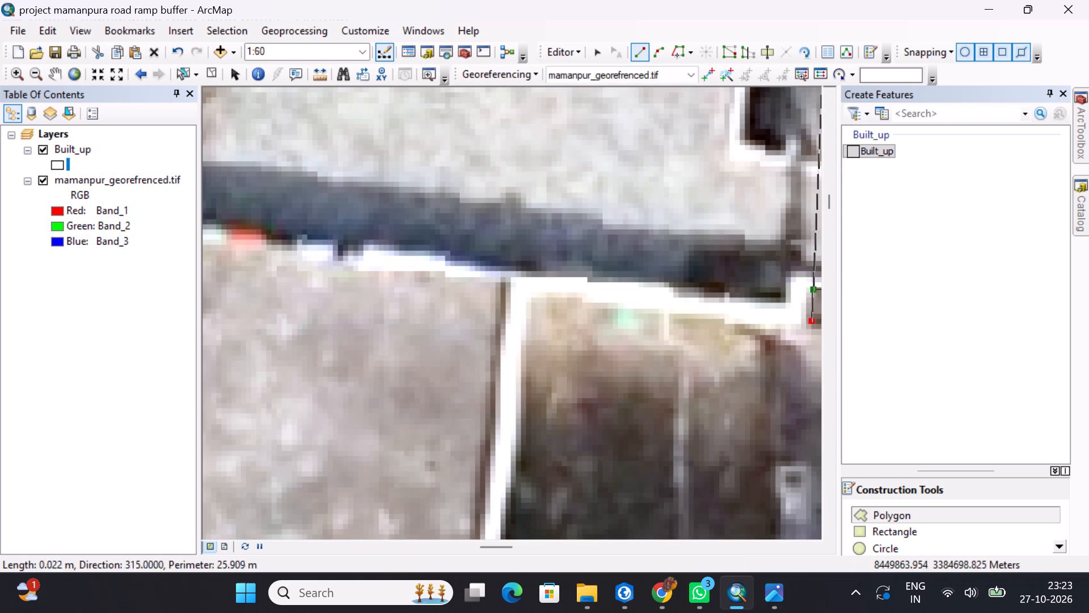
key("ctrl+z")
Undo the southern projection's inner-corner vertex, re-place it slightly further west, and add a vertex at the building's south-east wall corner.
key("ctrl+z")
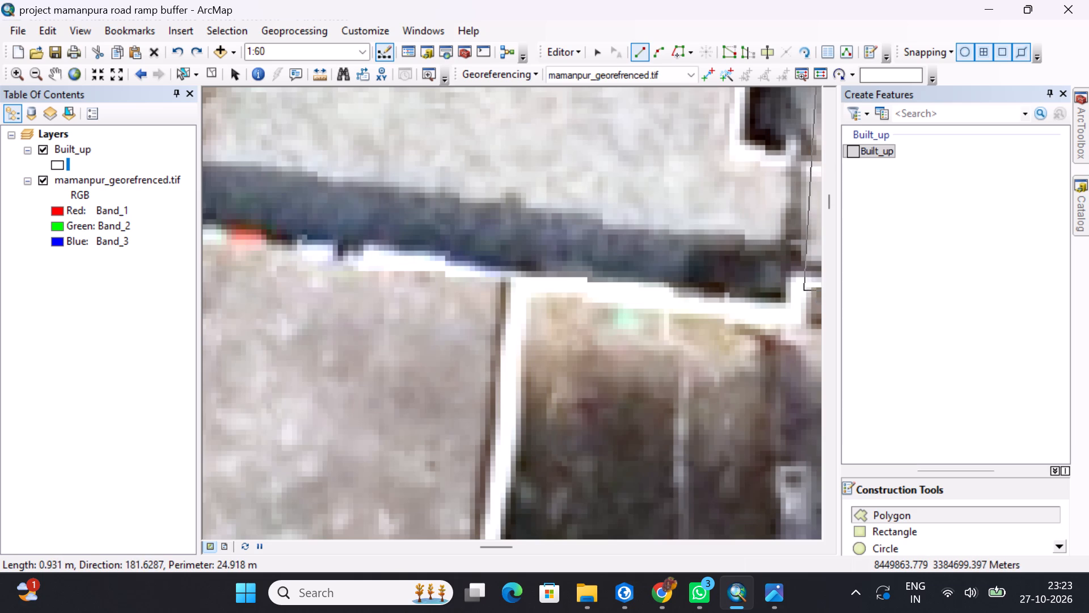
left_click(803, 290)
left_click(803, 320)
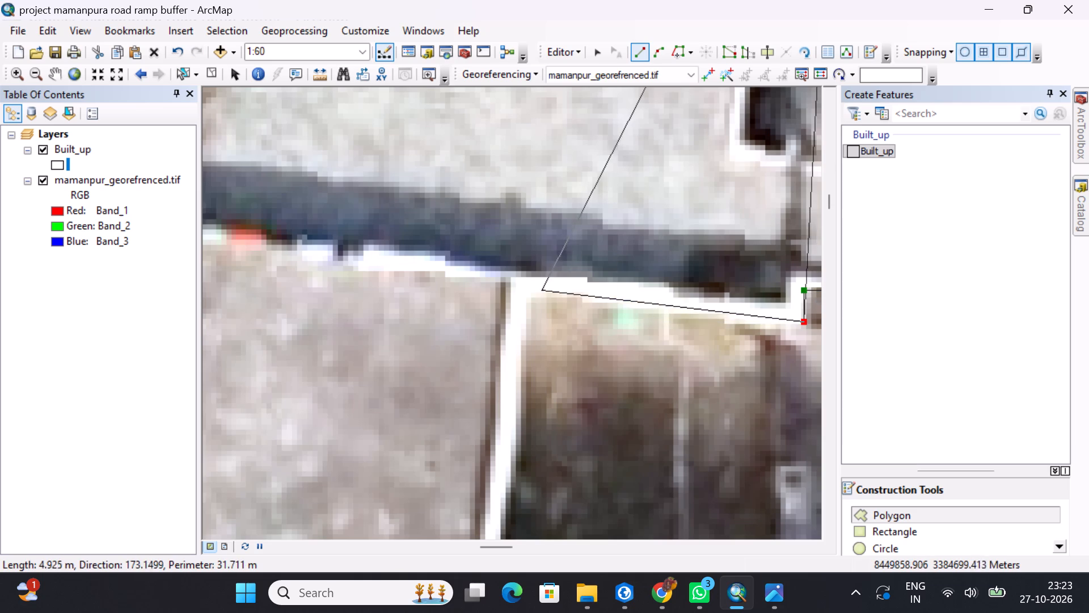
middle_click_drag(541, 289, 803, 316)
scroll(521, 284, "up", 3)
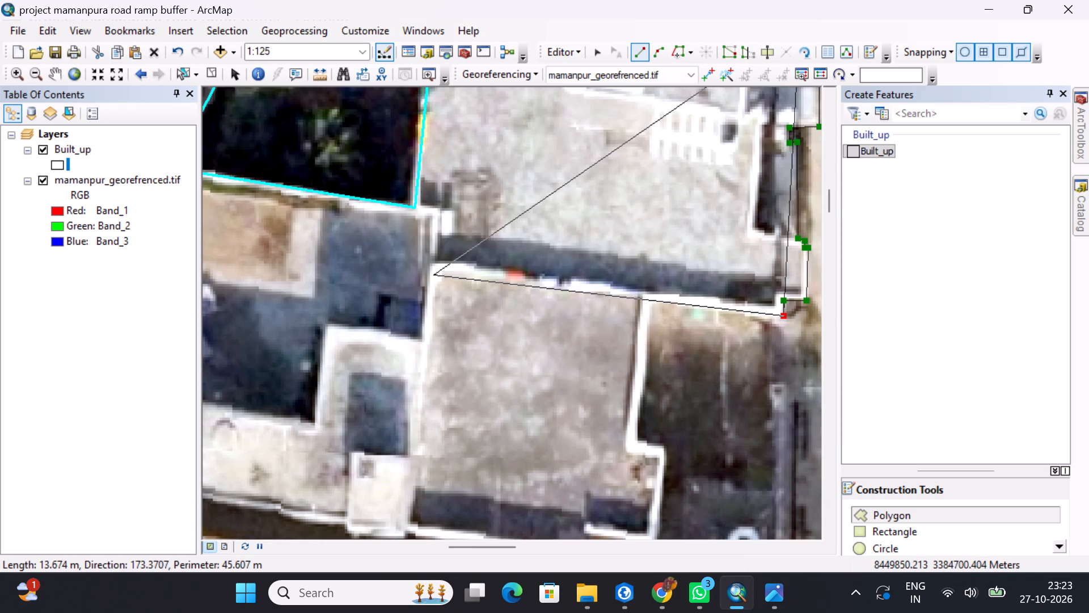
key("ctrl+z")
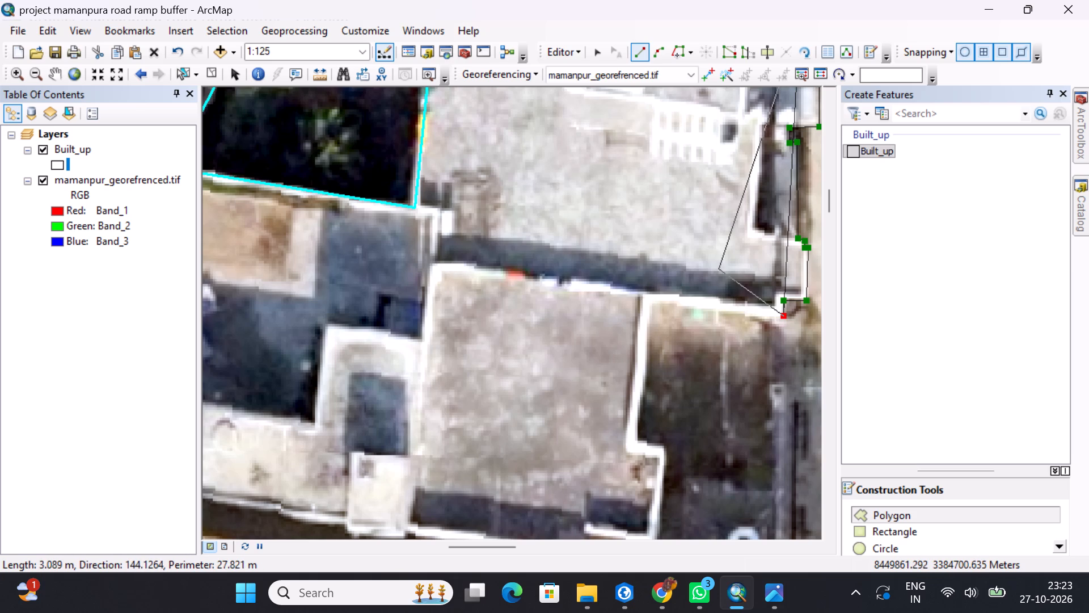
scroll(766, 285, "down", 4)
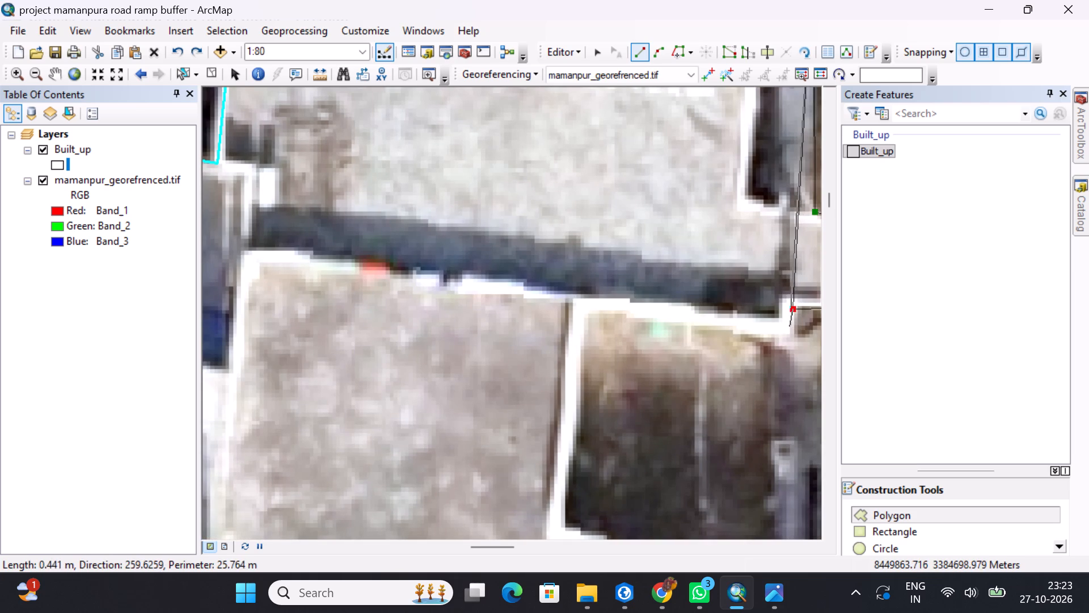
left_click(791, 329)
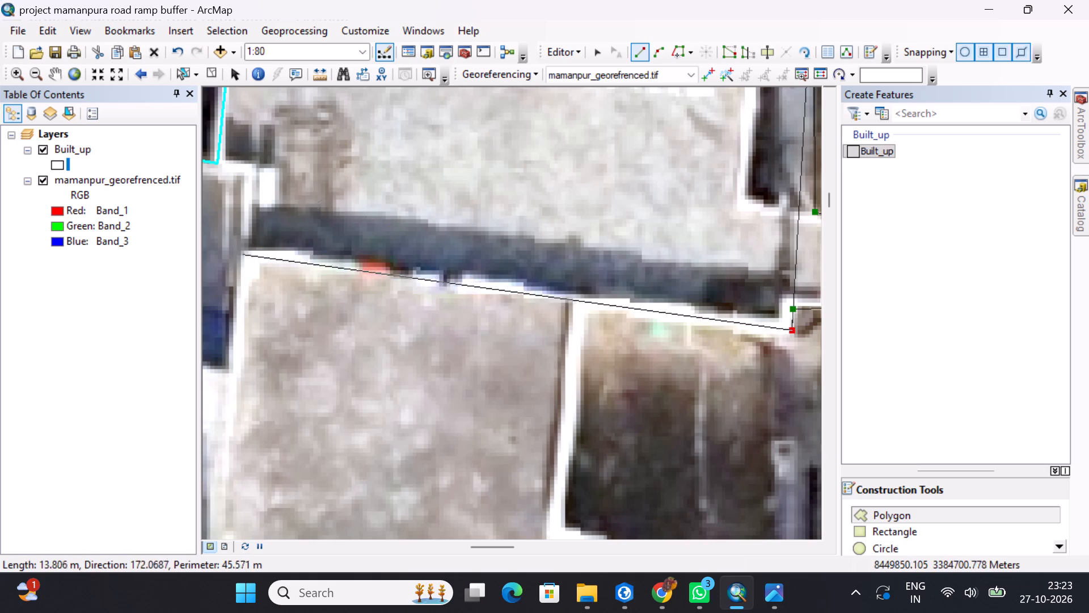
Trace the south wall to the building's south-west corner, step north to the dark yard's south-east corner, and finish the Built_up polygon.
left_click(251, 257)
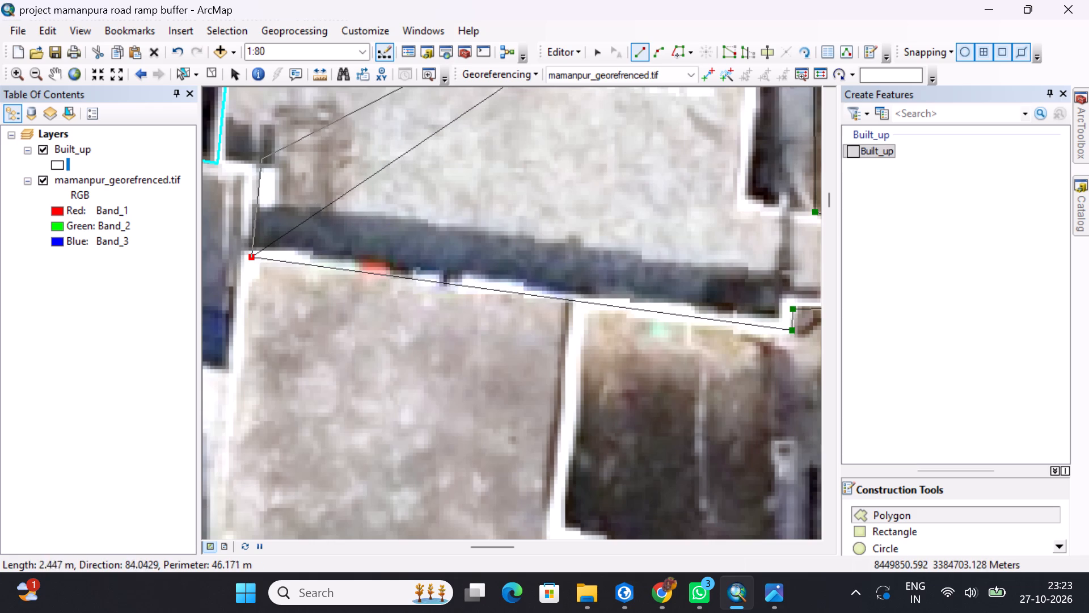
left_click(250, 167)
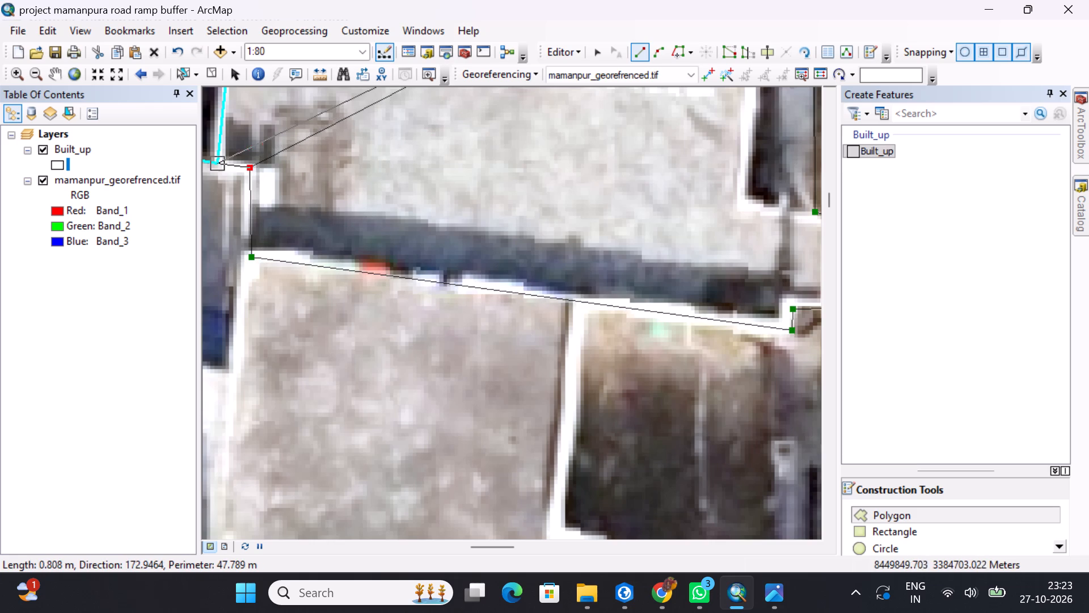
left_click(217, 161)
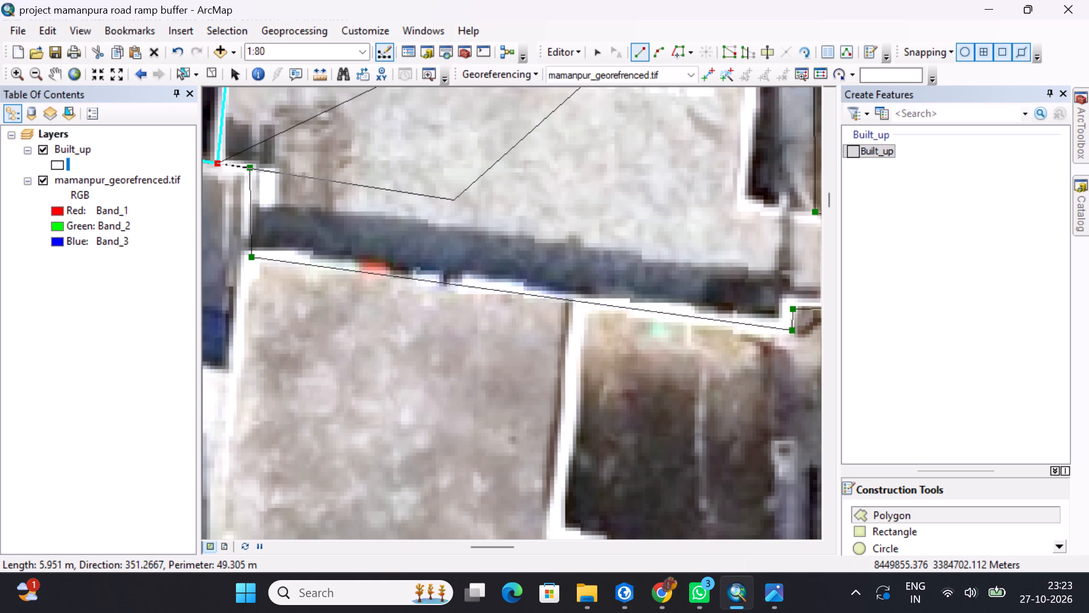
key("F2")
Add a vertex on the polygon's diagonal closing edge and move it to the building's north-west corner, fitting the outline to the roof.
scroll(479, 227, "up", 4)
middle_click_drag(456, 185, 457, 260)
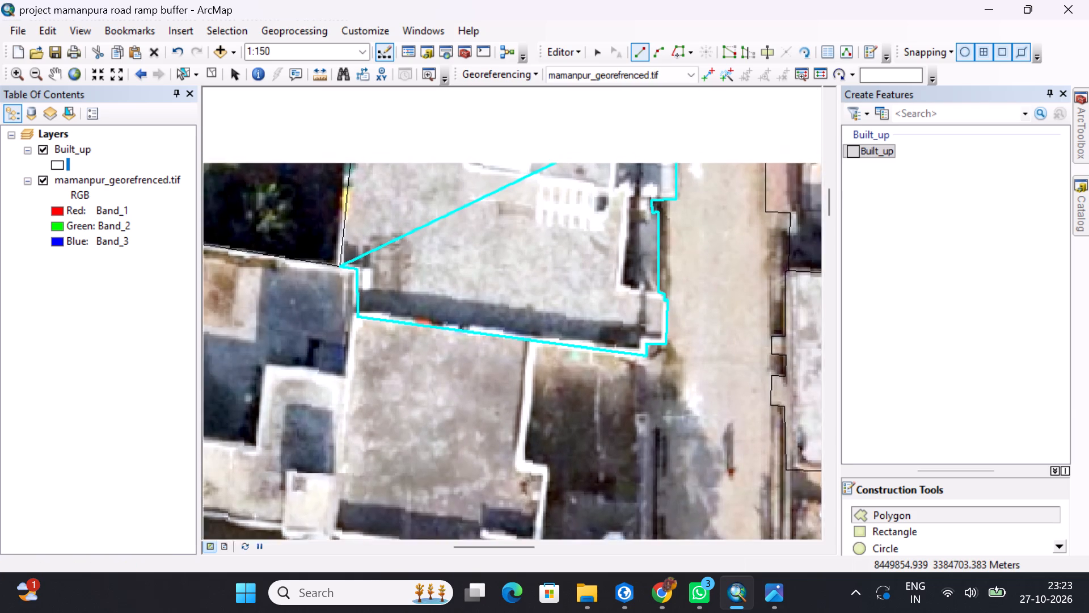
middle_click_drag(457, 260, 471, 320)
middle_click_drag(533, 278, 541, 356)
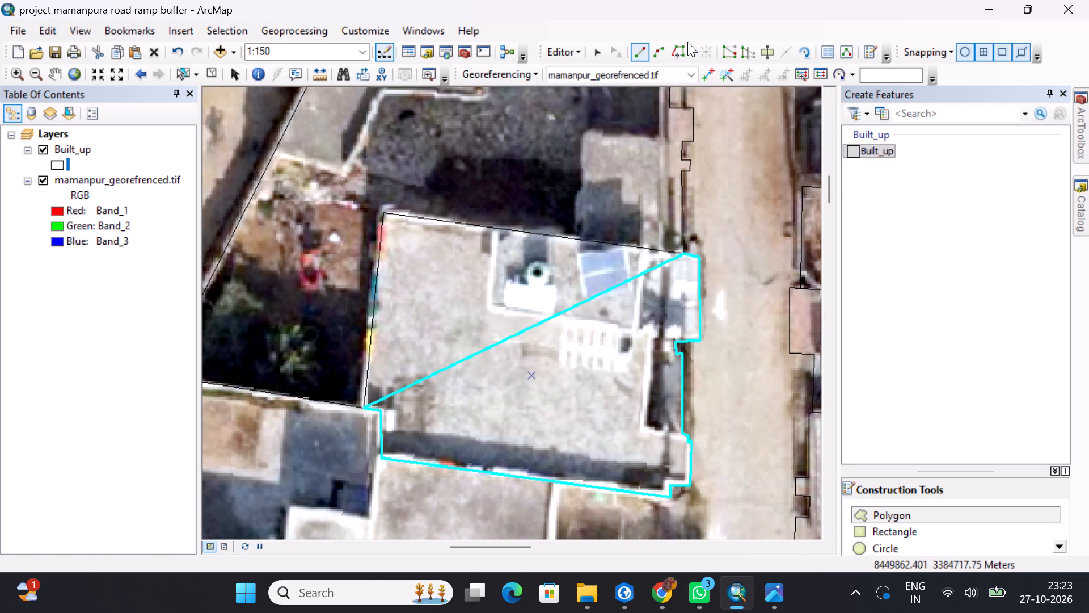
left_click(733, 48)
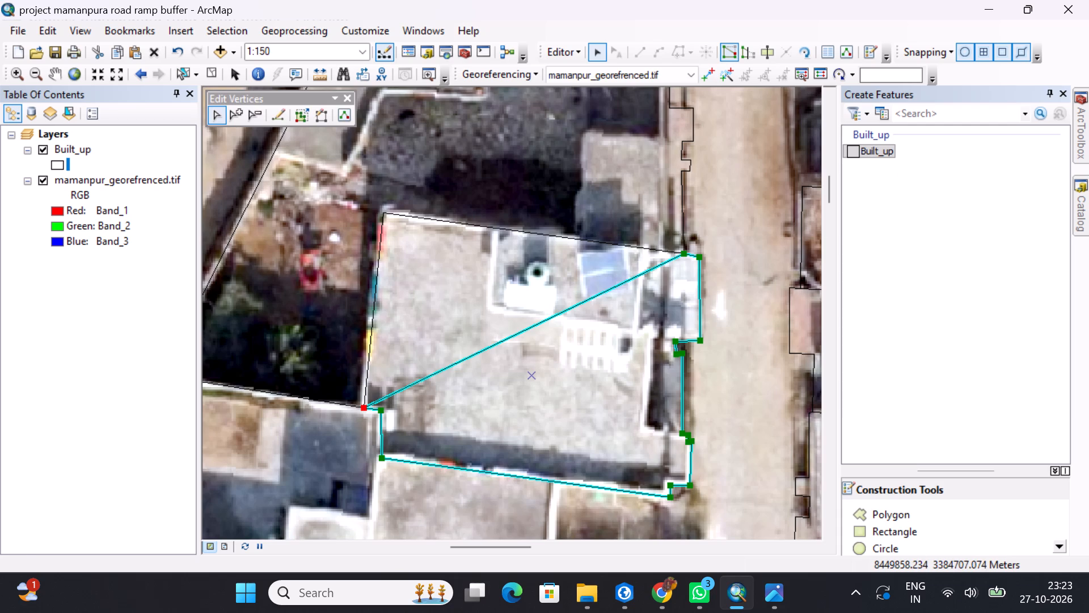
left_click(550, 320)
left_click(550, 320)
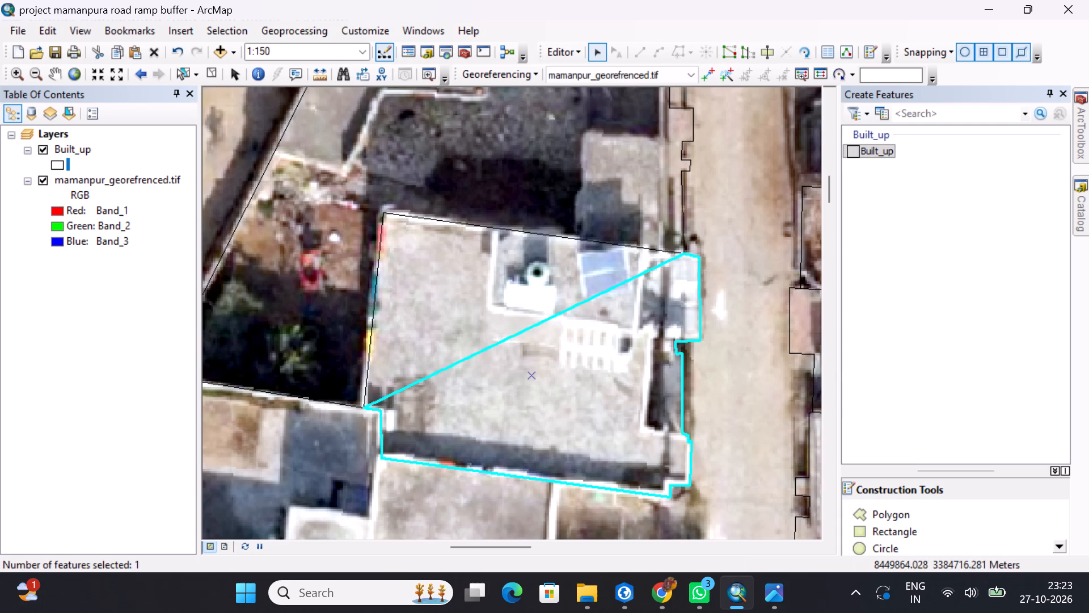
left_click(726, 51)
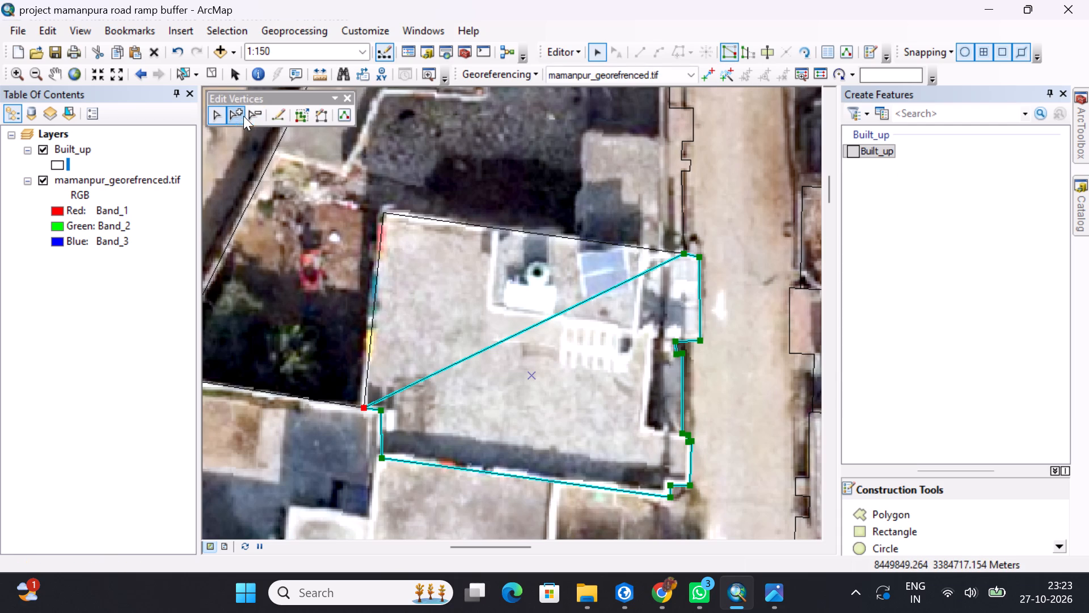
left_click(239, 111)
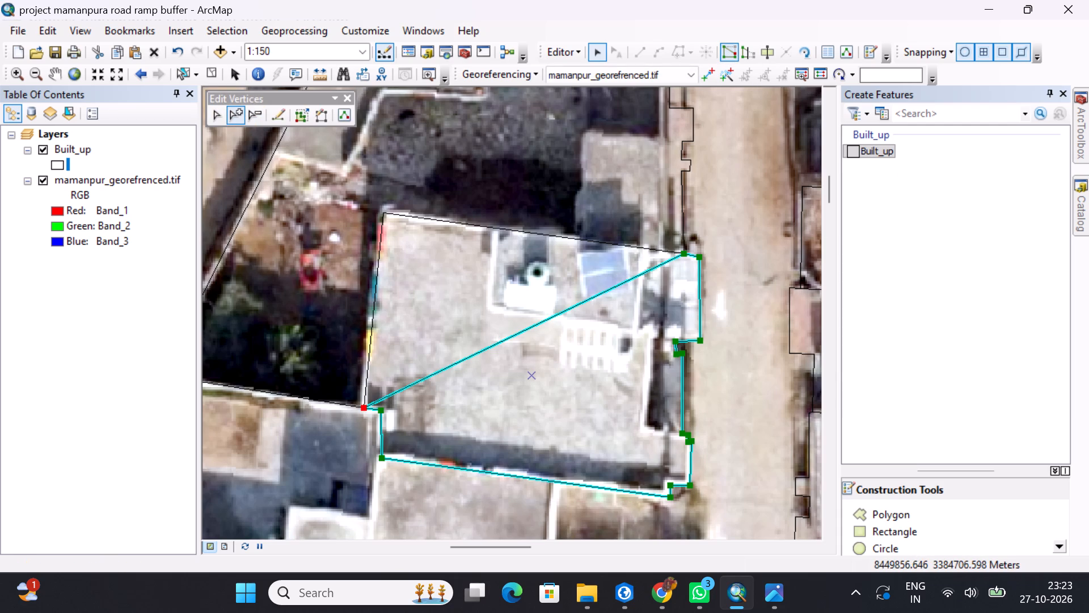
left_click(517, 332)
left_click_drag(516, 333, 388, 214)
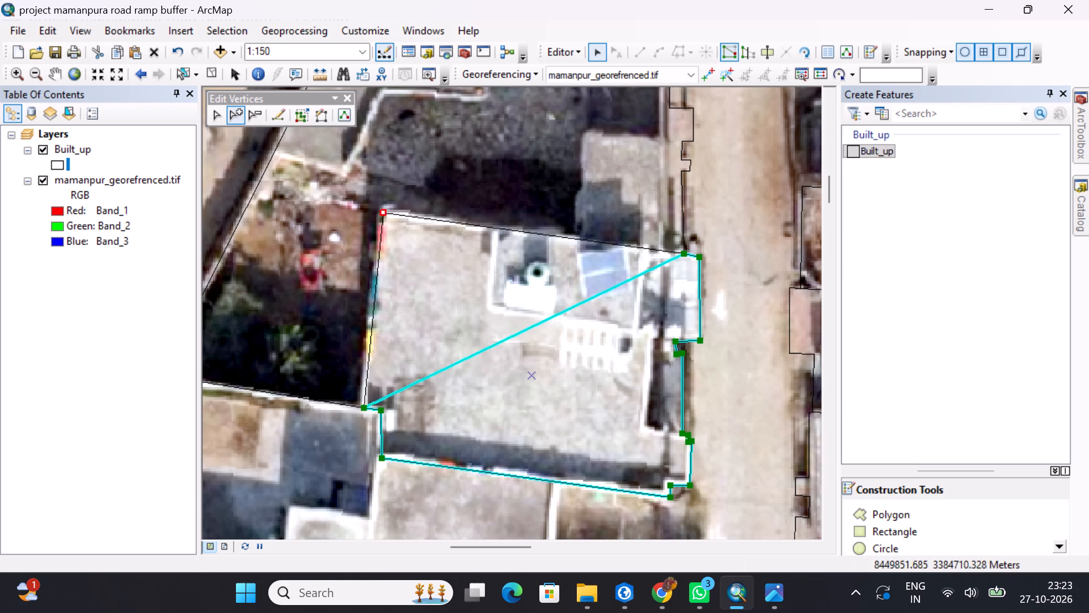
key("F2")
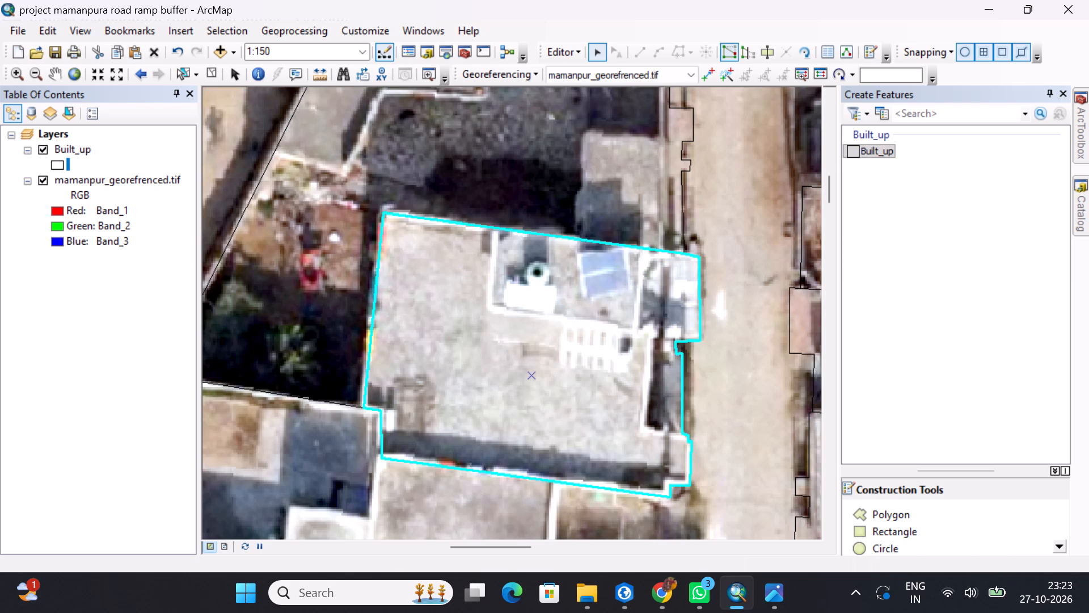
Switch to Untitled design.png in Photos and examine the road edge and buildings south of the large grey-roofed building.
middle_click_drag(749, 314, 729, 199)
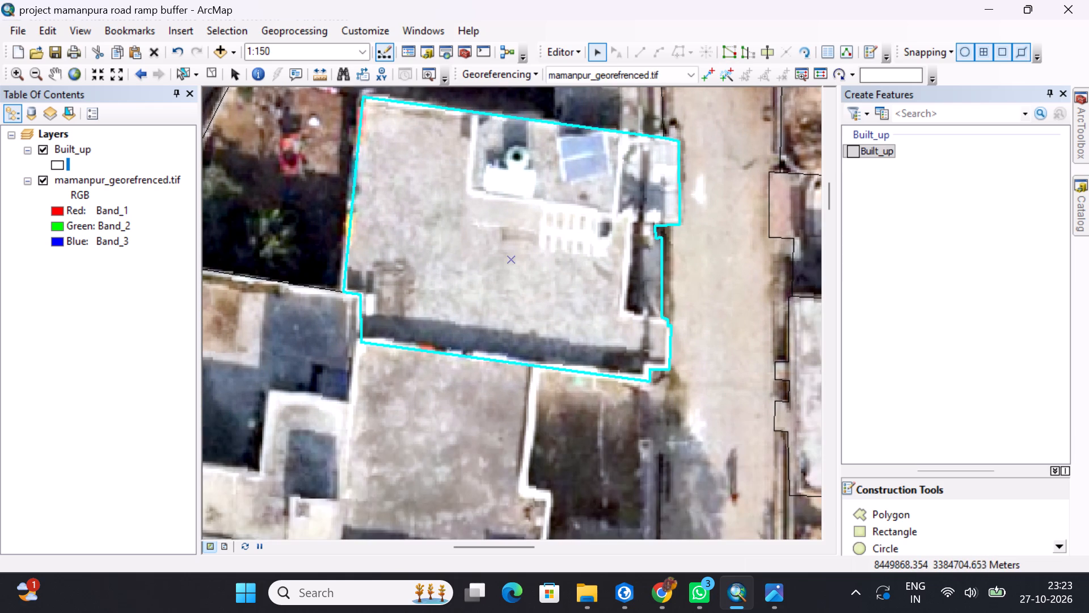
middle_click_drag(746, 271, 704, 193)
middle_click_drag(687, 270, 628, 191)
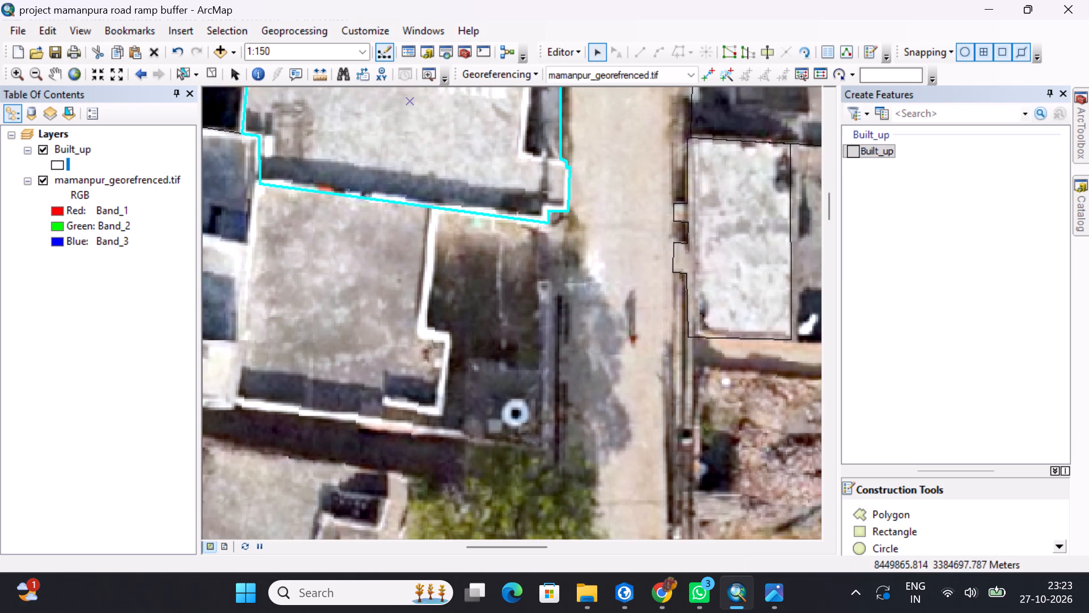
middle_click_drag(639, 238, 620, 174)
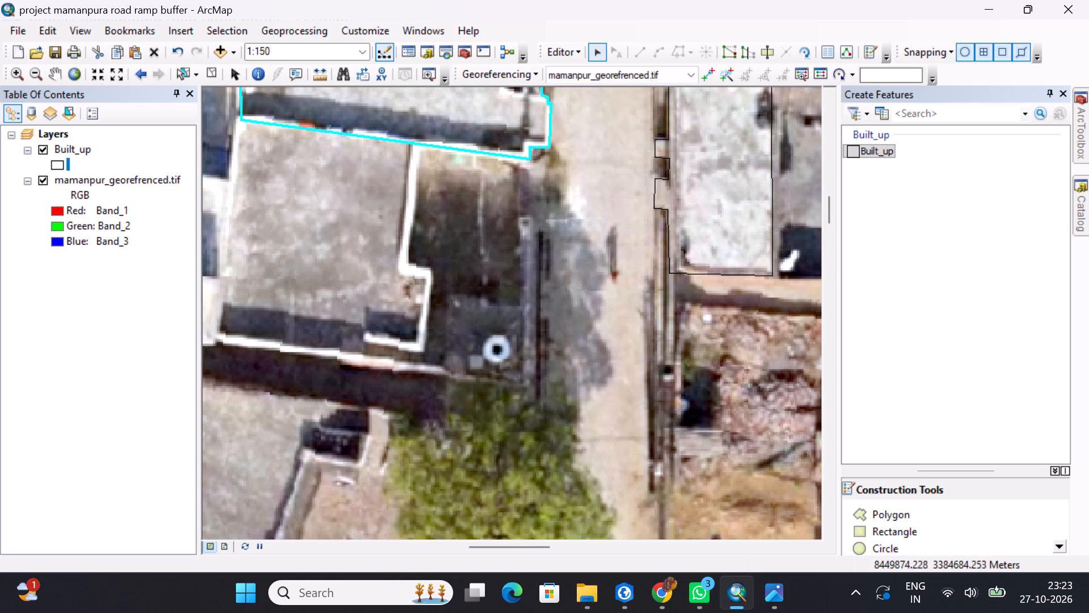
left_click(779, 598)
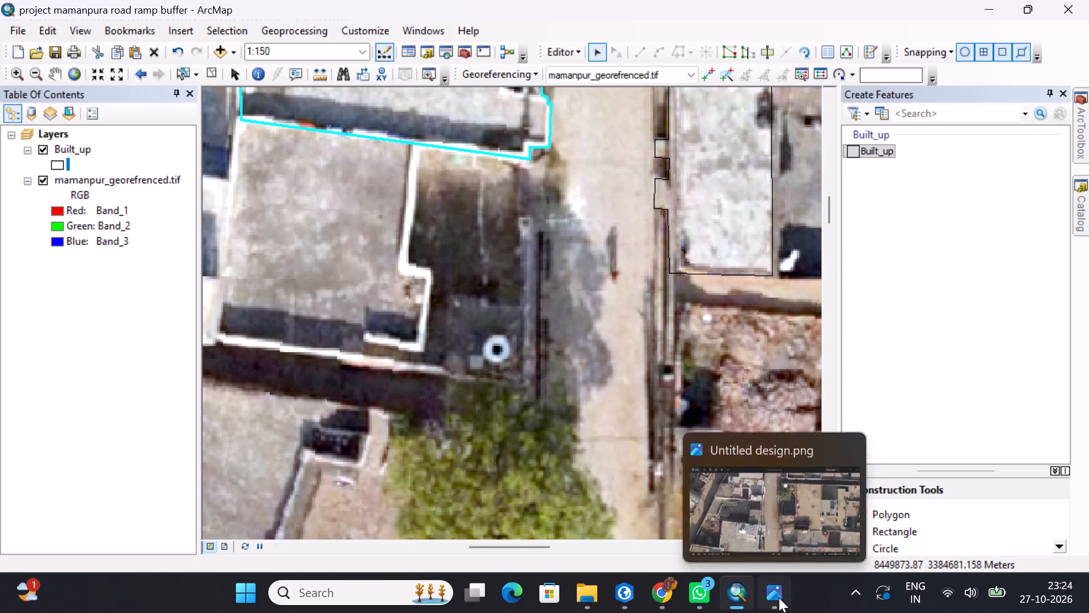
left_click_drag(496, 381, 489, 296)
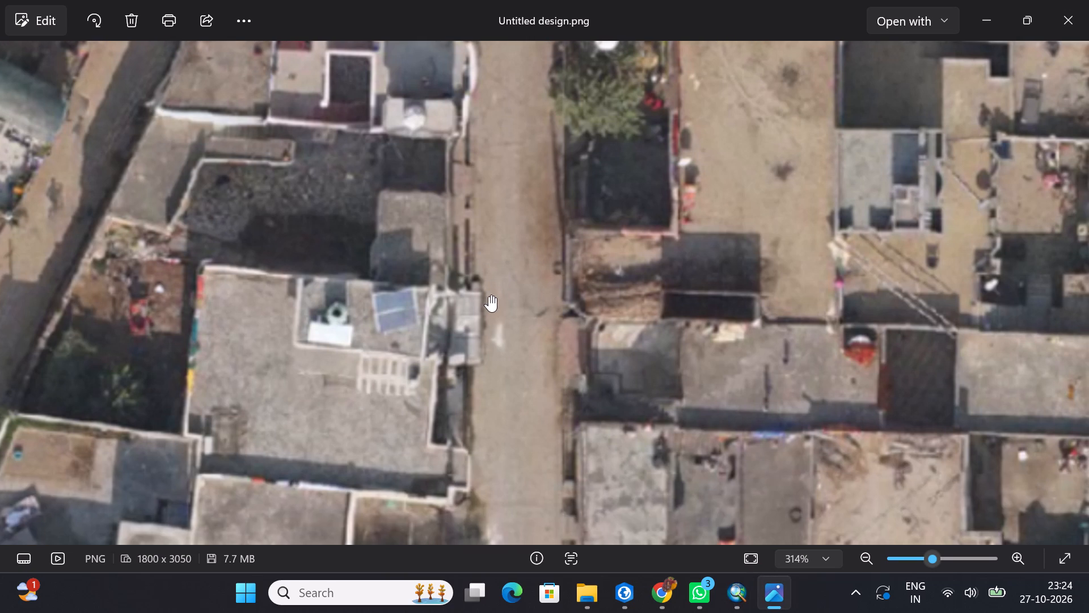
left_click_drag(497, 319, 501, 252)
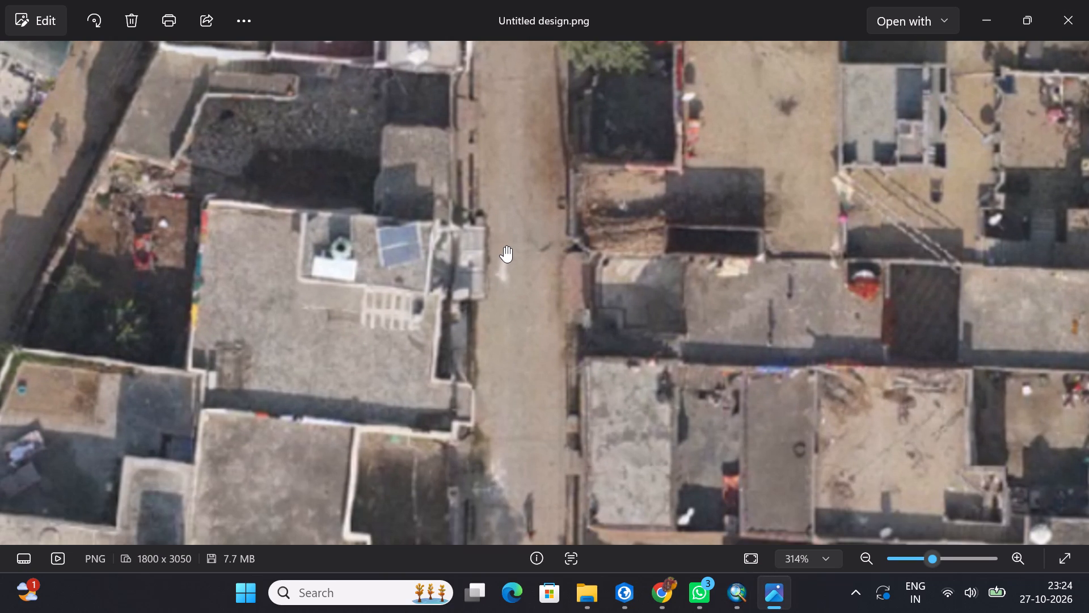
left_click_drag(505, 245, 528, 129)
left_click_drag(510, 389, 514, 242)
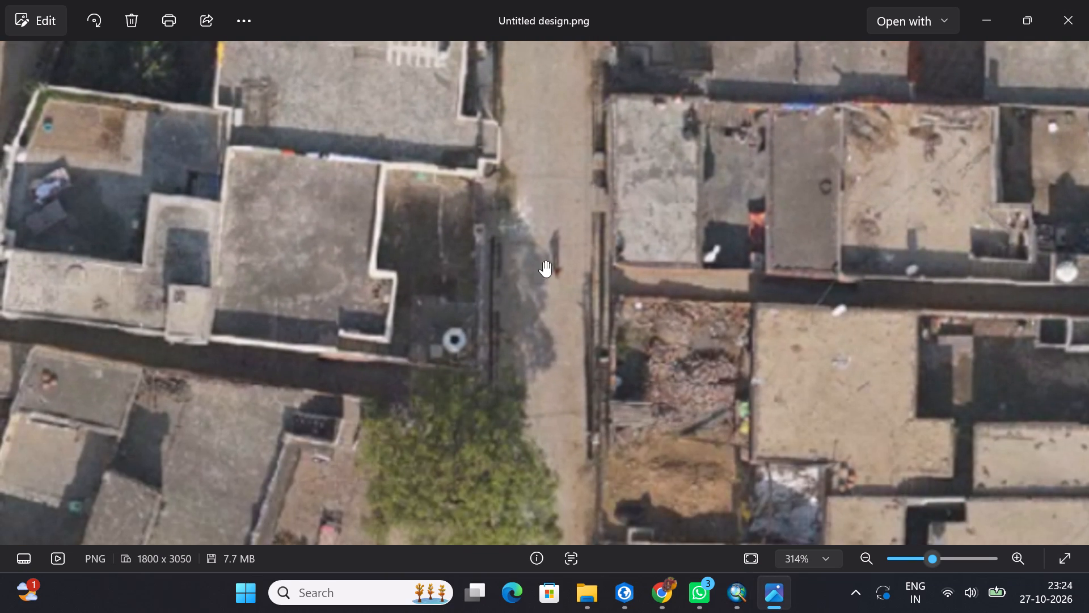
left_click_drag(556, 216, 547, 186)
left_click_drag(554, 216, 551, 246)
left_click_drag(548, 166, 552, 242)
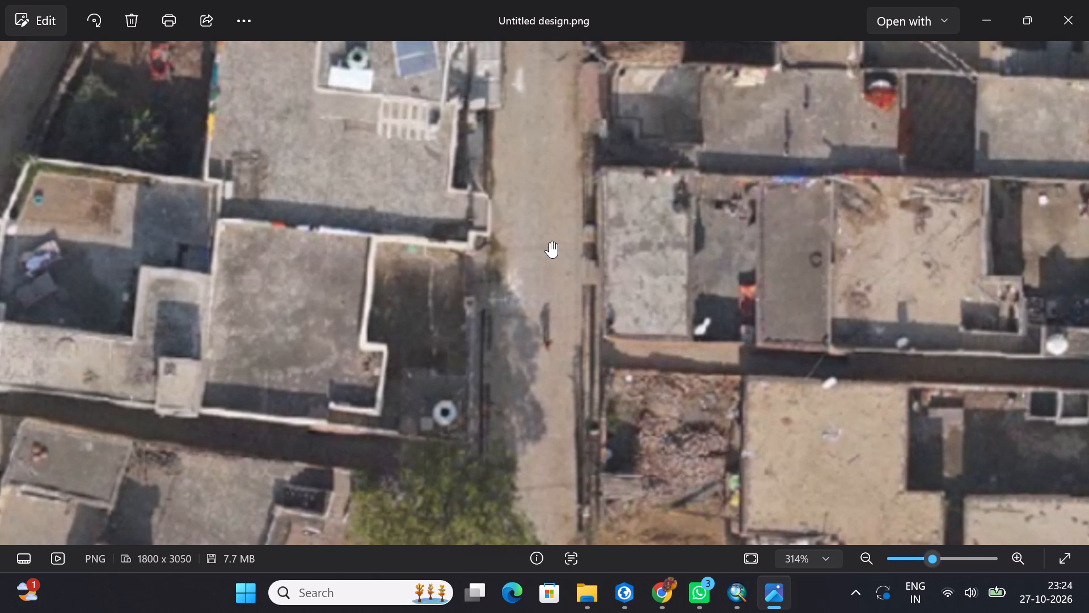
left_click_drag(547, 242, 547, 314)
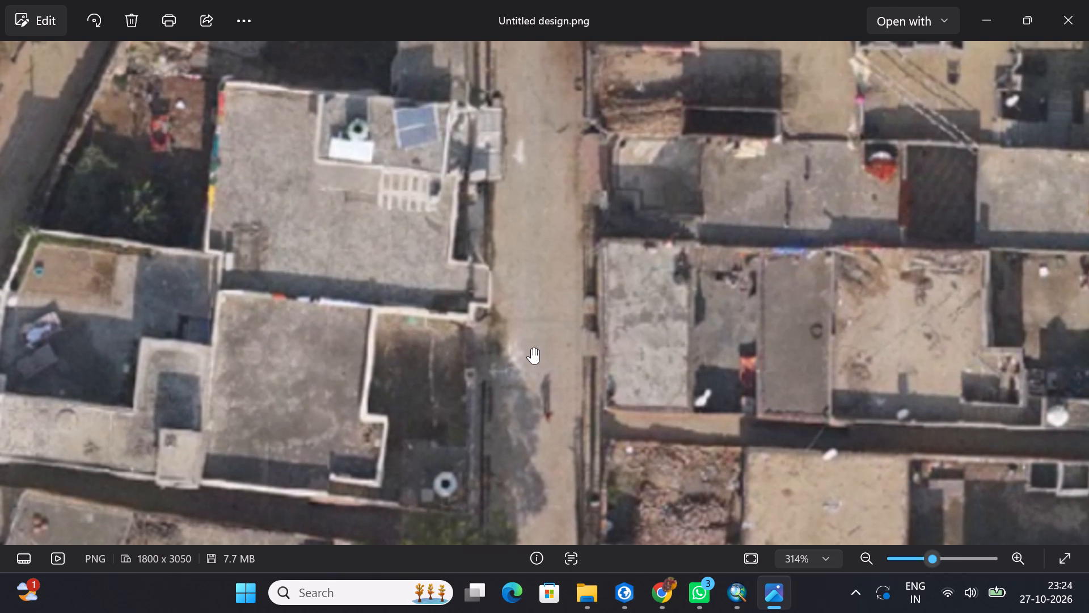
left_click_drag(531, 347, 533, 278)
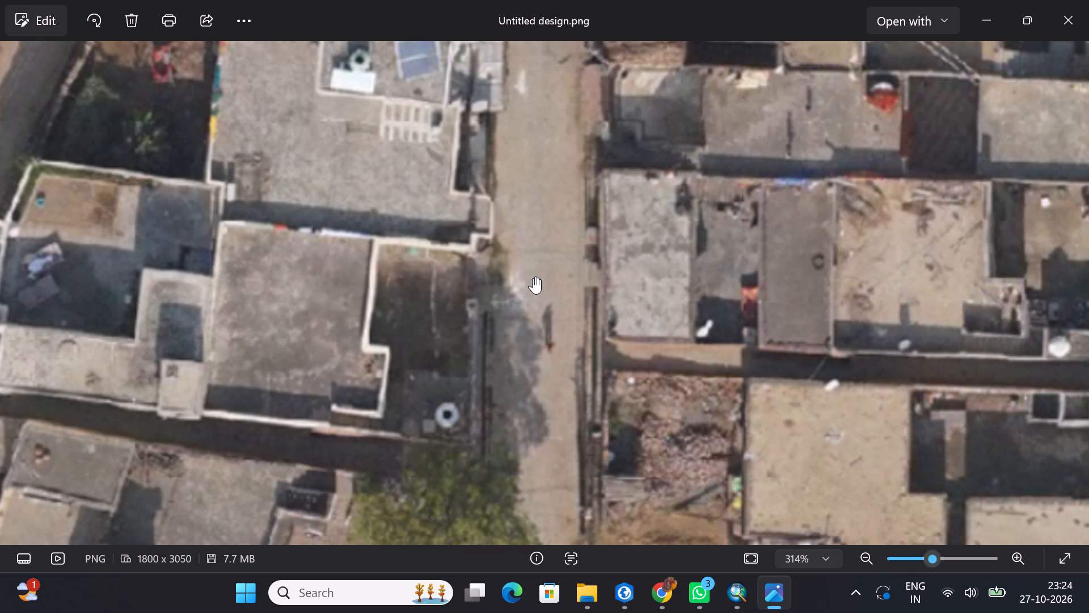